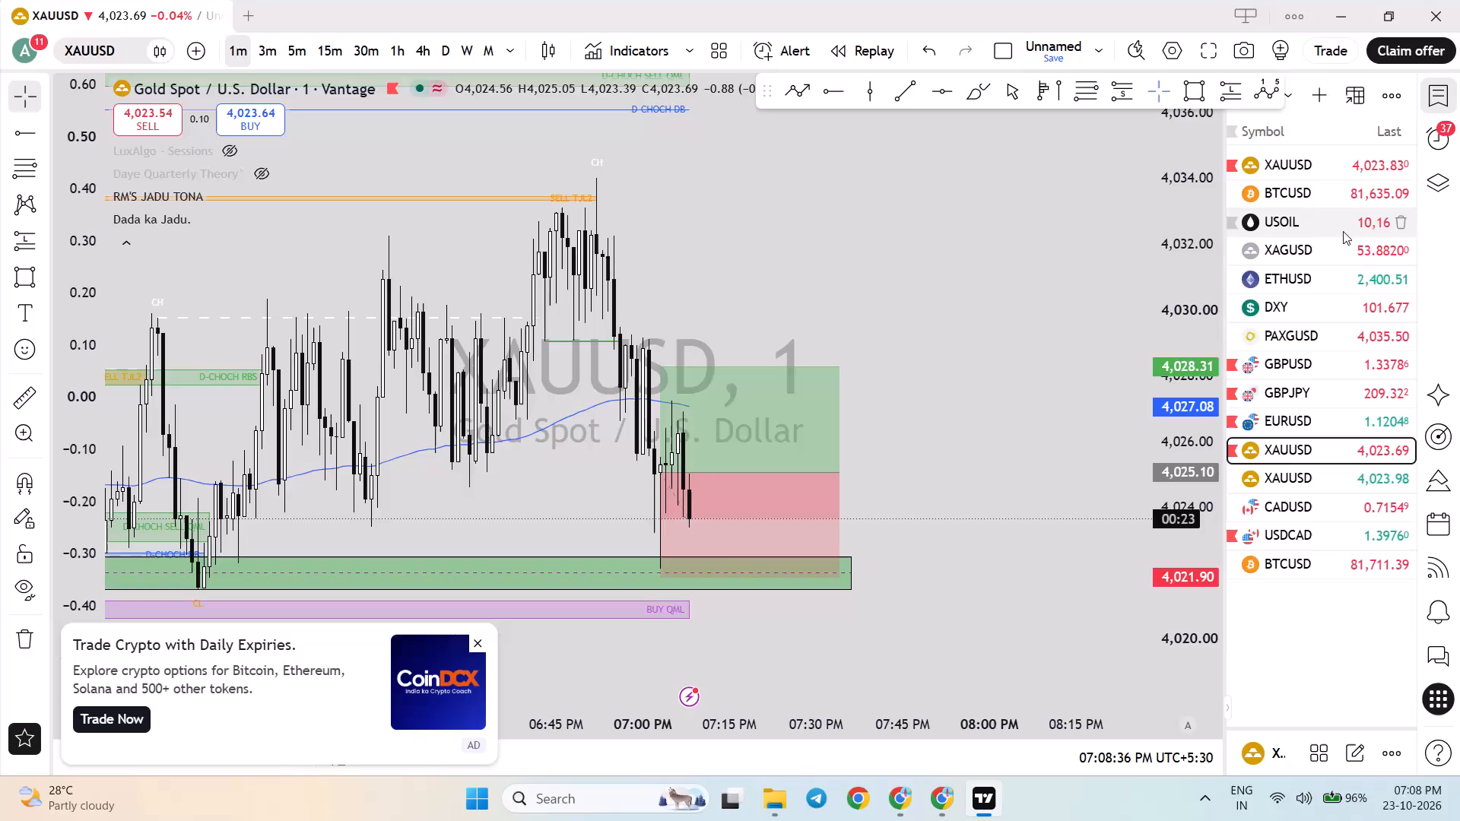
# Load the Vantage BTCUSD chart and dismiss the advertisement covering it.
pyautogui.click(1323, 211)
pyautogui.click(1332, 199)
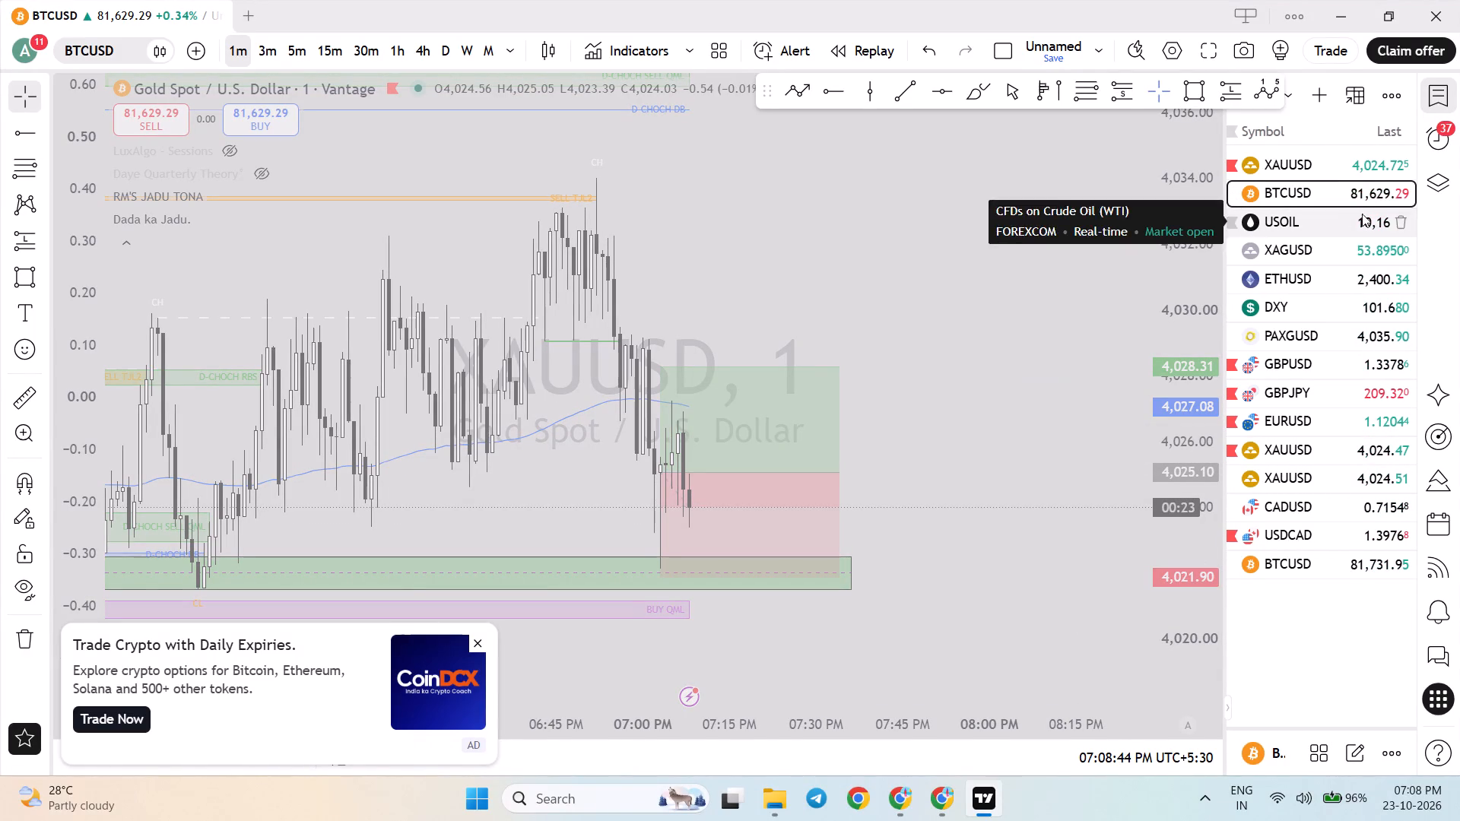
pyautogui.click(1269, 567)
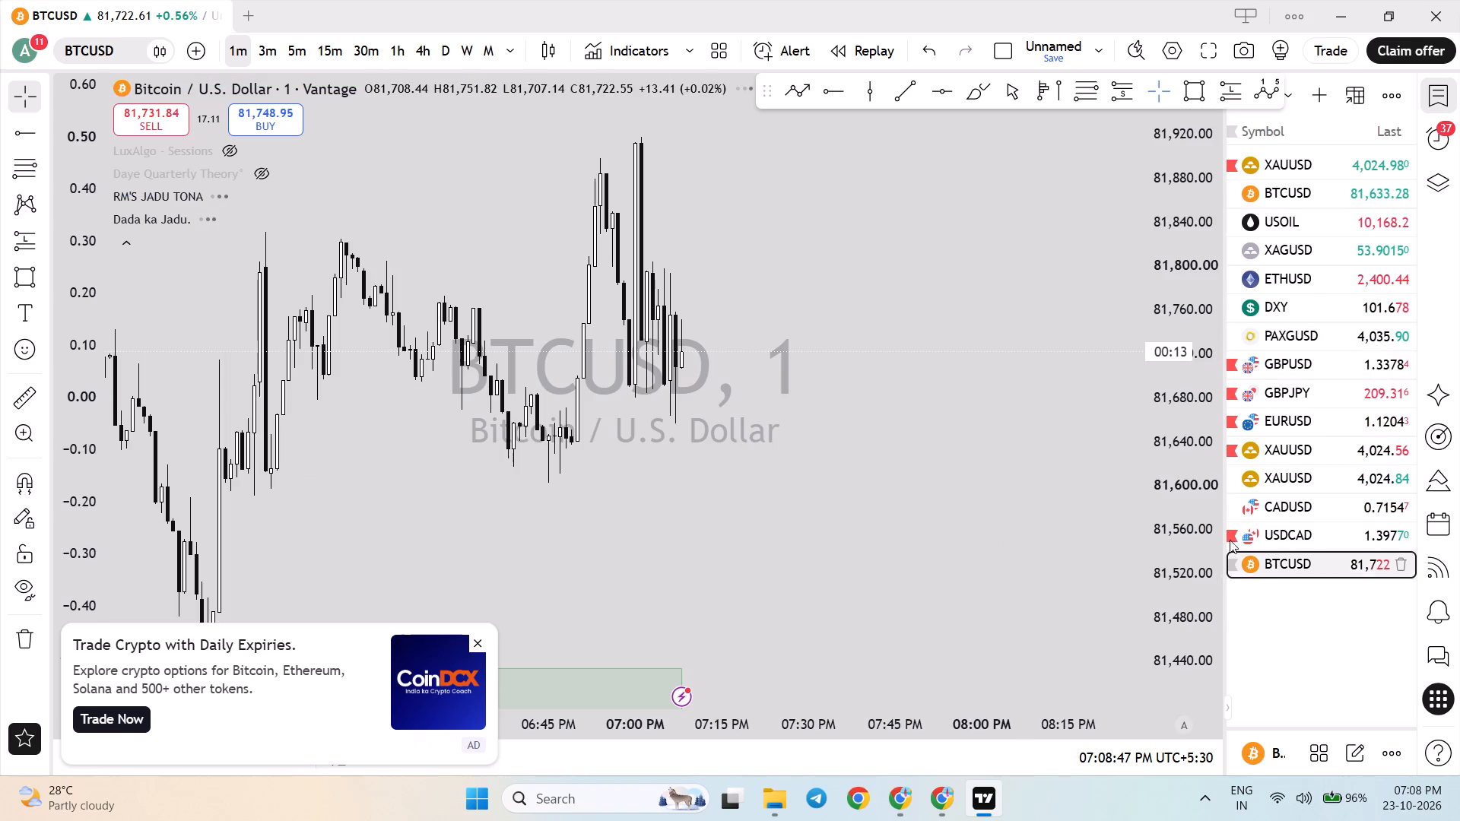
pyautogui.click(482, 643)
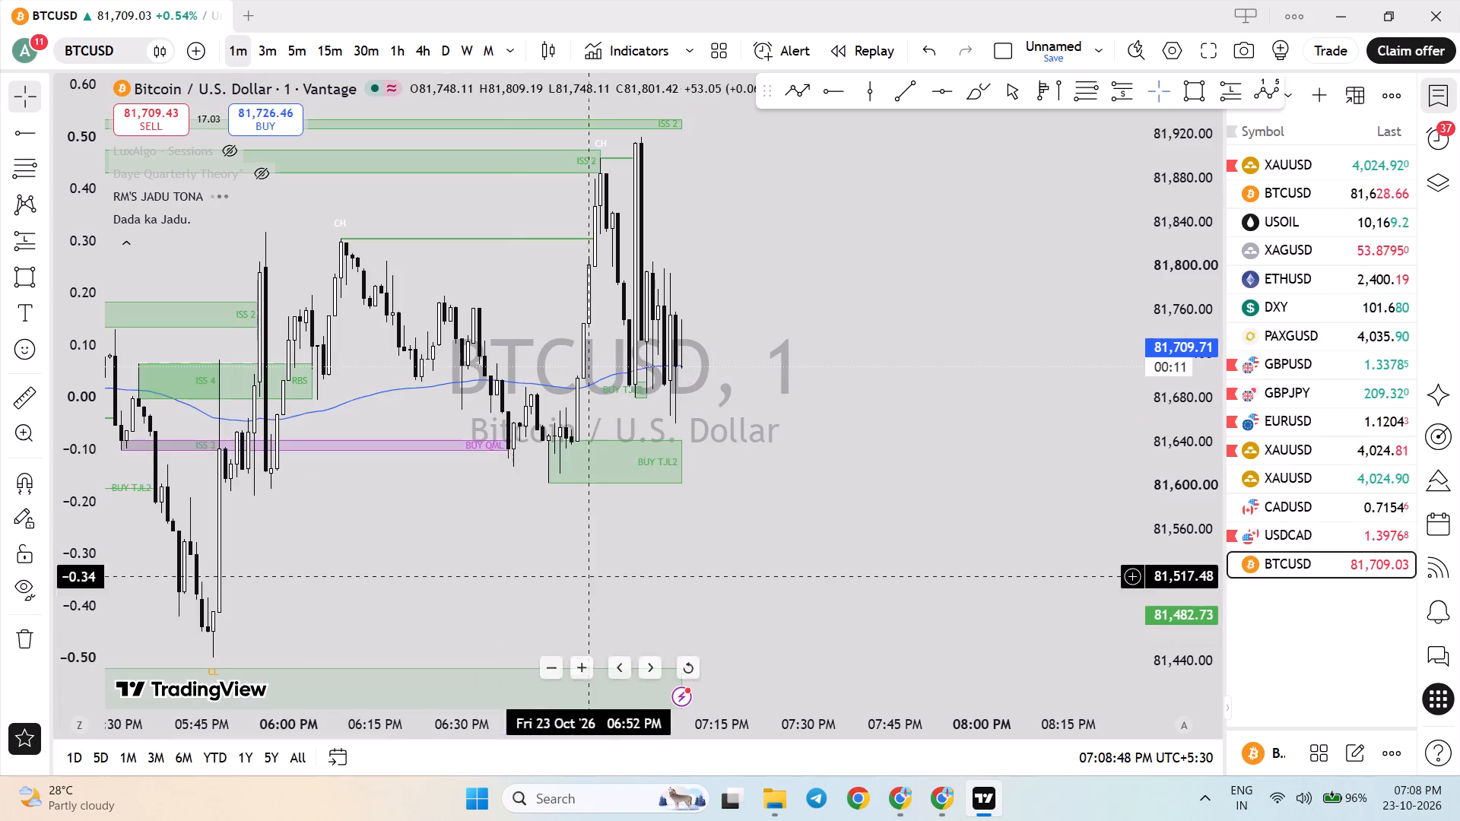
# Examine recent BTCUSD price action and the indicator's buy and sell zones on the 1-minute chart.
pyautogui.scroll(-3, 669, 538)
pyautogui.scroll(3, 691, 537)
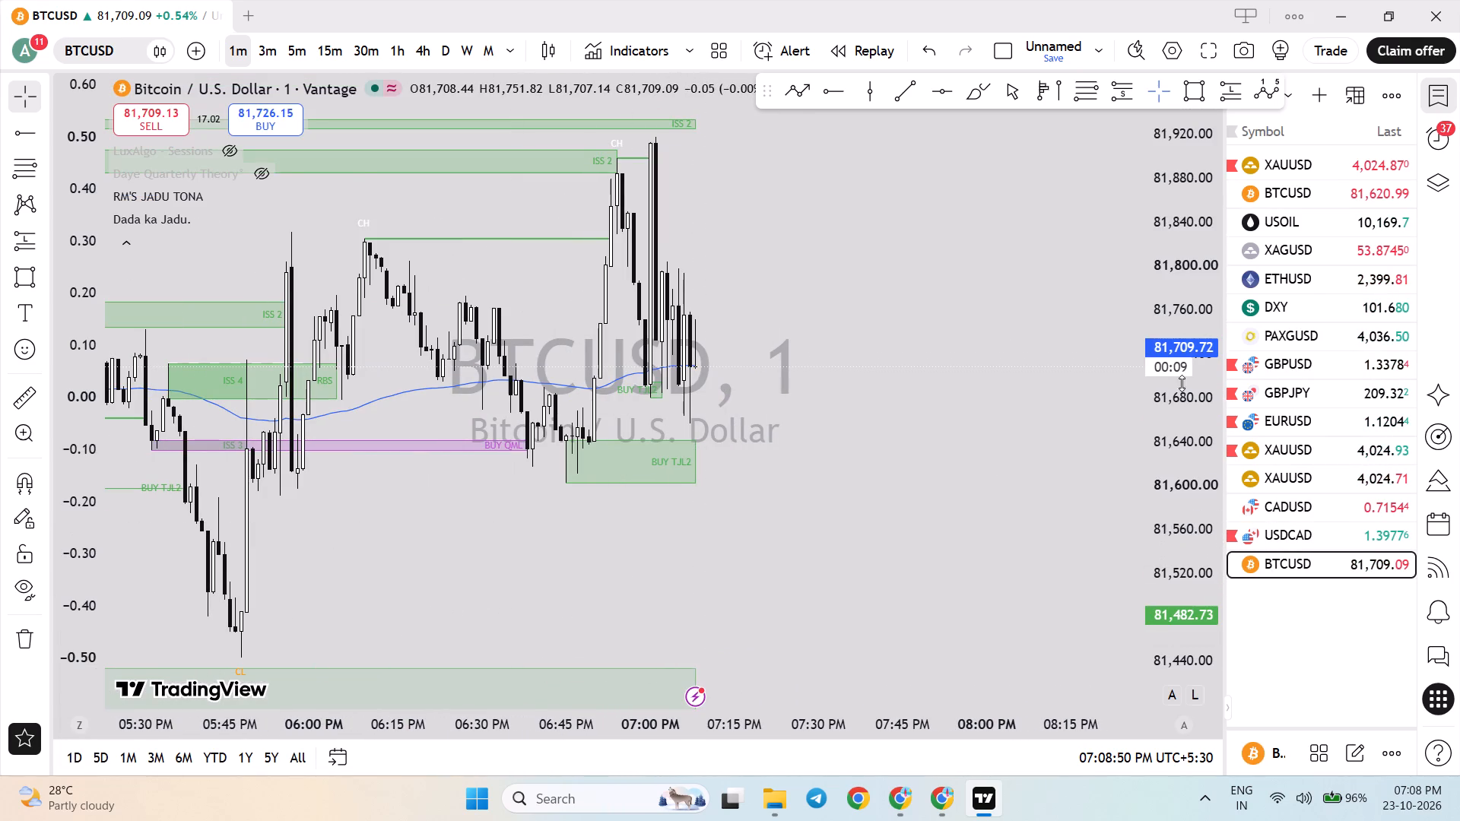
pyautogui.moveTo(1180, 388); pyautogui.dragTo(1169, 615)
pyautogui.scroll(-6, 846, 415)
pyautogui.scroll(6, 846, 415)
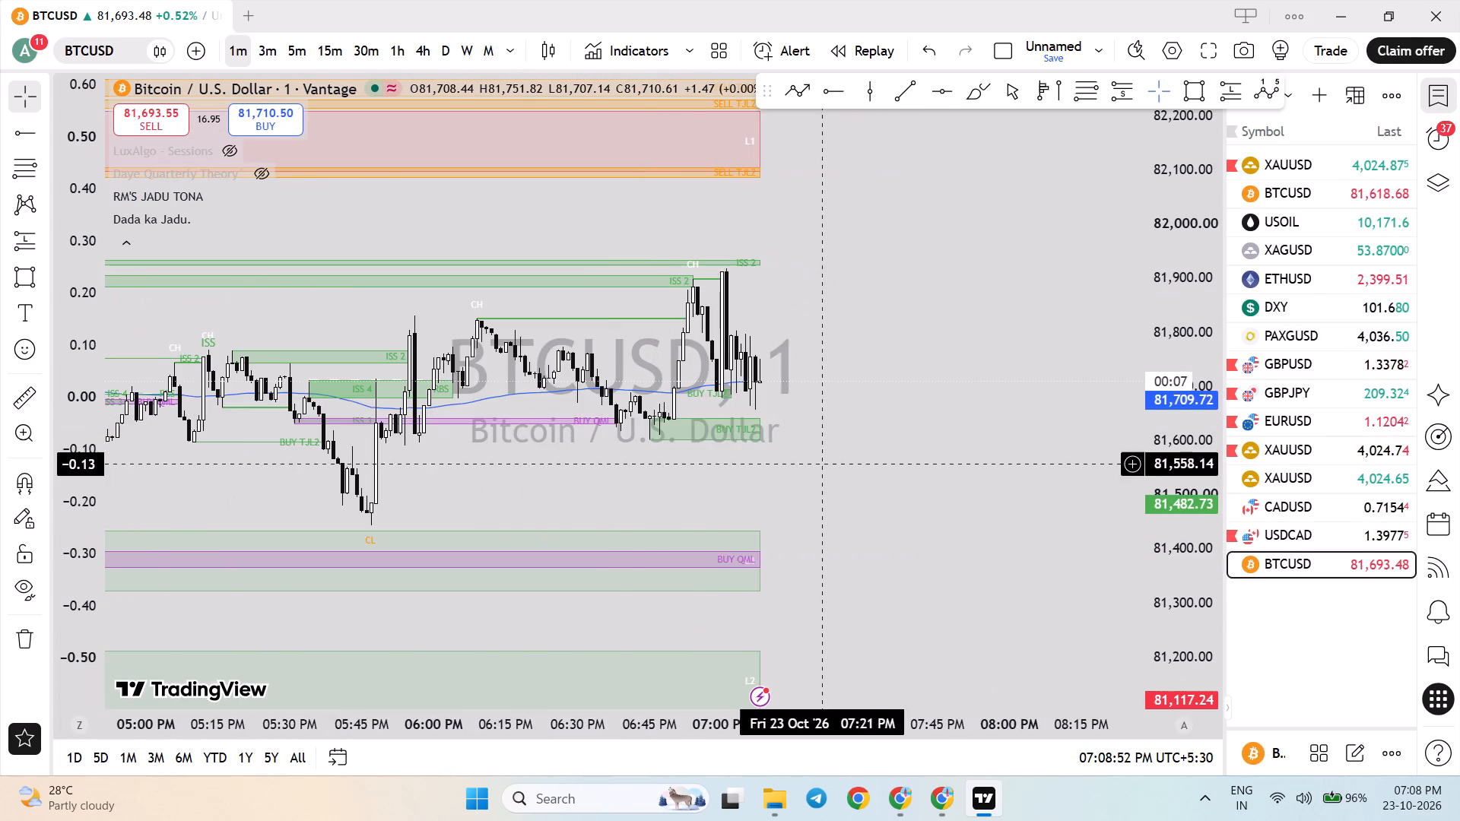
pyautogui.moveTo(865, 490); pyautogui.dragTo(1087, 531)
pyautogui.moveTo(1016, 537); pyautogui.dragTo(1121, 569)
pyautogui.moveTo(1183, 618); pyautogui.dragTo(1189, 299)
pyautogui.scroll(5, 1059, 452)
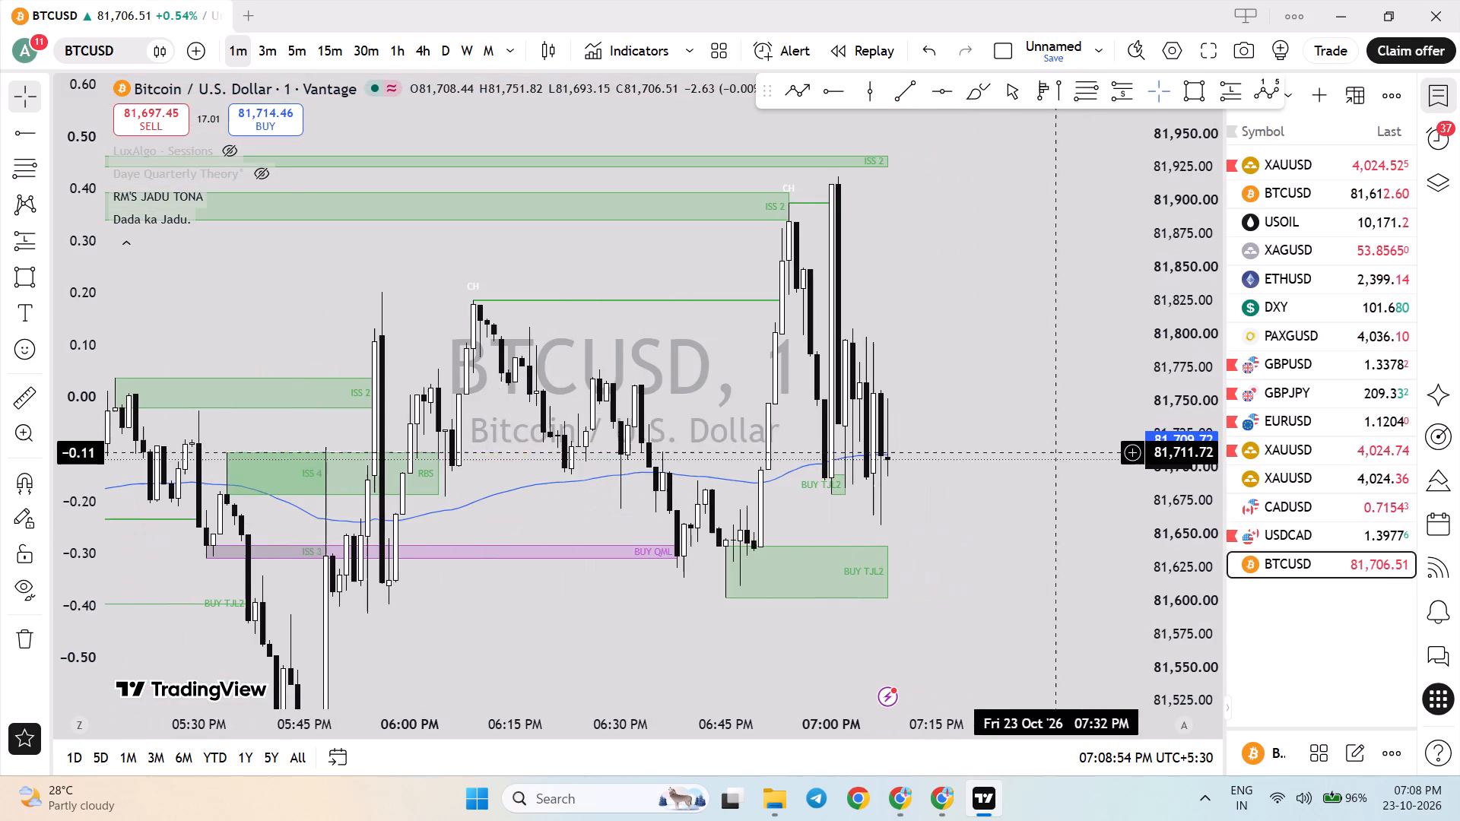
pyautogui.moveTo(1179, 345); pyautogui.dragTo(1185, 553)
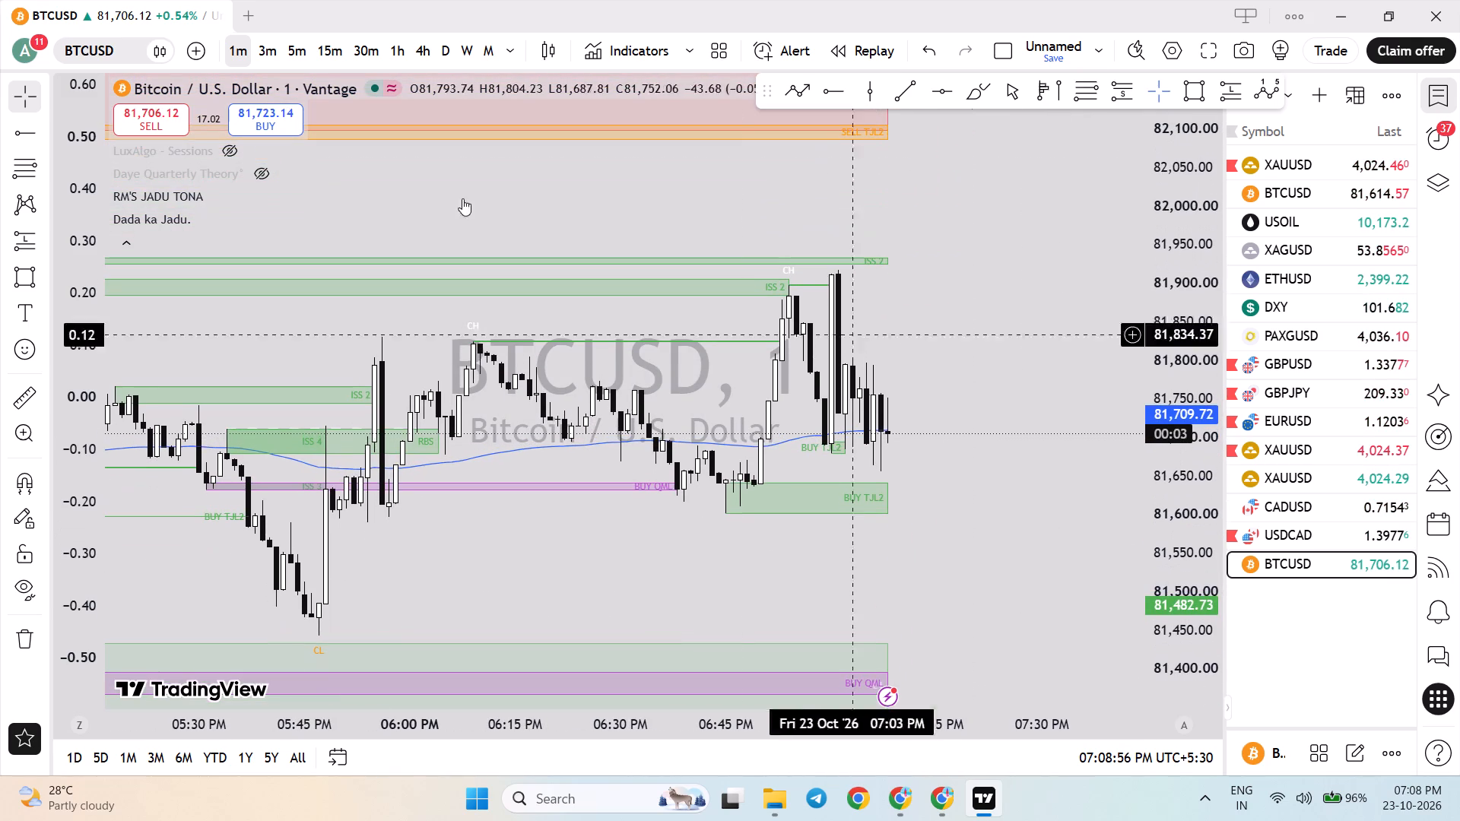
# Switch BTCUSD to the 15-minute timeframe and examine the supply and demand zones around current price.
pyautogui.click(322, 47)
pyautogui.scroll(-3, 593, 330)
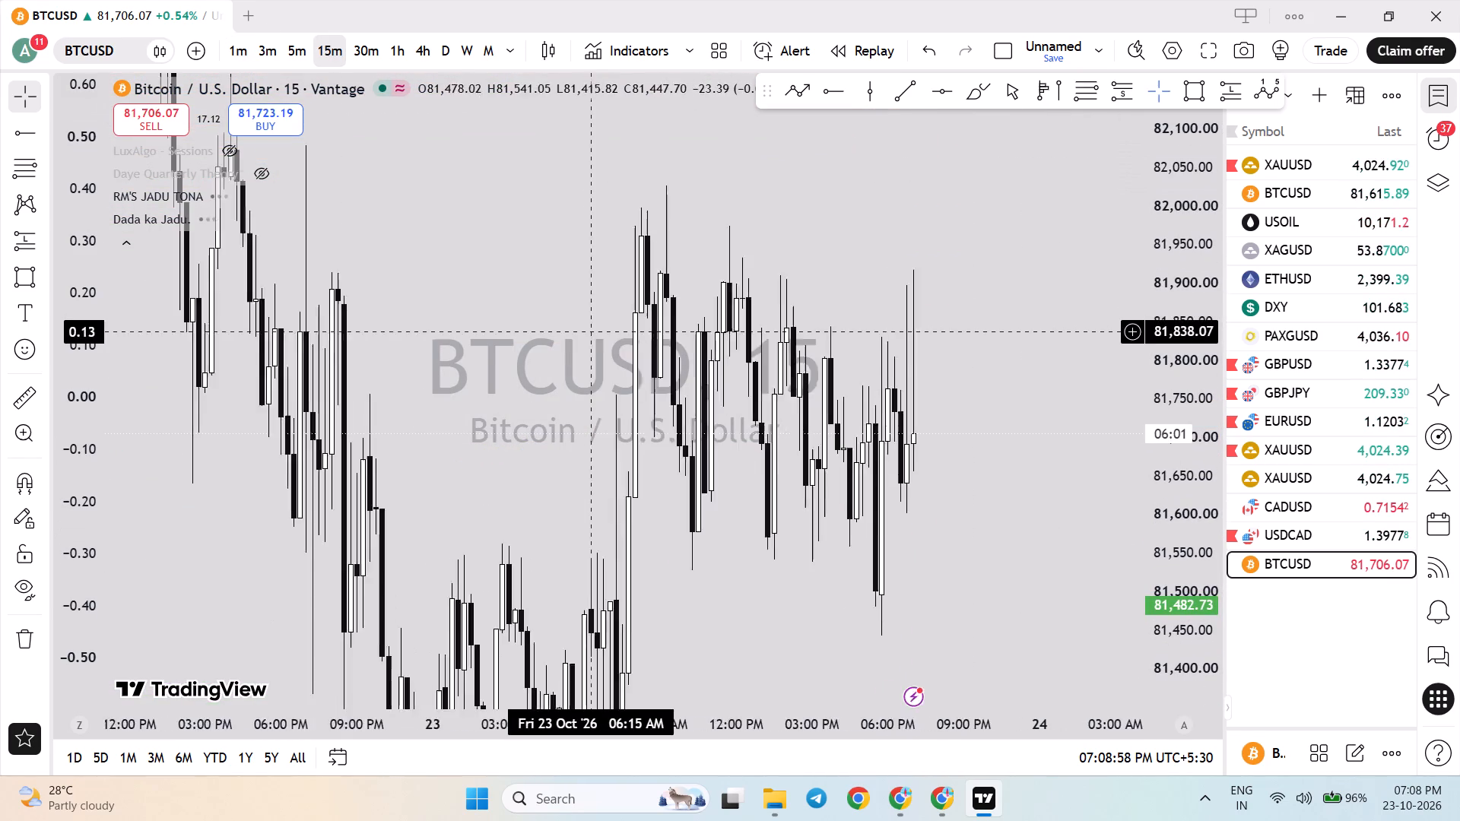
pyautogui.moveTo(1203, 312); pyautogui.dragTo(1202, 366)
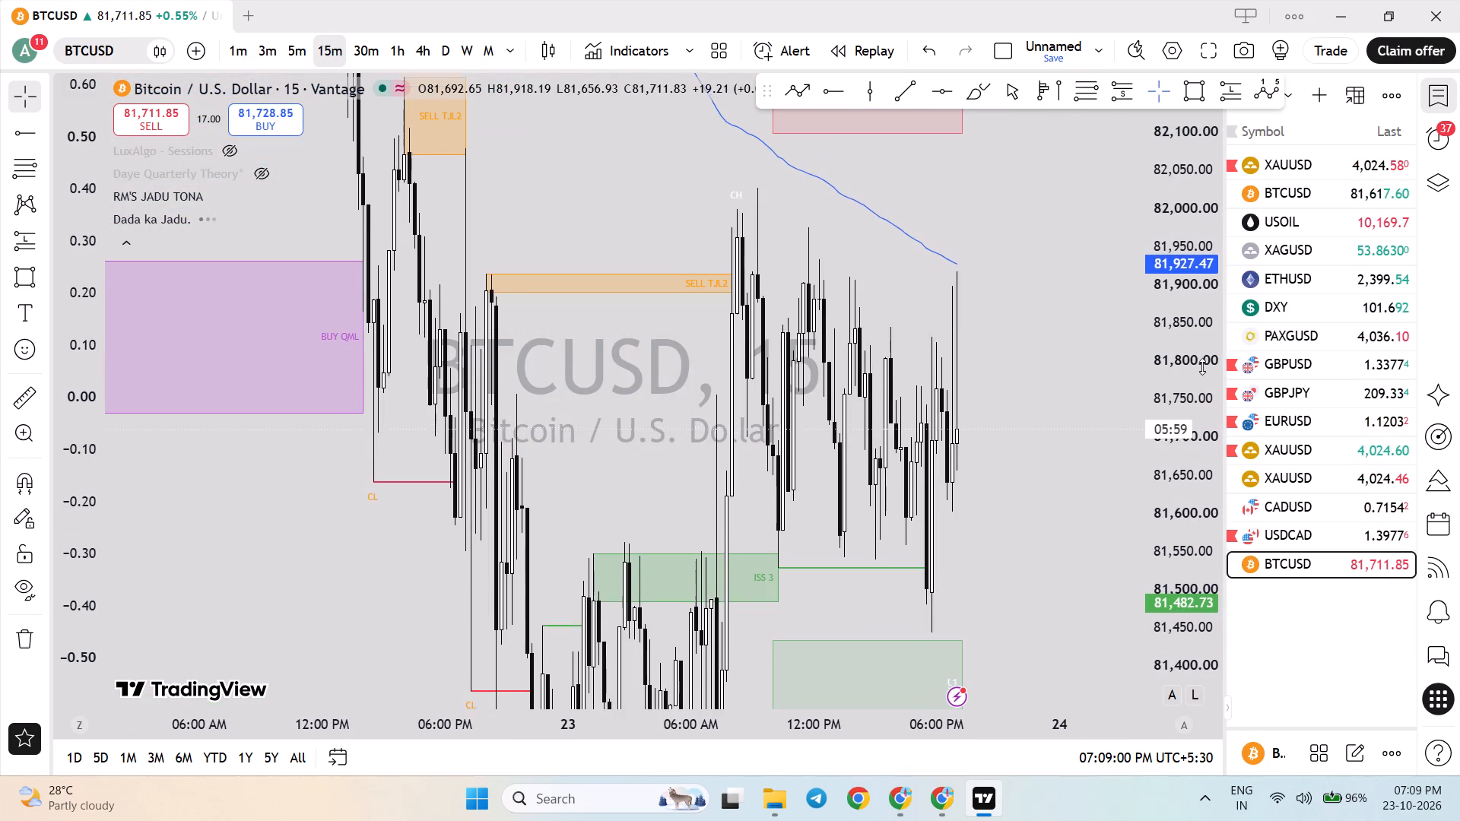
pyautogui.moveTo(1202, 366); pyautogui.dragTo(1204, 542)
pyautogui.scroll(1, 1002, 466)
pyautogui.scroll(-1, 1002, 465)
pyautogui.scroll(4, 1002, 465)
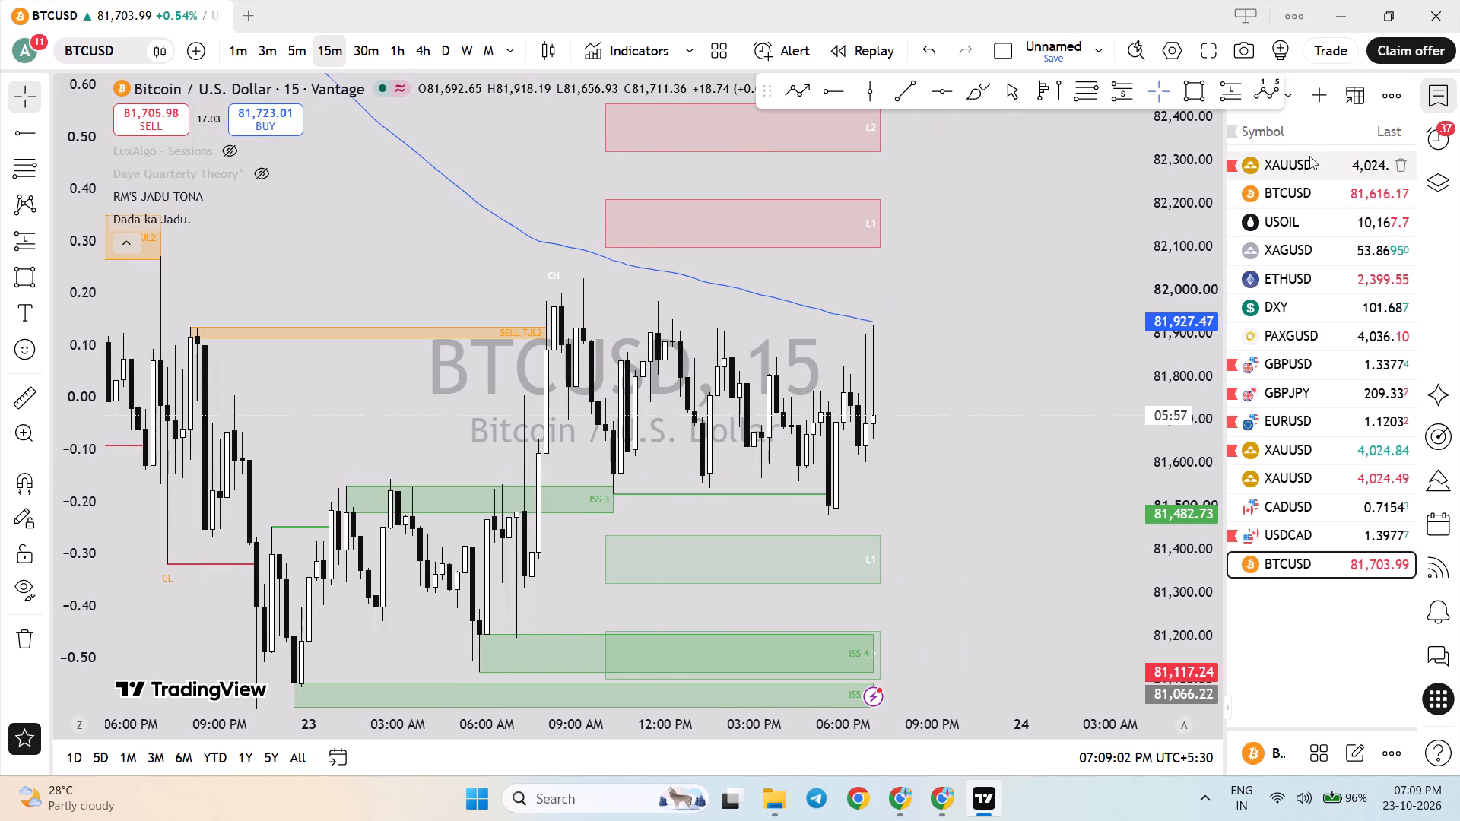
# Load the FXCM XAUUSD chart and inspect its 15-minute price action around the horizontal line at 4,034.43.
pyautogui.click(1316, 166)
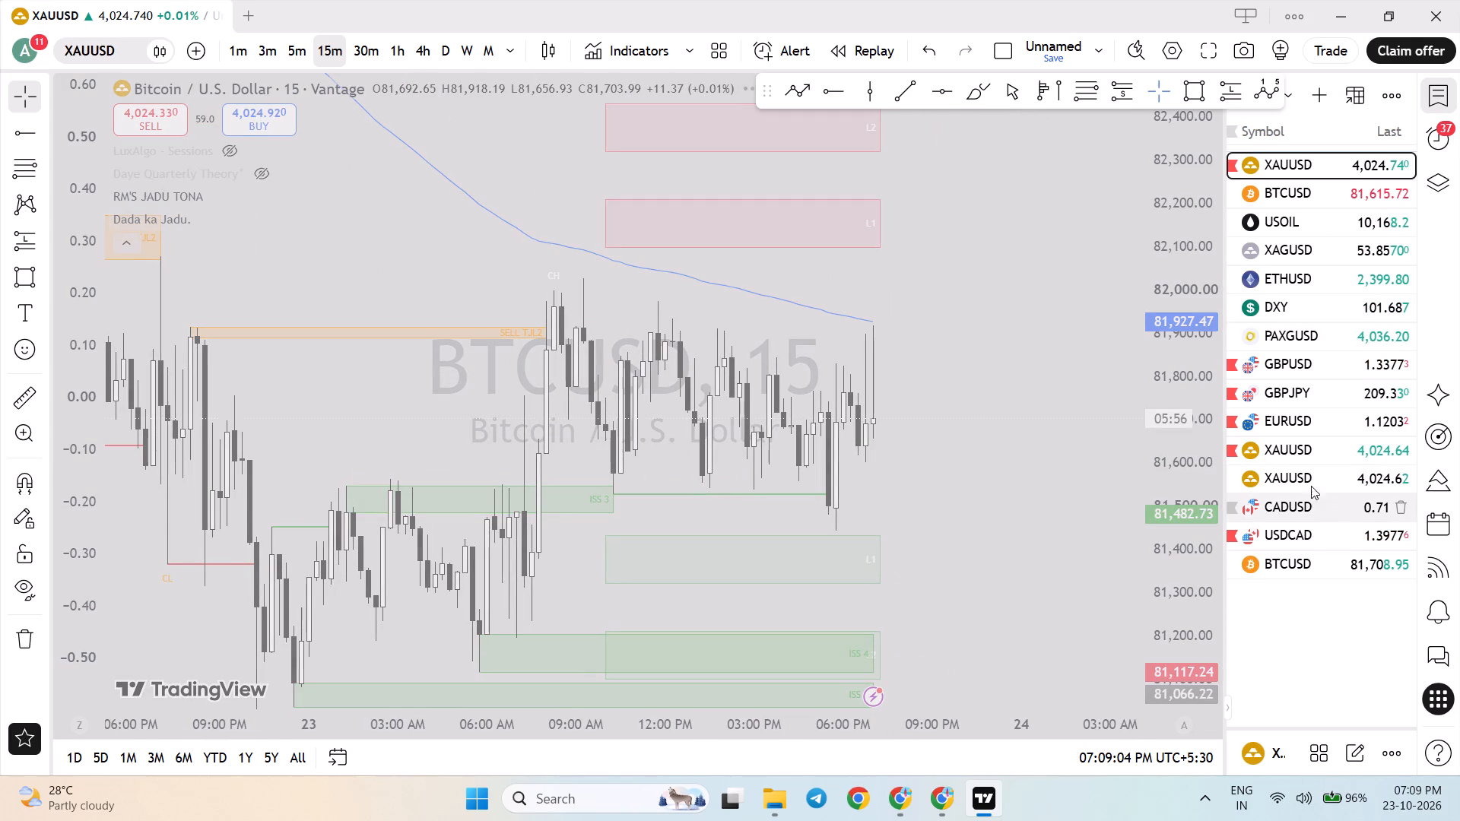
pyautogui.click(1309, 475)
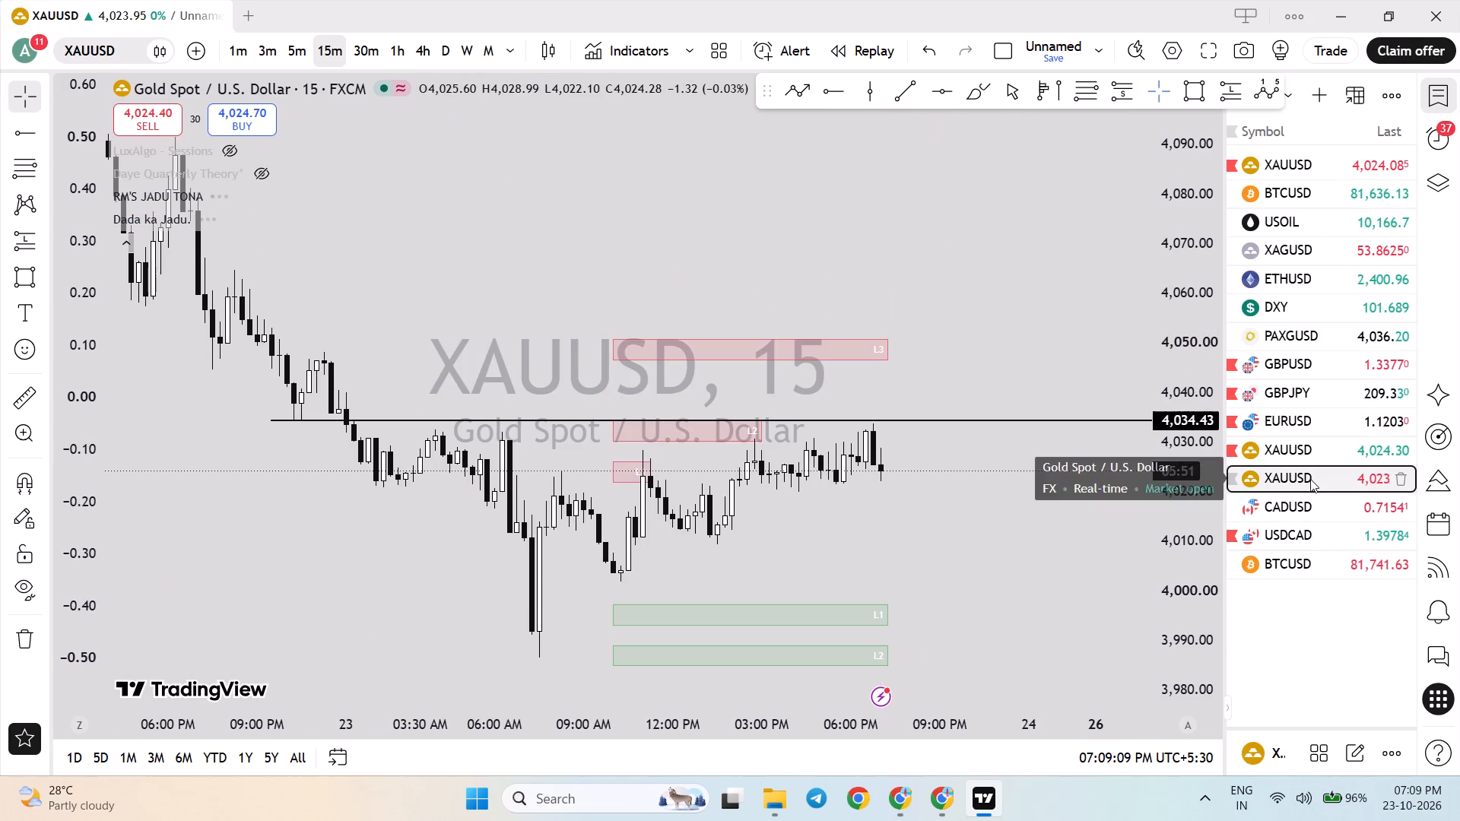
pyautogui.click(1316, 486)
pyautogui.moveTo(1205, 580); pyautogui.dragTo(1213, 358)
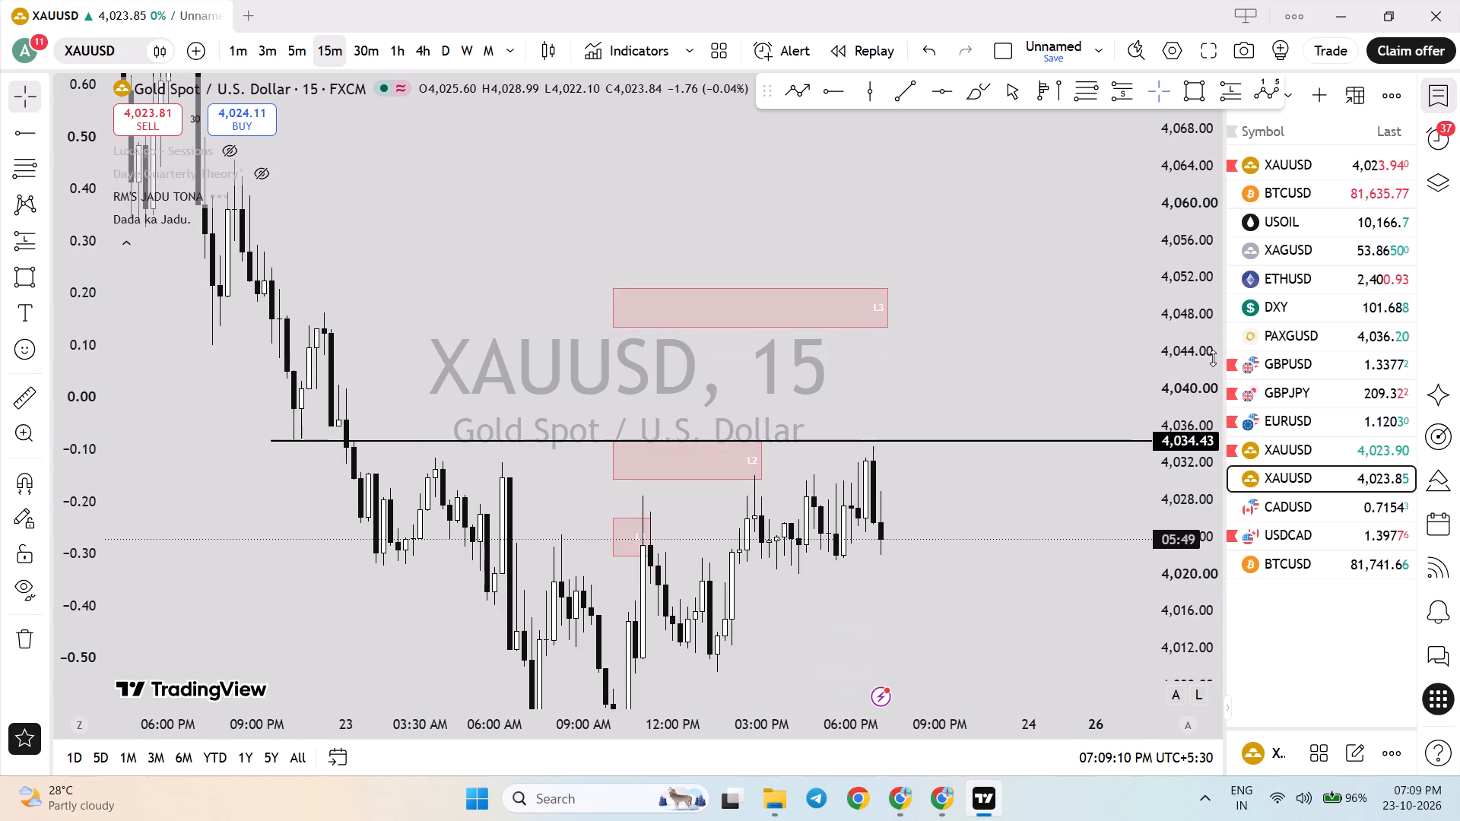
# Switch to the Vantage XAUUSD chart and inspect its 15-minute zones and the marked long position.
pyautogui.click(1312, 436)
pyautogui.moveTo(1169, 579); pyautogui.dragTo(1177, 382)
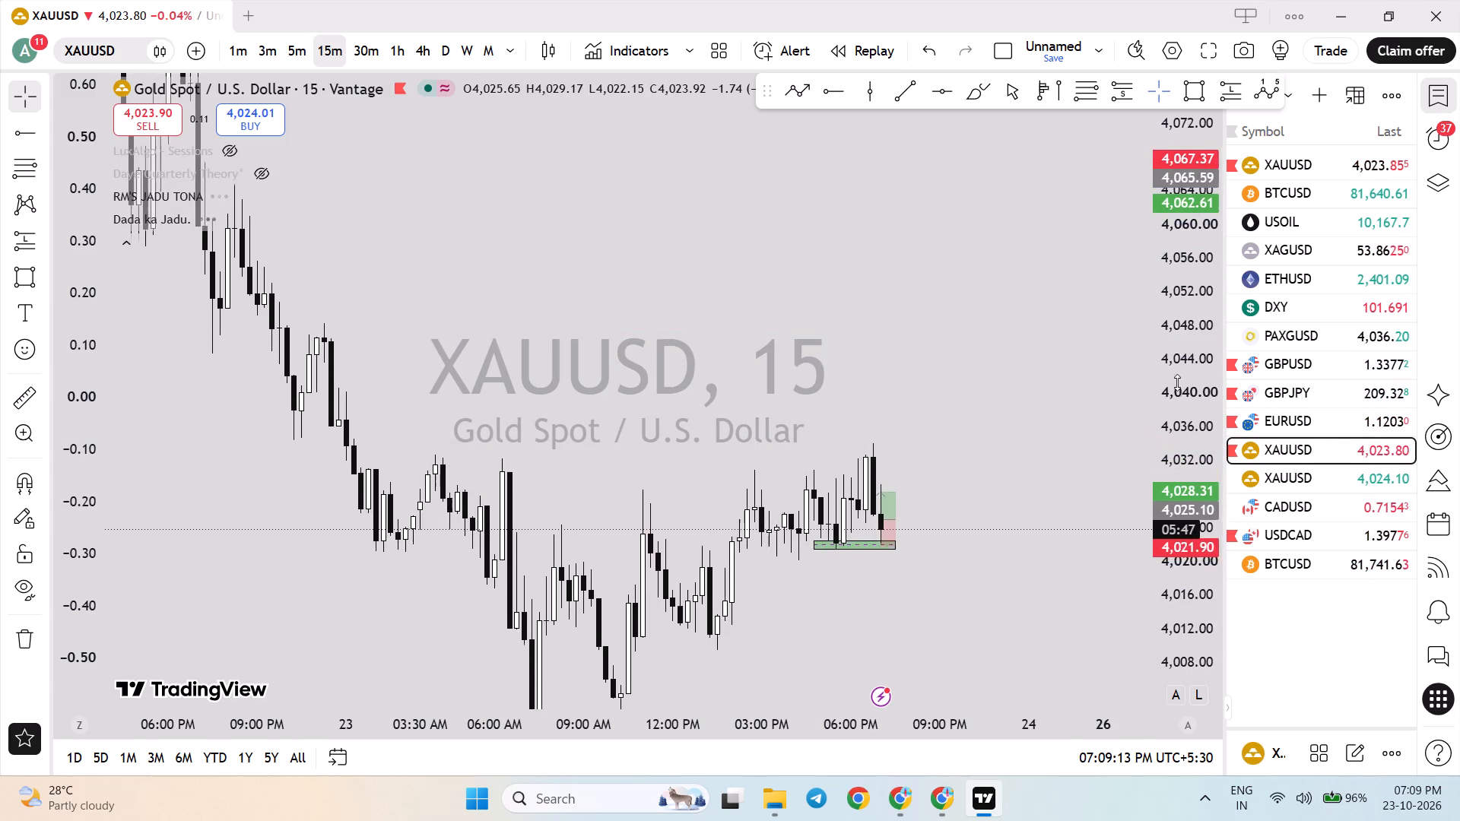
pyautogui.moveTo(1177, 382); pyautogui.dragTo(1177, 376)
pyautogui.moveTo(1175, 564); pyautogui.dragTo(1173, 354)
# Hide the watchlist and show XAUUSD on the 1-minute timeframe, framed around the long position and the green demand zone.
pyautogui.click(1452, 106)
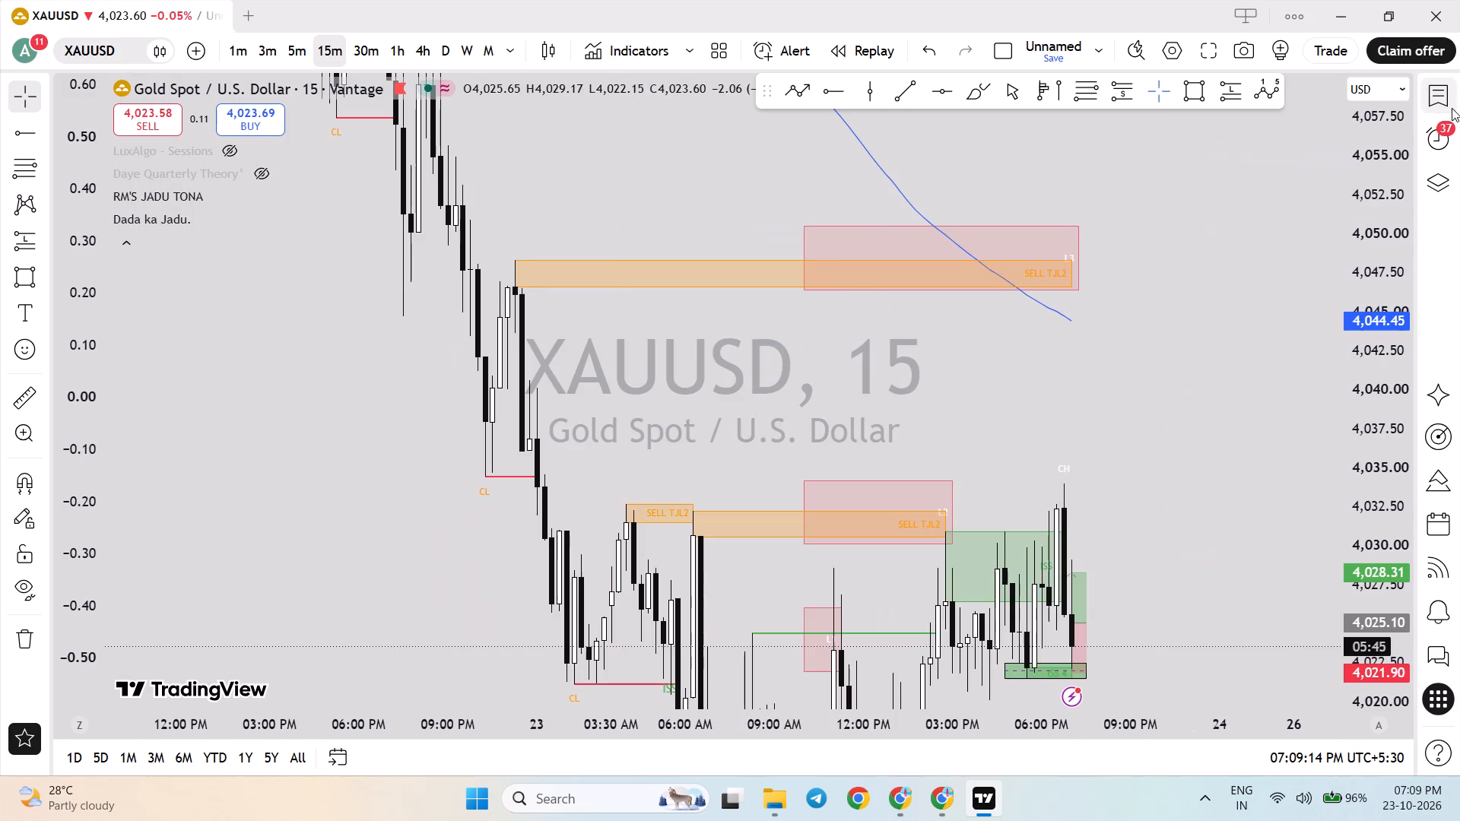
pyautogui.click(239, 51)
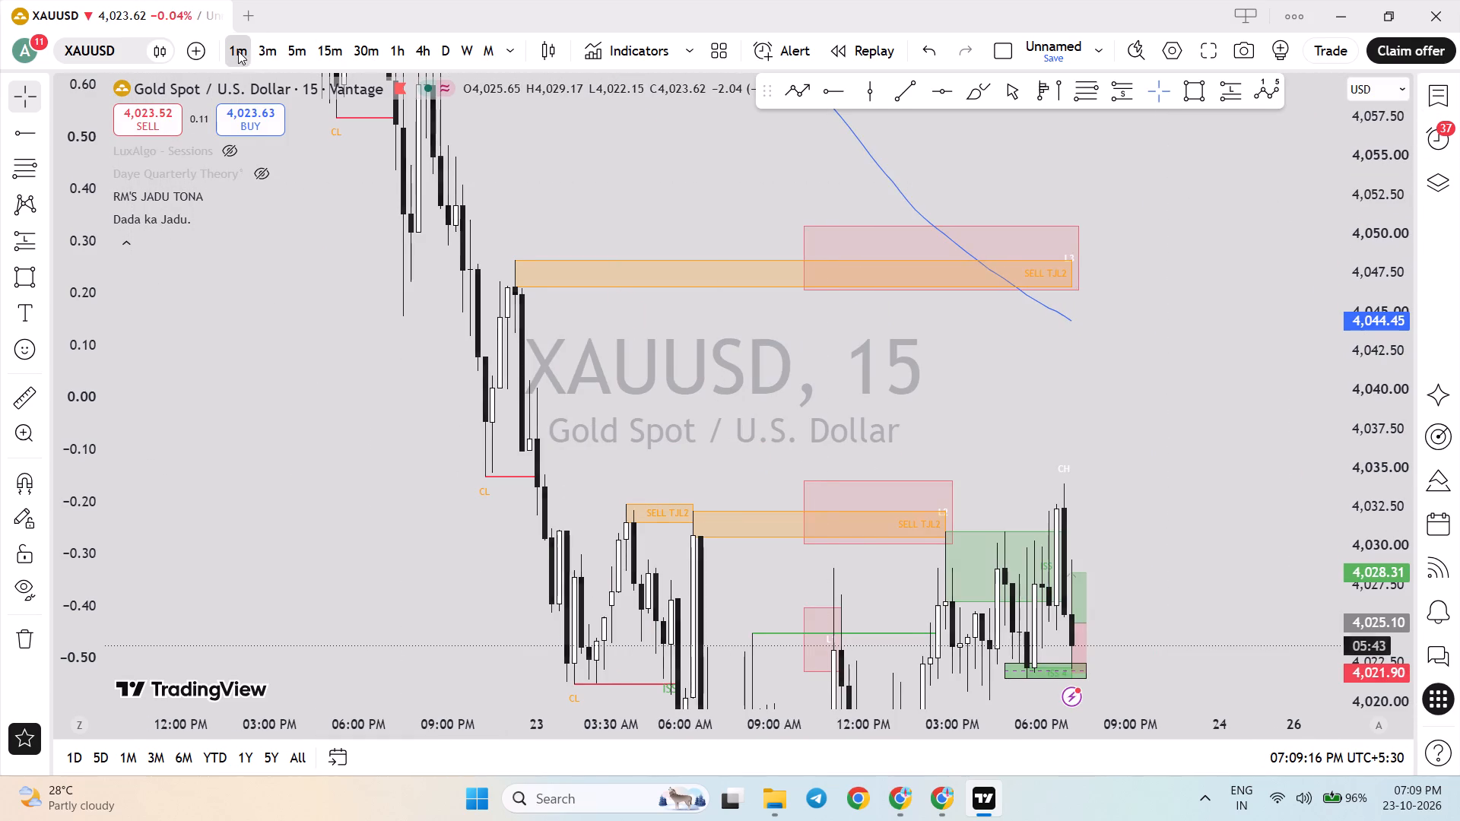
pyautogui.moveTo(1392, 607); pyautogui.dragTo(1332, 412)
pyautogui.moveTo(1218, 572); pyautogui.dragTo(1195, 130)
pyautogui.moveTo(1360, 578); pyautogui.dragTo(1302, 366)
pyautogui.scroll(4, 1269, 400)
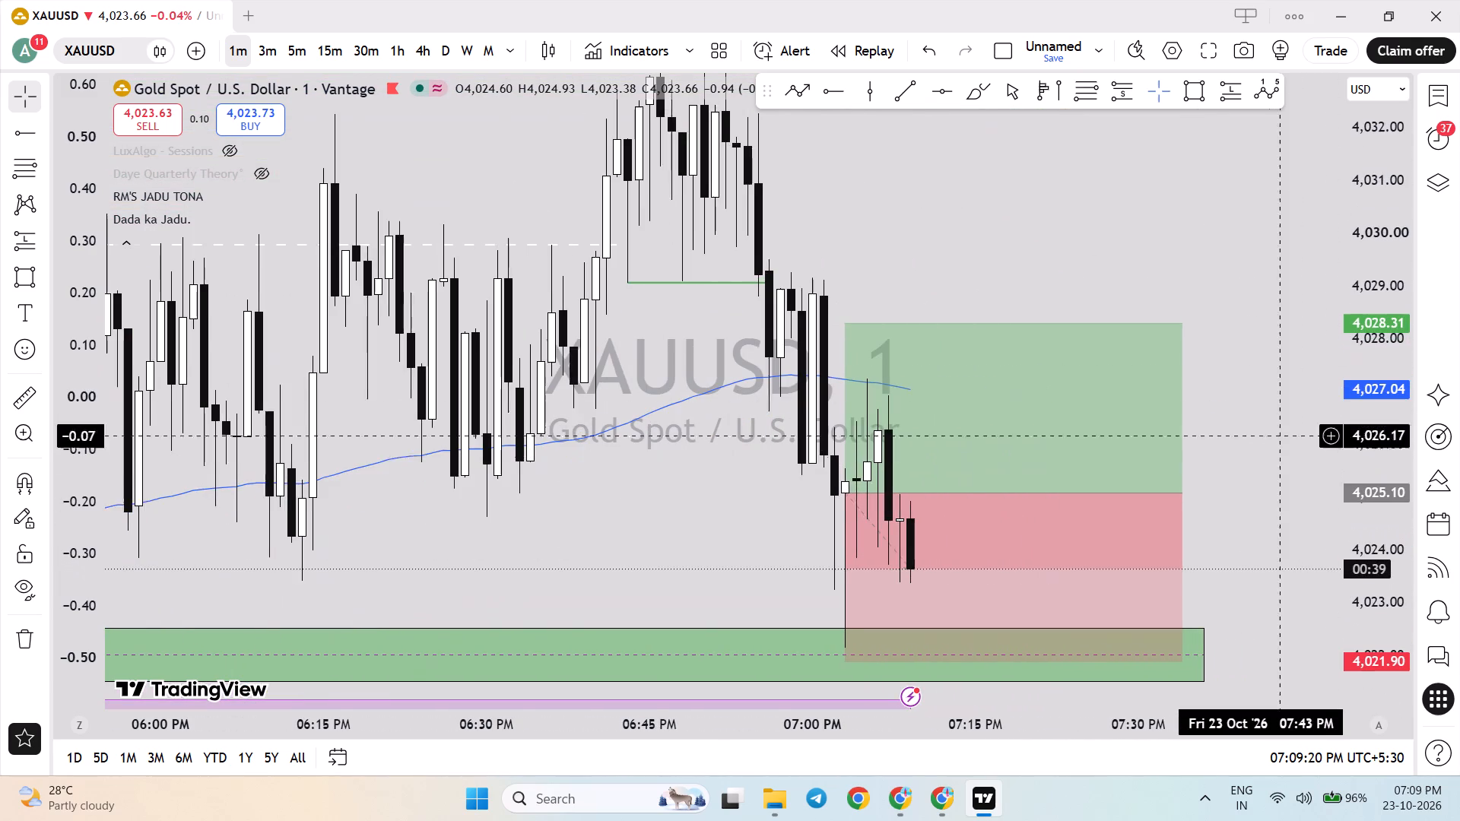
pyautogui.moveTo(1375, 422); pyautogui.dragTo(1401, 563)
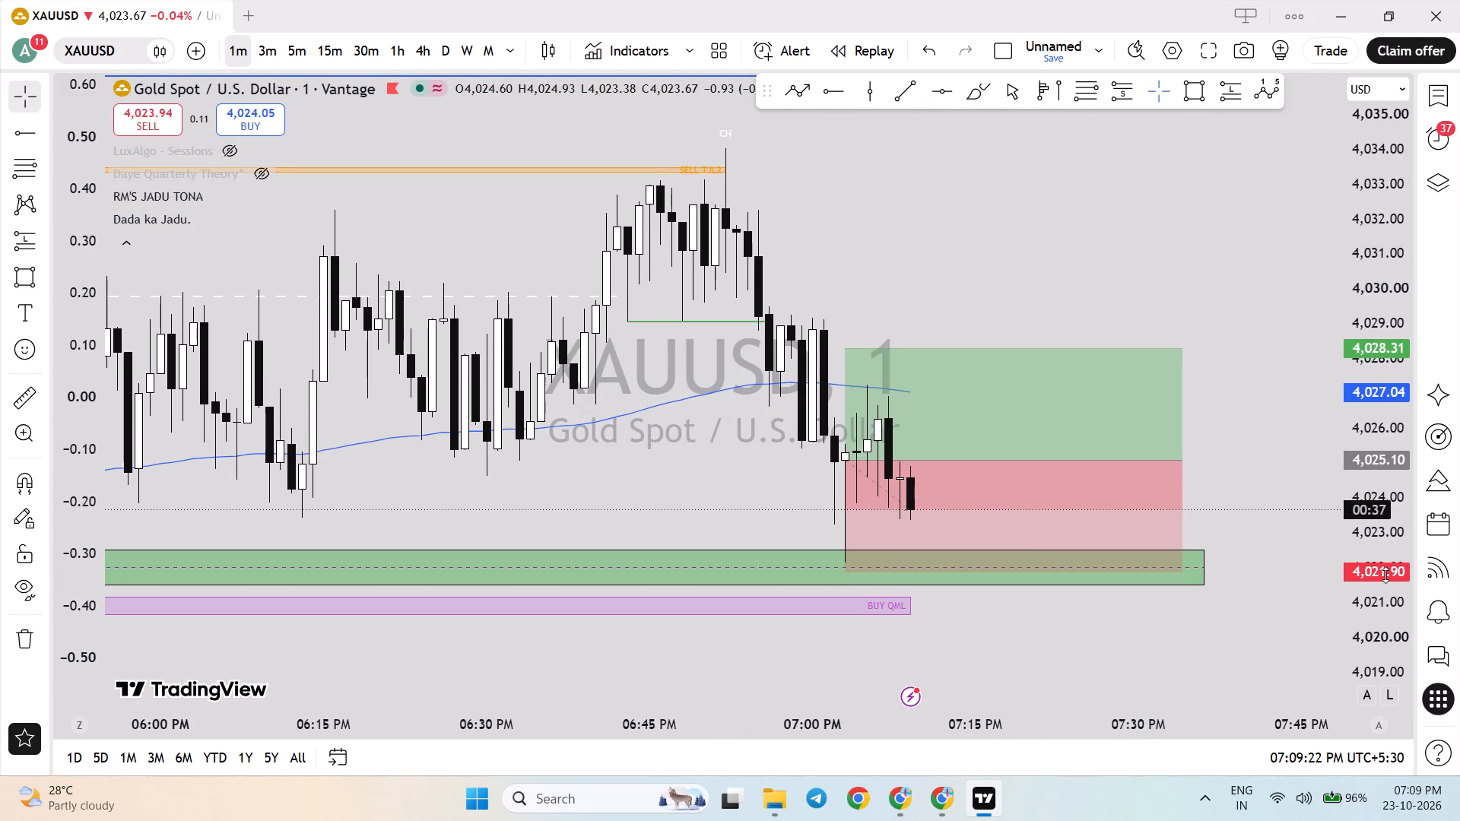
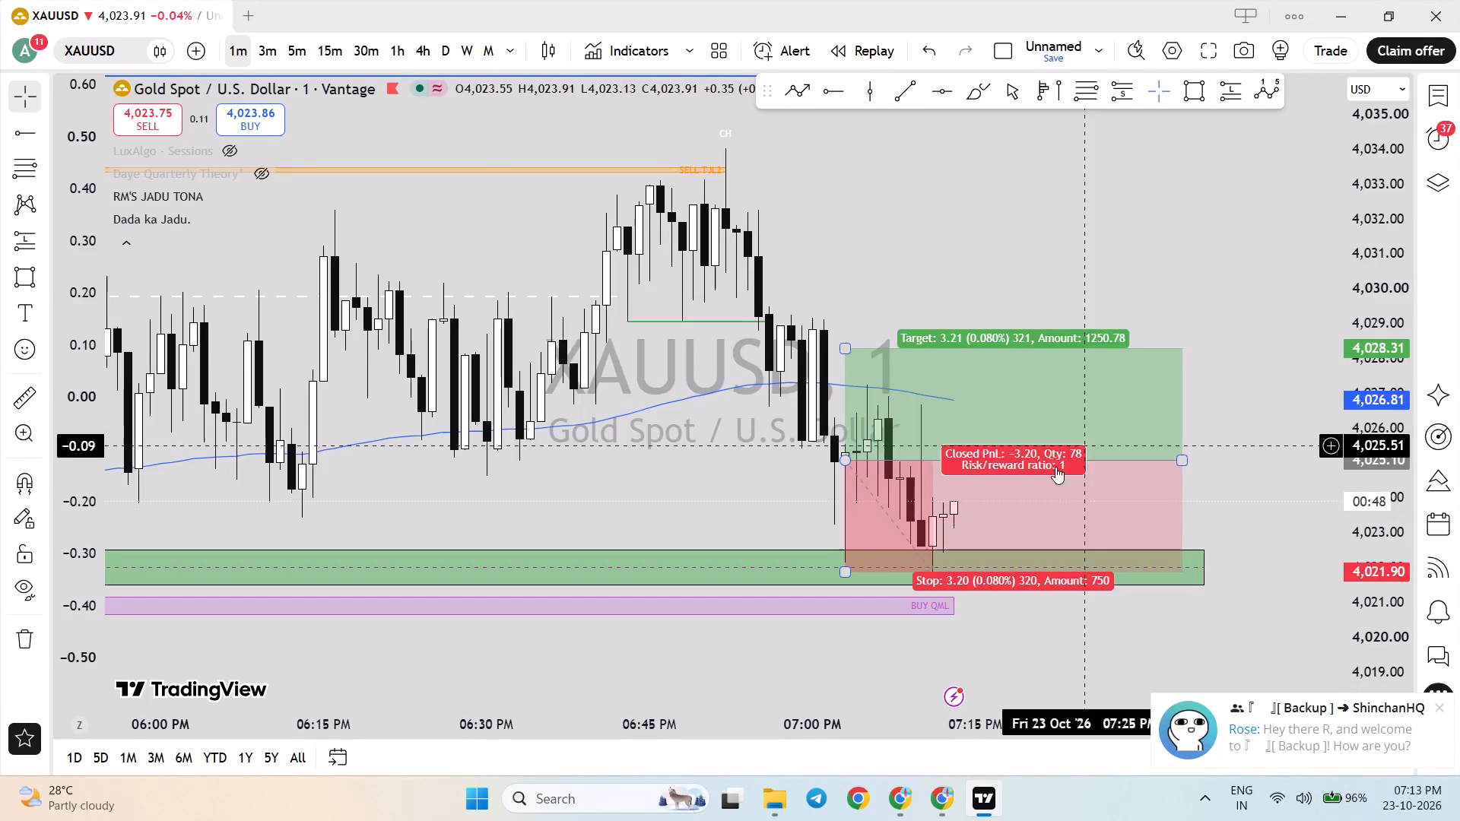
# Move the XAUUSD long position to start at 07:10 PM with its entry at about 4,023.46.
pyautogui.moveTo(1055, 449); pyautogui.dragTo(1125, 509)
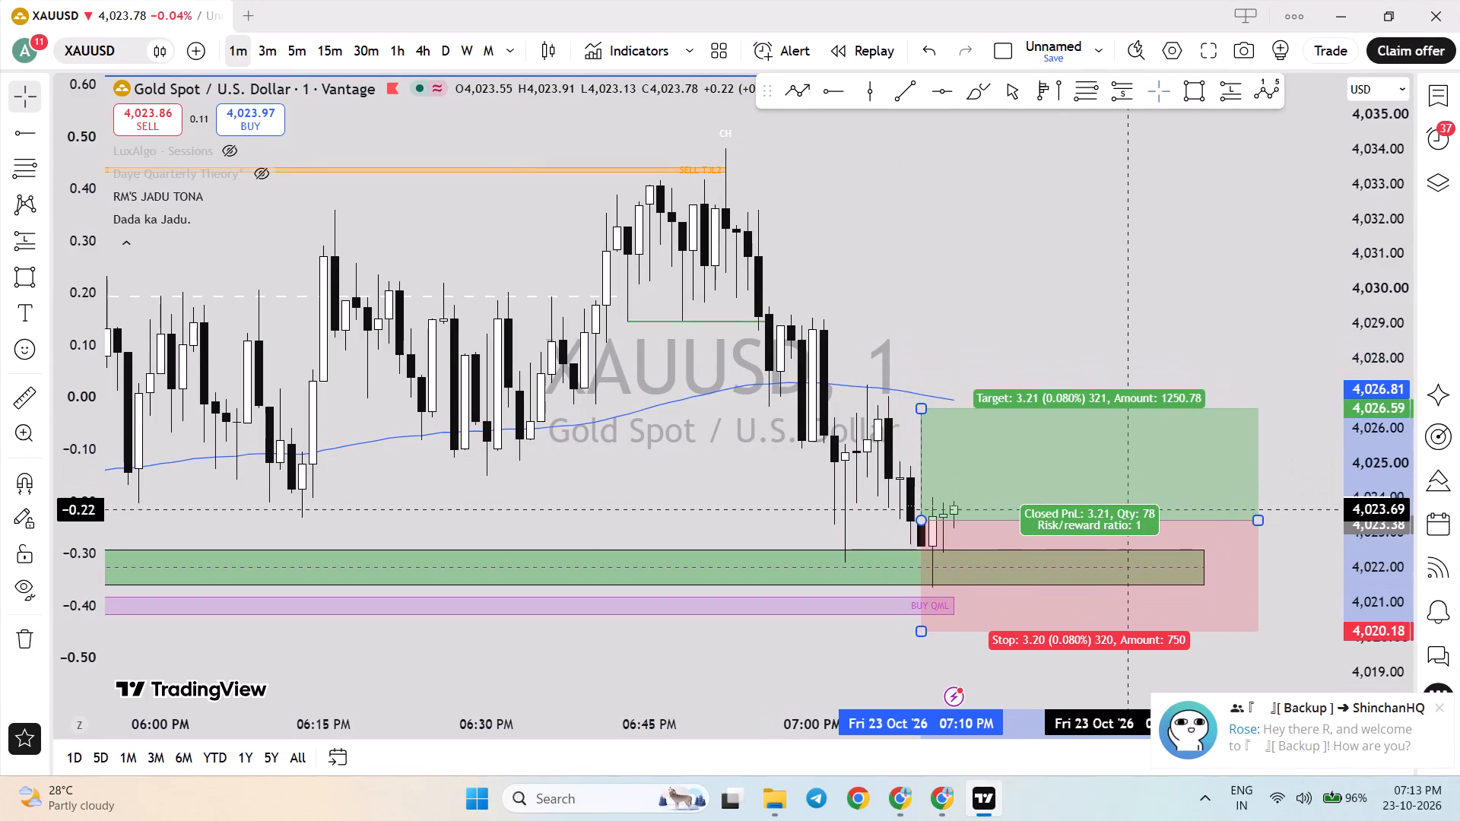
pyautogui.moveTo(1125, 509); pyautogui.dragTo(1131, 506)
# Shorten the long position and the green demand zone so both end at about 07:23 PM.
pyautogui.moveTo(805, 525); pyautogui.dragTo(573, 481)
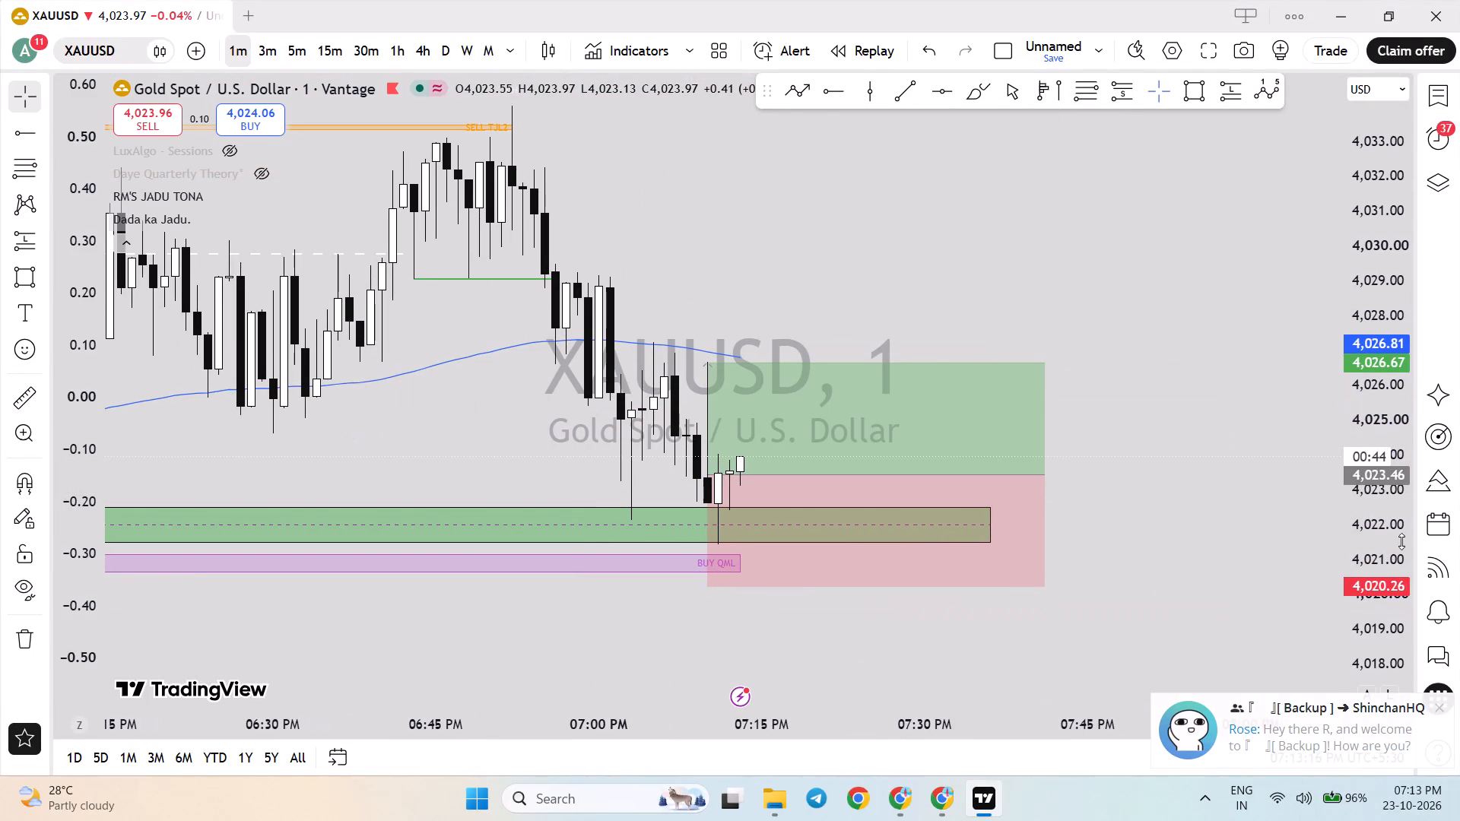
pyautogui.moveTo(1393, 571); pyautogui.dragTo(1334, 350)
pyautogui.moveTo(1043, 540); pyautogui.dragTo(1042, 540)
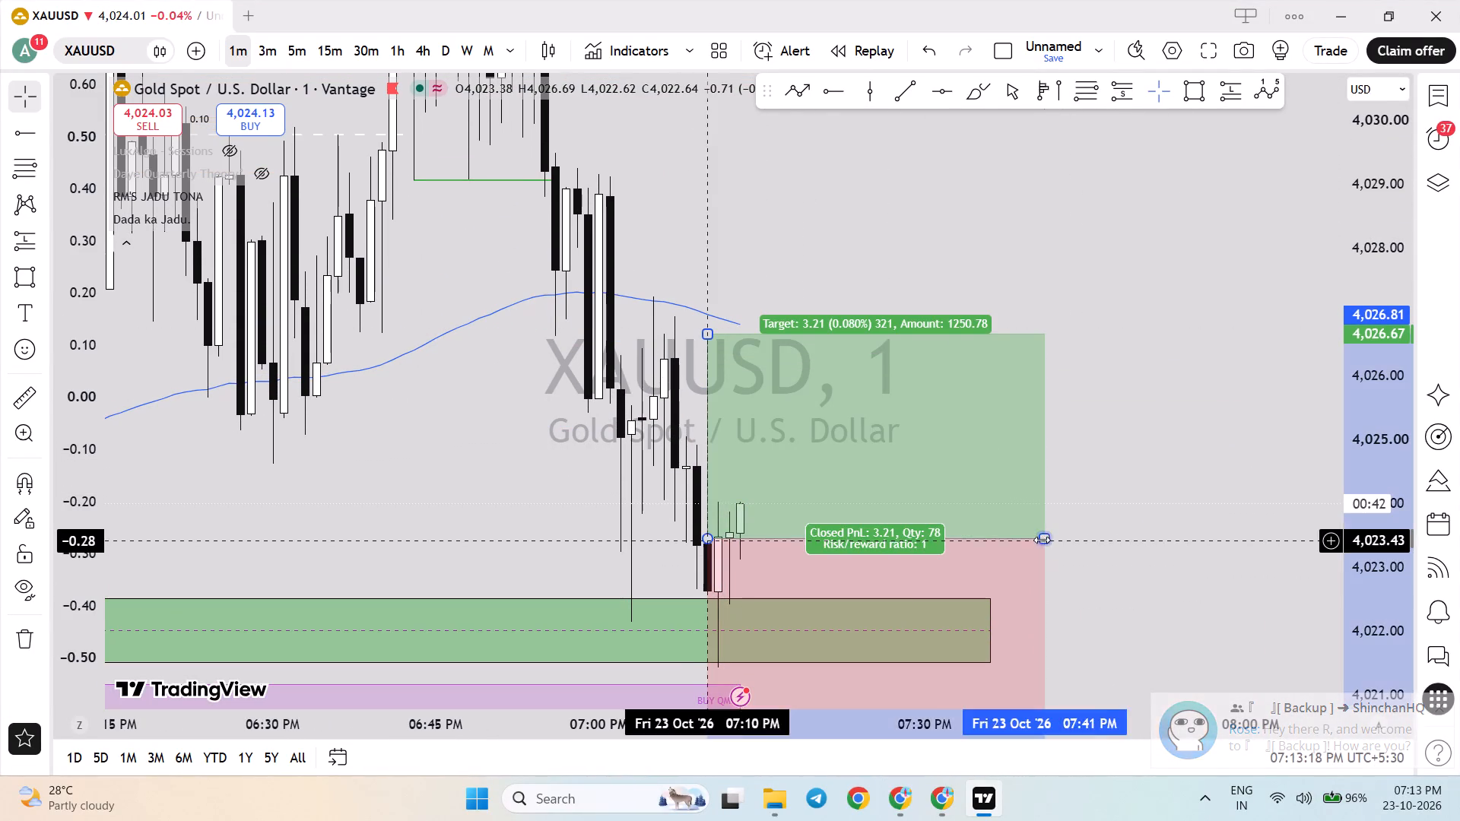
pyautogui.moveTo(1042, 540); pyautogui.dragTo(853, 564)
pyautogui.moveTo(989, 630); pyautogui.dragTo(863, 632)
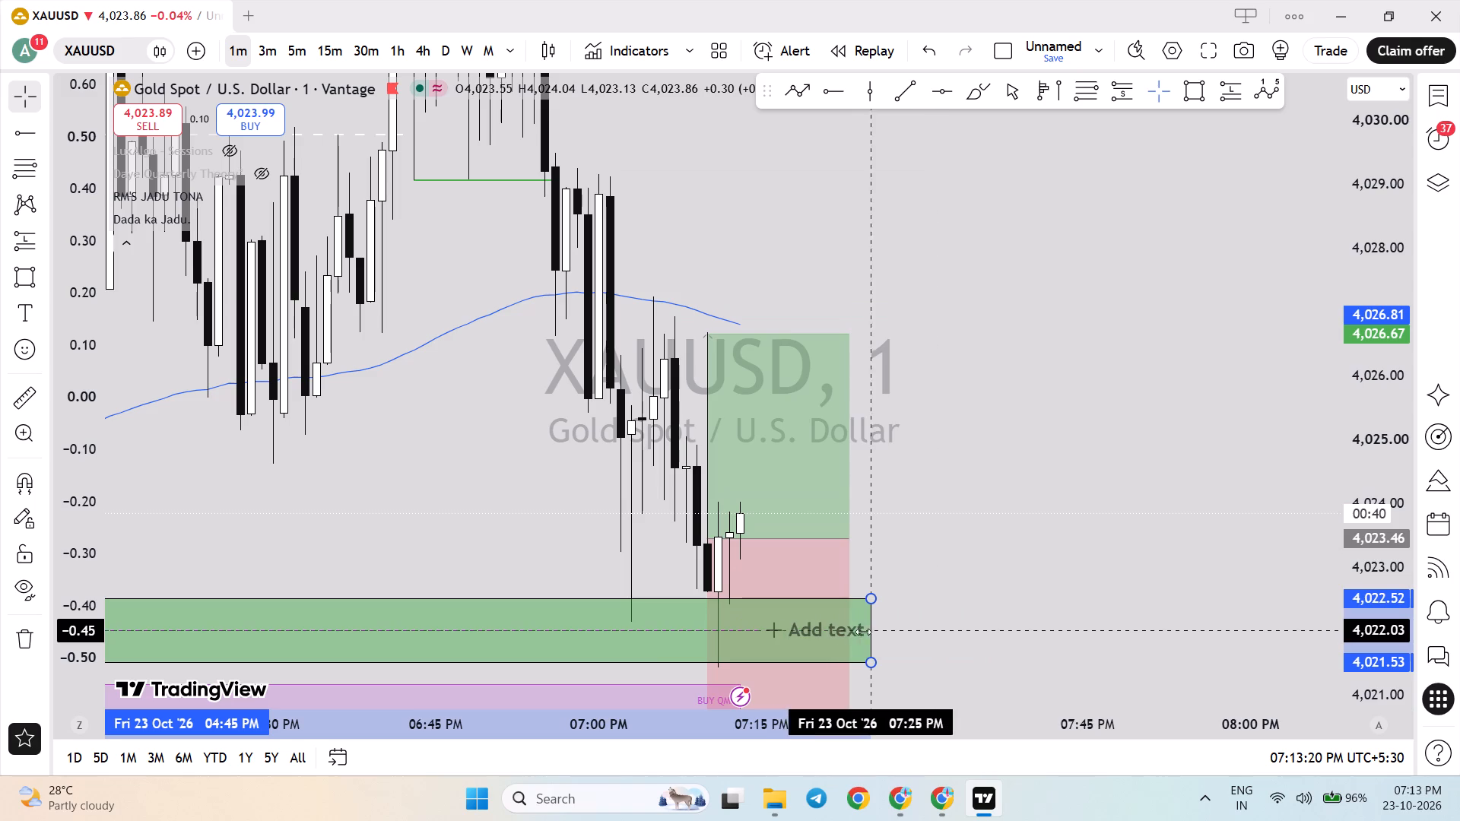
pyautogui.moveTo(863, 632); pyautogui.dragTo(852, 628)
# Raise the long position's stop level to about 4,020.92, inside the purple BUY QML zone.
pyautogui.moveTo(909, 618); pyautogui.dragTo(1179, 311)
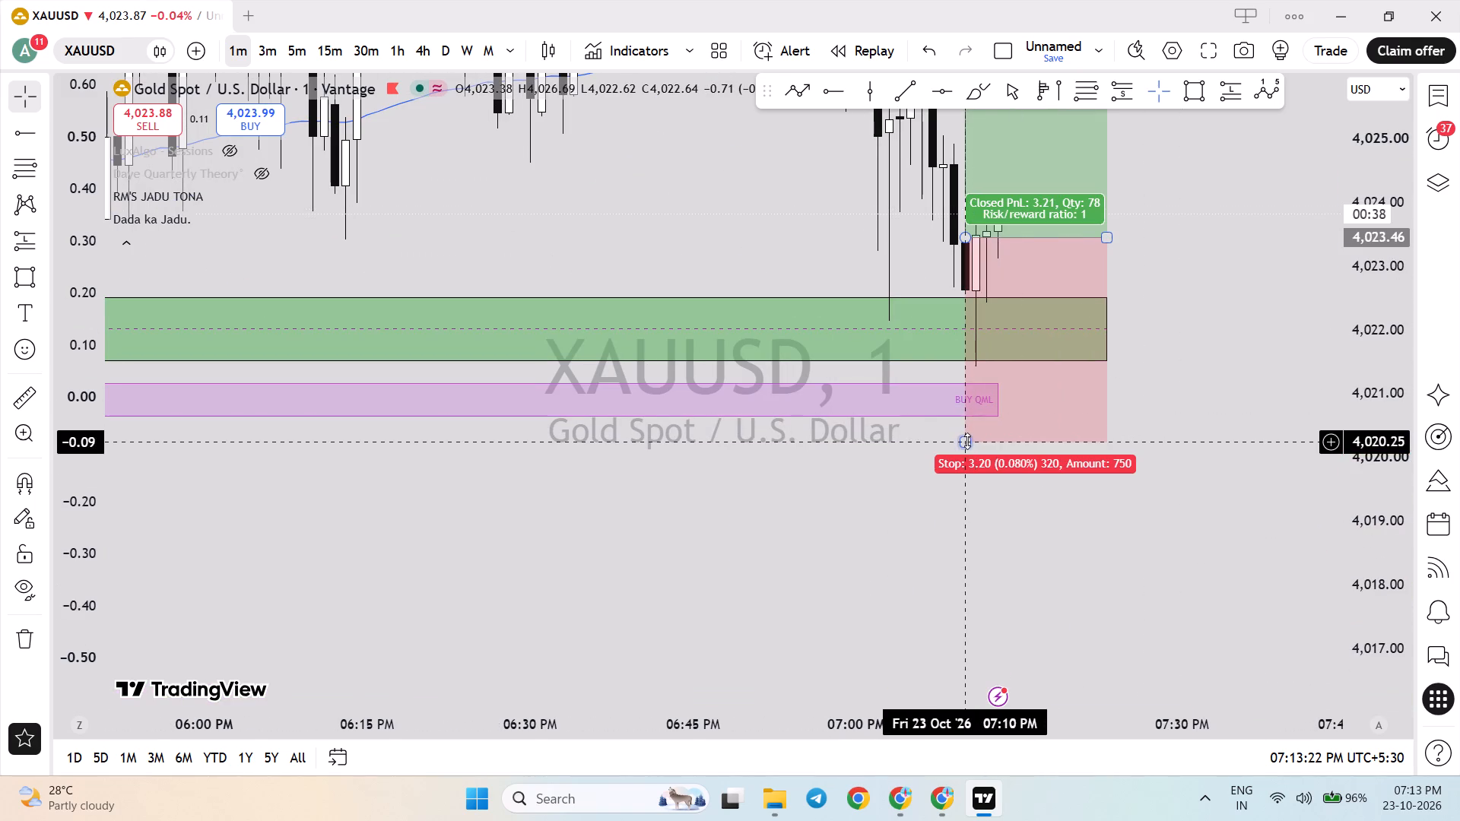
pyautogui.moveTo(967, 441); pyautogui.dragTo(1018, 389)
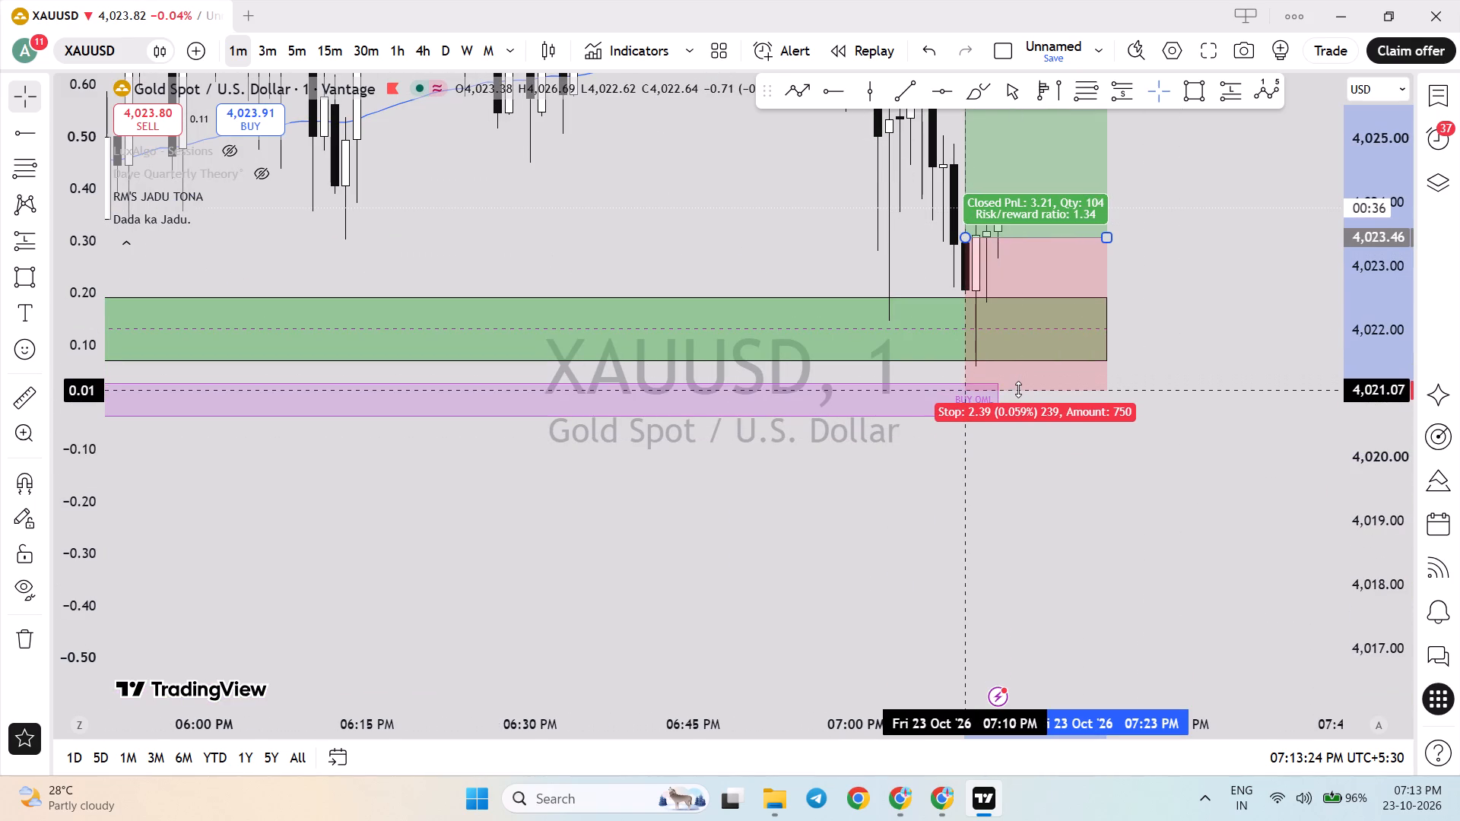
pyautogui.moveTo(1018, 389); pyautogui.dragTo(1014, 396)
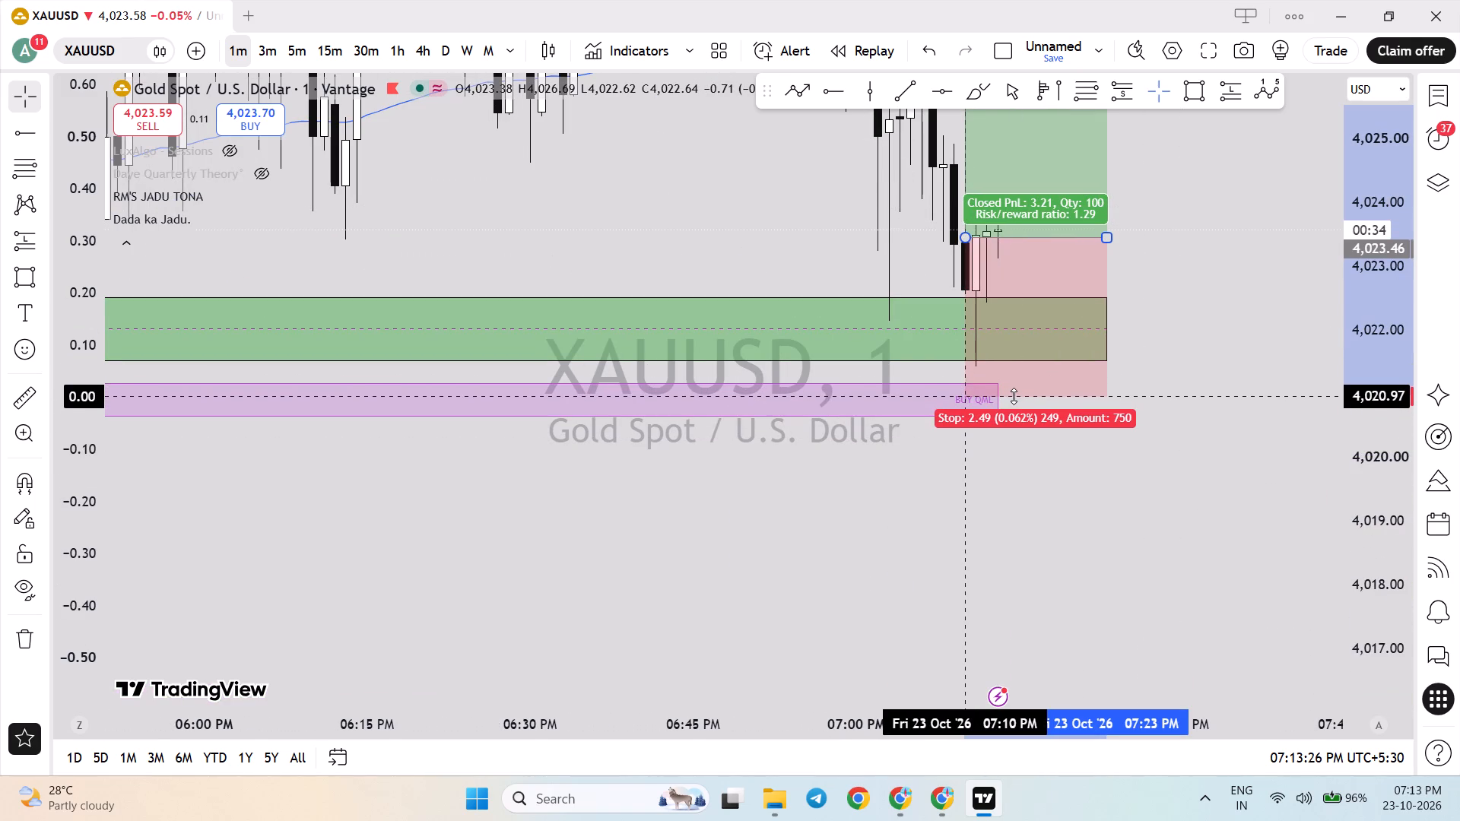
pyautogui.moveTo(1014, 396); pyautogui.dragTo(1012, 398)
# Show the watchlist, select BTCUSD briefly and return to the Vantage XAUUSD 1-minute chart.
pyautogui.moveTo(1161, 326); pyautogui.dragTo(1112, 501)
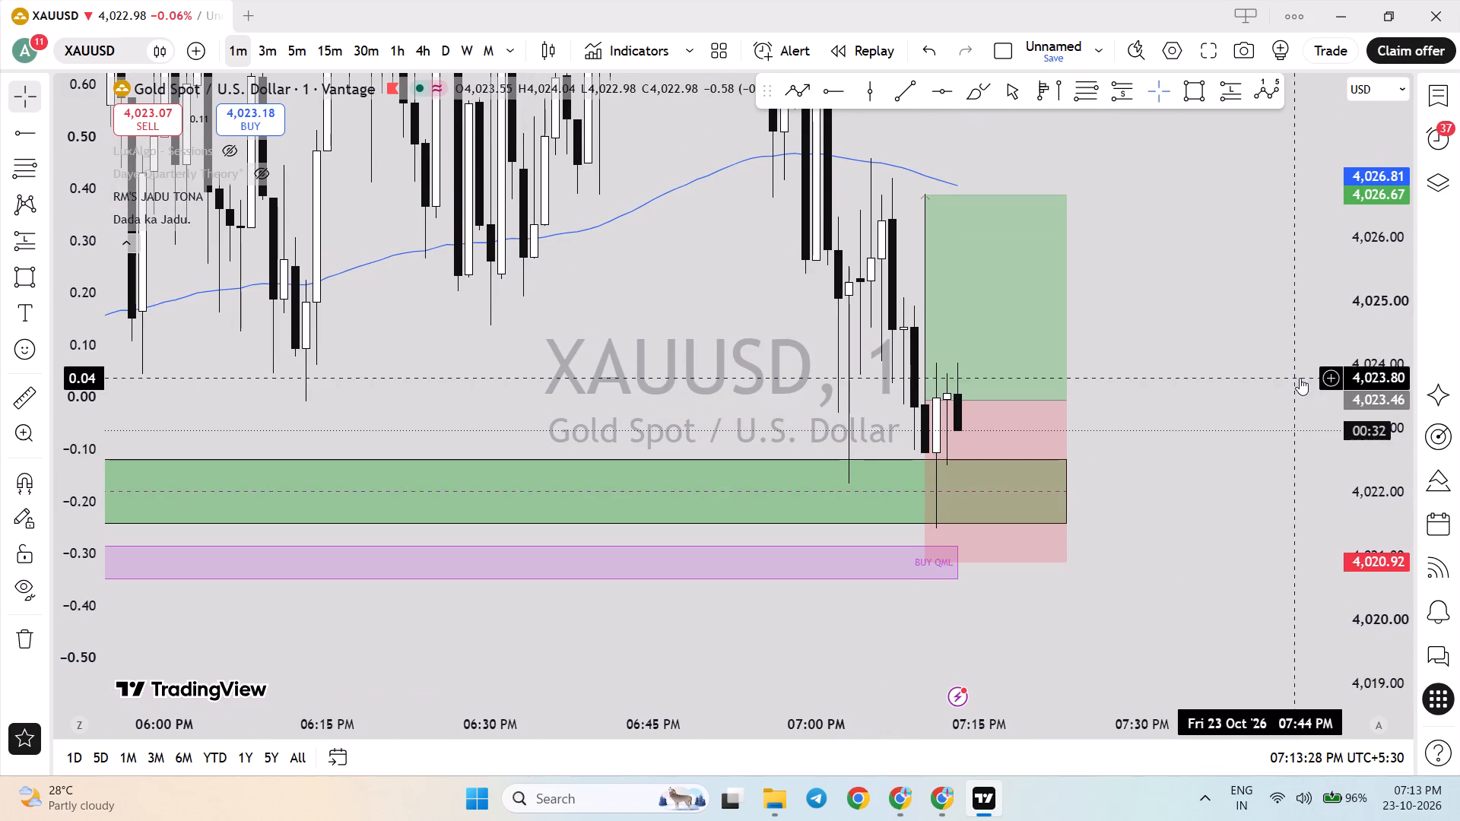
pyautogui.moveTo(1351, 342); pyautogui.dragTo(1347, 472)
pyautogui.scroll(-5, 1236, 445)
pyautogui.moveTo(1252, 415); pyautogui.dragTo(1243, 571)
pyautogui.moveTo(1387, 408); pyautogui.dragTo(1371, 534)
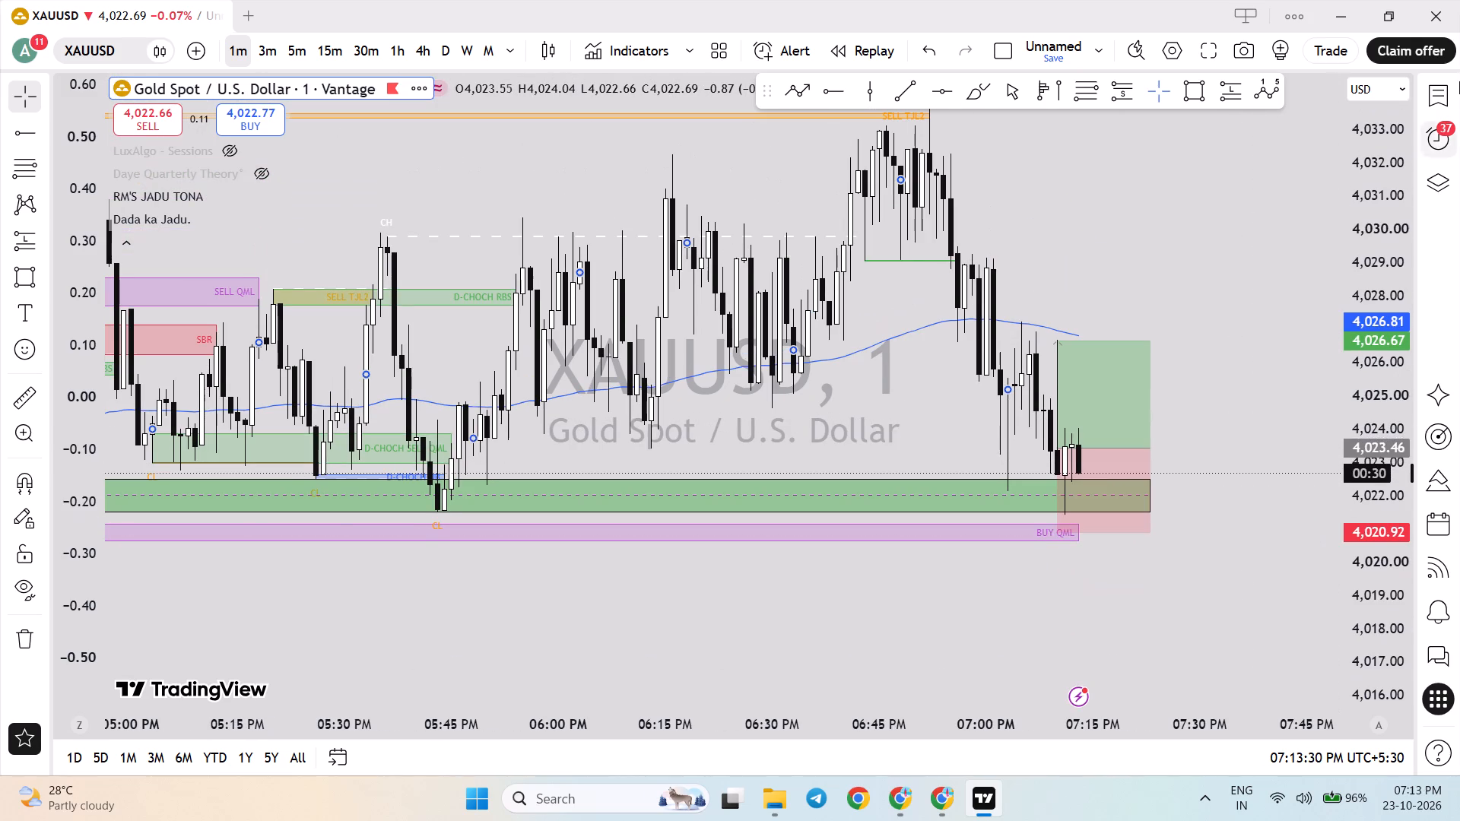
pyautogui.click(1453, 87)
pyautogui.click(1343, 183)
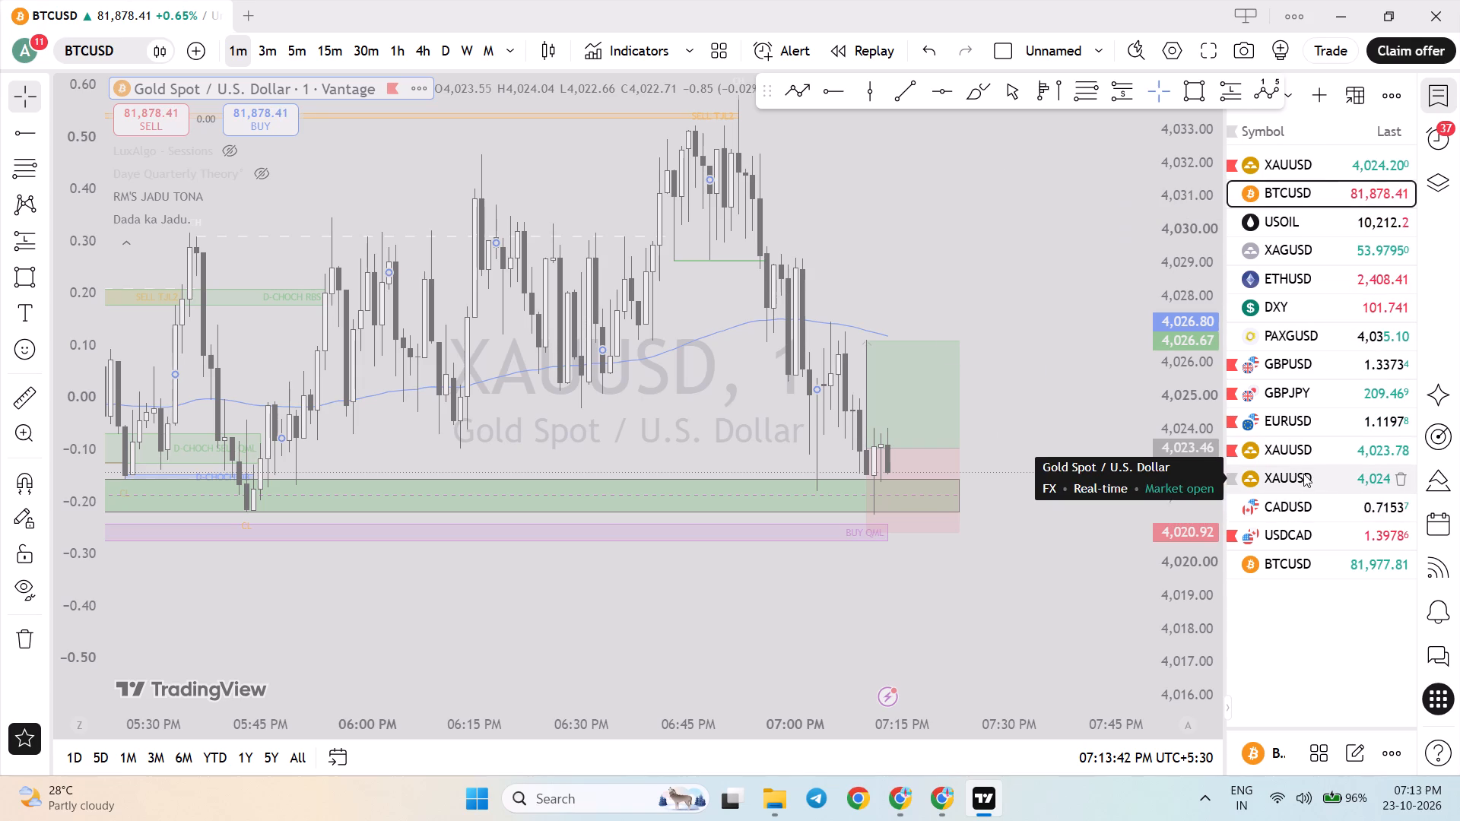
pyautogui.click(1312, 452)
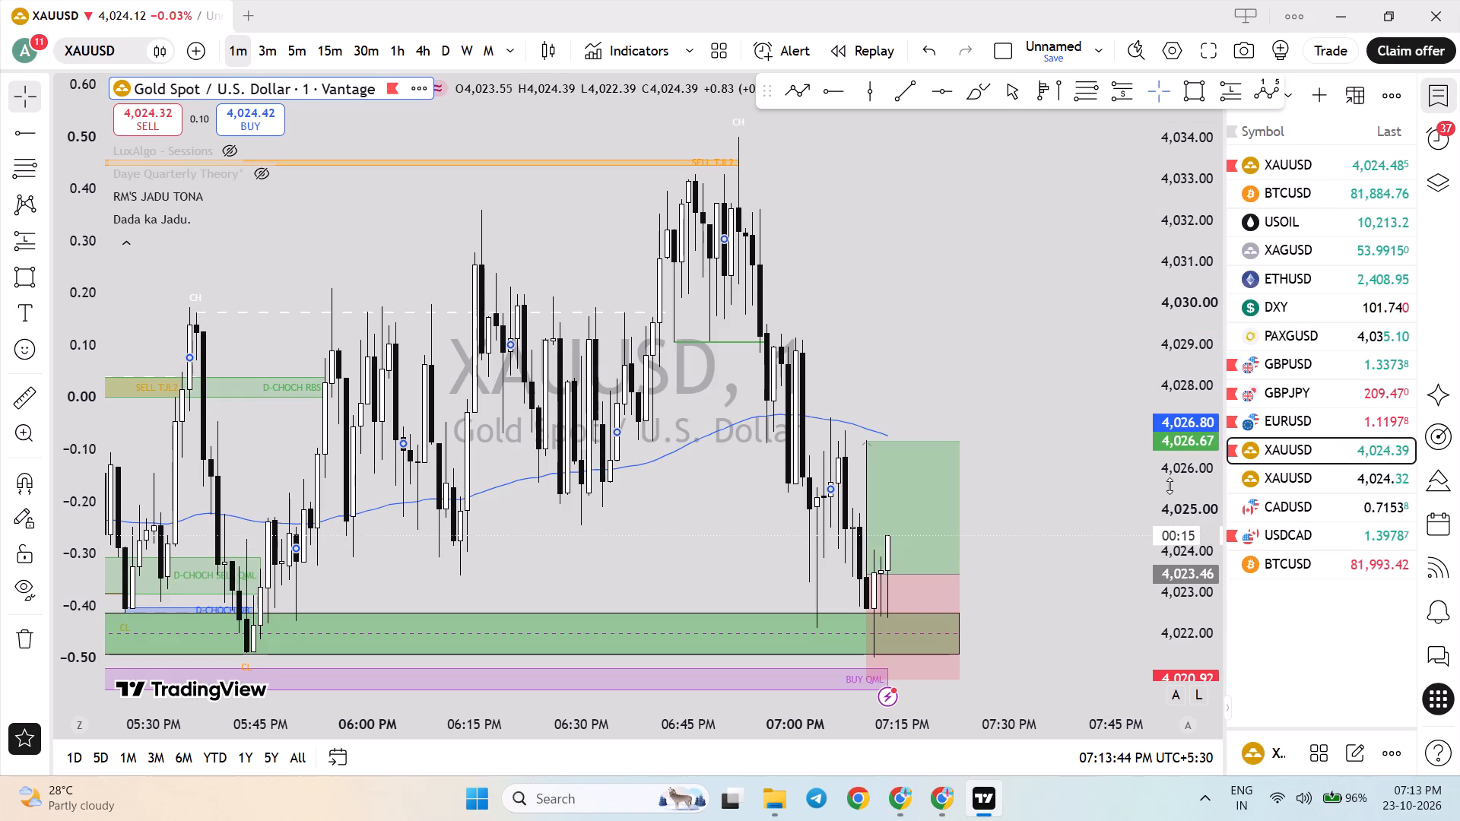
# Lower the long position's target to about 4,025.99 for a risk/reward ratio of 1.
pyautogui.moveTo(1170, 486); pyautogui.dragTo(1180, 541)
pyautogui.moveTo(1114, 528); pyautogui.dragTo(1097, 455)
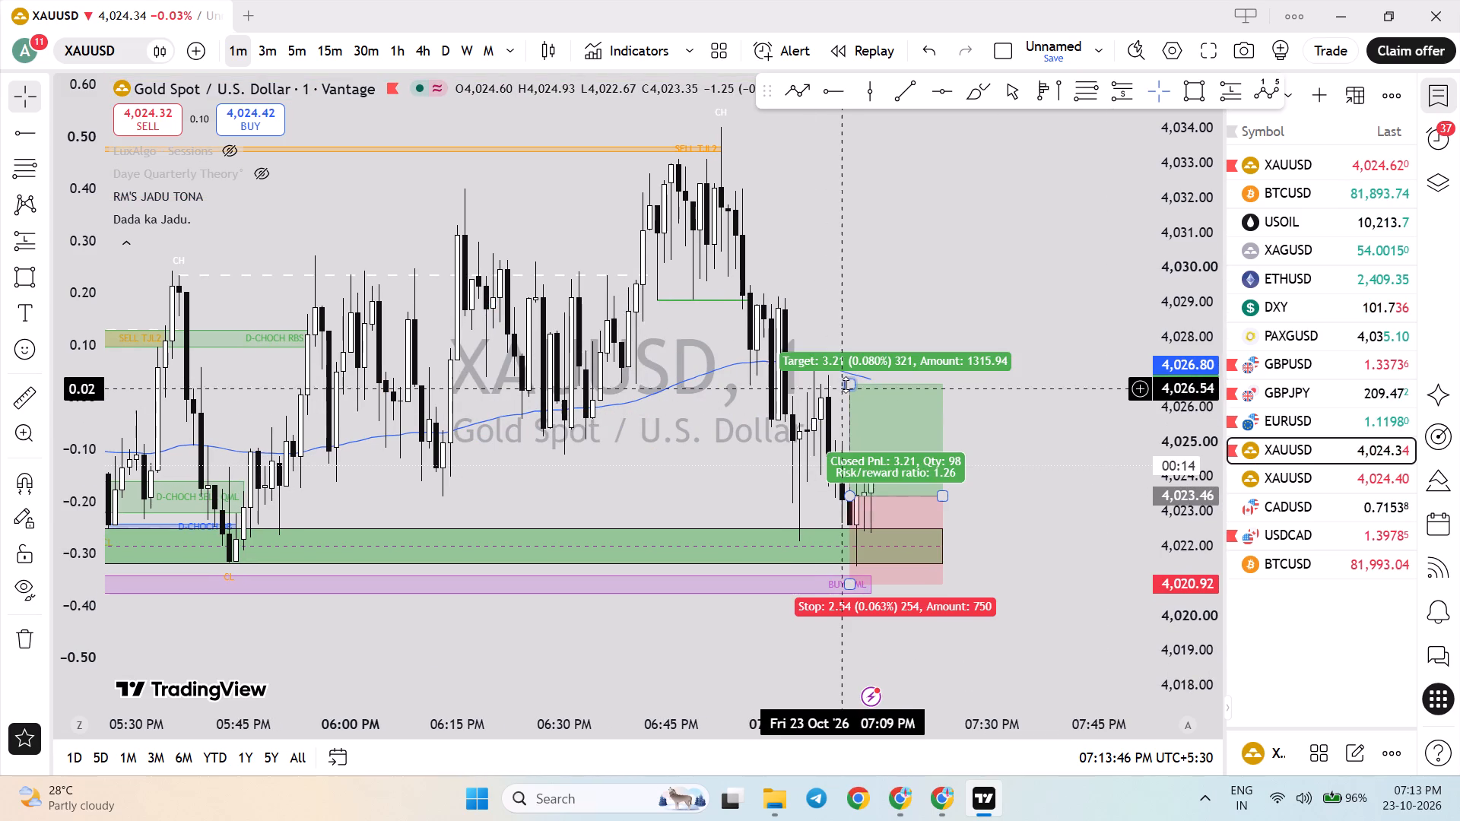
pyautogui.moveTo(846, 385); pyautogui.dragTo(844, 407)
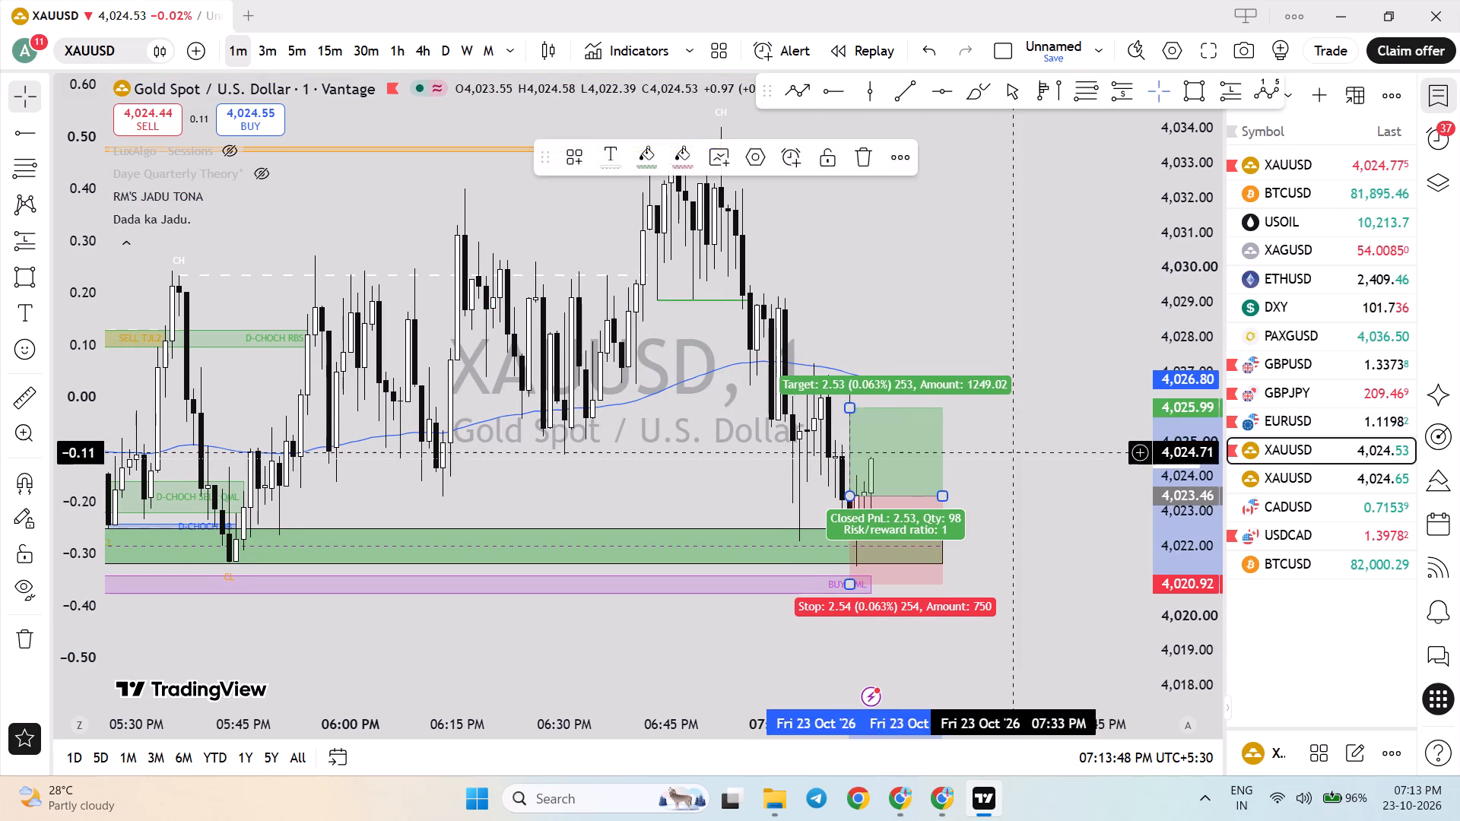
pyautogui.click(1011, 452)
# Shorten the long position so it ends at about 07:21 PM.
pyautogui.moveTo(1188, 578); pyautogui.dragTo(1158, 458)
pyautogui.scroll(4, 1098, 477)
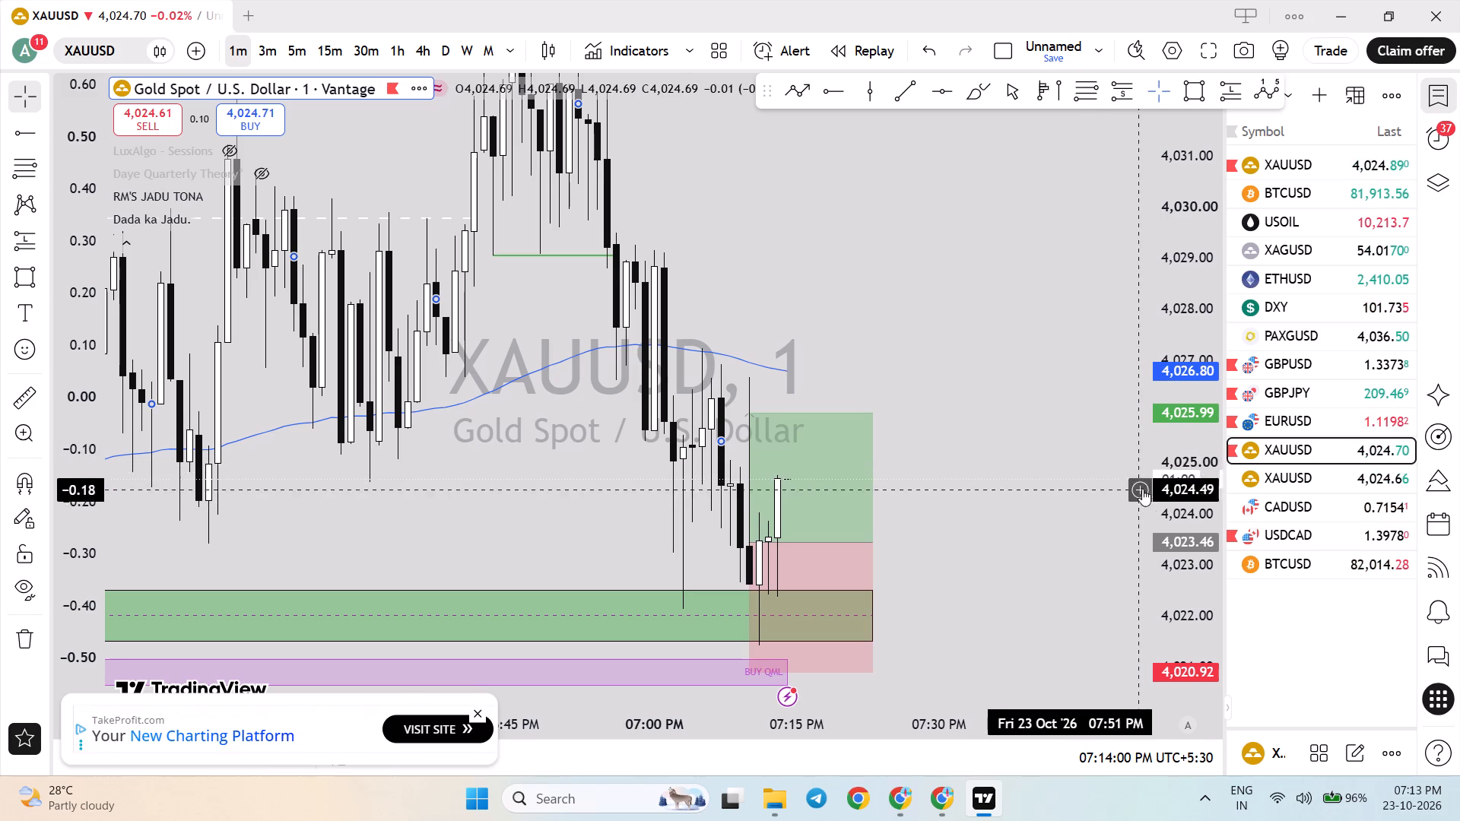
pyautogui.moveTo(1154, 536); pyautogui.dragTo(1153, 474)
pyautogui.moveTo(944, 518); pyautogui.dragTo(910, 390)
pyautogui.scroll(1, 921, 446)
pyautogui.scroll(-1, 921, 446)
pyautogui.scroll(2, 921, 446)
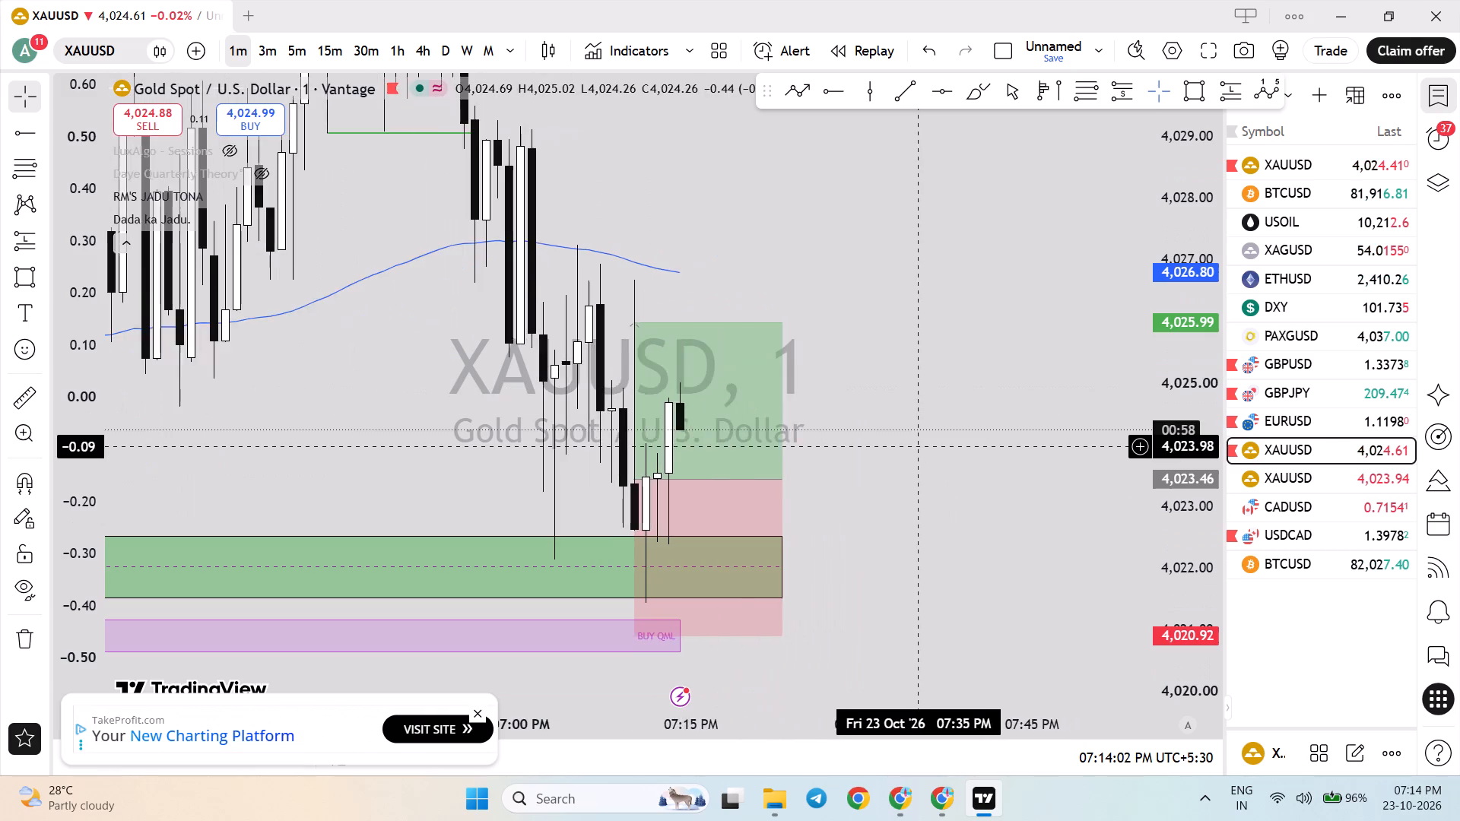
pyautogui.scroll(-5, 912, 449)
pyautogui.moveTo(934, 479); pyautogui.dragTo(922, 479)
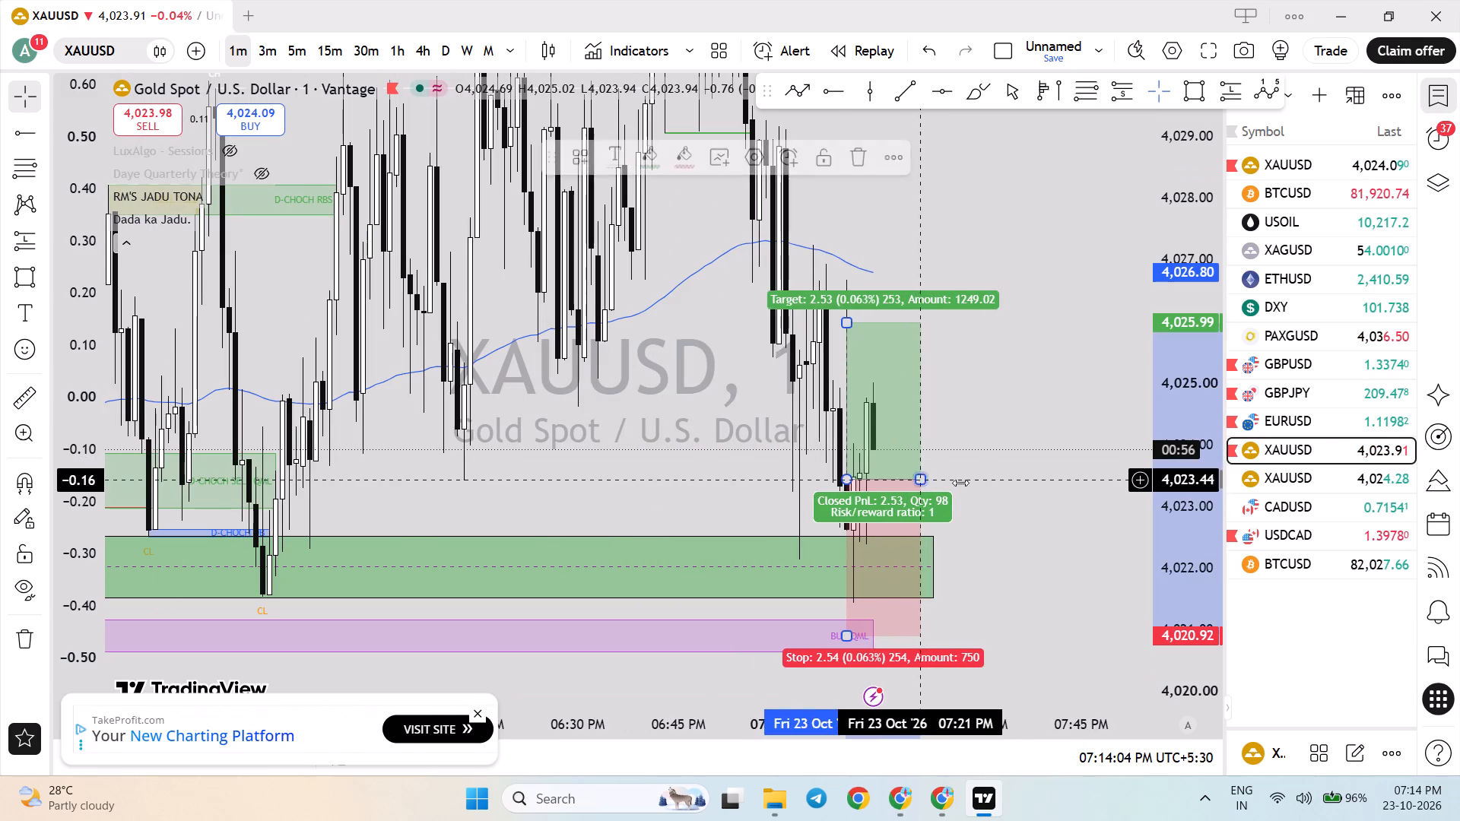
pyautogui.click(985, 483)
# Load the Vantage BTCUSD chart from the watchlist and examine its 1-minute price action and zones.
pyautogui.moveTo(1179, 398); pyautogui.dragTo(1180, 527)
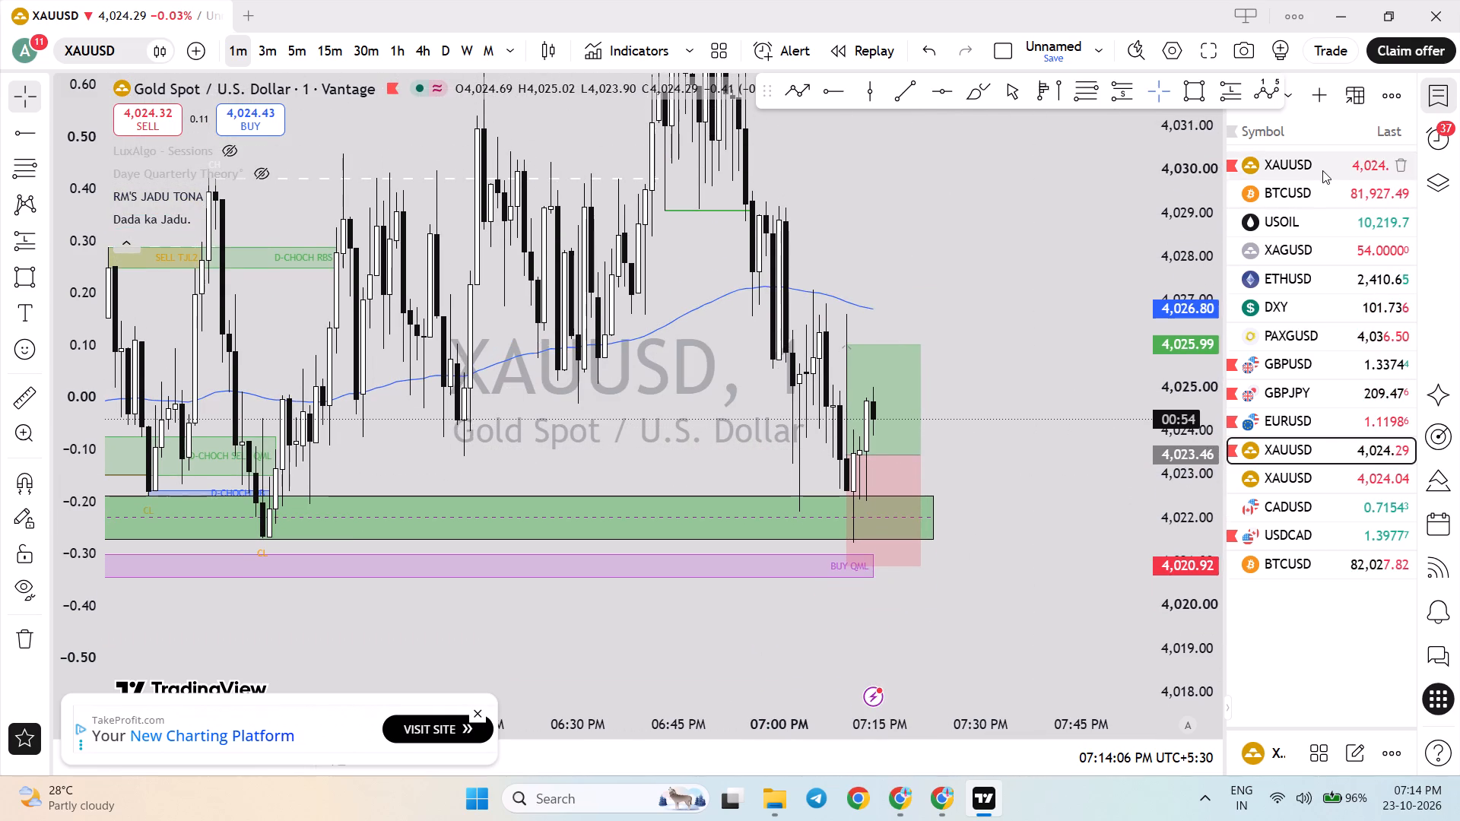
pyautogui.click(1321, 169)
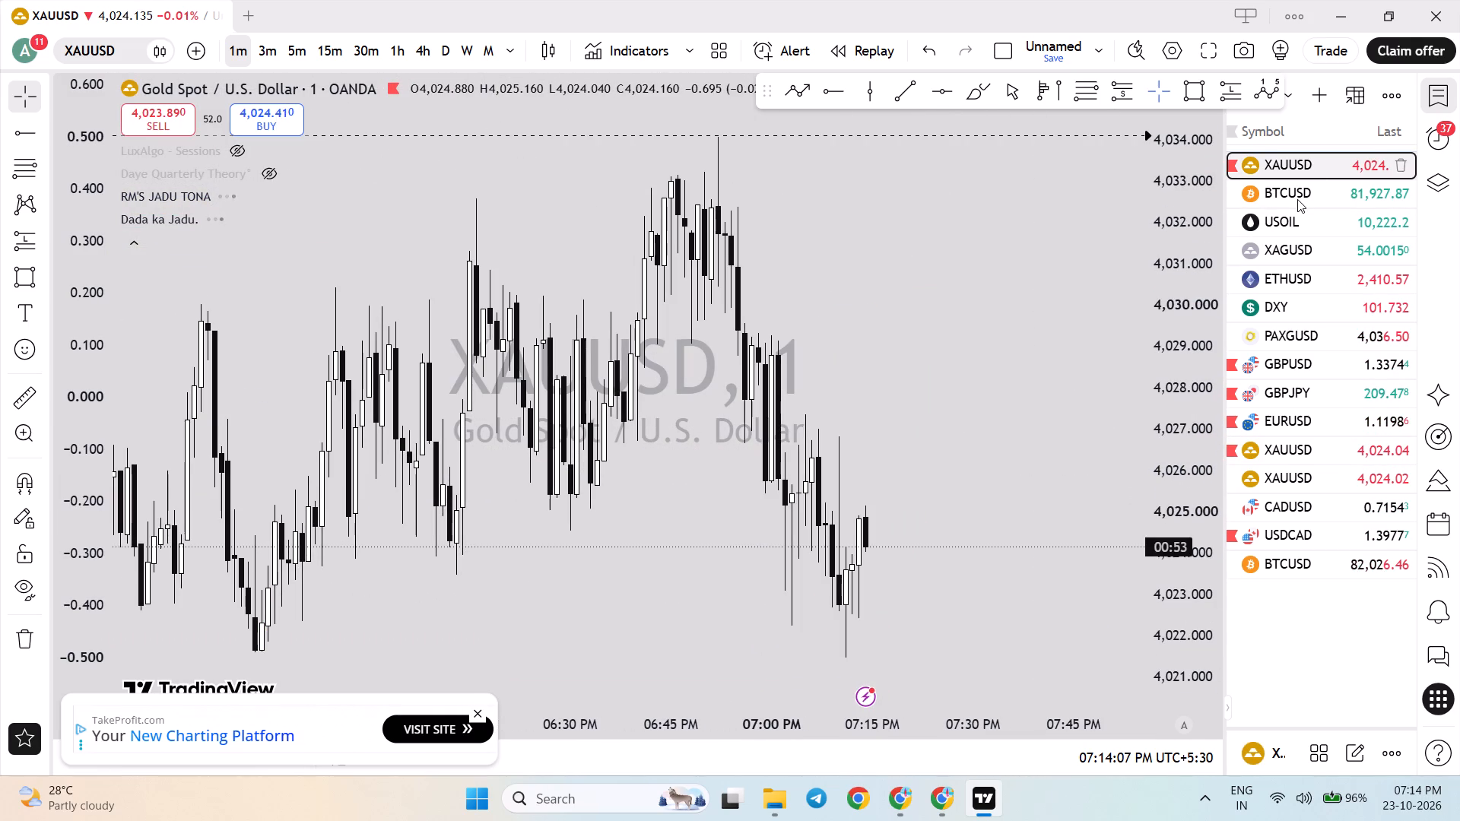
pyautogui.click(1297, 199)
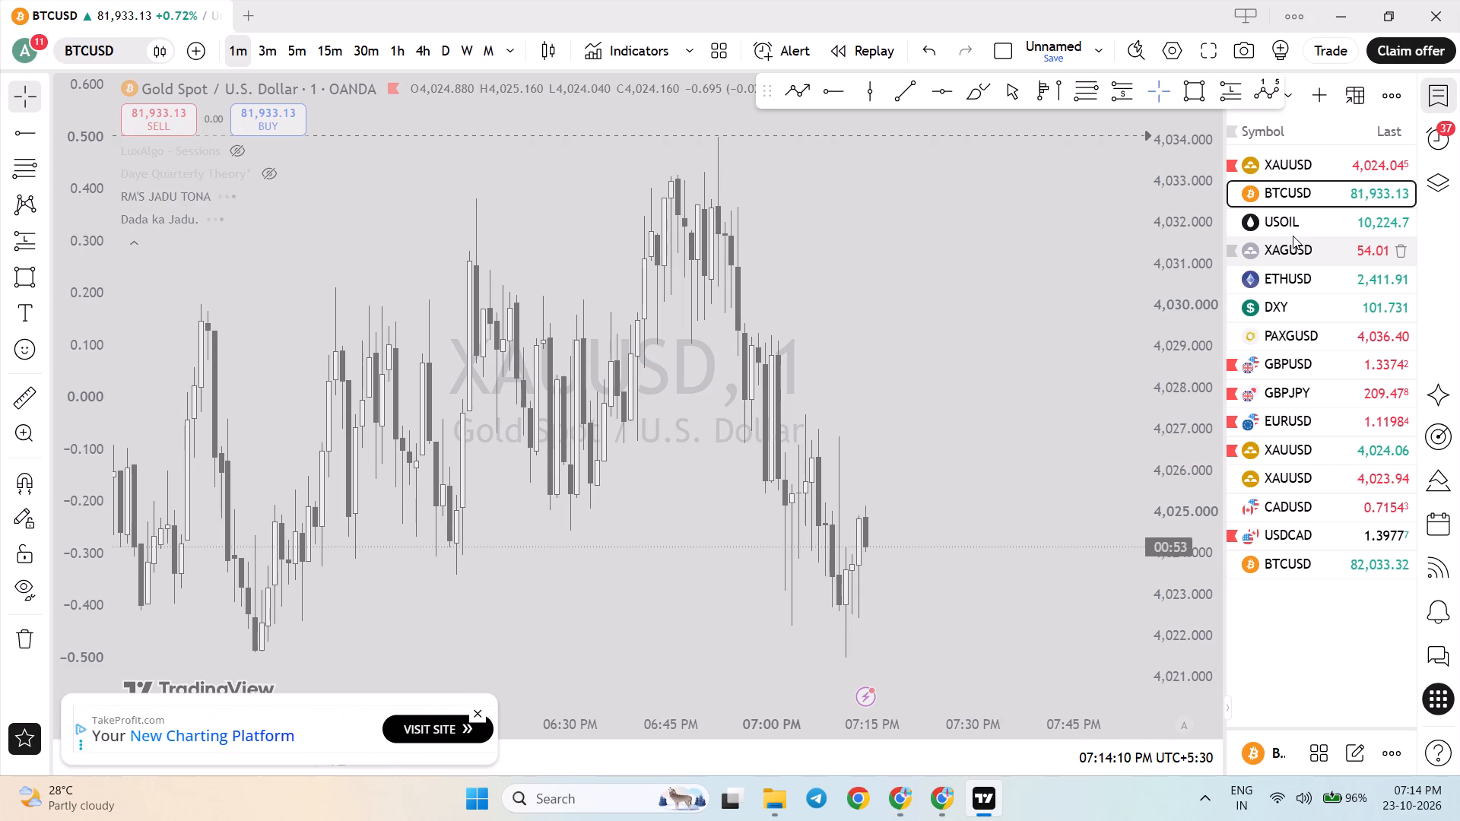
pyautogui.click(1301, 569)
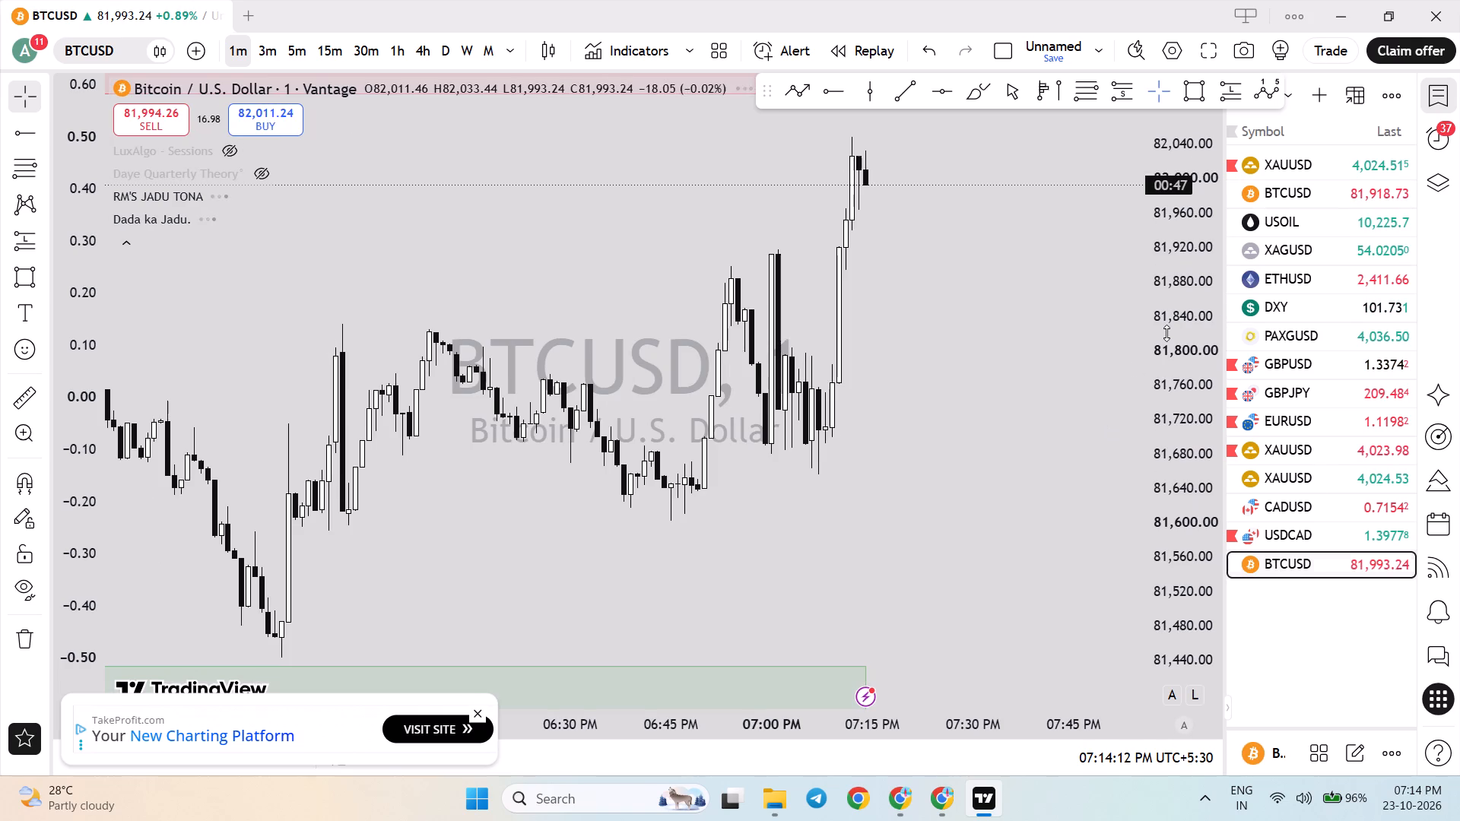
pyautogui.moveTo(1173, 332); pyautogui.dragTo(1172, 559)
pyautogui.scroll(-5, 795, 432)
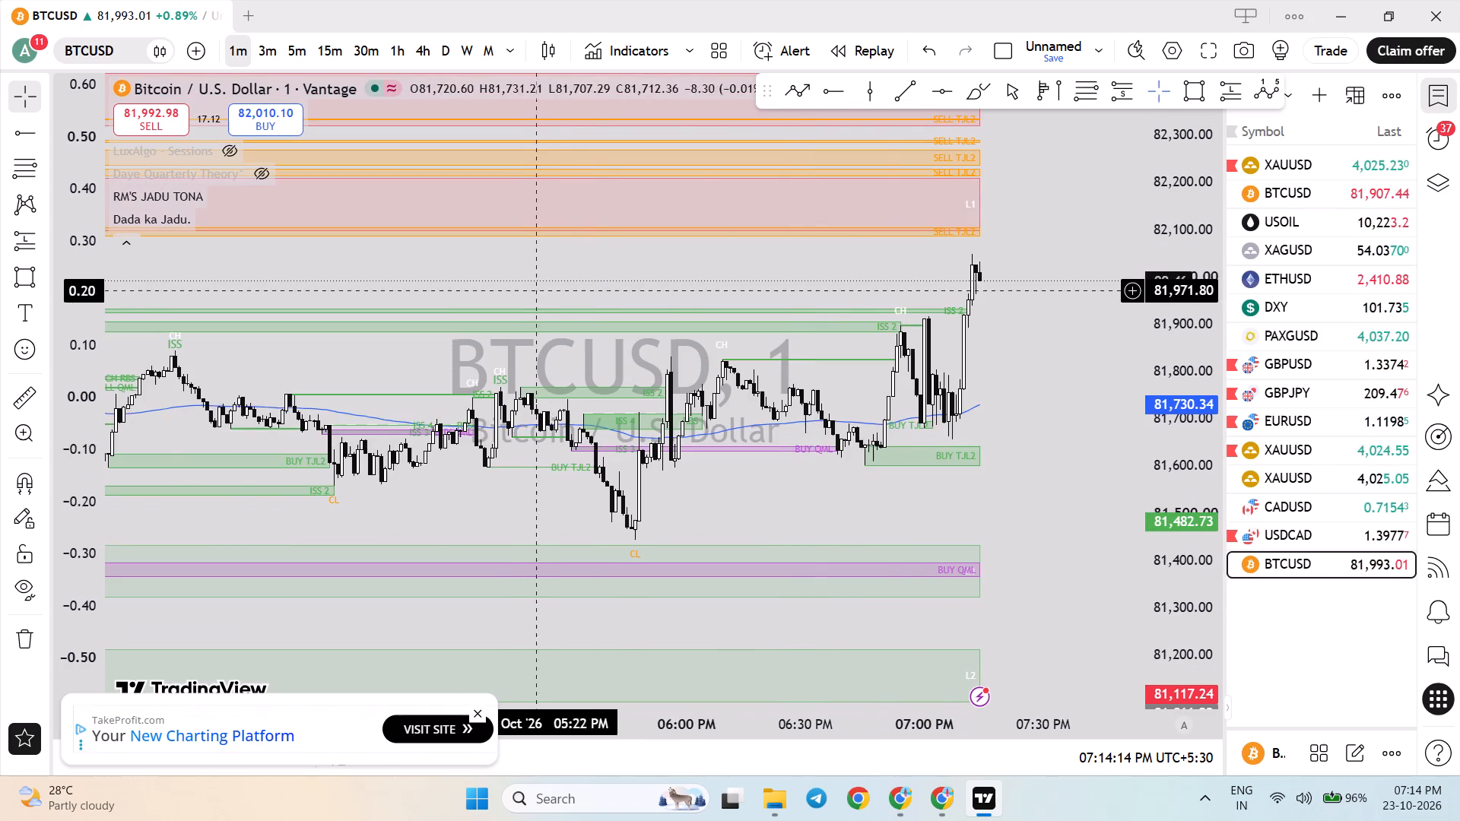
pyautogui.scroll(3, 521, 297)
pyautogui.scroll(1, 524, 415)
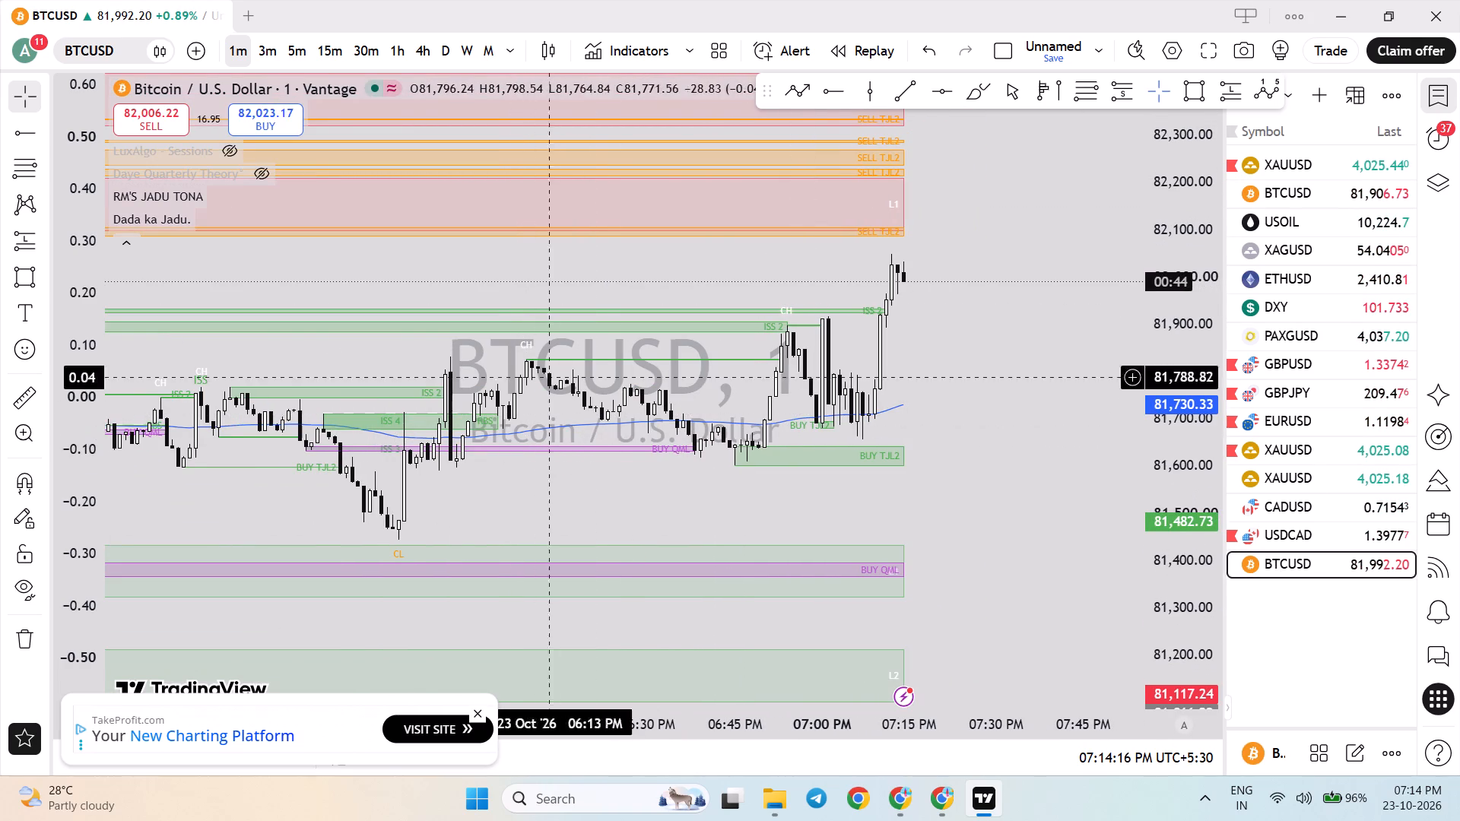
# Switch BTCUSD to the 15-minute timeframe and examine the supply and demand zones around current price.
pyautogui.click(324, 53)
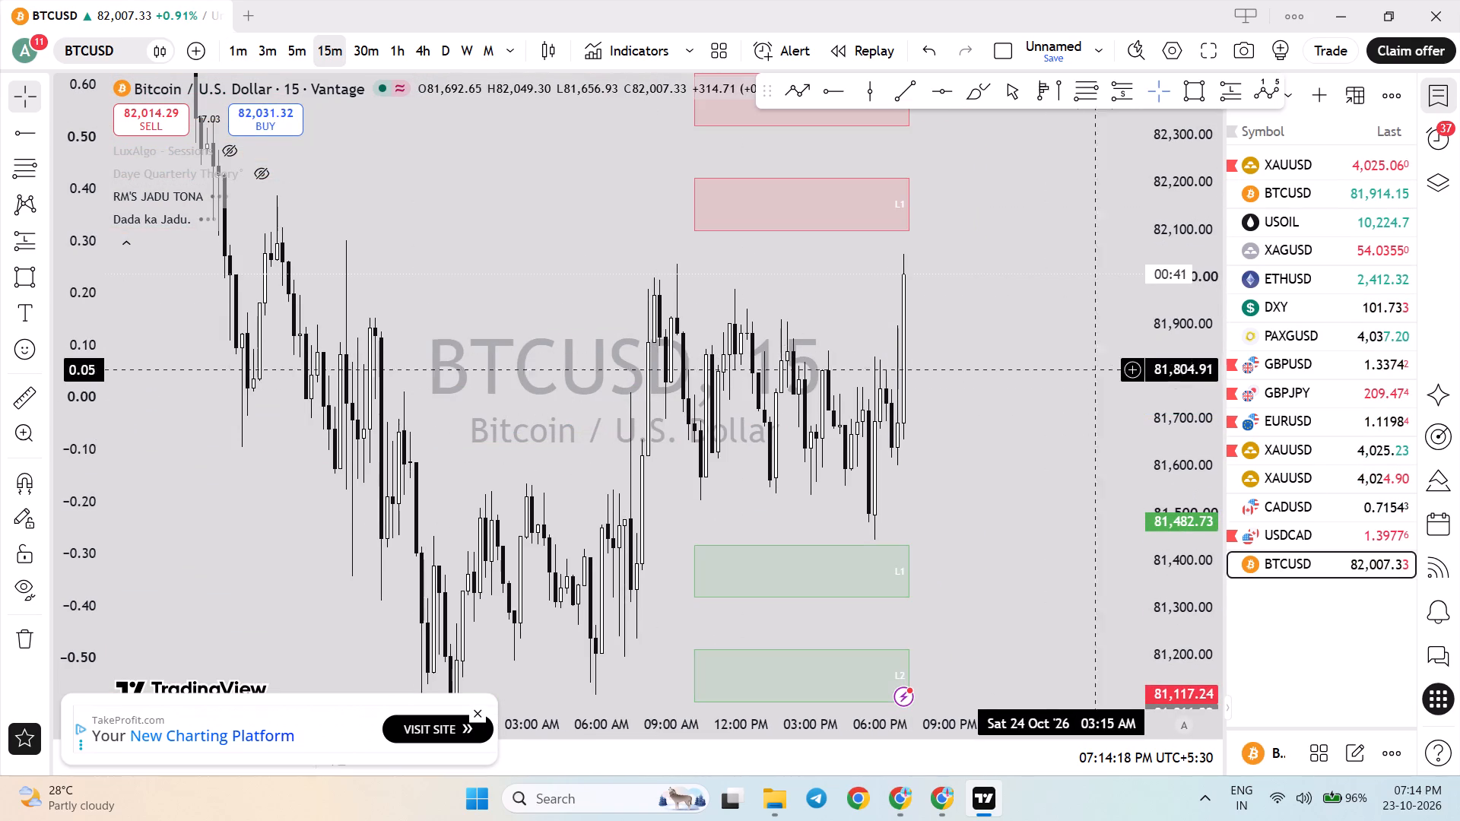
pyautogui.moveTo(1164, 330); pyautogui.dragTo(1122, 591)
pyautogui.scroll(-5, 753, 451)
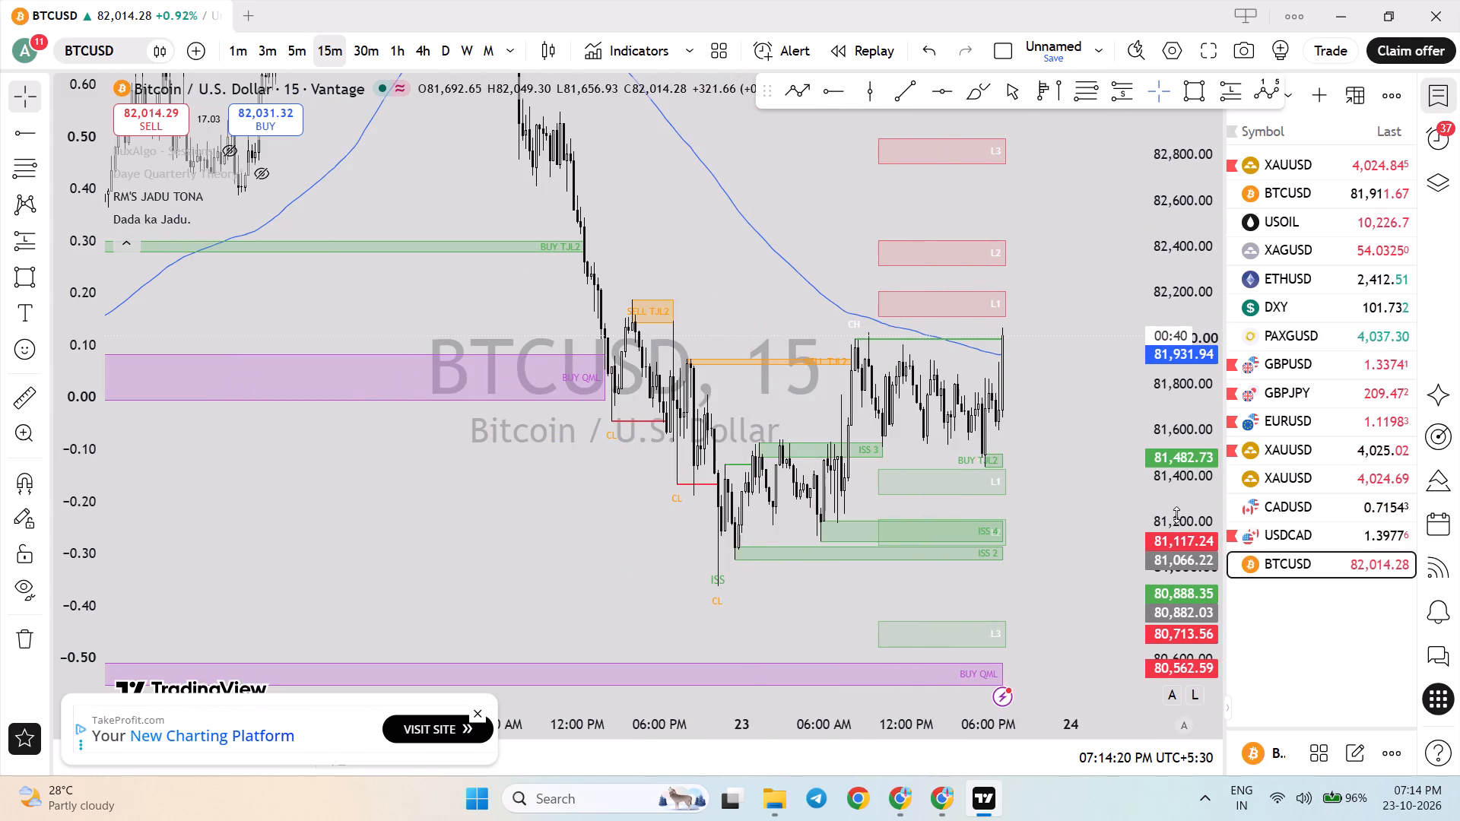
pyautogui.moveTo(1176, 515); pyautogui.dragTo(1145, 394)
pyautogui.scroll(4, 981, 428)
pyautogui.moveTo(804, 469); pyautogui.dragTo(777, 457)
pyautogui.moveTo(1176, 436); pyautogui.dragTo(1163, 495)
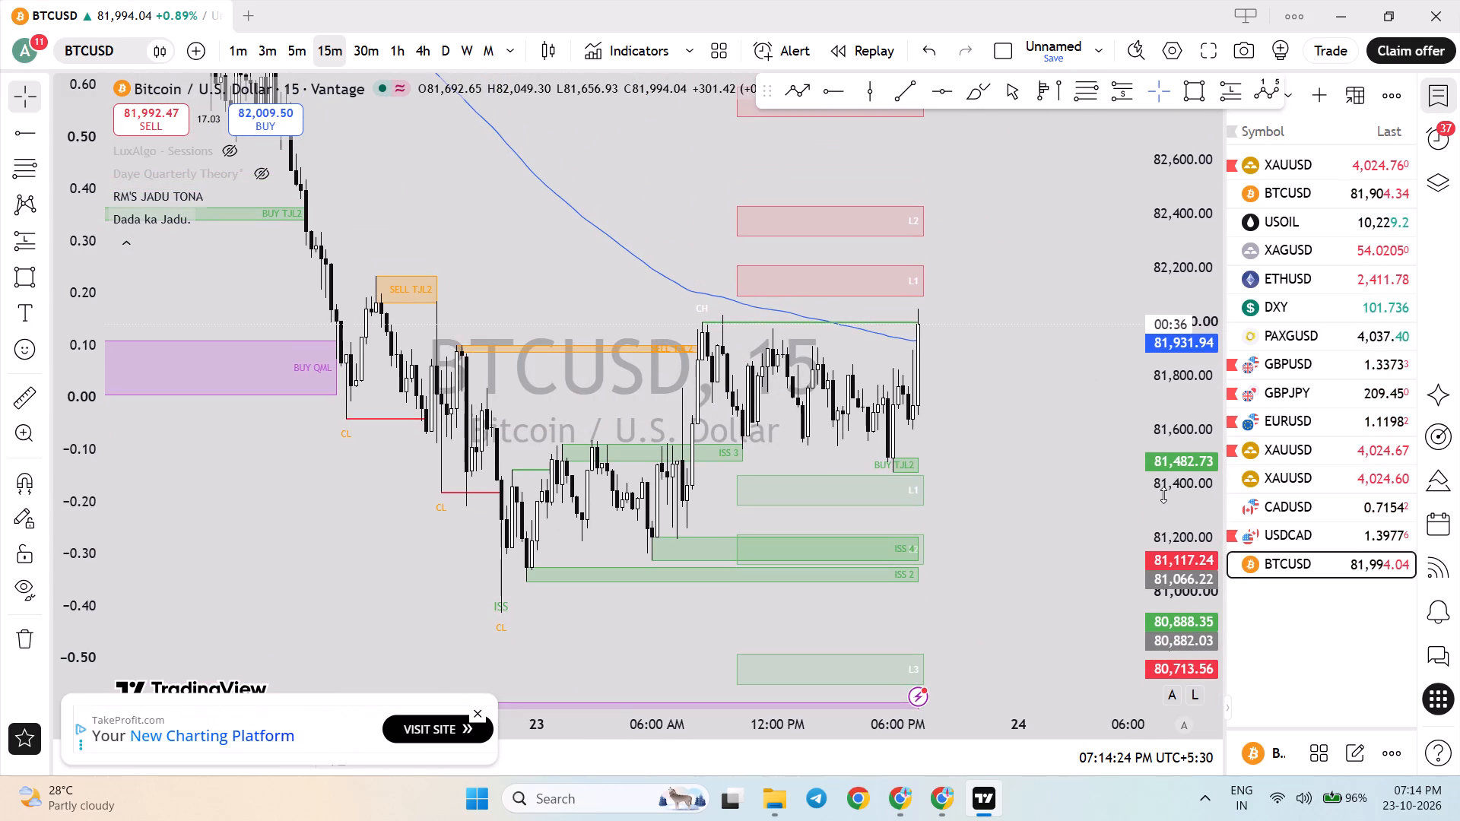
pyautogui.moveTo(1163, 495); pyautogui.dragTo(1128, 418)
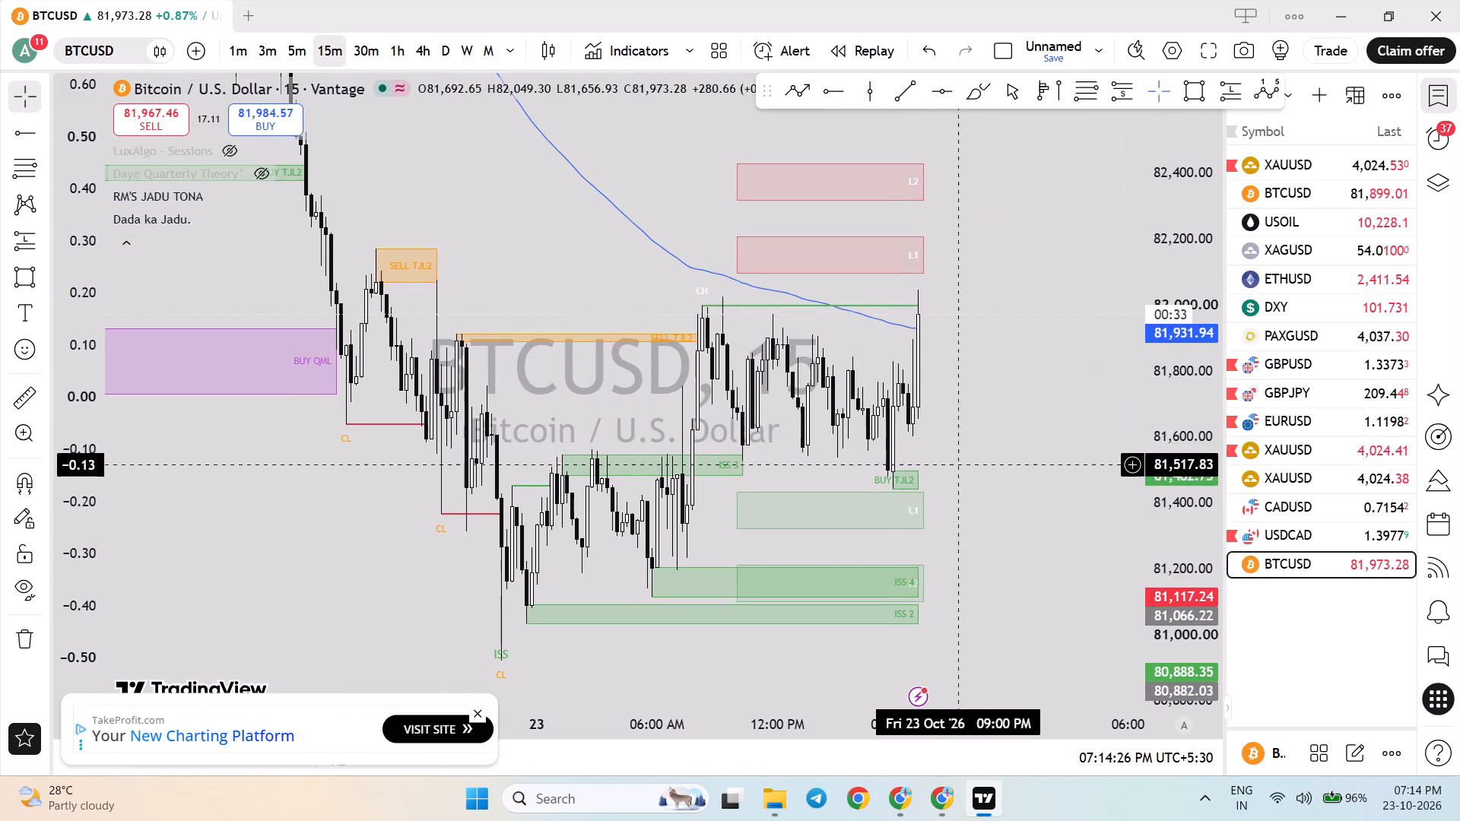
pyautogui.scroll(4, 896, 470)
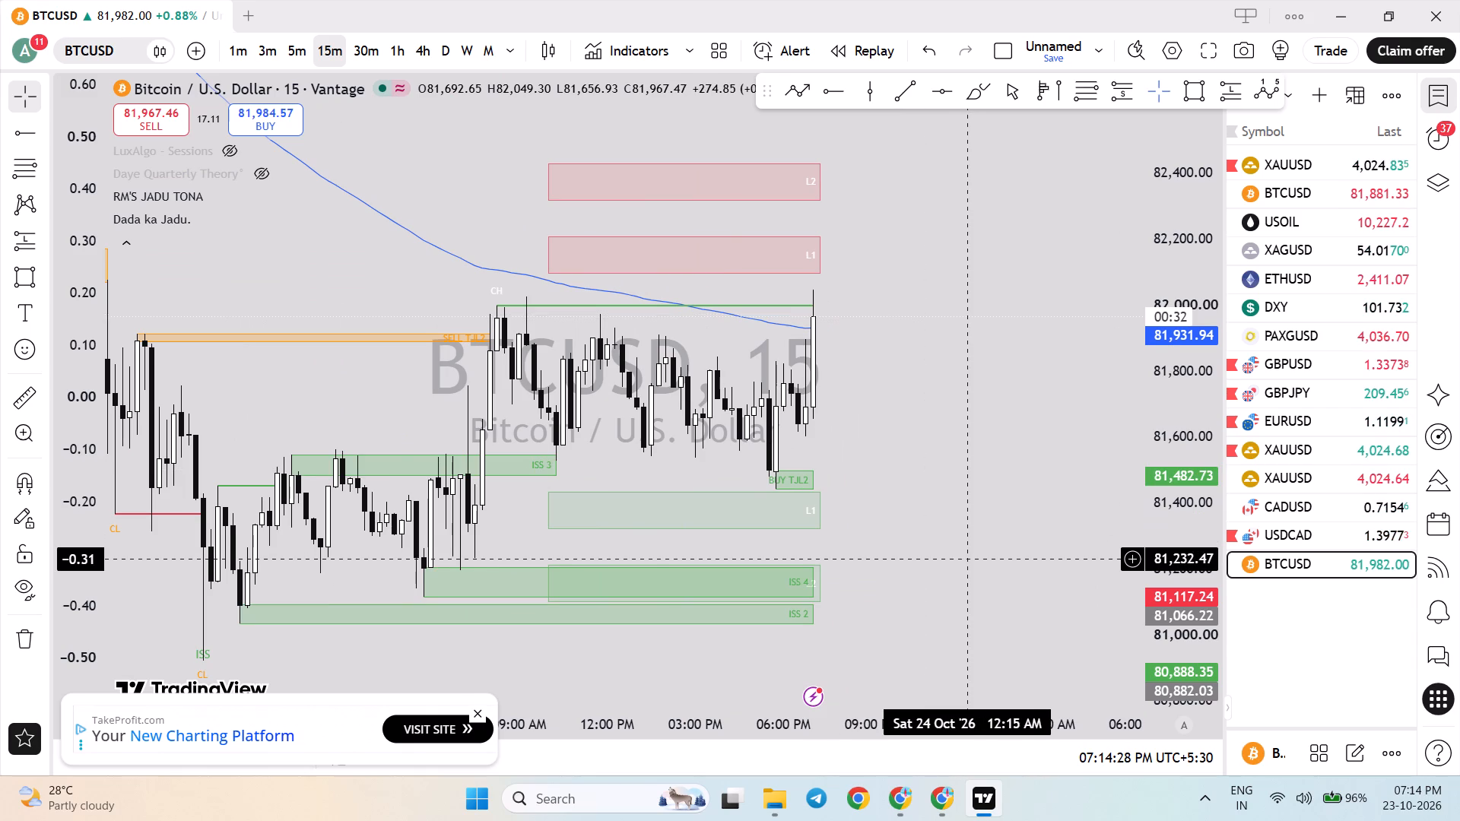
pyautogui.moveTo(953, 553); pyautogui.dragTo(958, 491)
pyautogui.scroll(-3, 954, 496)
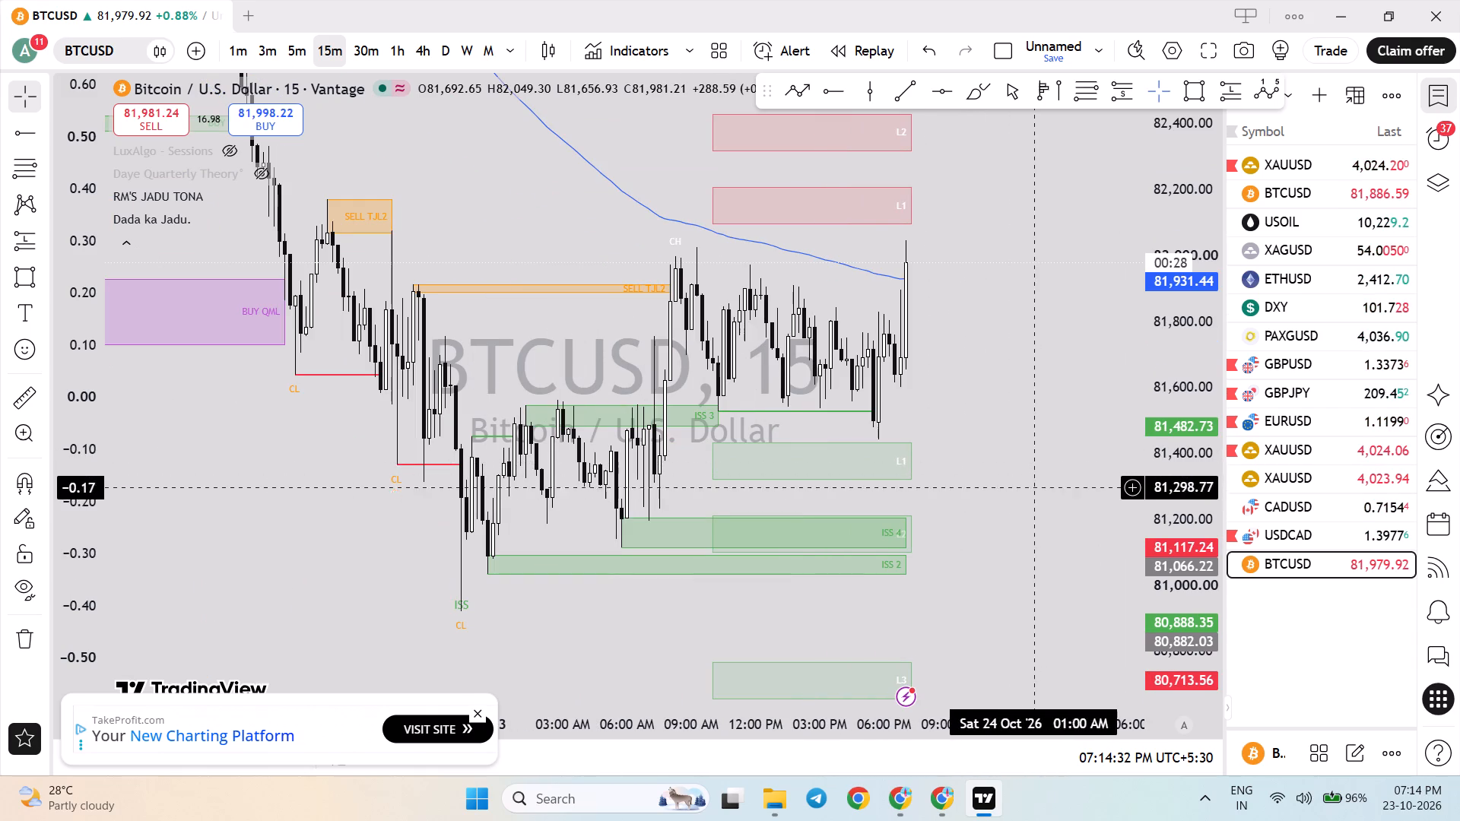
# Return to Vantage XAUUSD on the 1-minute timeframe and inspect the long position and the buy zones below it.
pyautogui.click(1272, 455)
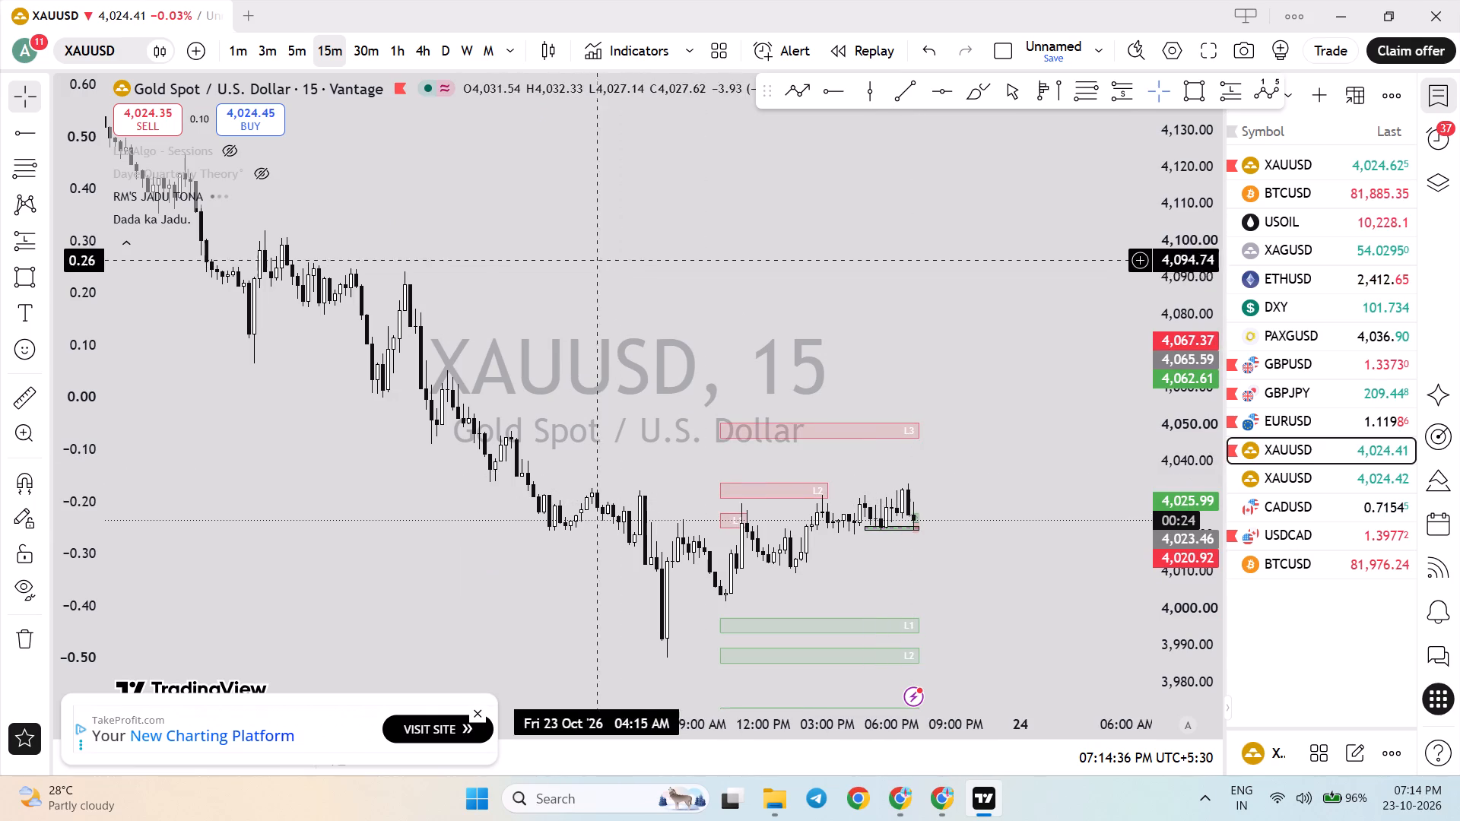
pyautogui.click(243, 51)
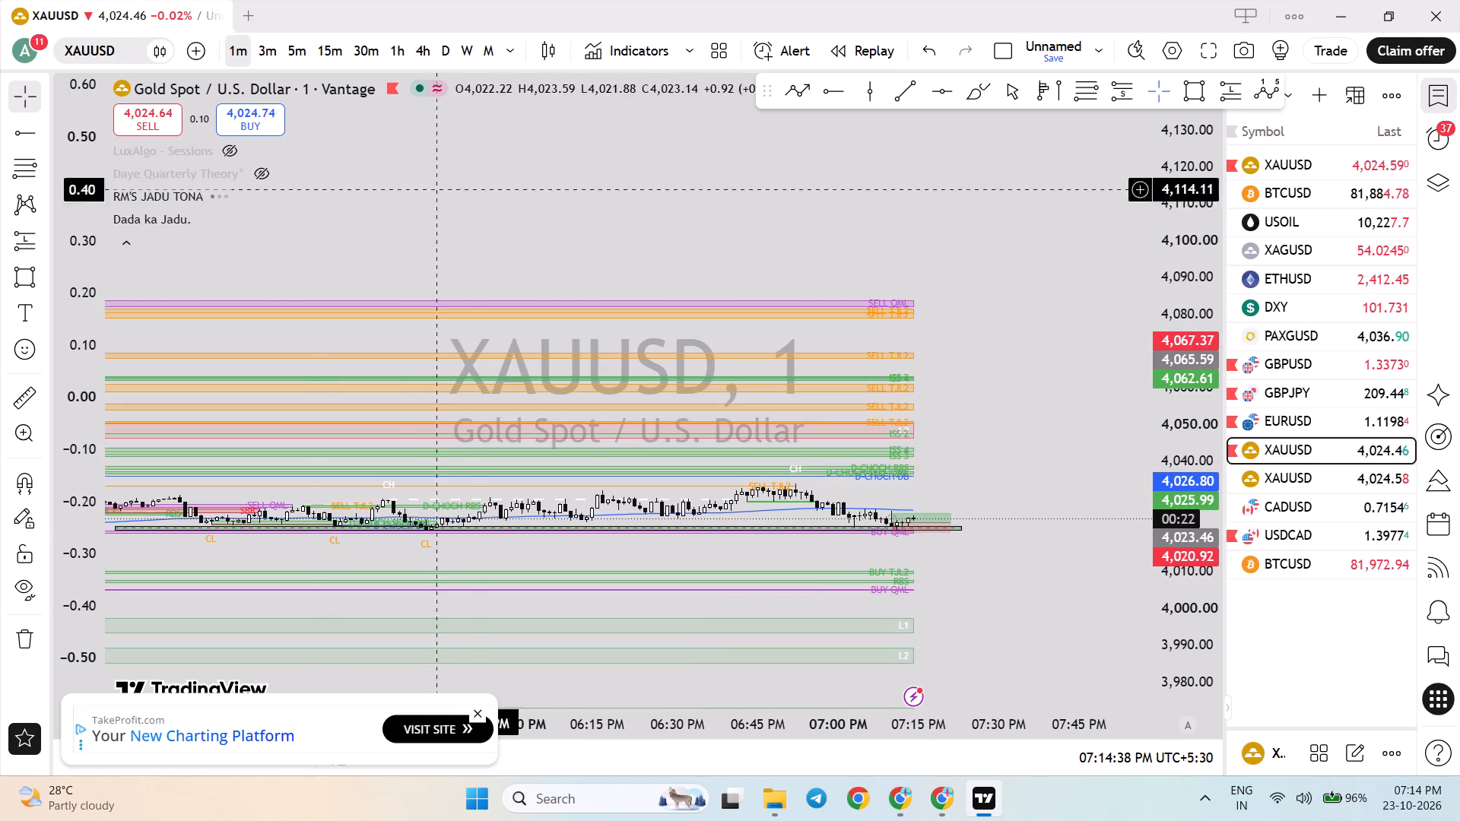
pyautogui.moveTo(1182, 562); pyautogui.dragTo(1103, 49)
pyautogui.moveTo(1030, 447); pyautogui.dragTo(967, 55)
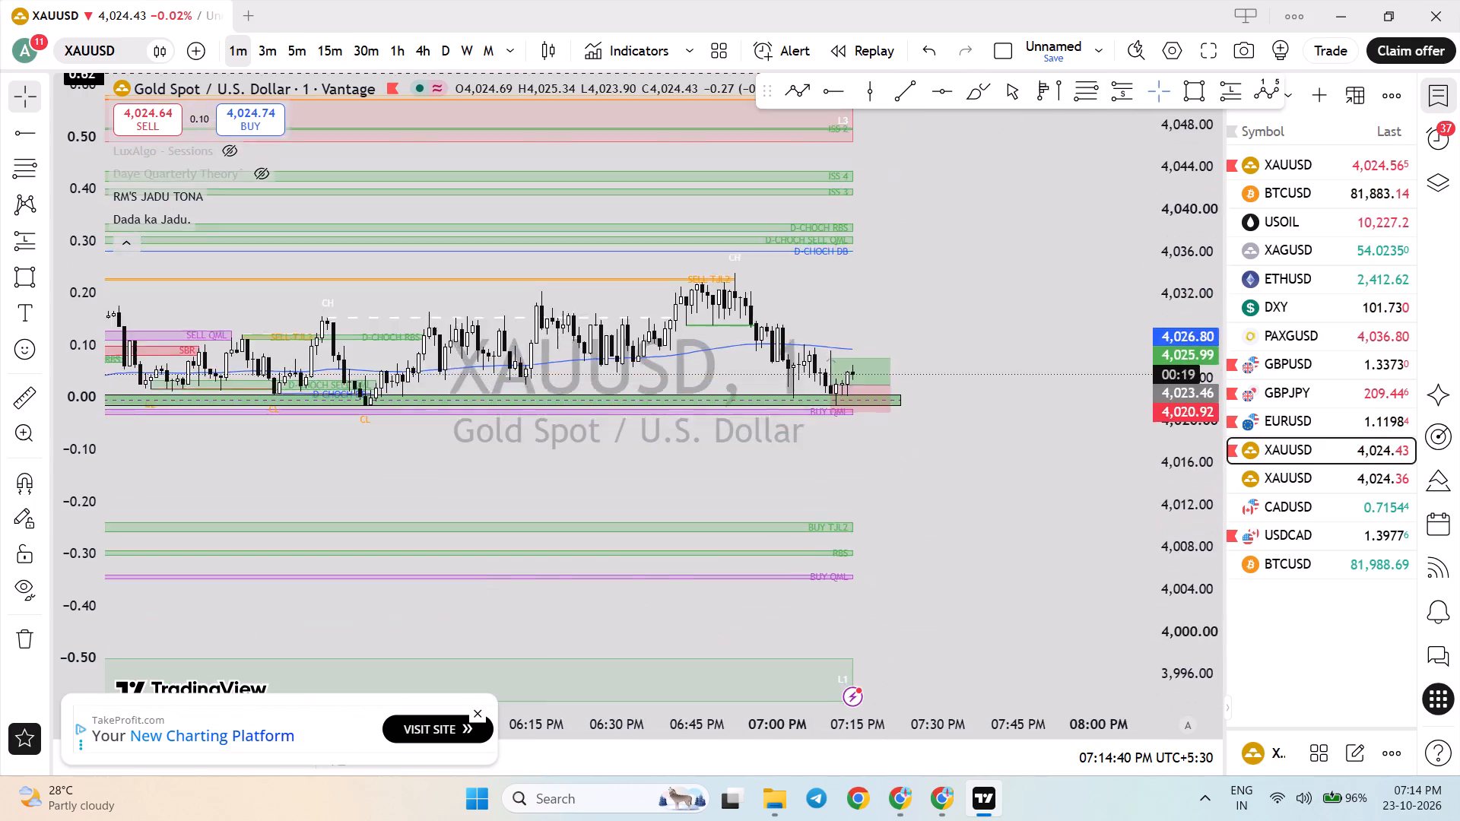
pyautogui.moveTo(965, 340); pyautogui.dragTo(932, 142)
pyautogui.moveTo(932, 391); pyautogui.dragTo(932, 253)
pyautogui.moveTo(1166, 511); pyautogui.dragTo(1106, 136)
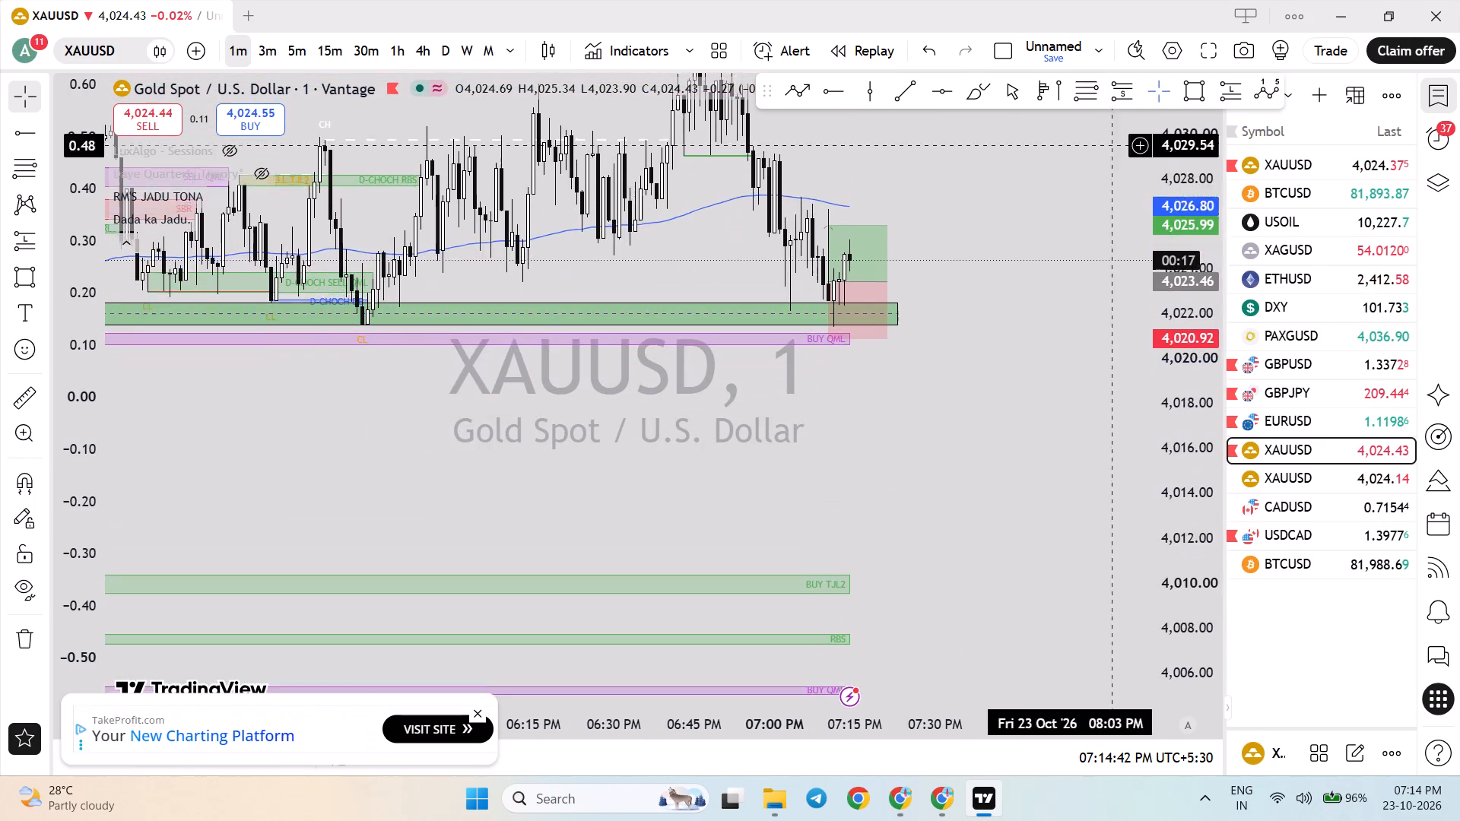
pyautogui.moveTo(1014, 293); pyautogui.dragTo(1022, 464)
pyautogui.moveTo(1192, 509); pyautogui.dragTo(1113, 199)
pyautogui.scroll(3, 874, 420)
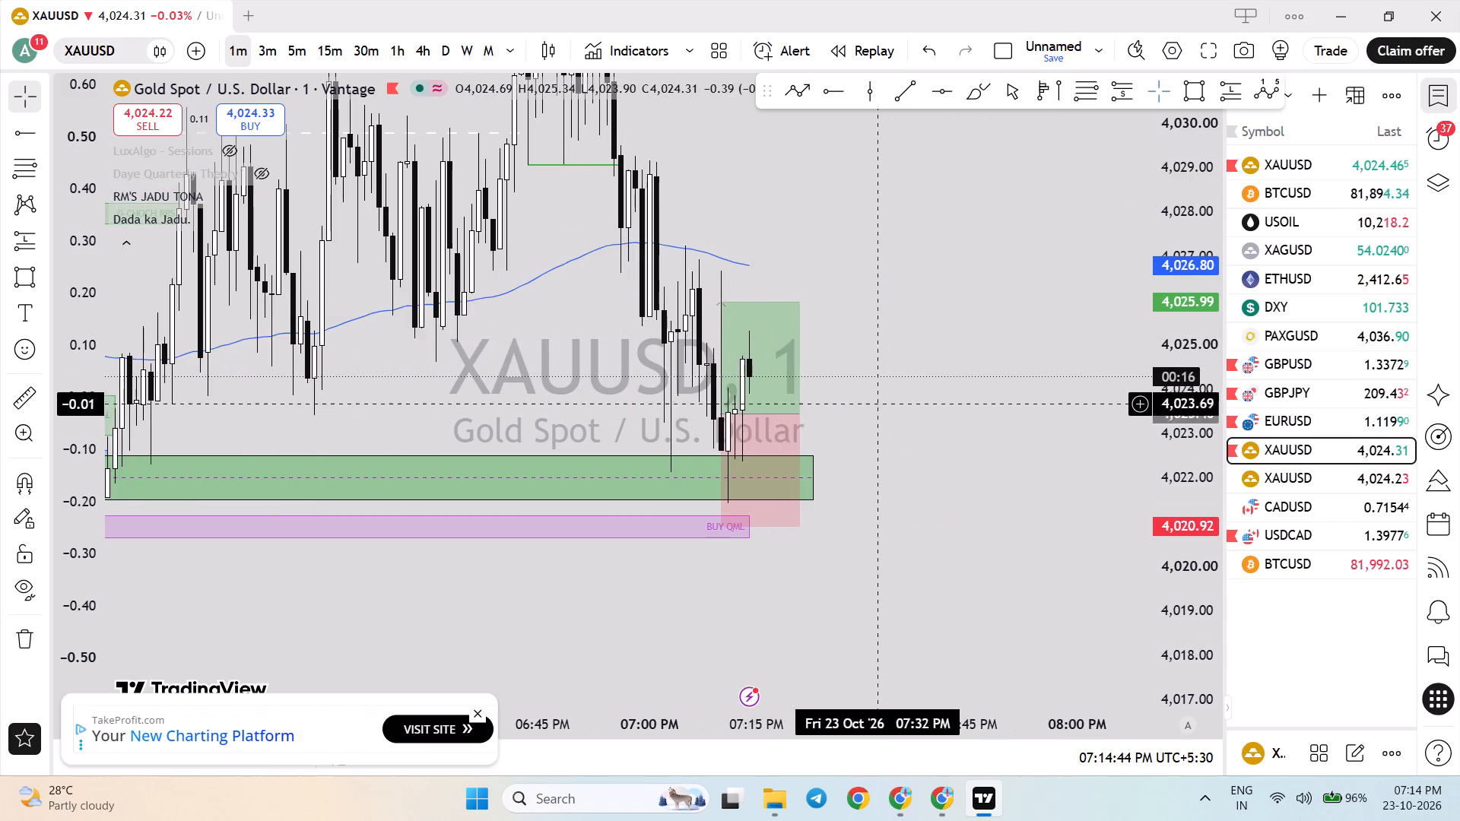
# Lower the XAUUSD long position's target to about 4,025.36, near the recent candle high.
pyautogui.moveTo(725, 306); pyautogui.dragTo(725, 333)
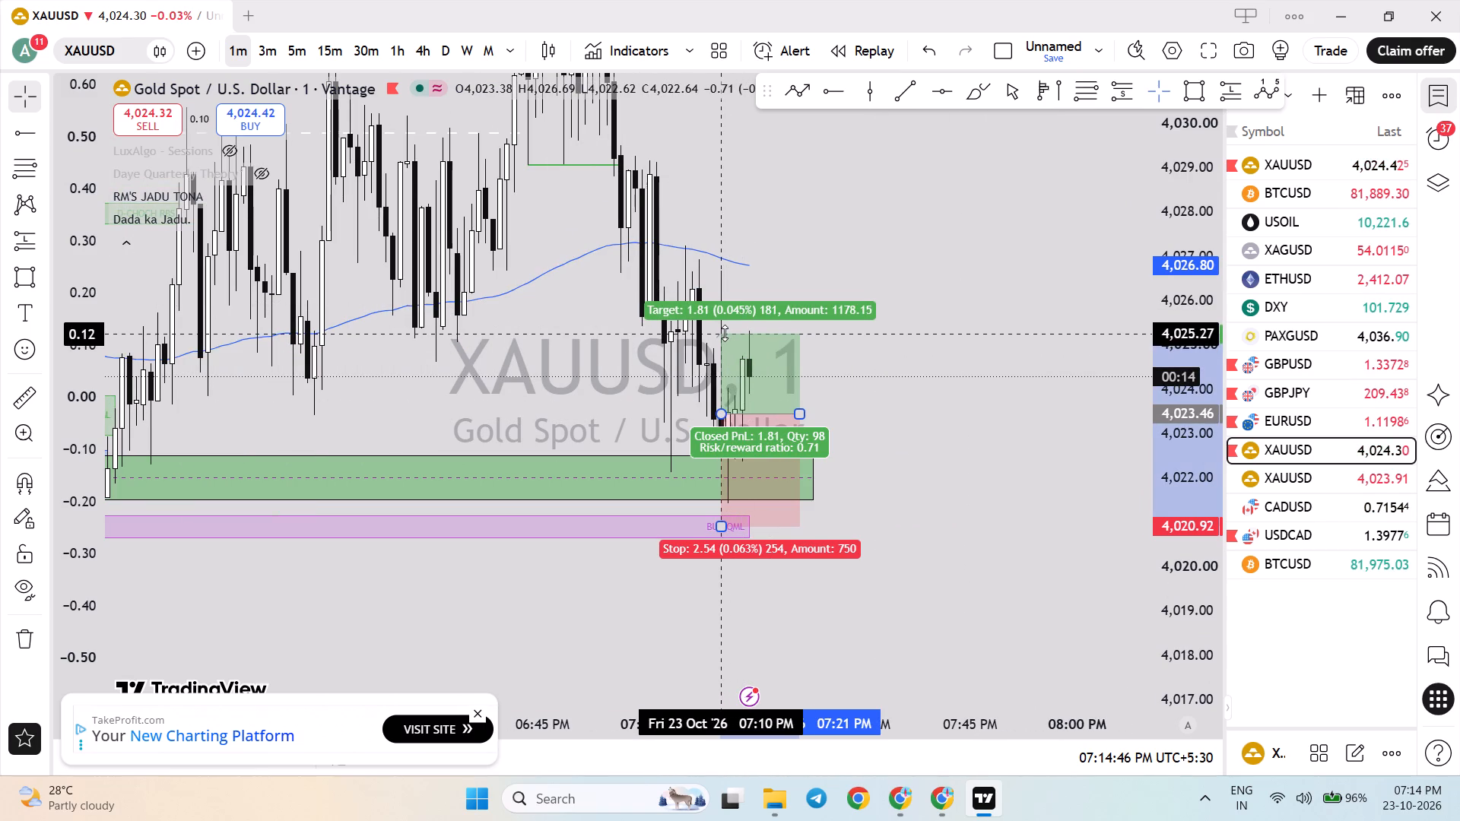
pyautogui.moveTo(725, 333); pyautogui.dragTo(721, 329)
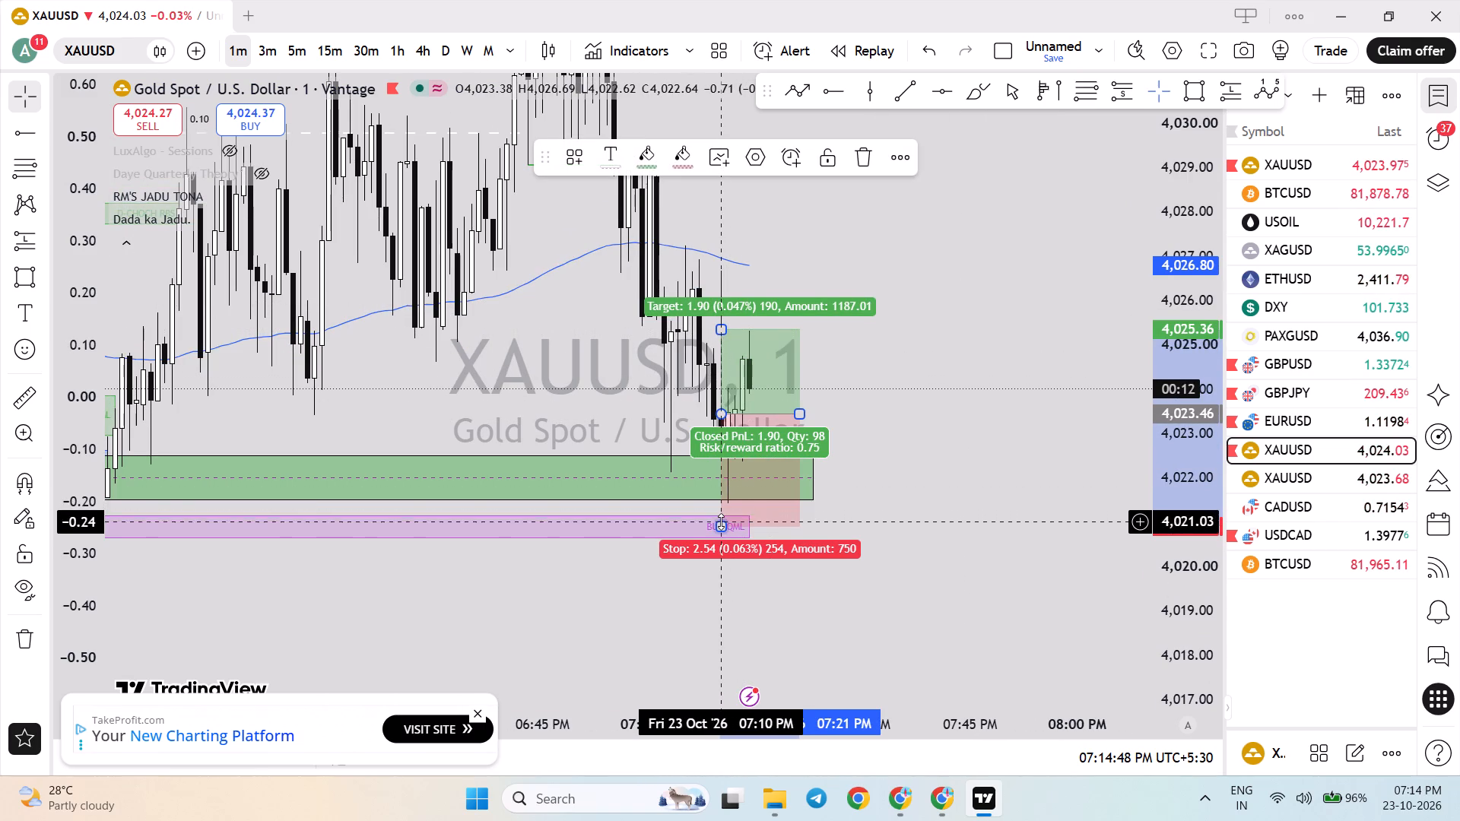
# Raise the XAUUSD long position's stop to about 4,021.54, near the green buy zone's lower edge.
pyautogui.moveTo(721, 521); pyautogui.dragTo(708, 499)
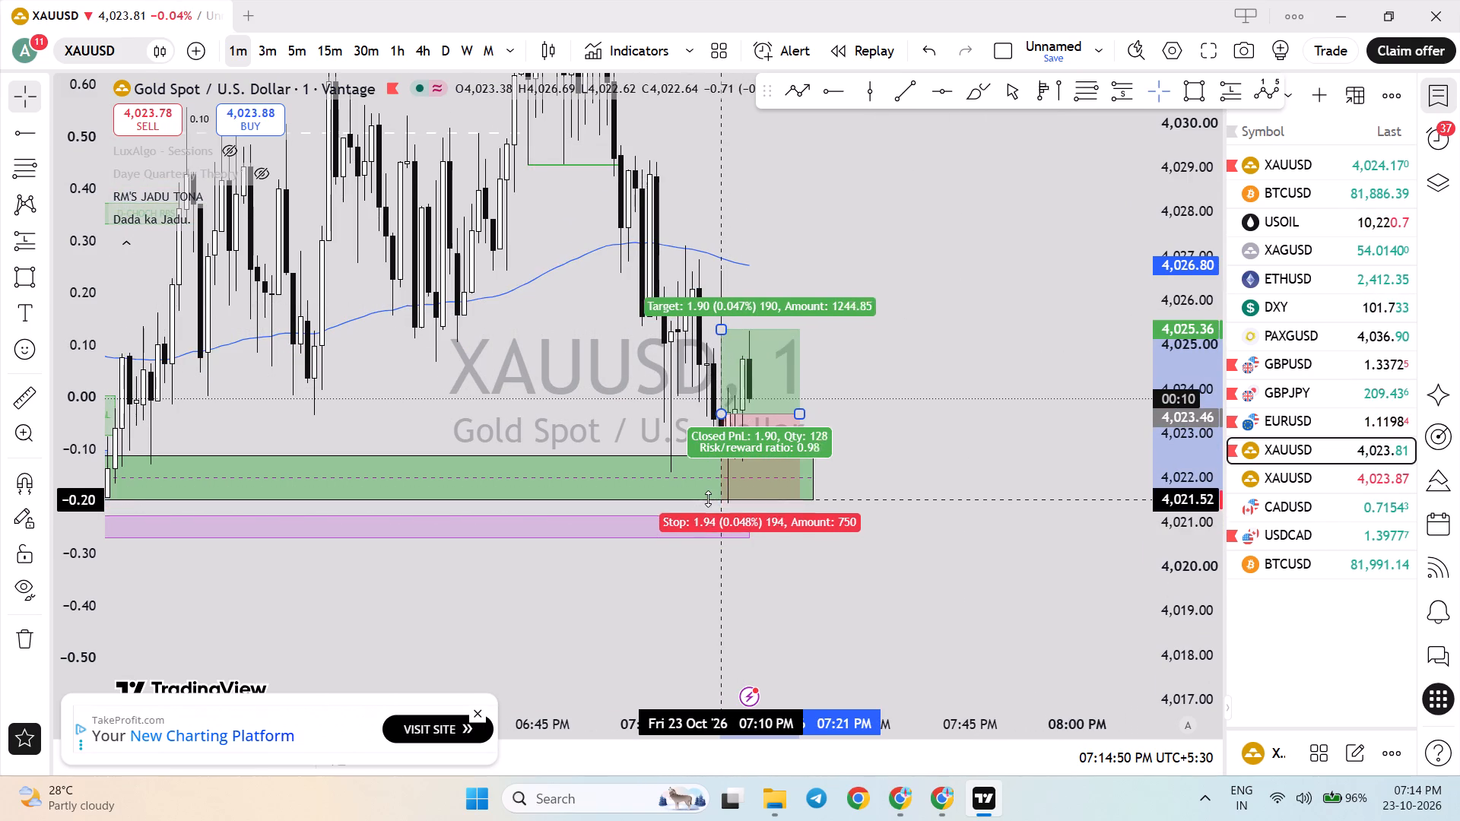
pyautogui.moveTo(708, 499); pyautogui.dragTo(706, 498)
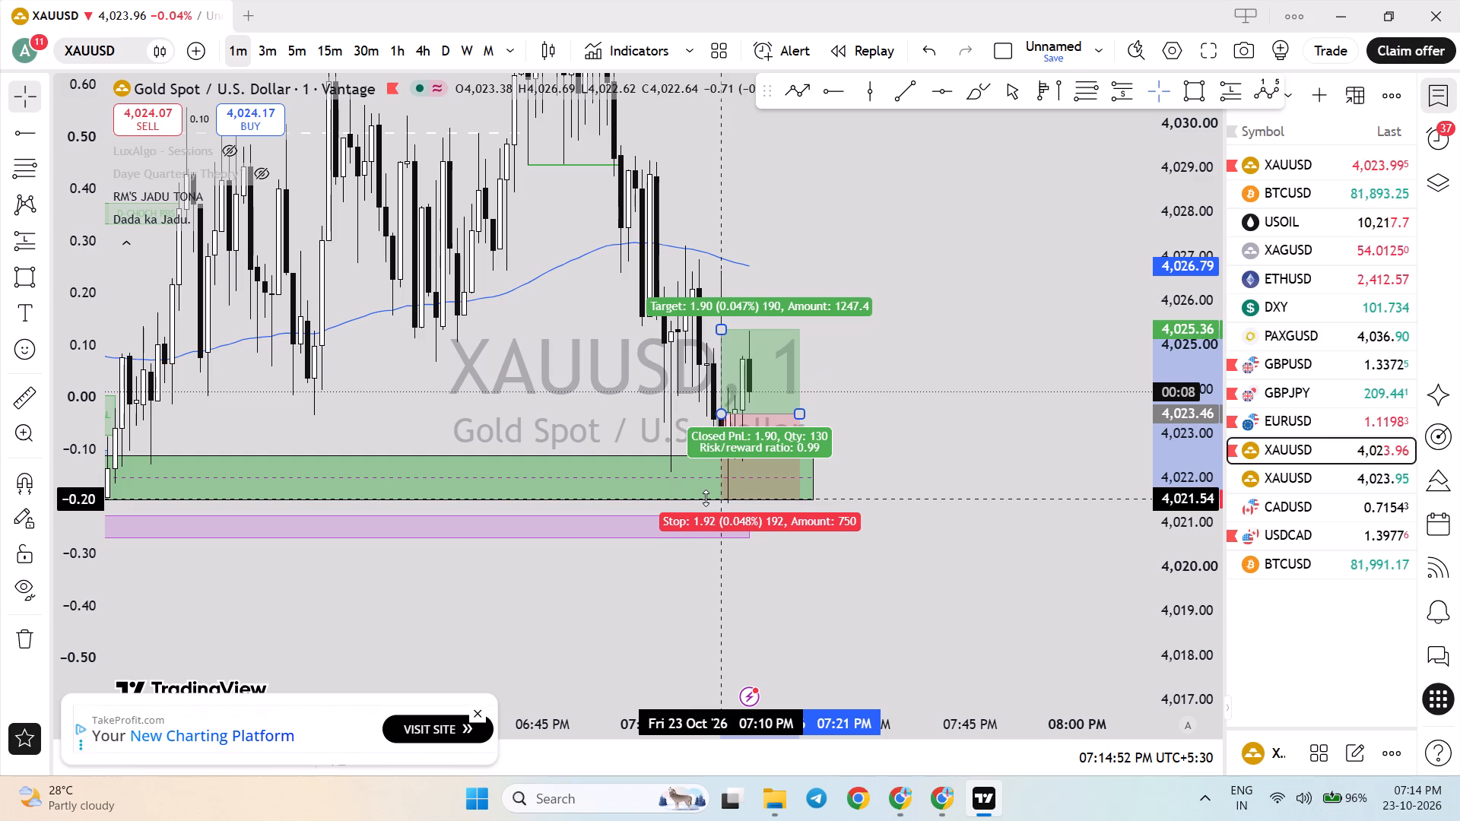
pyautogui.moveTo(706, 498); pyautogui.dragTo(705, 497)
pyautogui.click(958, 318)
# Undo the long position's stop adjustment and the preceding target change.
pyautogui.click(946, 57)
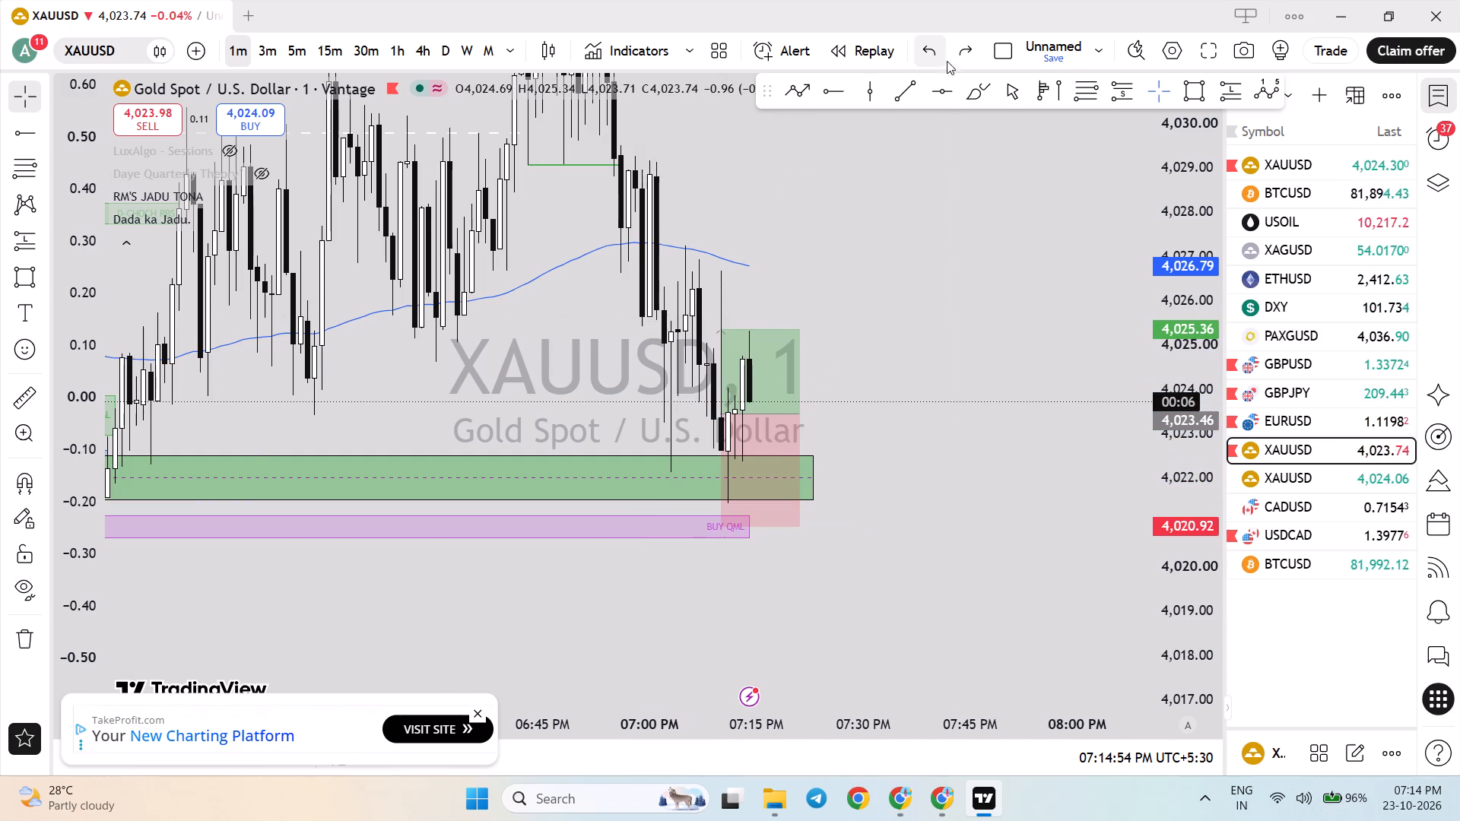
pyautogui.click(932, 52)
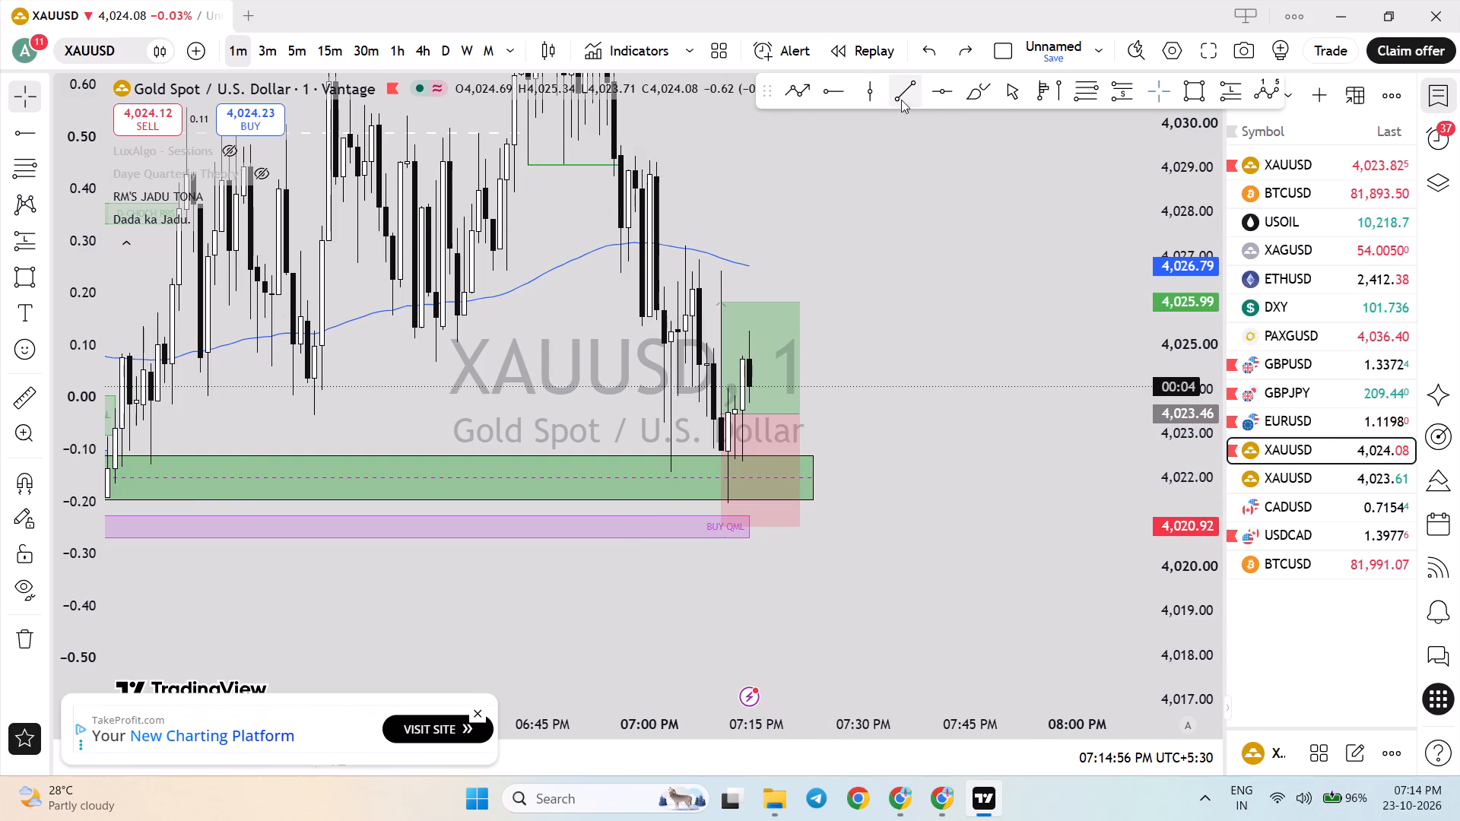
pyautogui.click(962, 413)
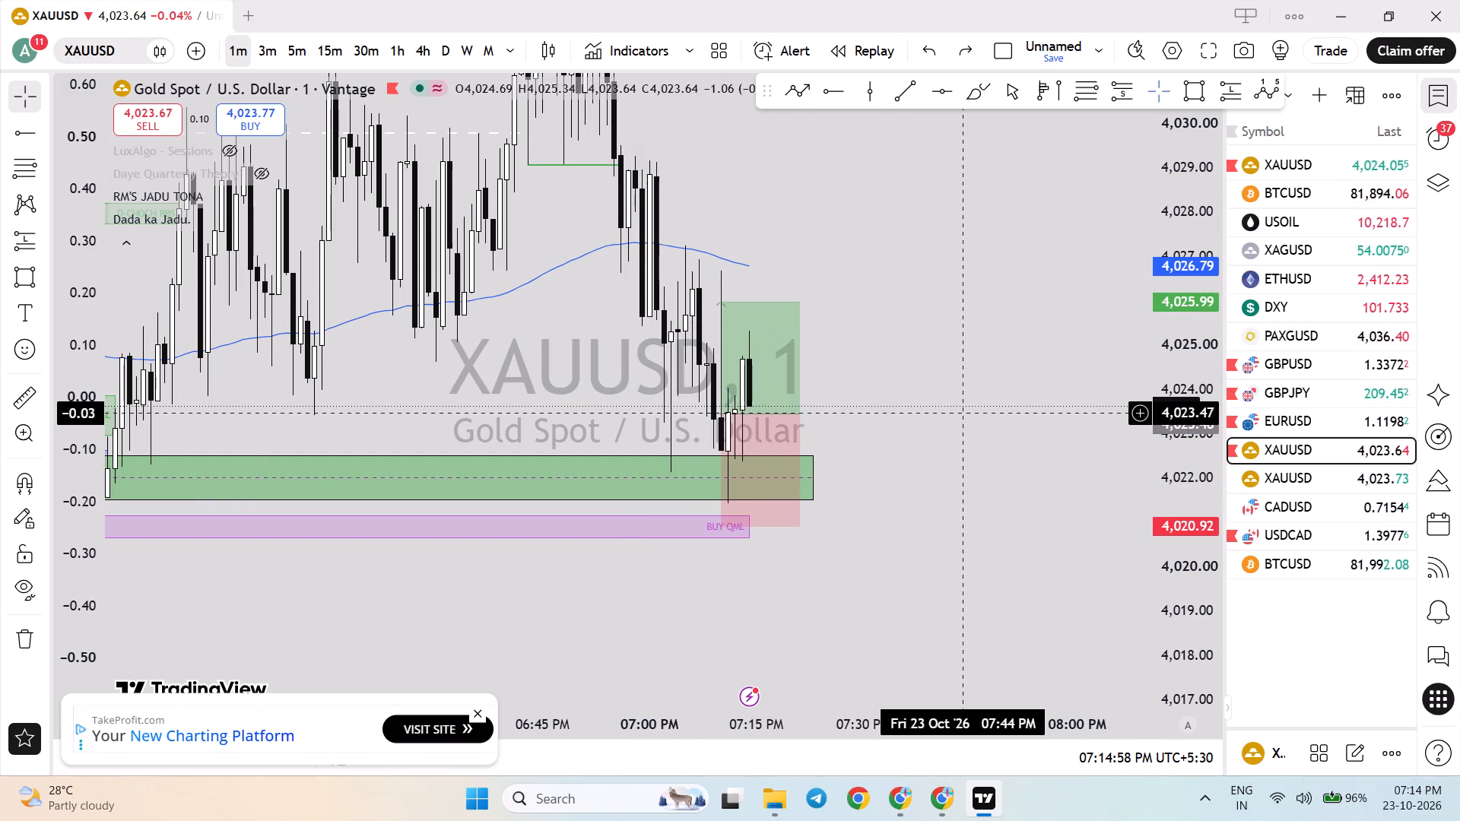
# Examine the 1-minute candles around the long position, the green buy zone and the BUY QML zone beneath it.
pyautogui.moveTo(1184, 506); pyautogui.dragTo(1154, 353)
pyautogui.scroll(4, 956, 343)
pyautogui.moveTo(1166, 380); pyautogui.dragTo(1144, 490)
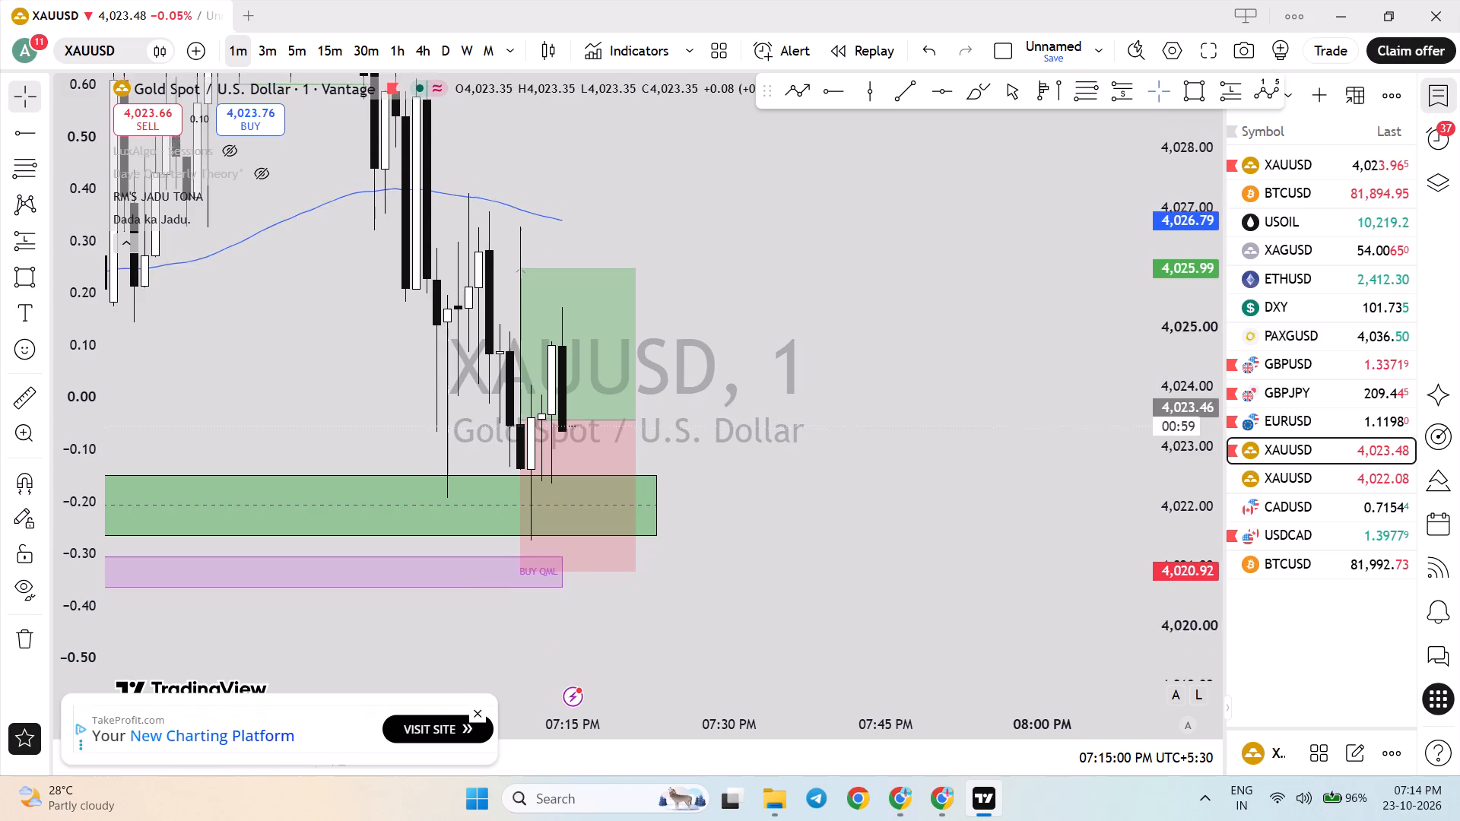
pyautogui.moveTo(1144, 490); pyautogui.dragTo(1128, 518)
pyautogui.scroll(-5, 718, 436)
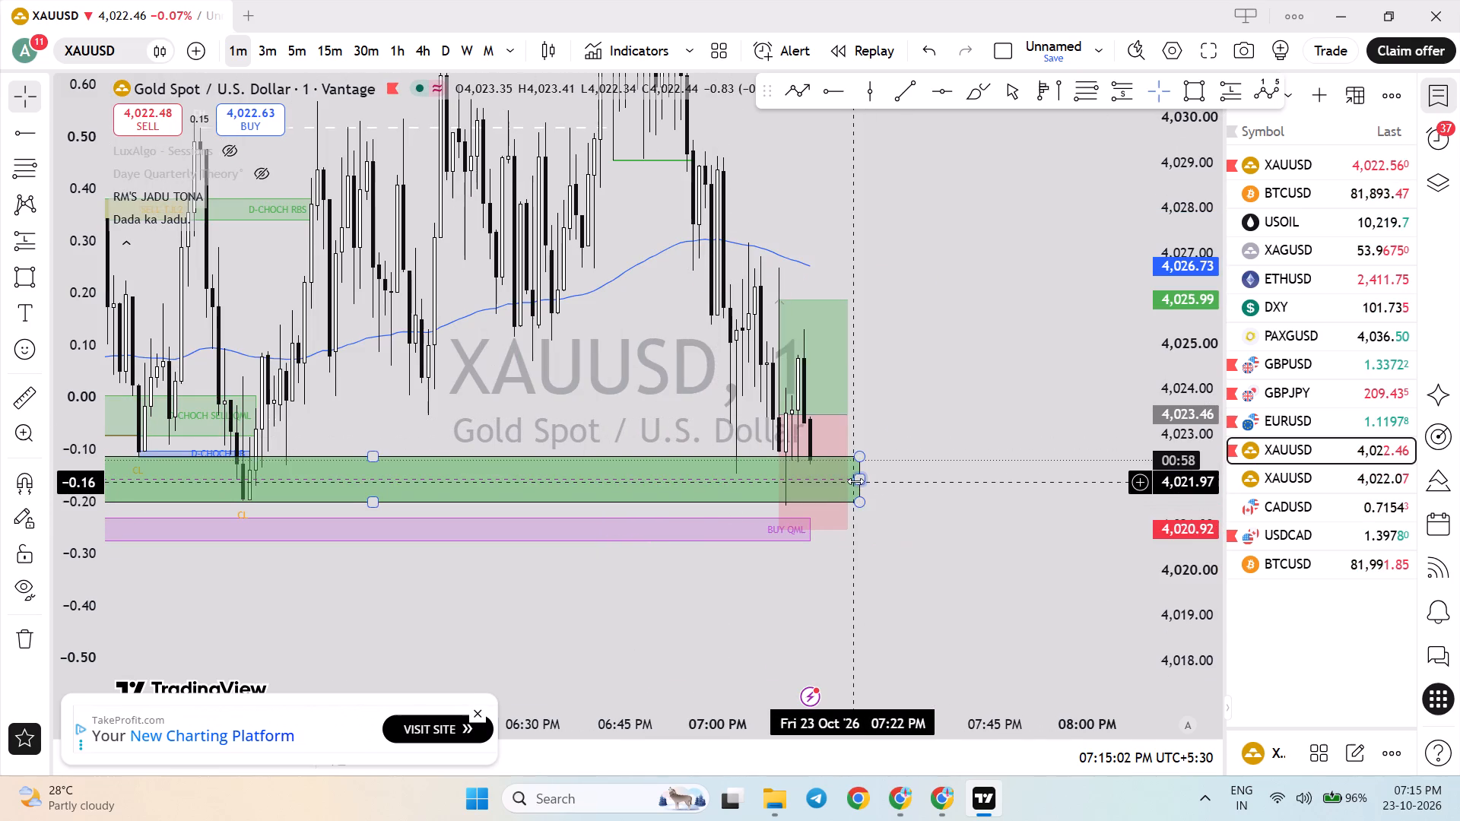
pyautogui.click(855, 481)
pyautogui.click(909, 470)
pyautogui.moveTo(1166, 355); pyautogui.dragTo(1186, 433)
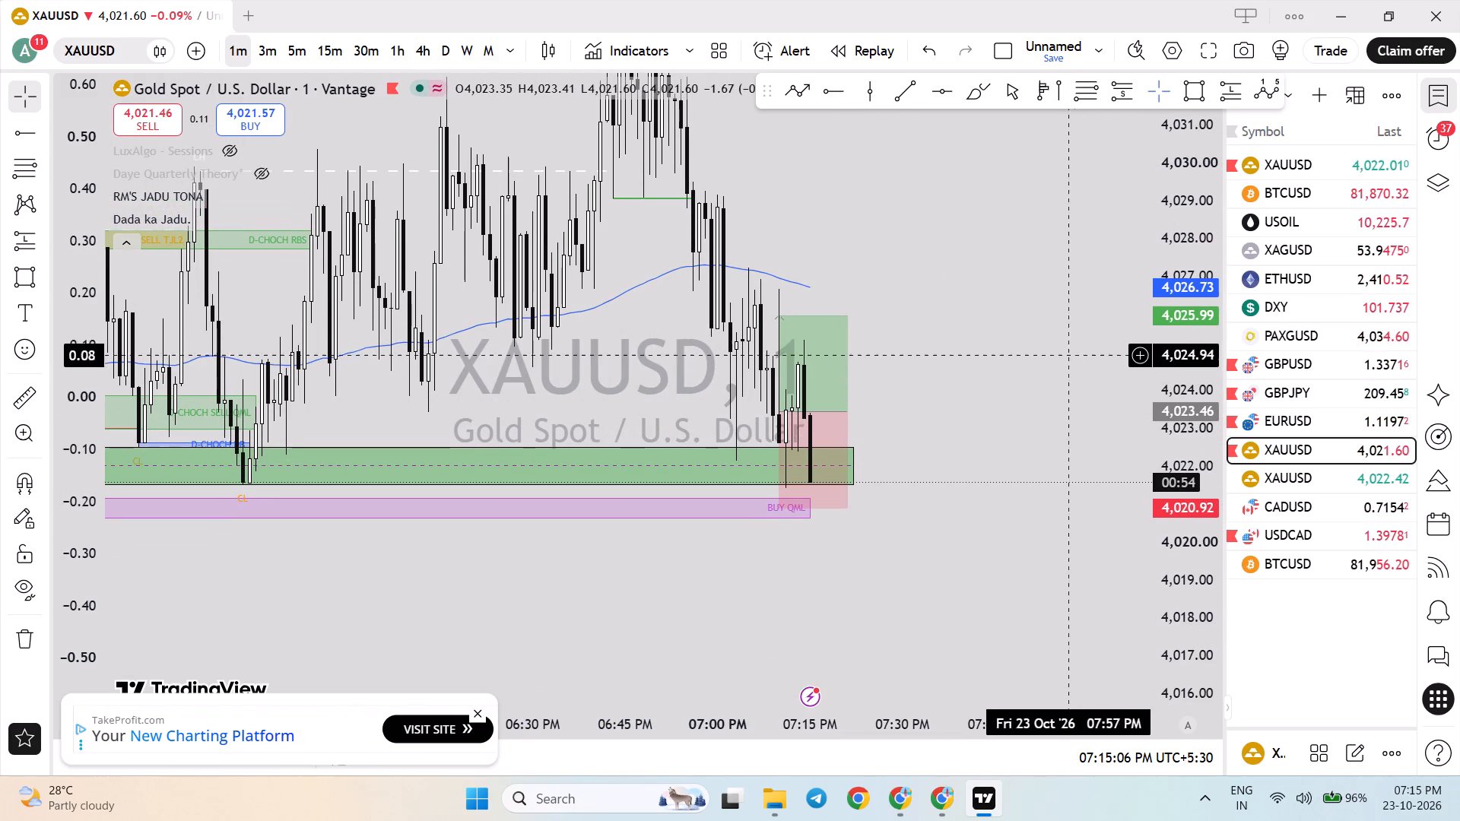
pyautogui.moveTo(1176, 374); pyautogui.dragTo(1214, 516)
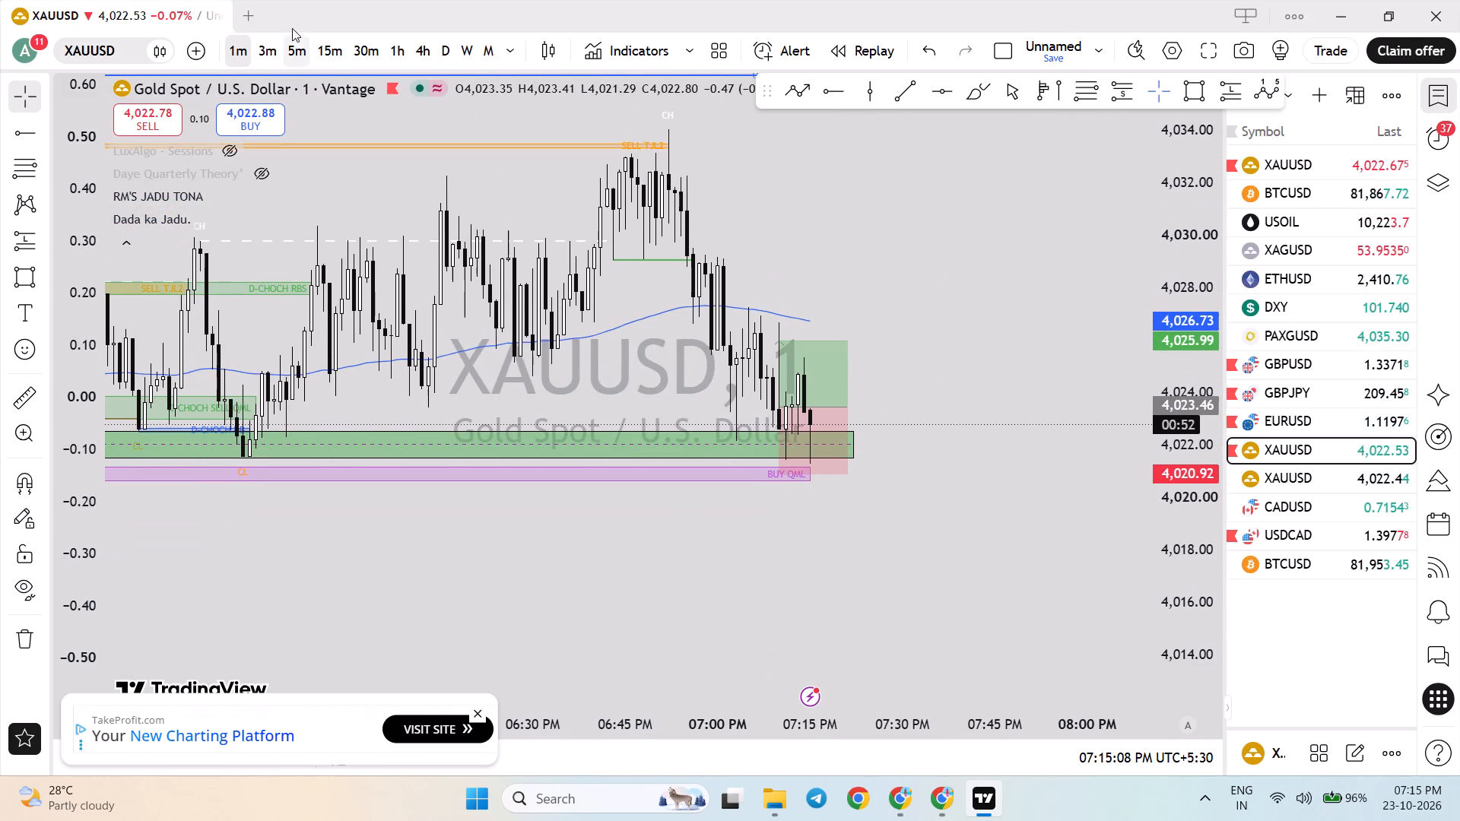
# Switch XAUUSD to the 15-minute timeframe and delete the long position from the chart.
pyautogui.click(323, 36)
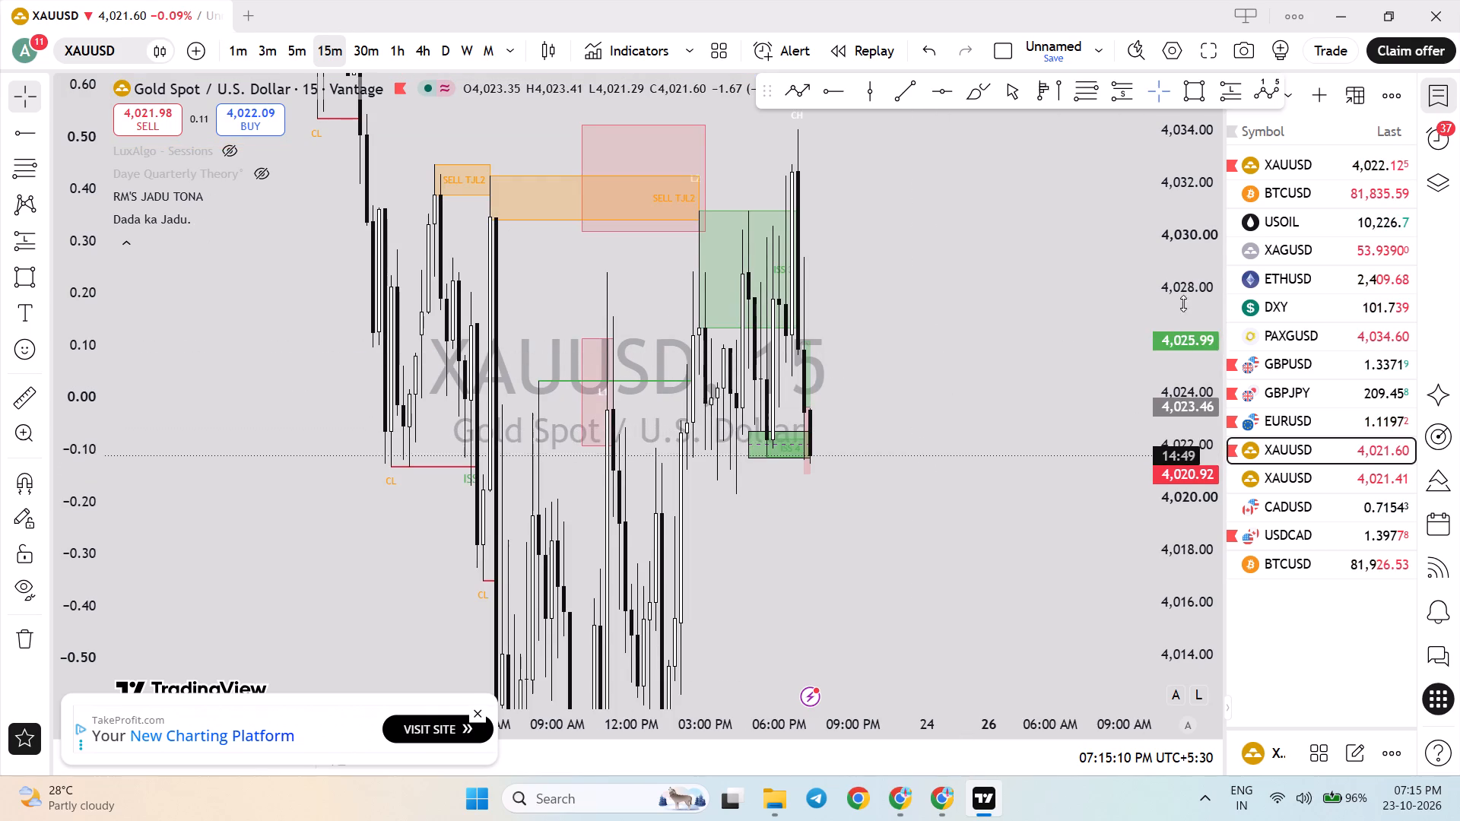
pyautogui.moveTo(1183, 303); pyautogui.dragTo(1193, 517)
pyautogui.scroll(4, 878, 429)
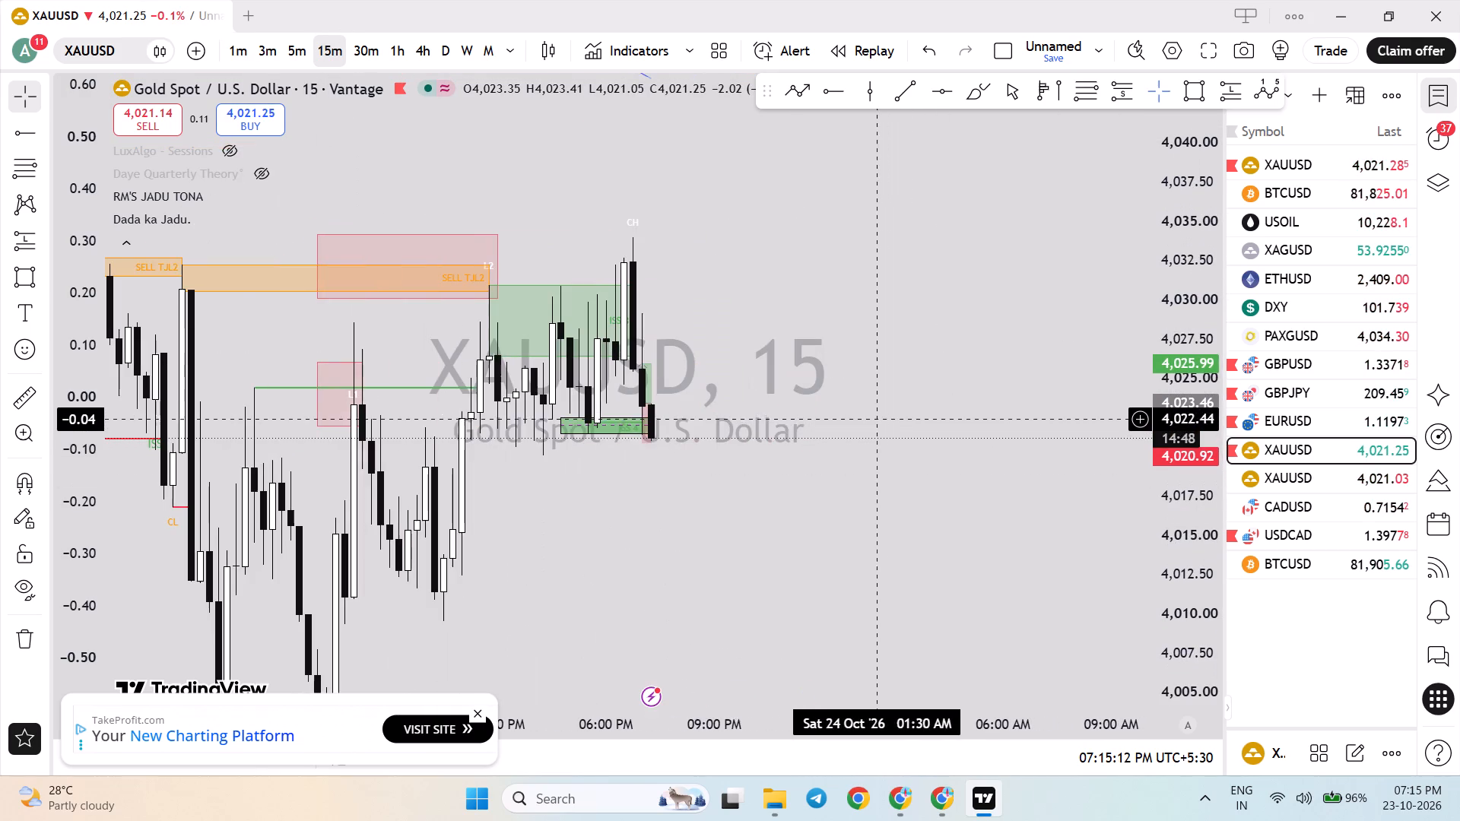
pyautogui.click(875, 412)
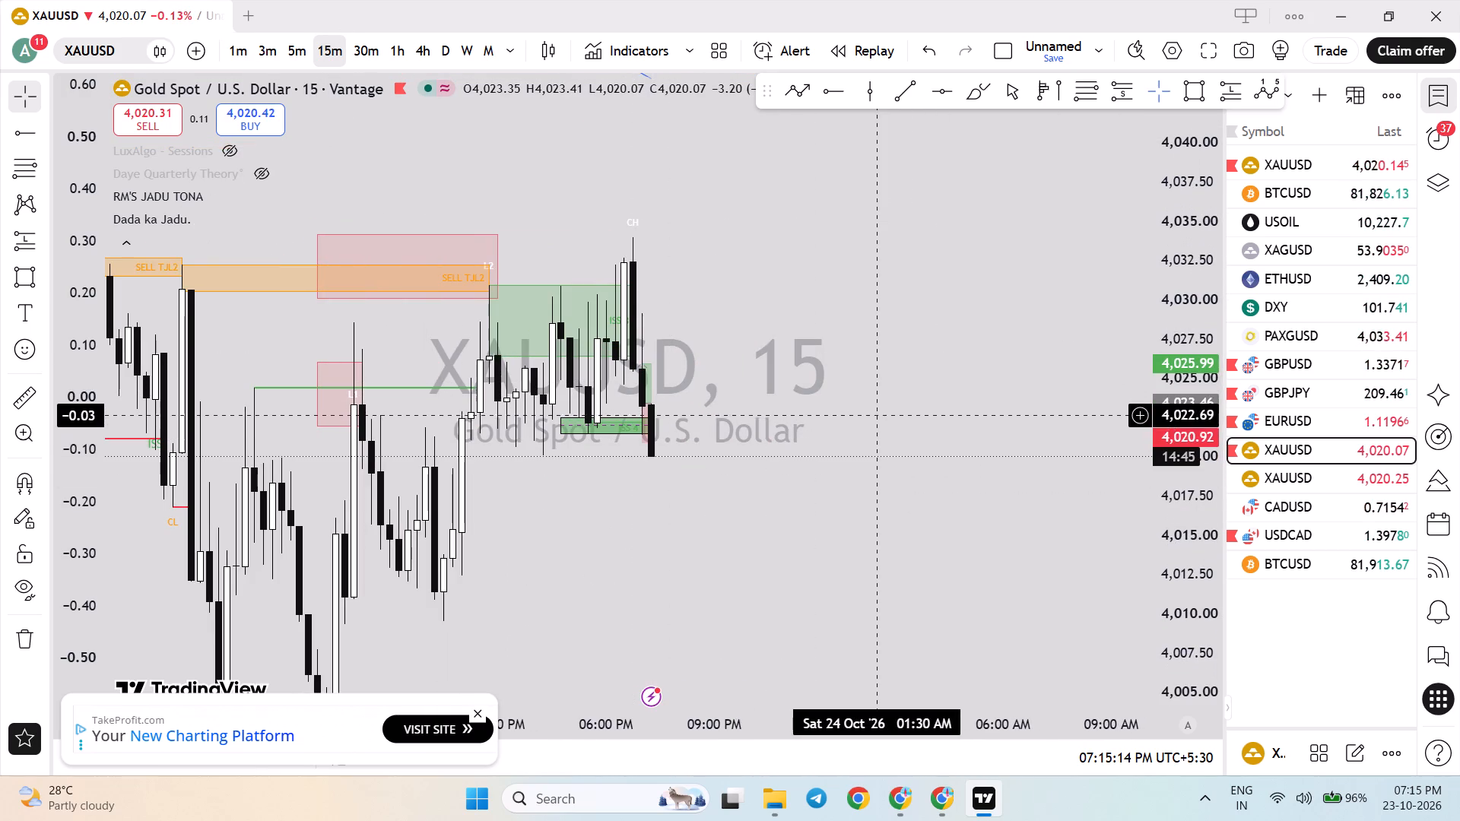
pyautogui.click(652, 384)
pyautogui.click(871, 153)
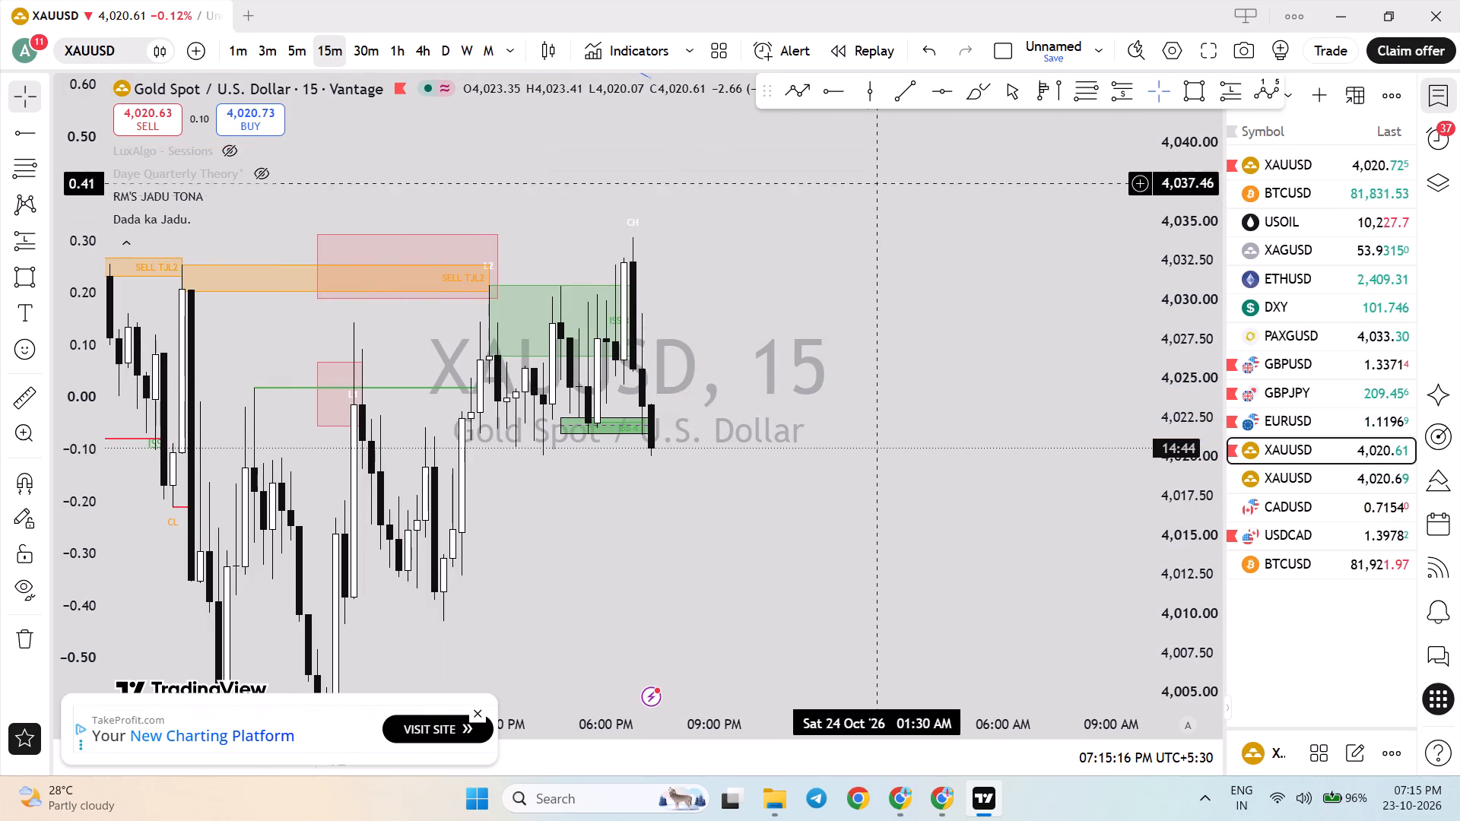
# Check the 1-minute chart, then examine XAUUSD price action and the zones below current price on the 5-minute timeframe.
pyautogui.click(255, 45)
pyautogui.click(243, 59)
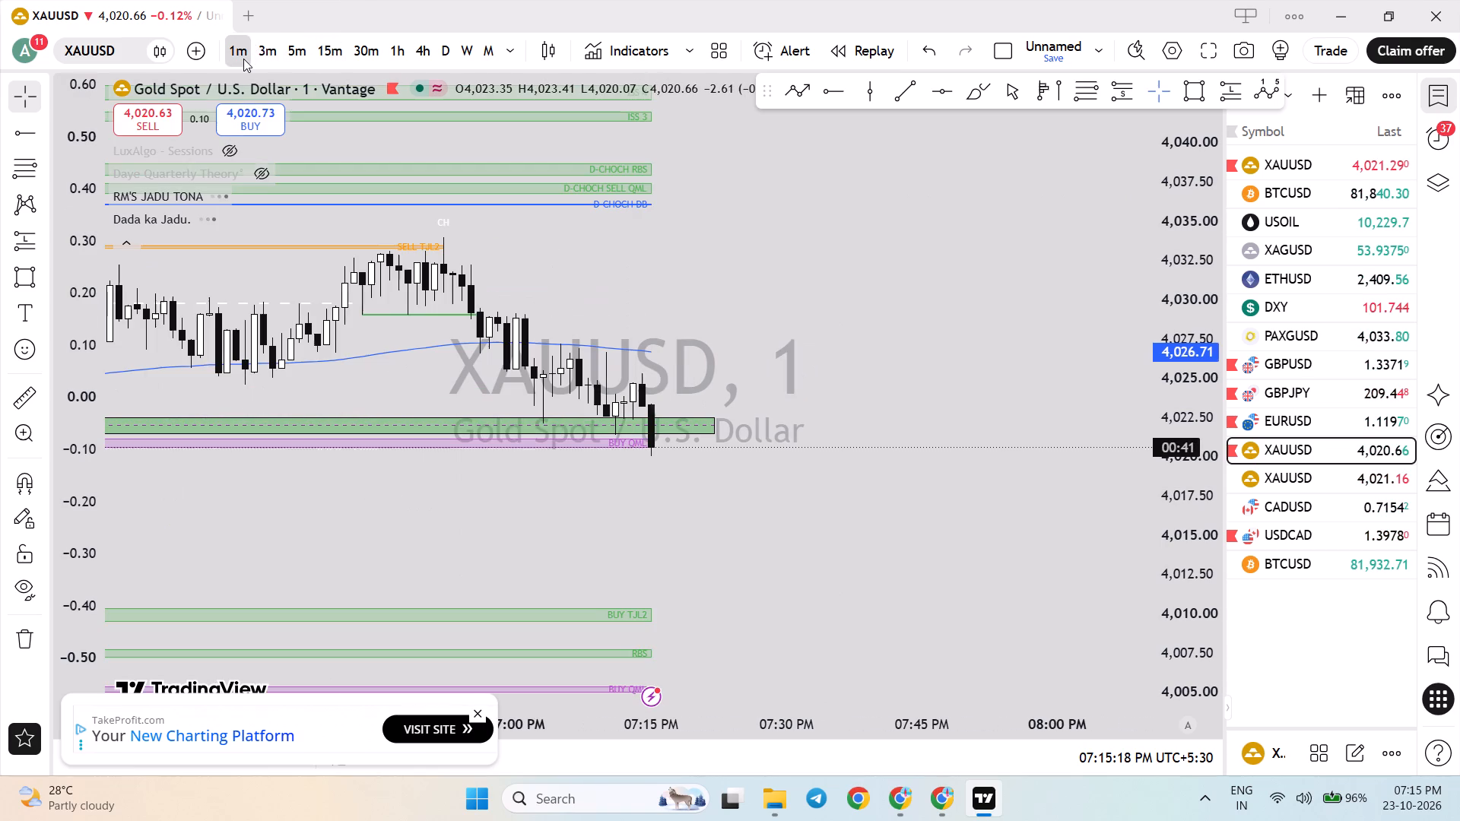
pyautogui.click(291, 62)
pyautogui.scroll(-6, 658, 355)
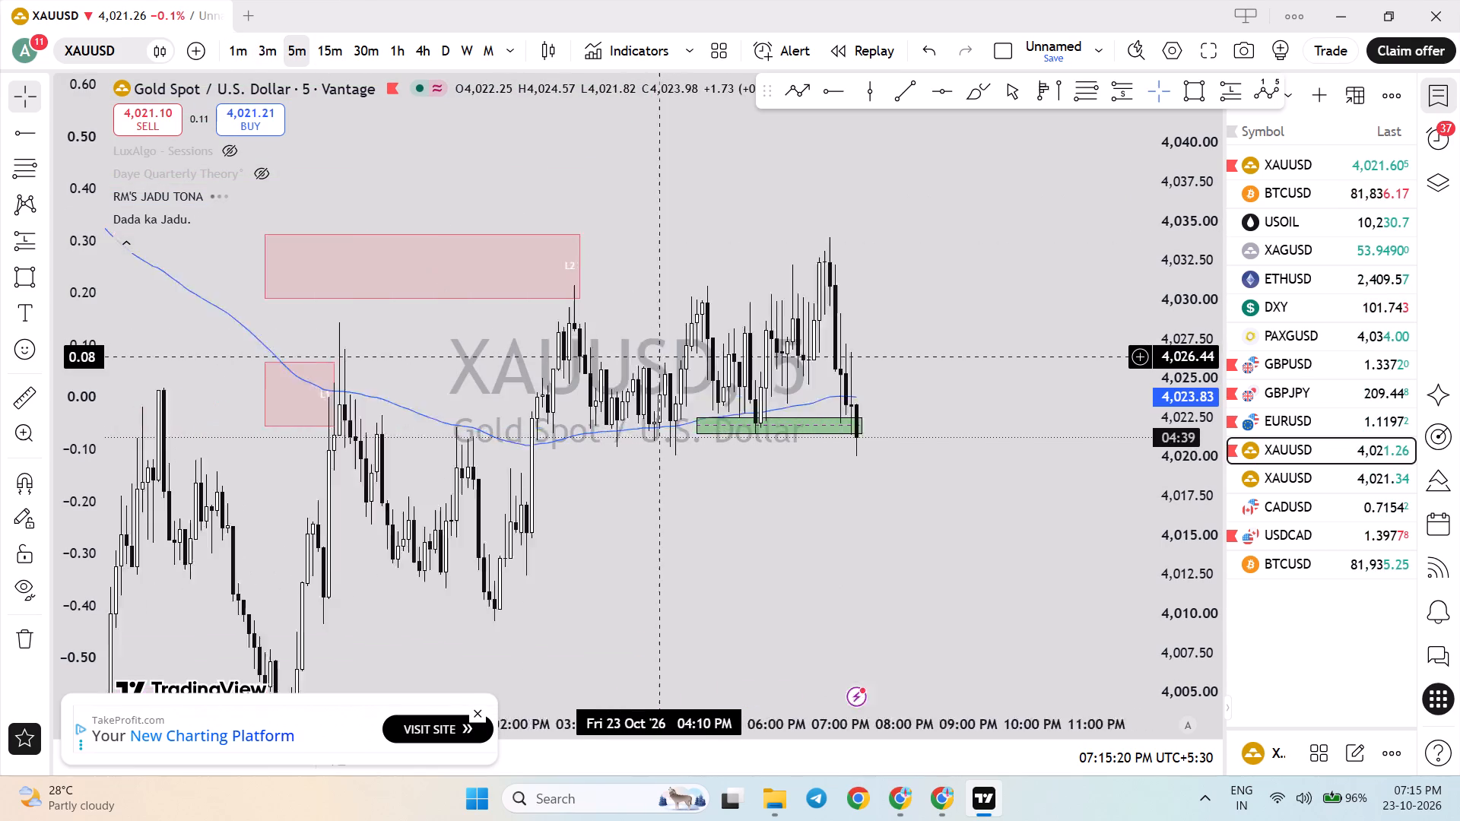
pyautogui.scroll(-4, 658, 357)
pyautogui.moveTo(1181, 404); pyautogui.dragTo(1182, 584)
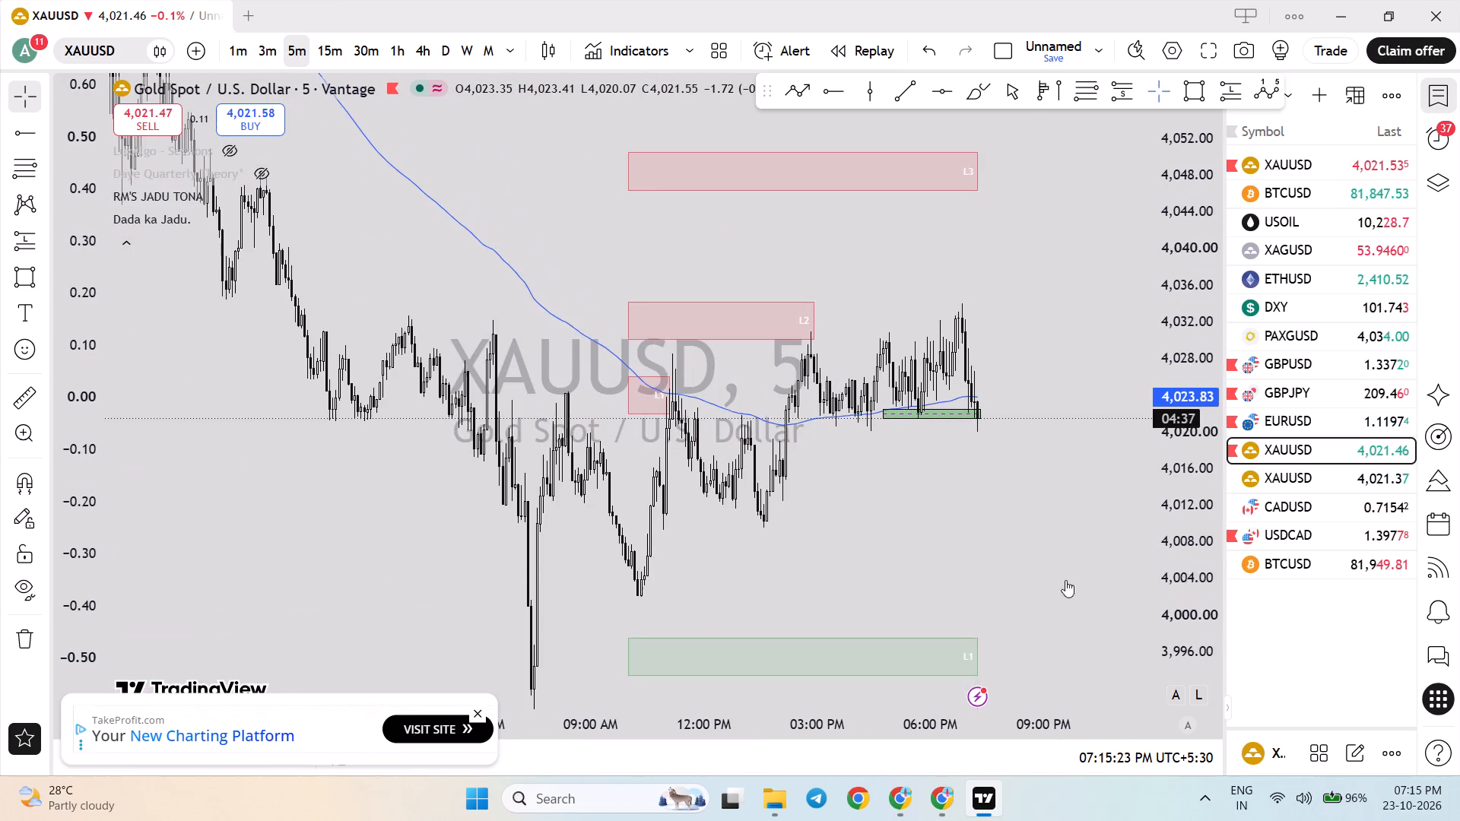
pyautogui.moveTo(1036, 584); pyautogui.dragTo(995, 499)
pyautogui.moveTo(1197, 566); pyautogui.dragTo(1161, 452)
pyautogui.scroll(4, 1047, 480)
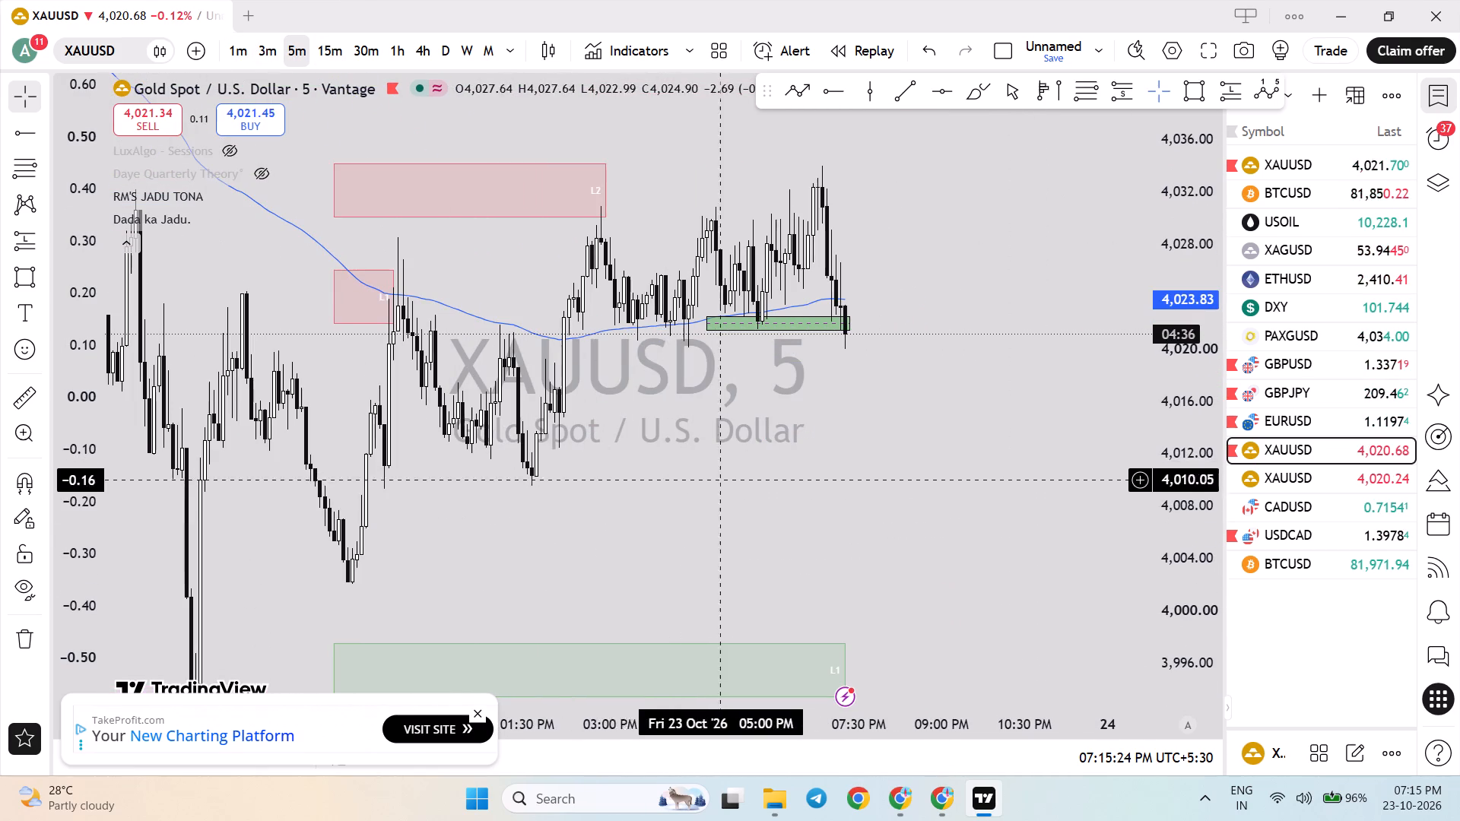
pyautogui.moveTo(584, 495); pyautogui.dragTo(821, 505)
pyautogui.moveTo(1176, 333); pyautogui.dragTo(1181, 445)
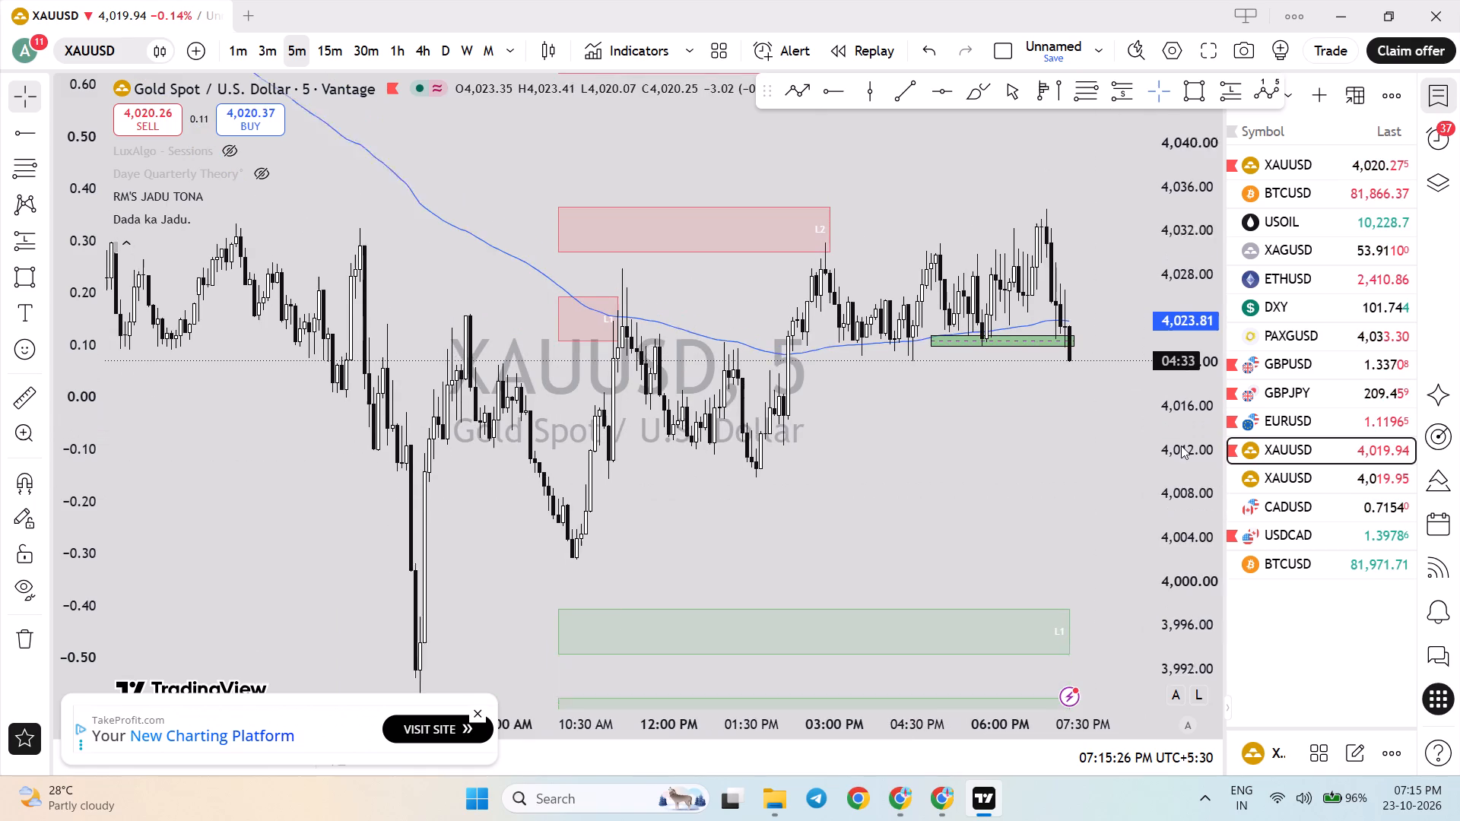
pyautogui.moveTo(1181, 445); pyautogui.dragTo(1182, 444)
pyautogui.moveTo(1035, 467); pyautogui.dragTo(992, 521)
pyautogui.scroll(-3, 762, 448)
pyautogui.scroll(4, 629, 477)
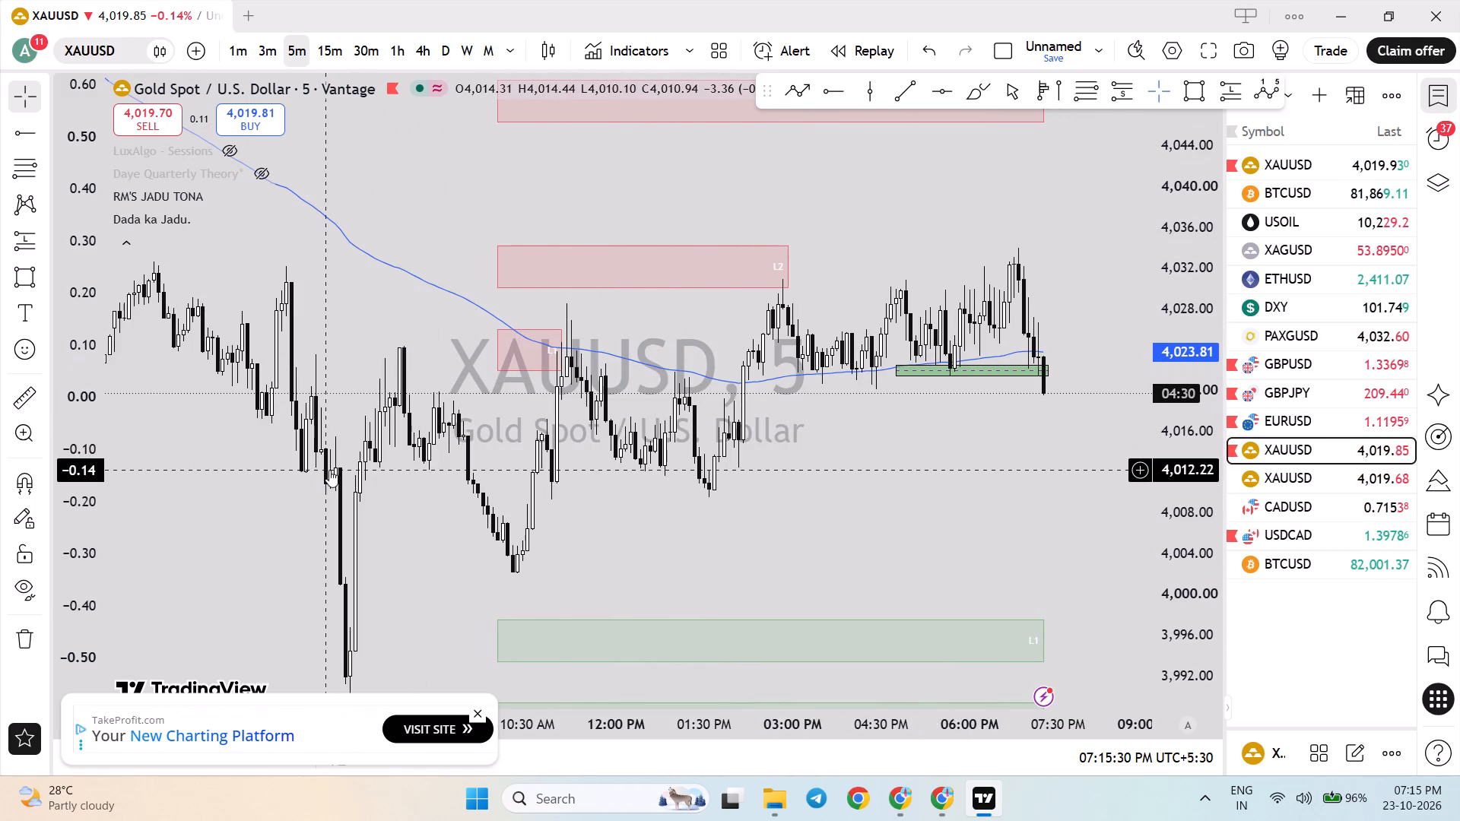
# Draw a rectangle zone from about 4,012.59 to 4,009.61 on the 5-minute chart, extending past current price to about 08:40 PM.
pyautogui.click(1182, 94)
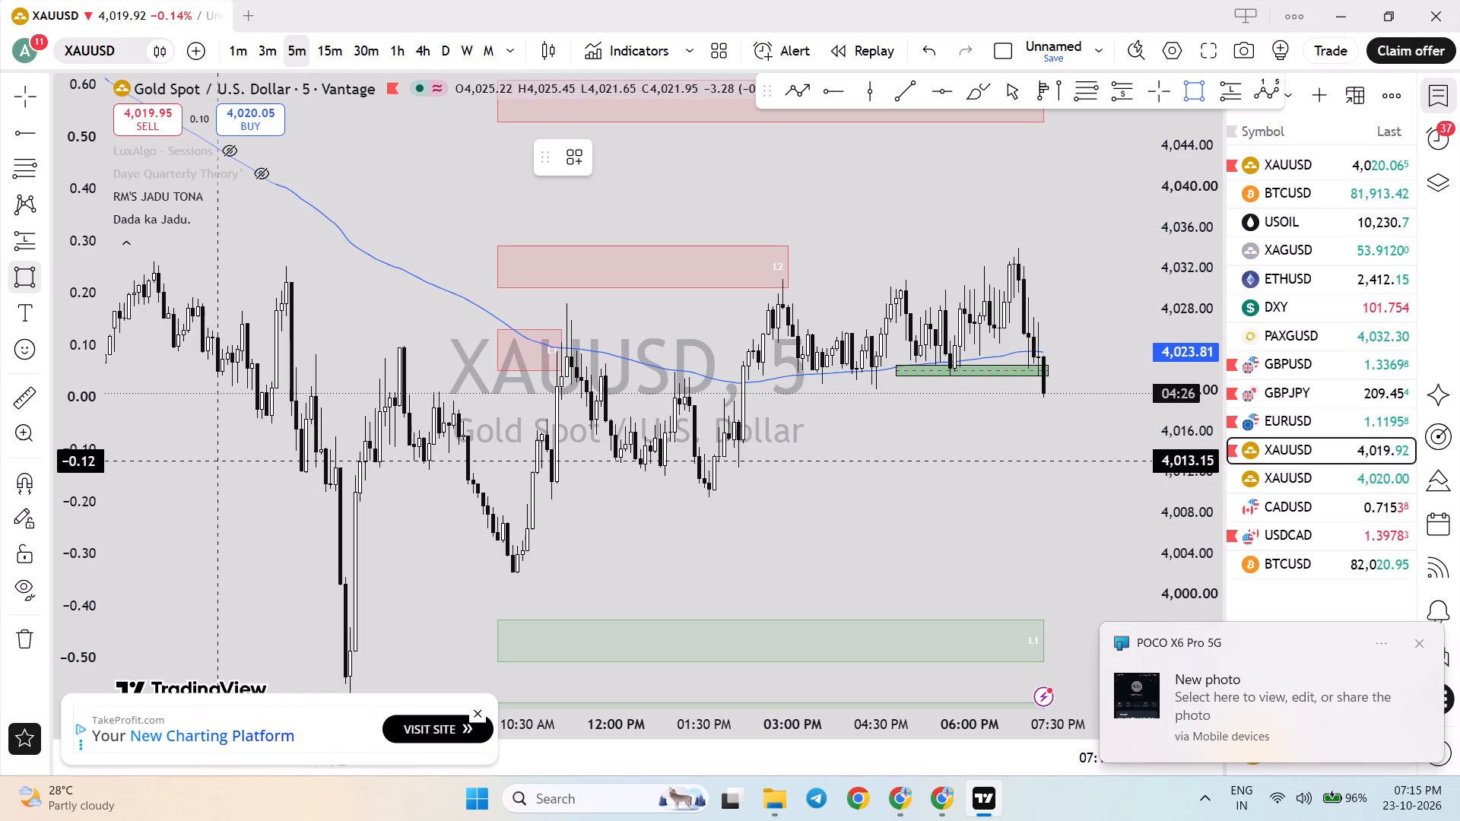
pyautogui.click(268, 466)
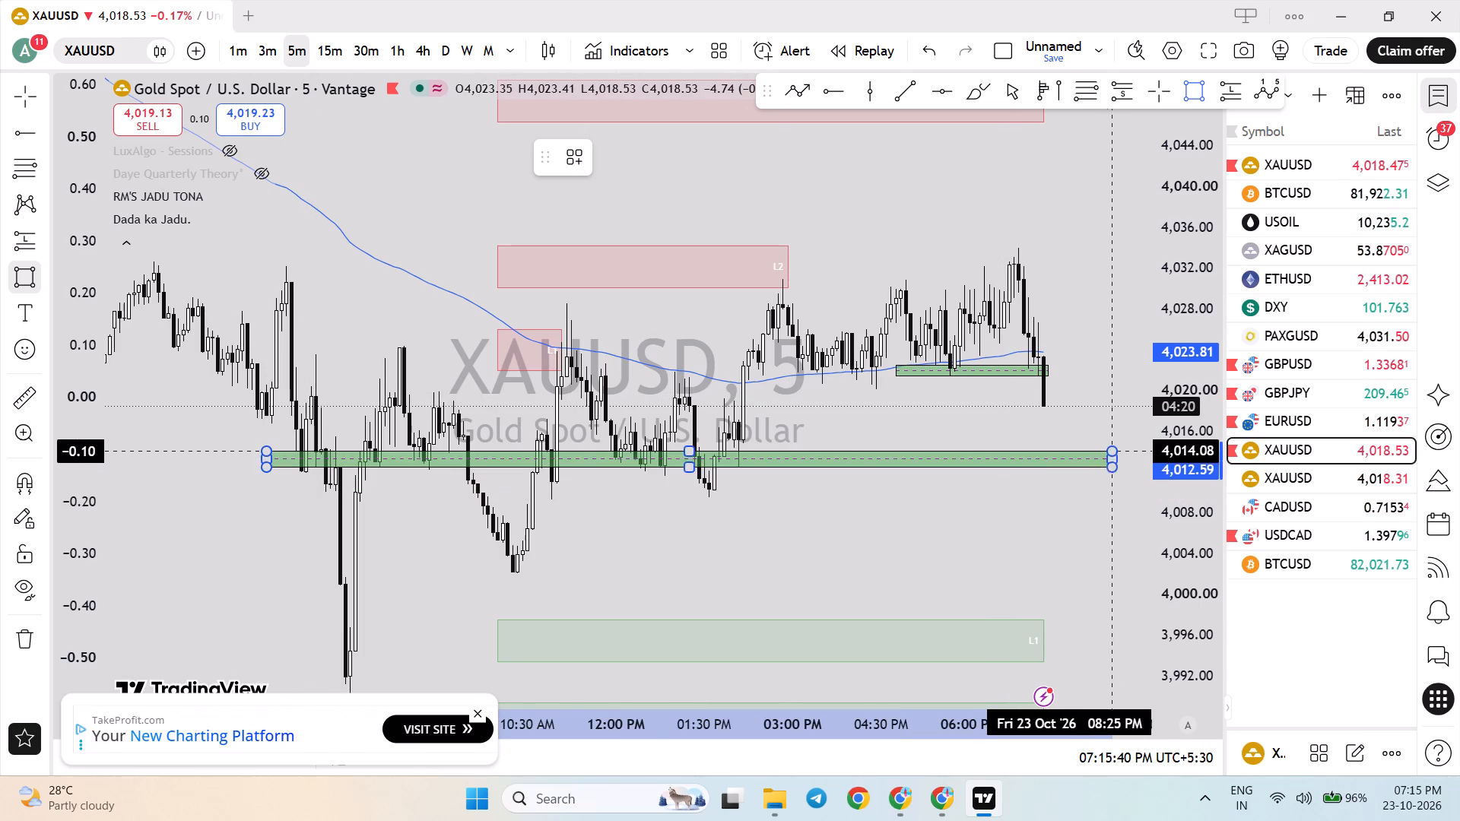
pyautogui.click(1125, 496)
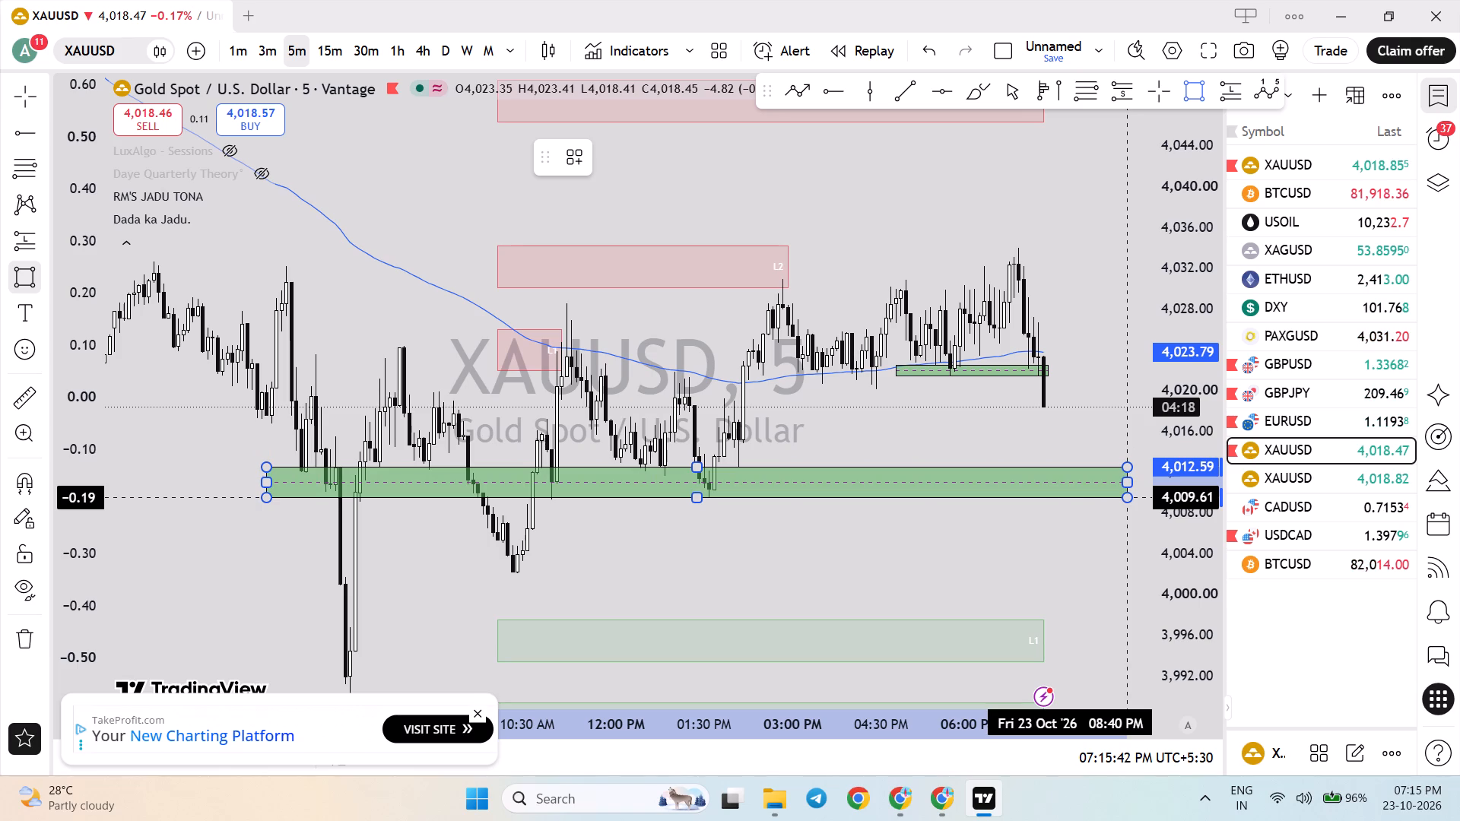
pyautogui.click(1090, 536)
pyautogui.moveTo(1179, 548); pyautogui.dragTo(1166, 406)
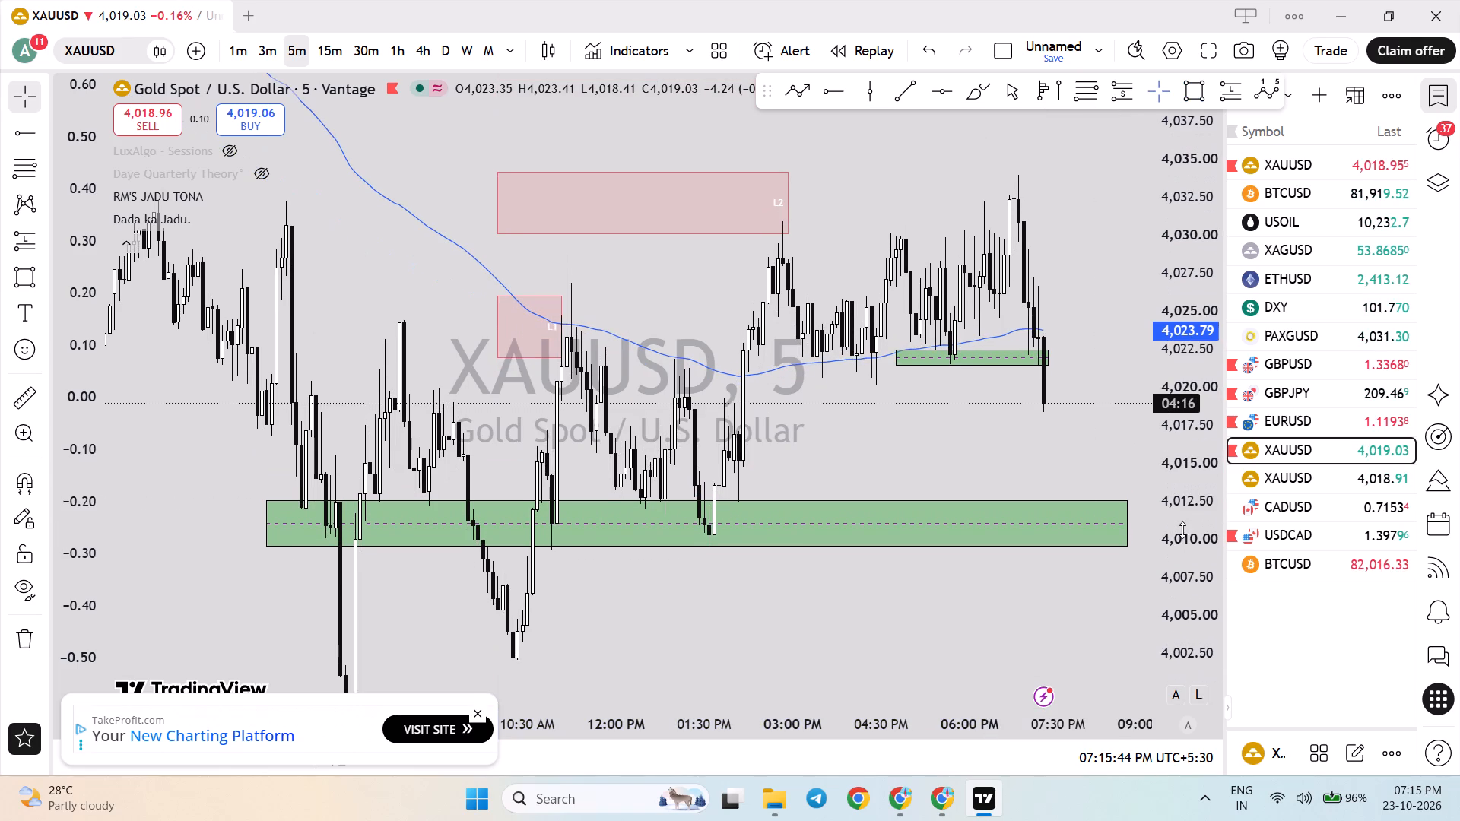
# Open the new phone photo from the notifications, view it in Snipping Tool and close it.
pyautogui.click(1459, 807)
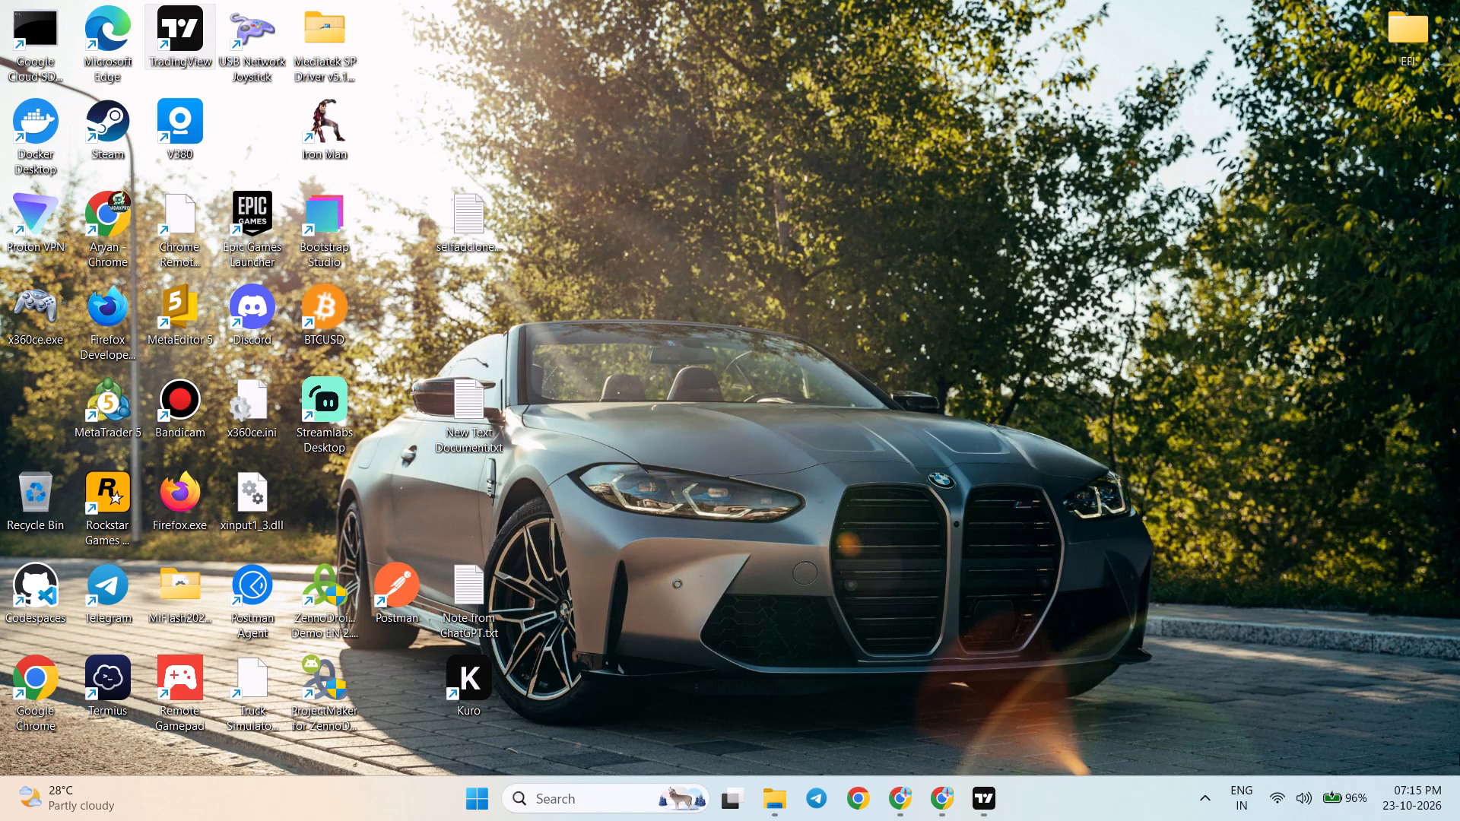
pyautogui.click(1459, 797)
pyautogui.click(1435, 792)
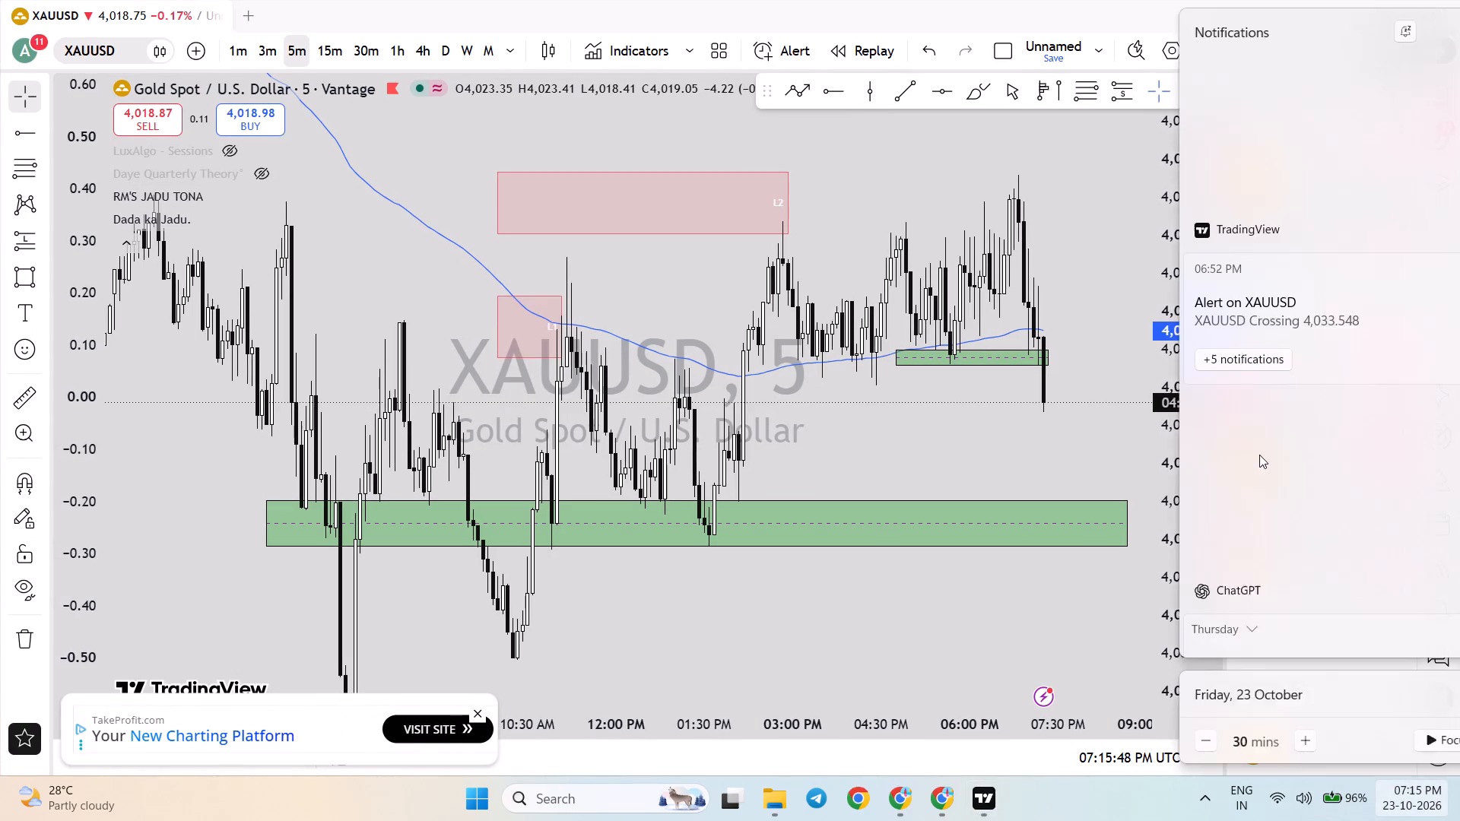
pyautogui.click(1242, 170)
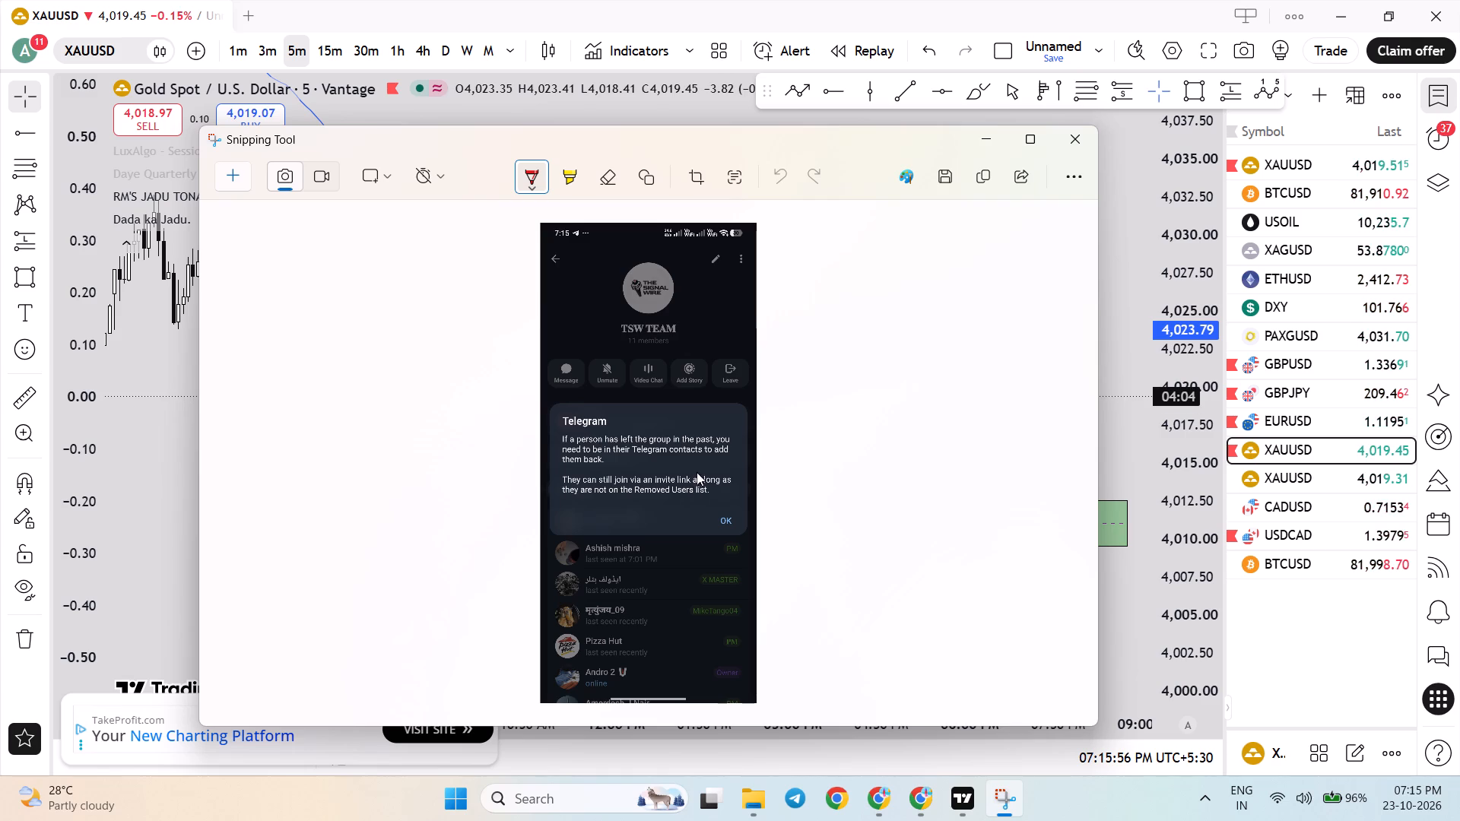
pyautogui.click(1071, 135)
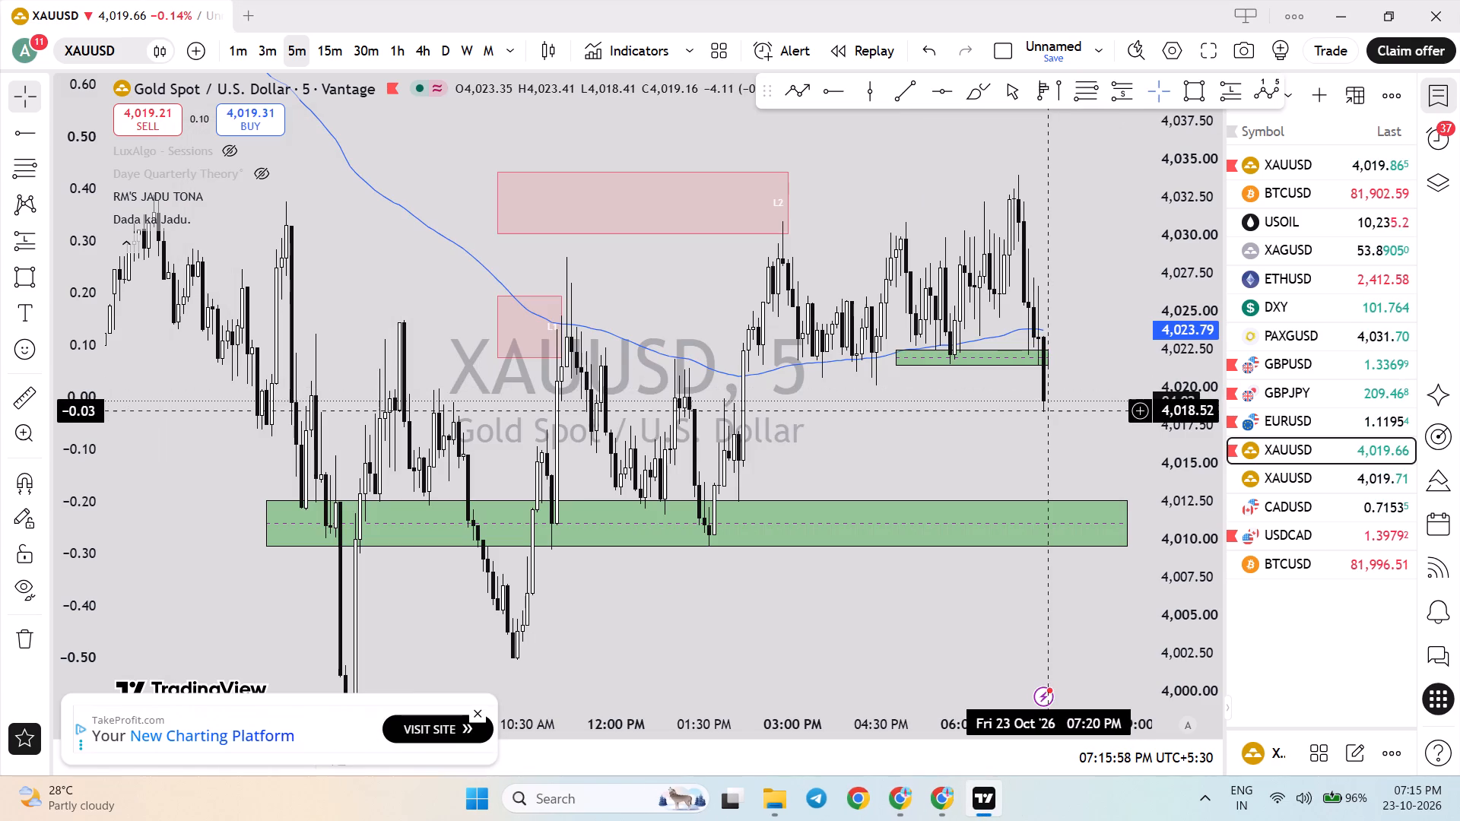
# Check the 1-minute chart, then measure from about 4,025.72 to the recent swing high near 4,034.06 on the 15-minute timeframe.
pyautogui.click(246, 56)
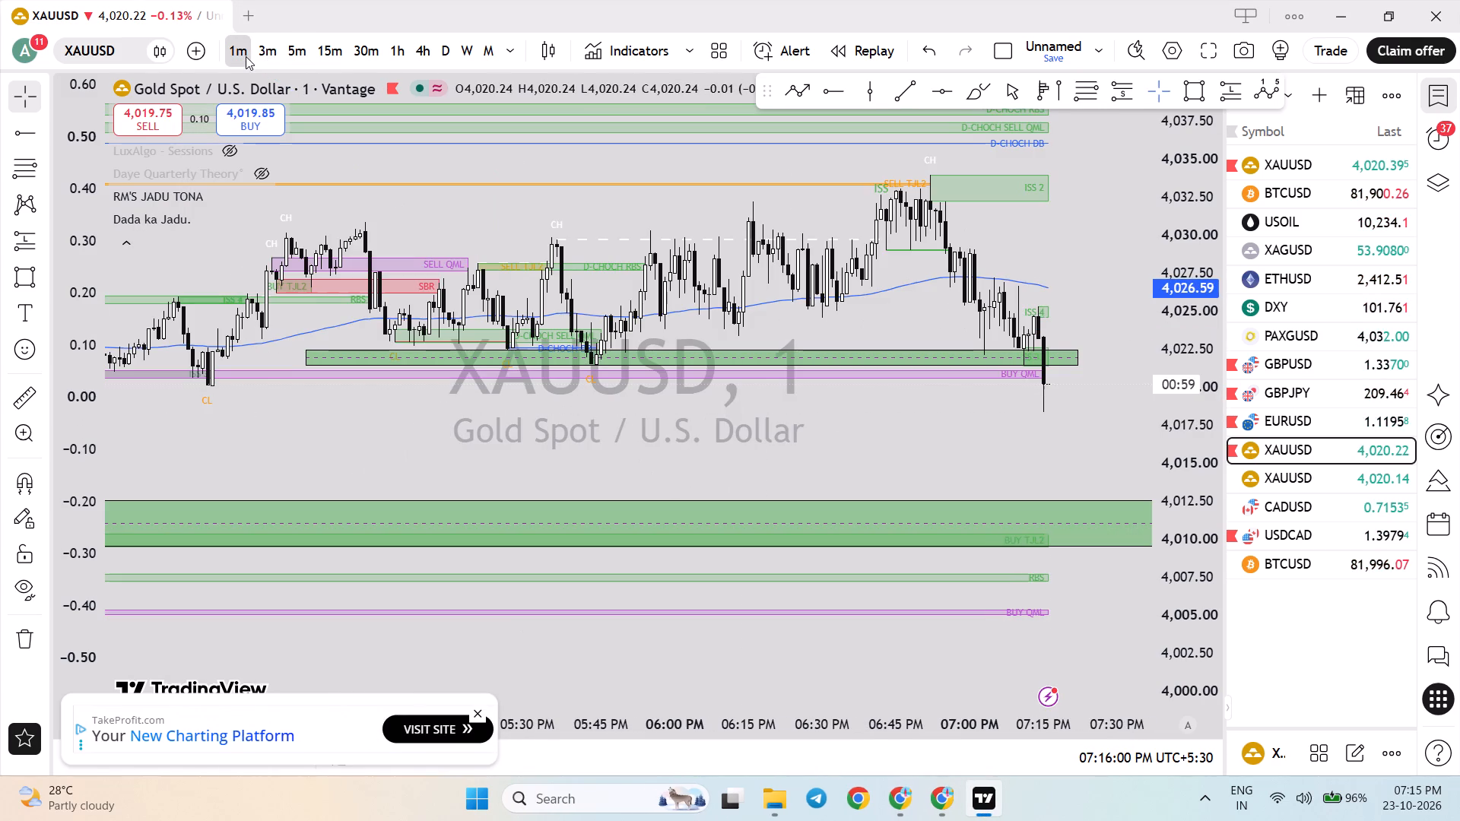
pyautogui.click(319, 64)
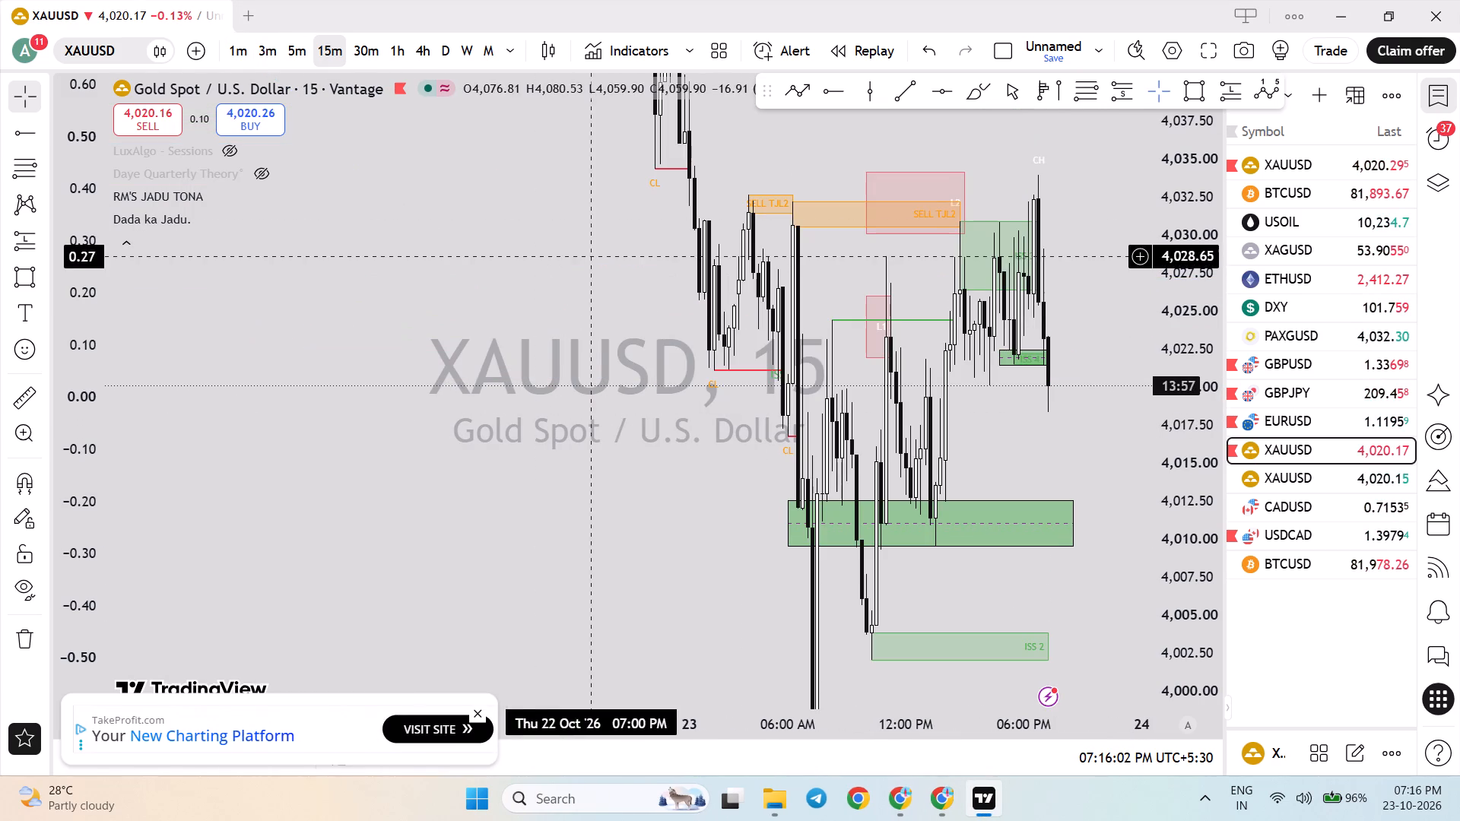
pyautogui.scroll(3, 631, 257)
pyautogui.moveTo(1173, 284); pyautogui.dragTo(1194, 376)
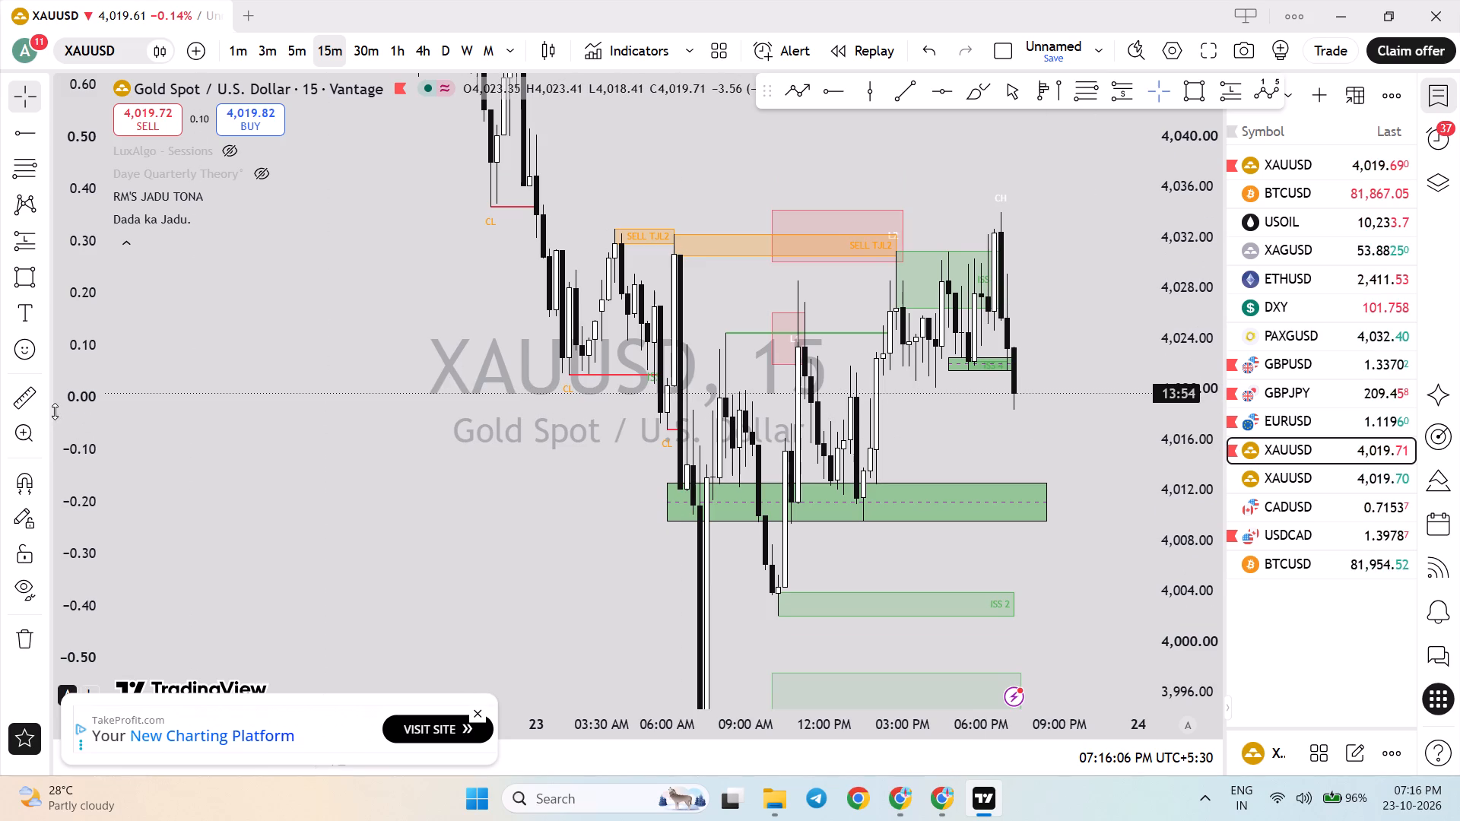
pyautogui.click(0, 417)
pyautogui.click(29, 399)
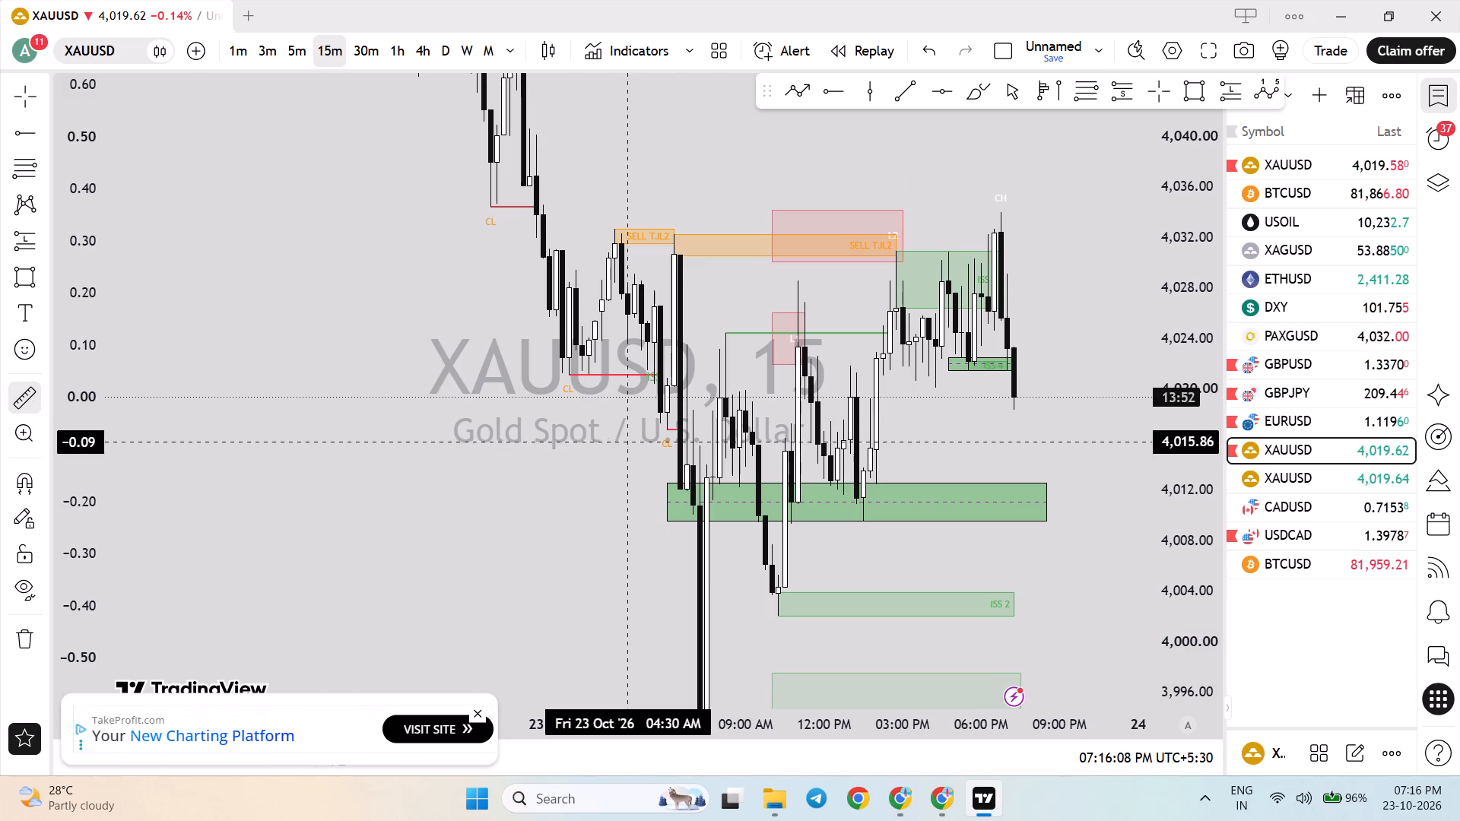
pyautogui.click(1032, 317)
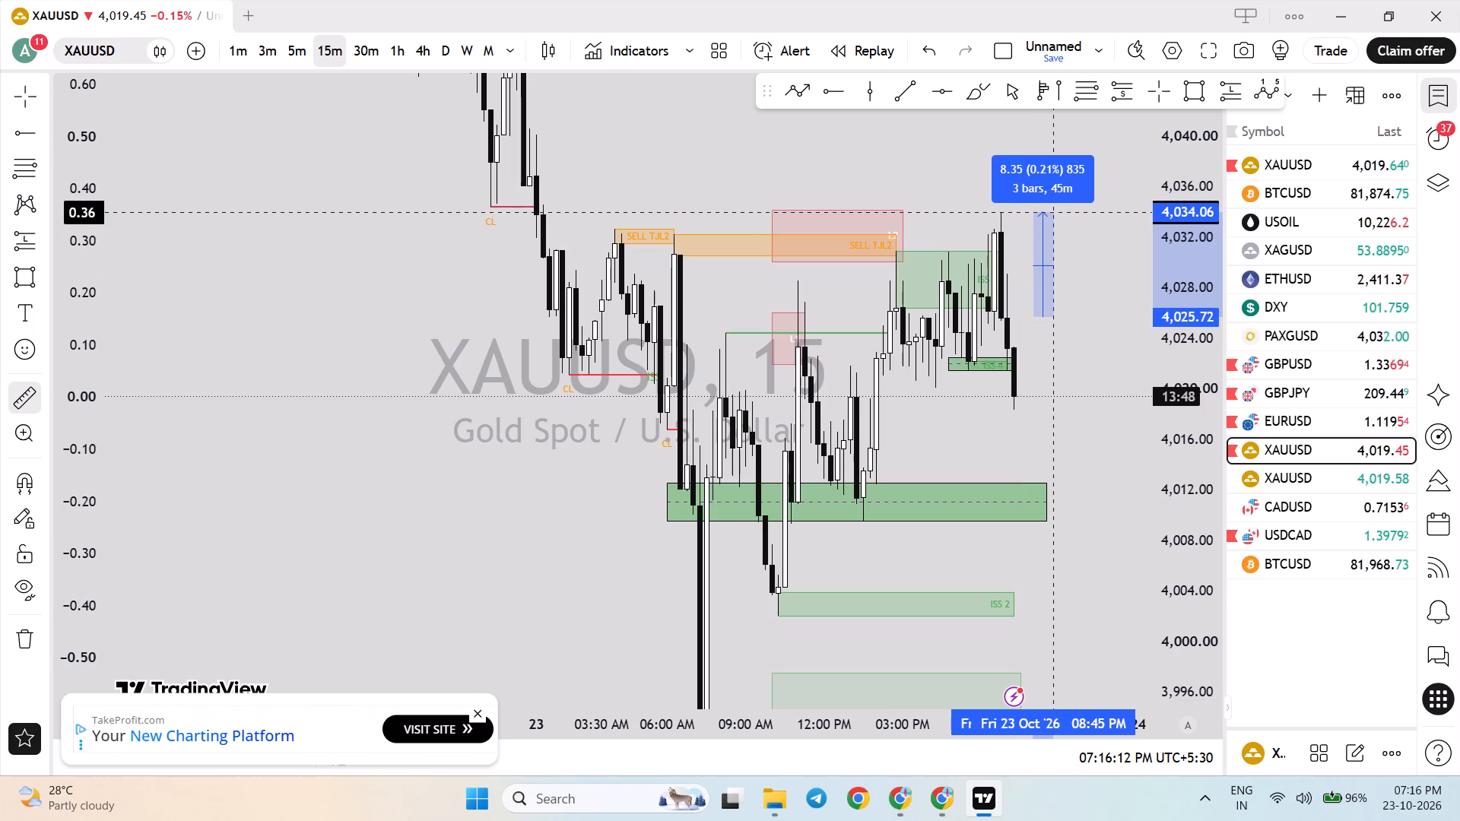
pyautogui.click(1055, 211)
pyautogui.click(1058, 236)
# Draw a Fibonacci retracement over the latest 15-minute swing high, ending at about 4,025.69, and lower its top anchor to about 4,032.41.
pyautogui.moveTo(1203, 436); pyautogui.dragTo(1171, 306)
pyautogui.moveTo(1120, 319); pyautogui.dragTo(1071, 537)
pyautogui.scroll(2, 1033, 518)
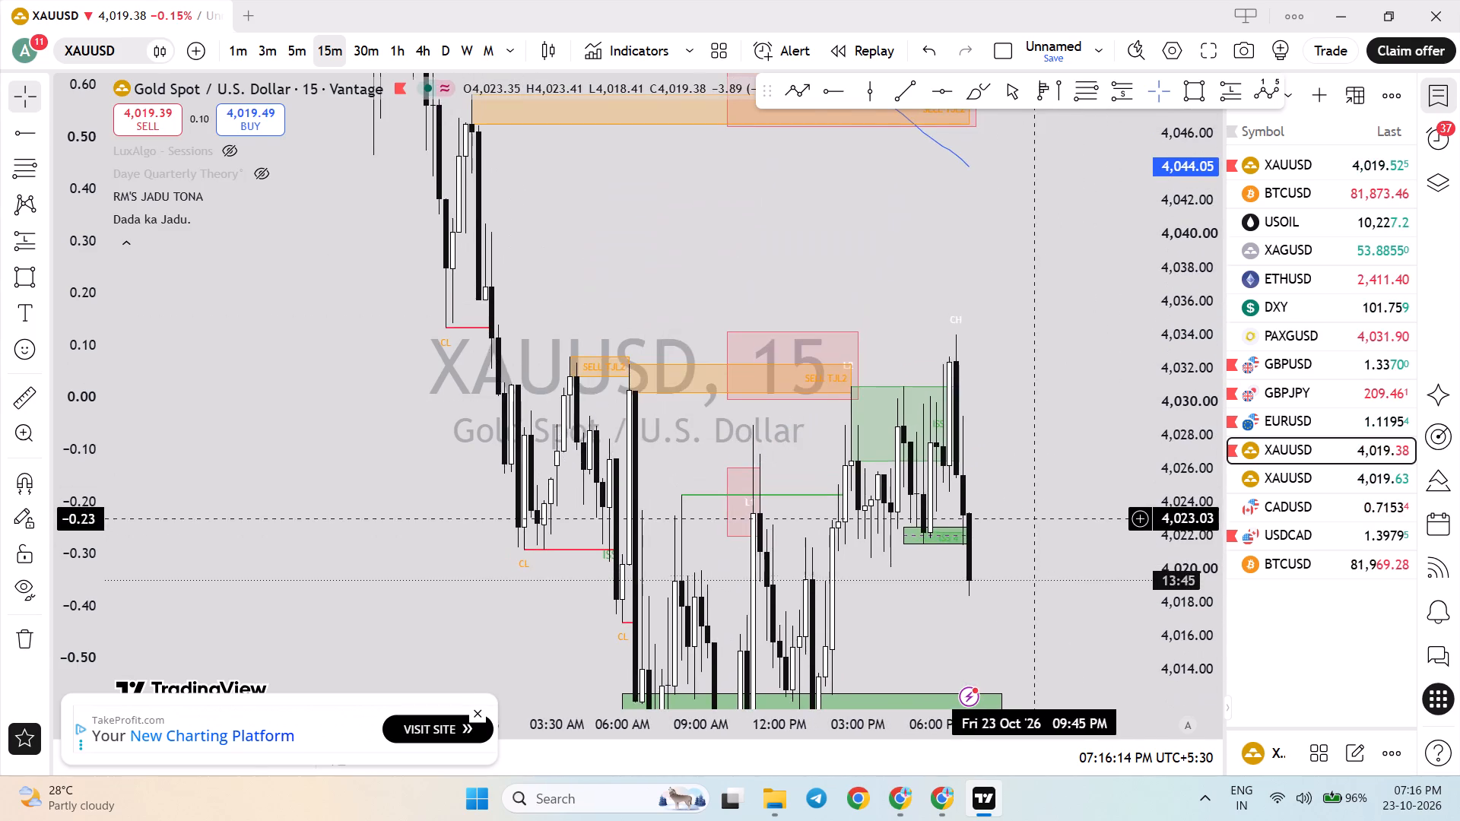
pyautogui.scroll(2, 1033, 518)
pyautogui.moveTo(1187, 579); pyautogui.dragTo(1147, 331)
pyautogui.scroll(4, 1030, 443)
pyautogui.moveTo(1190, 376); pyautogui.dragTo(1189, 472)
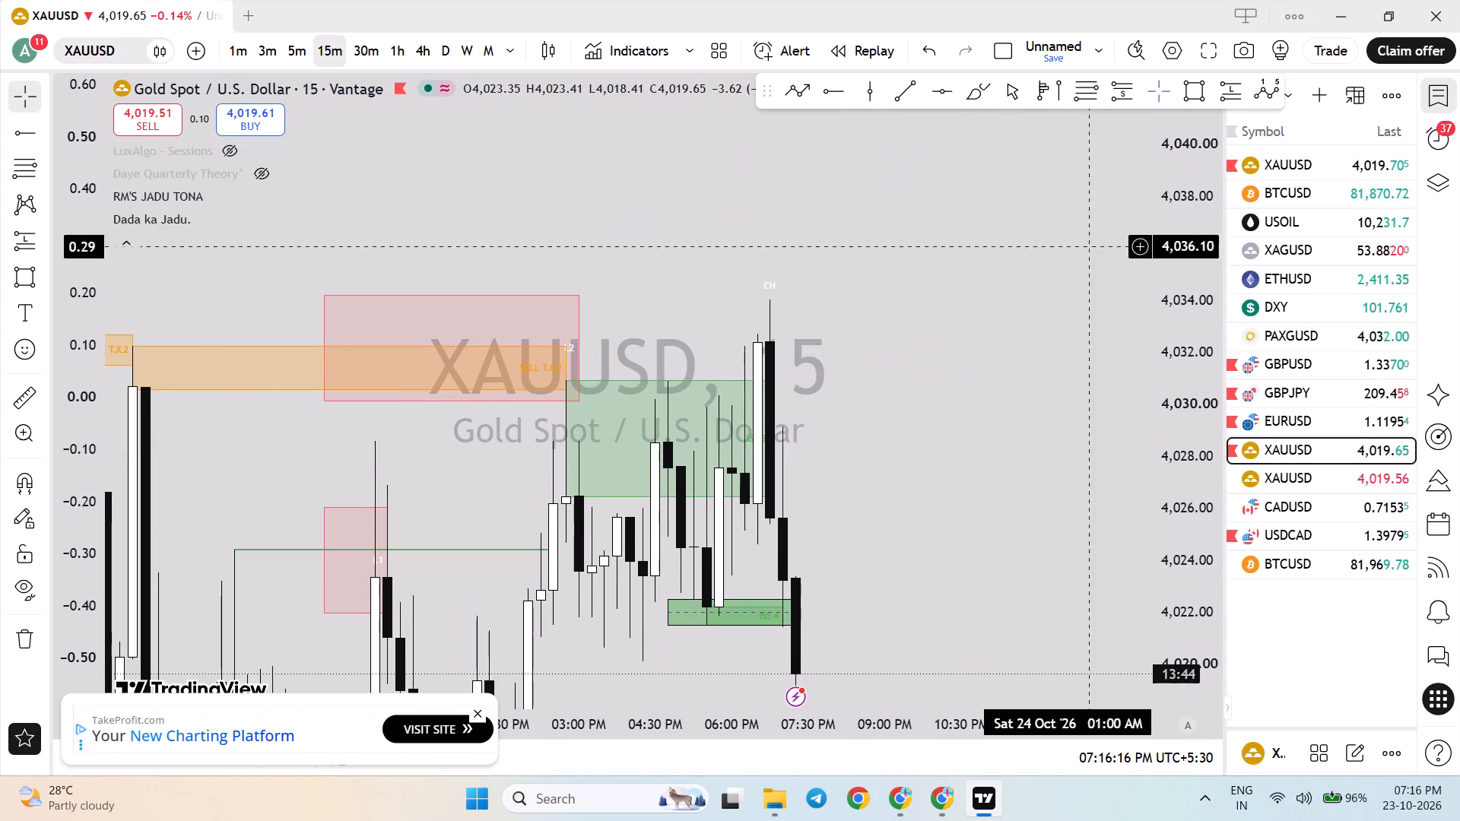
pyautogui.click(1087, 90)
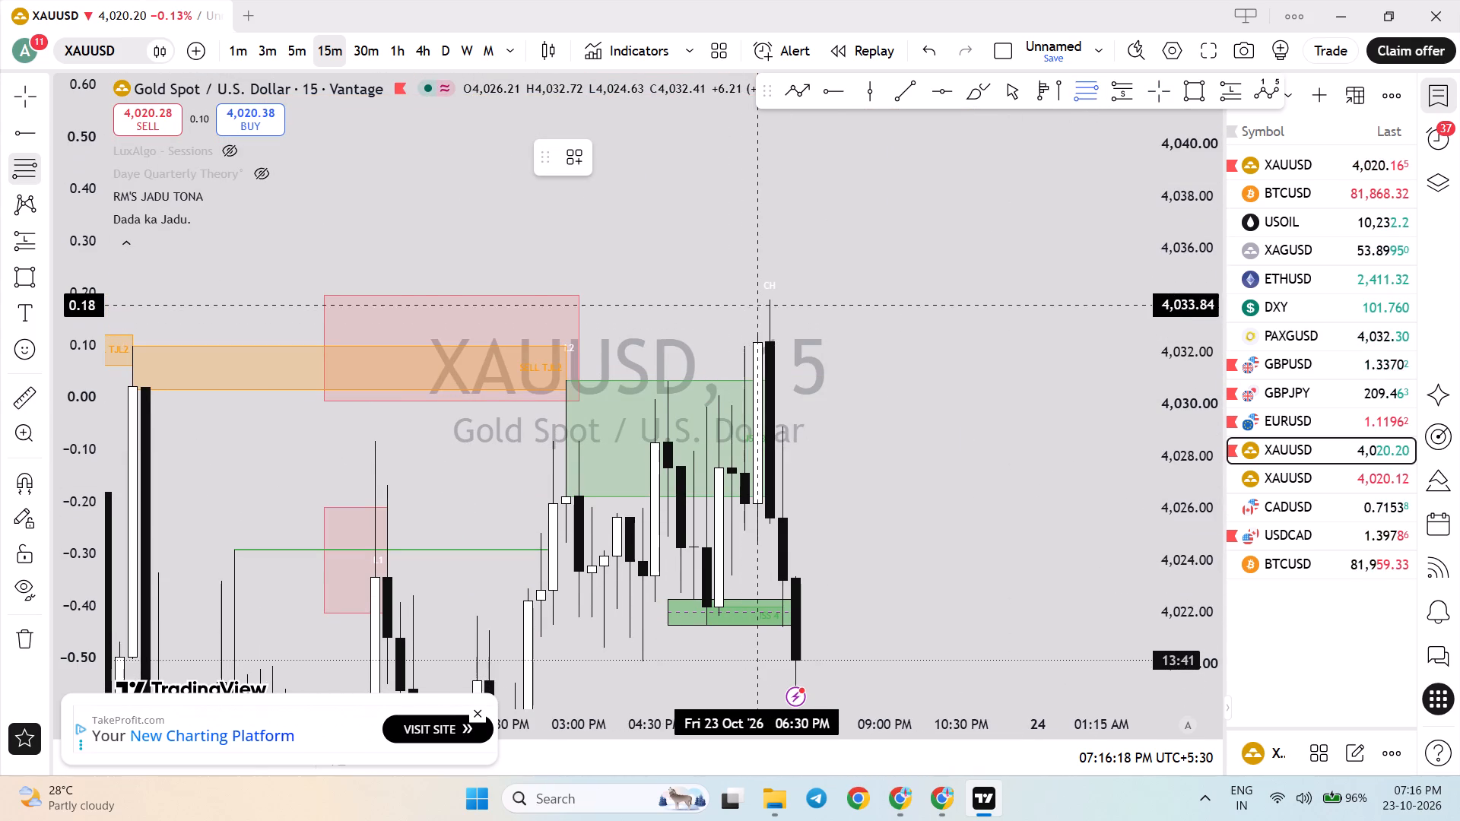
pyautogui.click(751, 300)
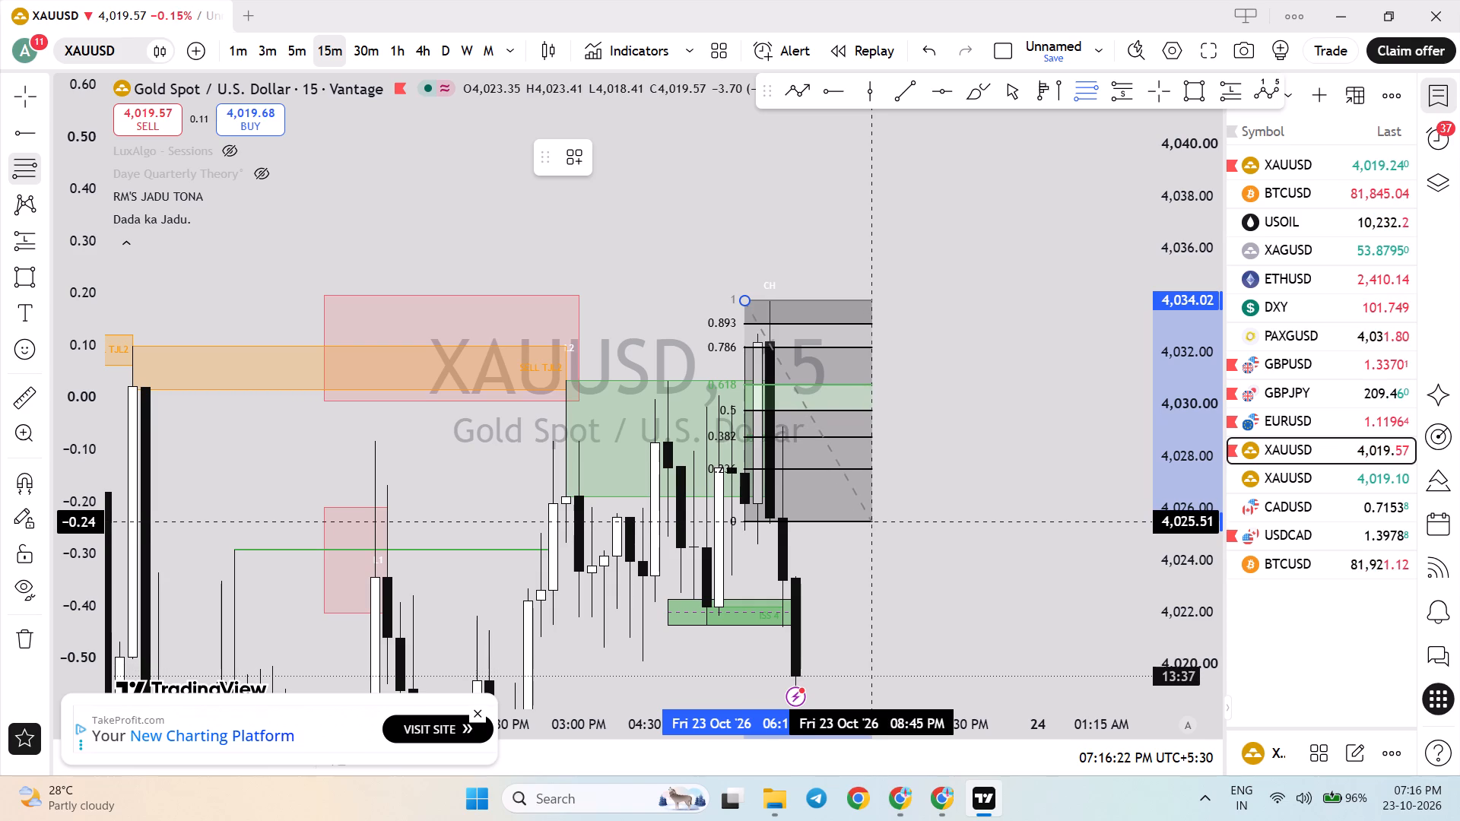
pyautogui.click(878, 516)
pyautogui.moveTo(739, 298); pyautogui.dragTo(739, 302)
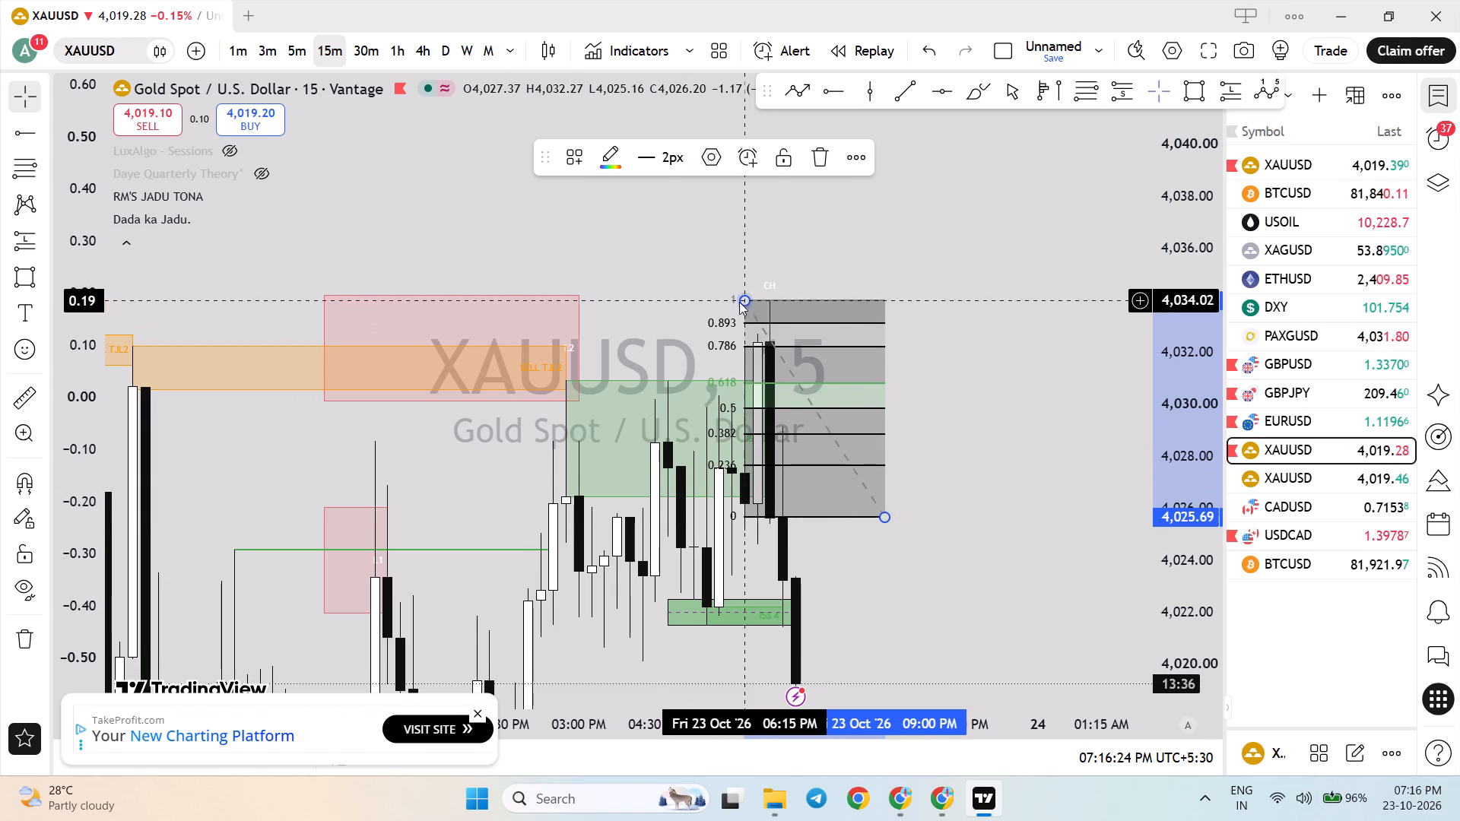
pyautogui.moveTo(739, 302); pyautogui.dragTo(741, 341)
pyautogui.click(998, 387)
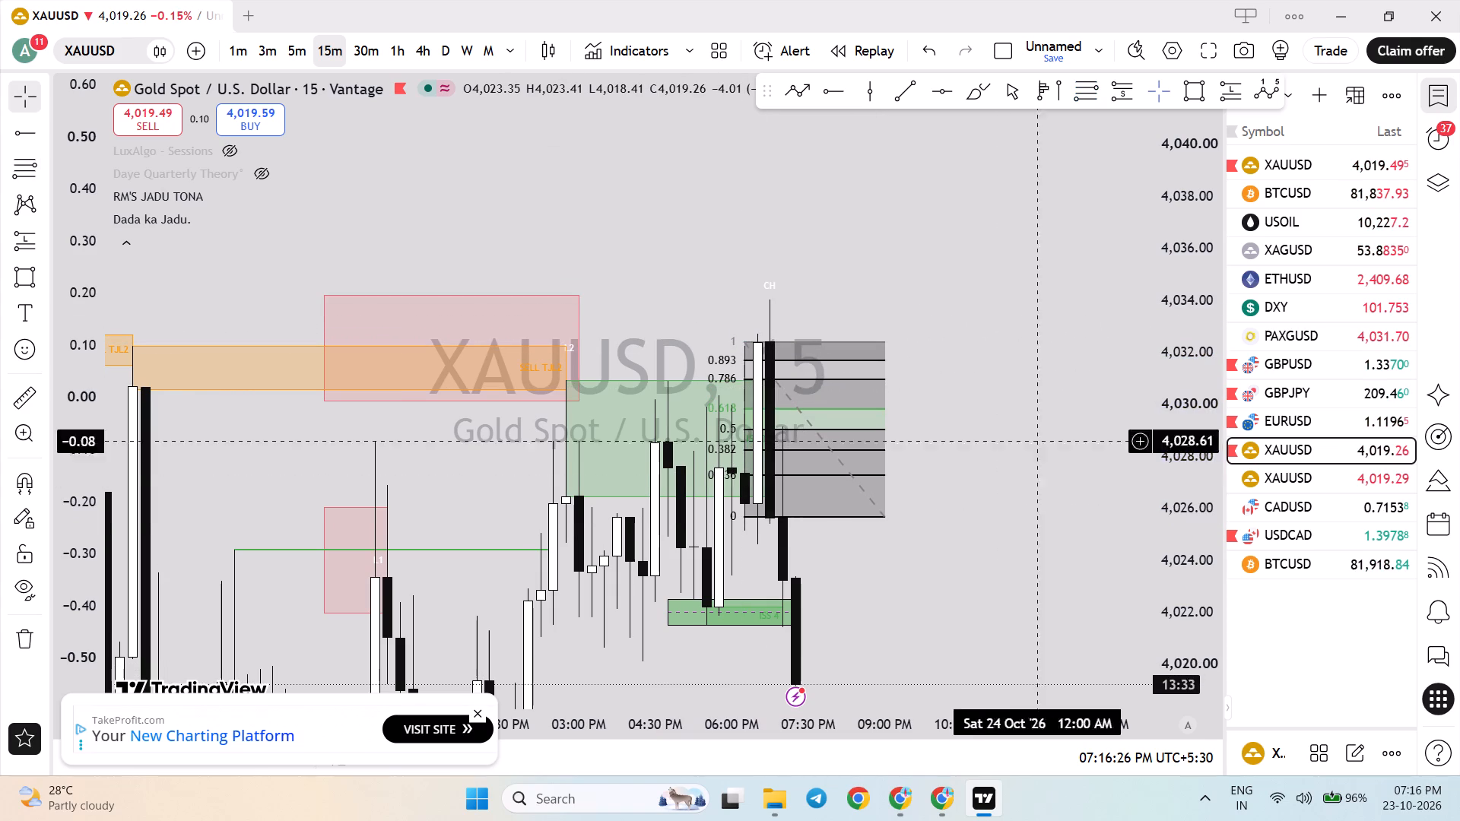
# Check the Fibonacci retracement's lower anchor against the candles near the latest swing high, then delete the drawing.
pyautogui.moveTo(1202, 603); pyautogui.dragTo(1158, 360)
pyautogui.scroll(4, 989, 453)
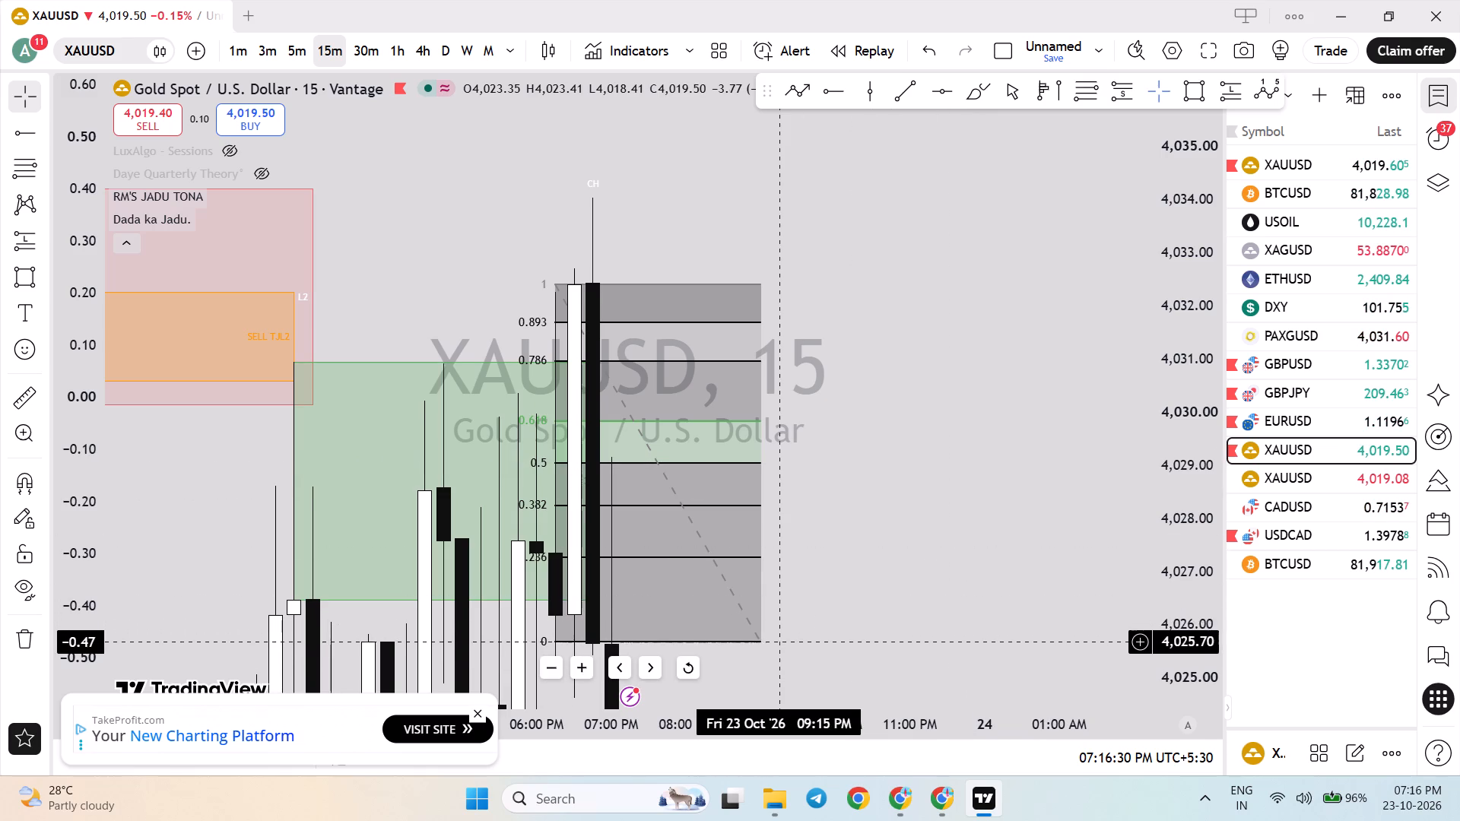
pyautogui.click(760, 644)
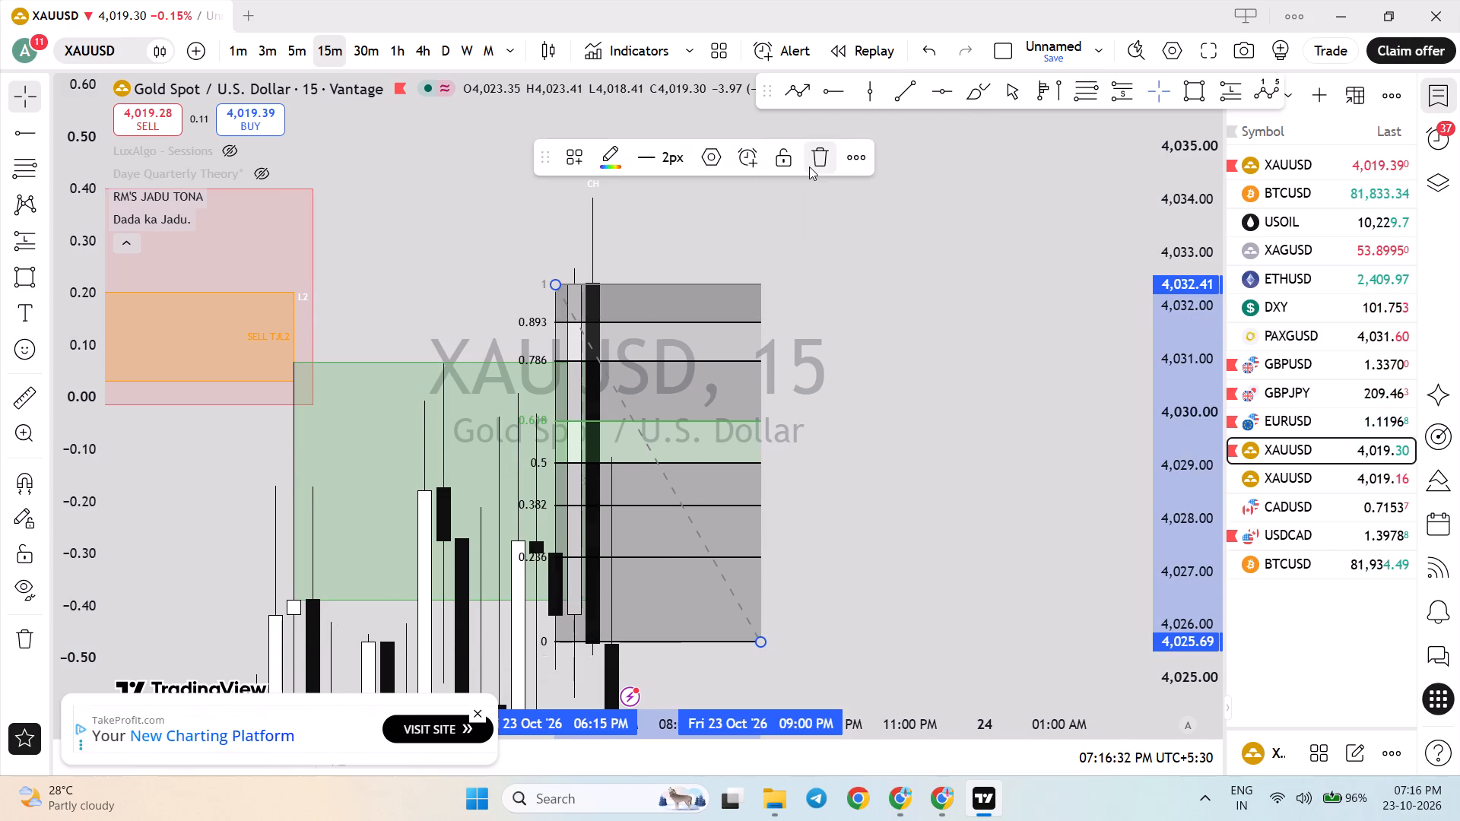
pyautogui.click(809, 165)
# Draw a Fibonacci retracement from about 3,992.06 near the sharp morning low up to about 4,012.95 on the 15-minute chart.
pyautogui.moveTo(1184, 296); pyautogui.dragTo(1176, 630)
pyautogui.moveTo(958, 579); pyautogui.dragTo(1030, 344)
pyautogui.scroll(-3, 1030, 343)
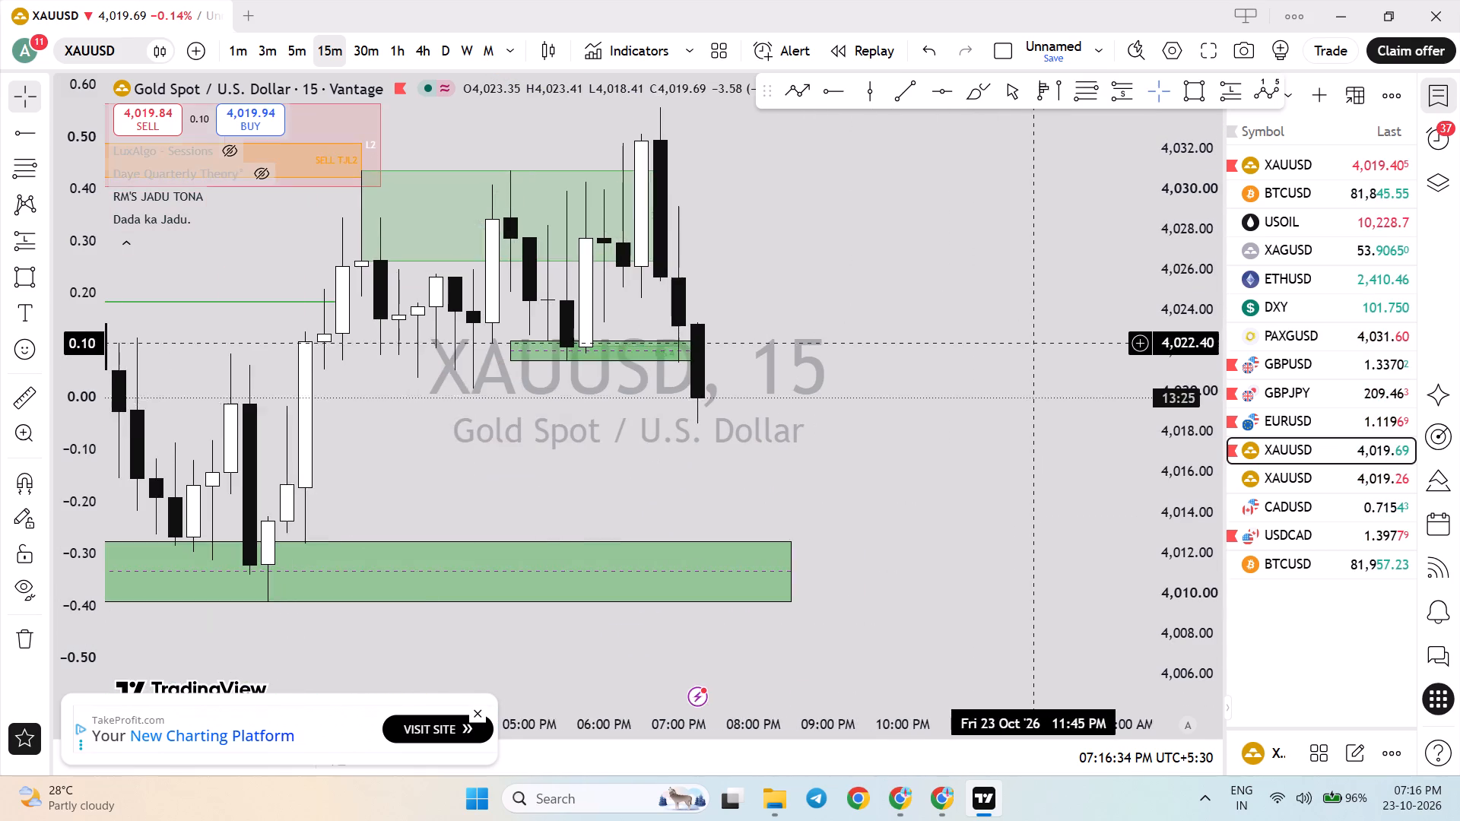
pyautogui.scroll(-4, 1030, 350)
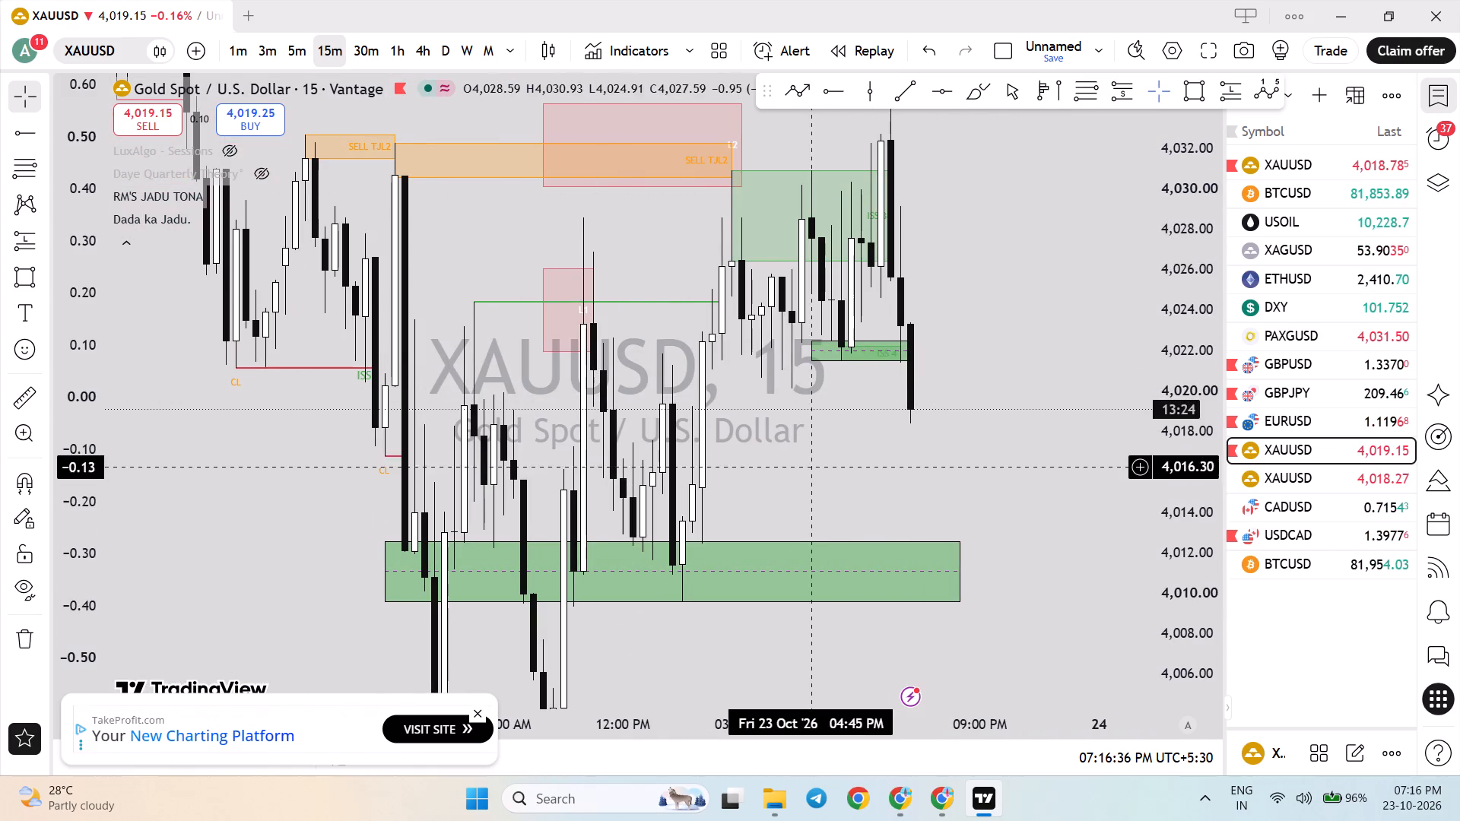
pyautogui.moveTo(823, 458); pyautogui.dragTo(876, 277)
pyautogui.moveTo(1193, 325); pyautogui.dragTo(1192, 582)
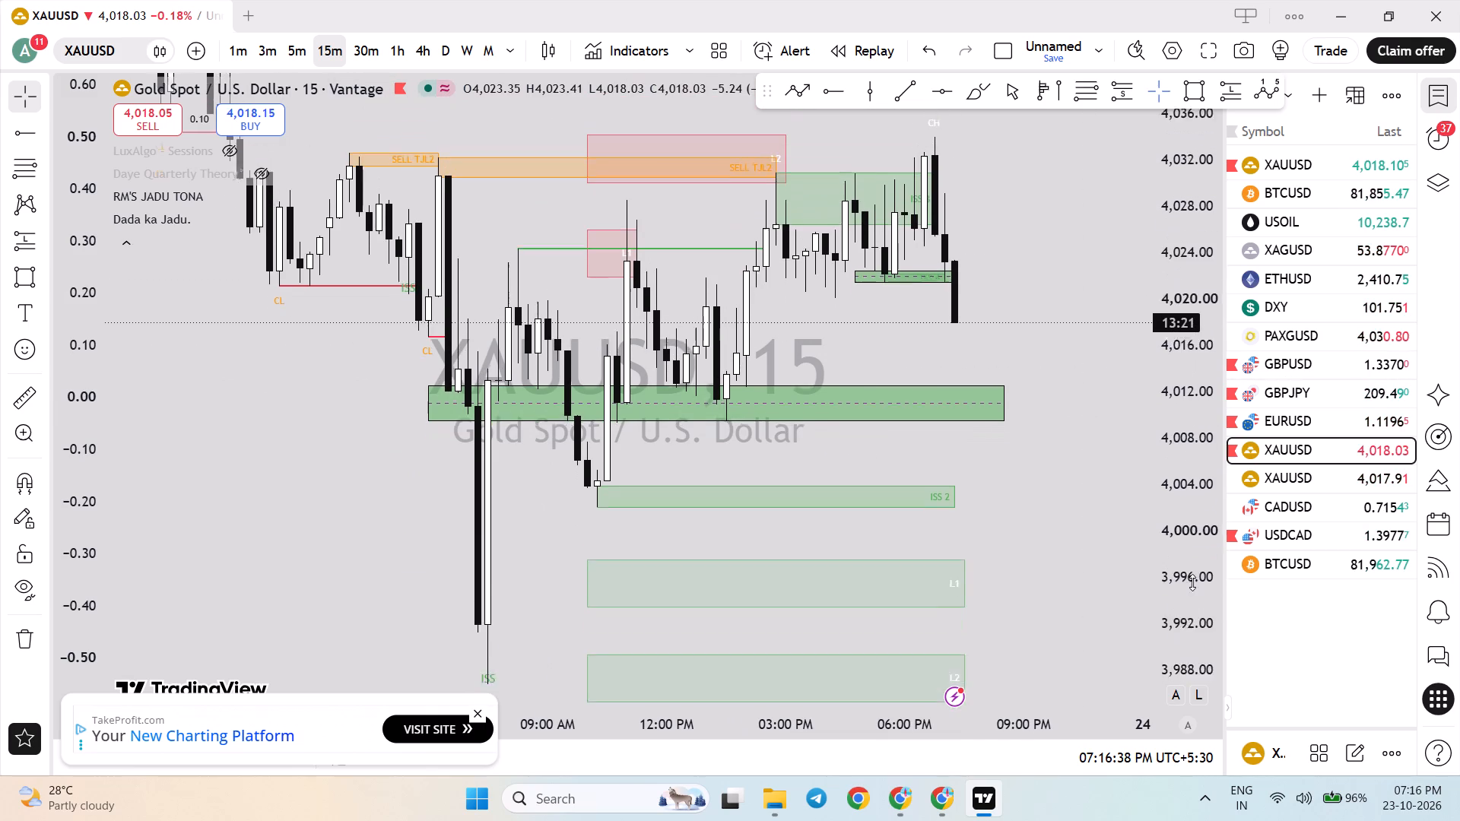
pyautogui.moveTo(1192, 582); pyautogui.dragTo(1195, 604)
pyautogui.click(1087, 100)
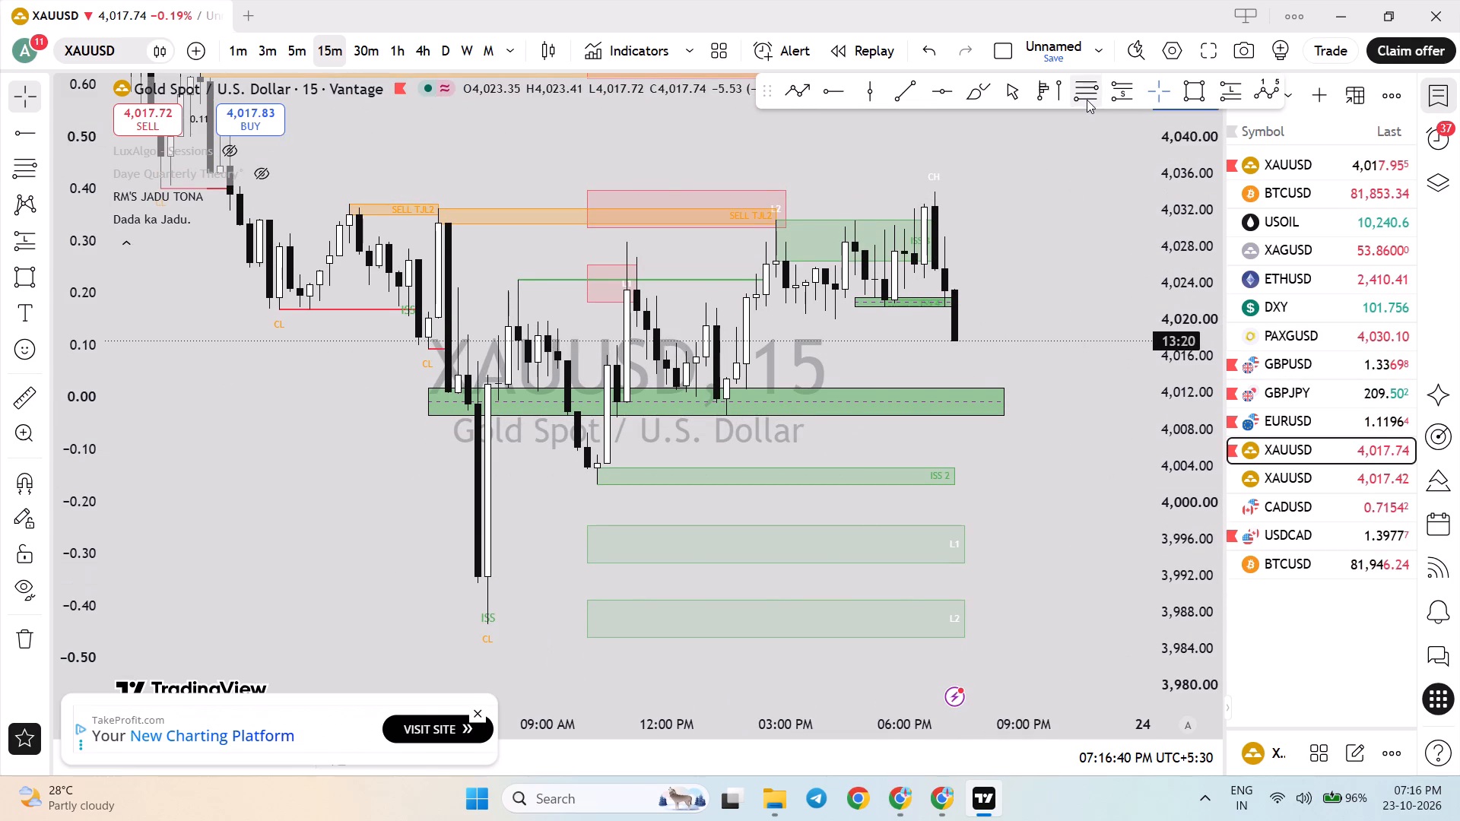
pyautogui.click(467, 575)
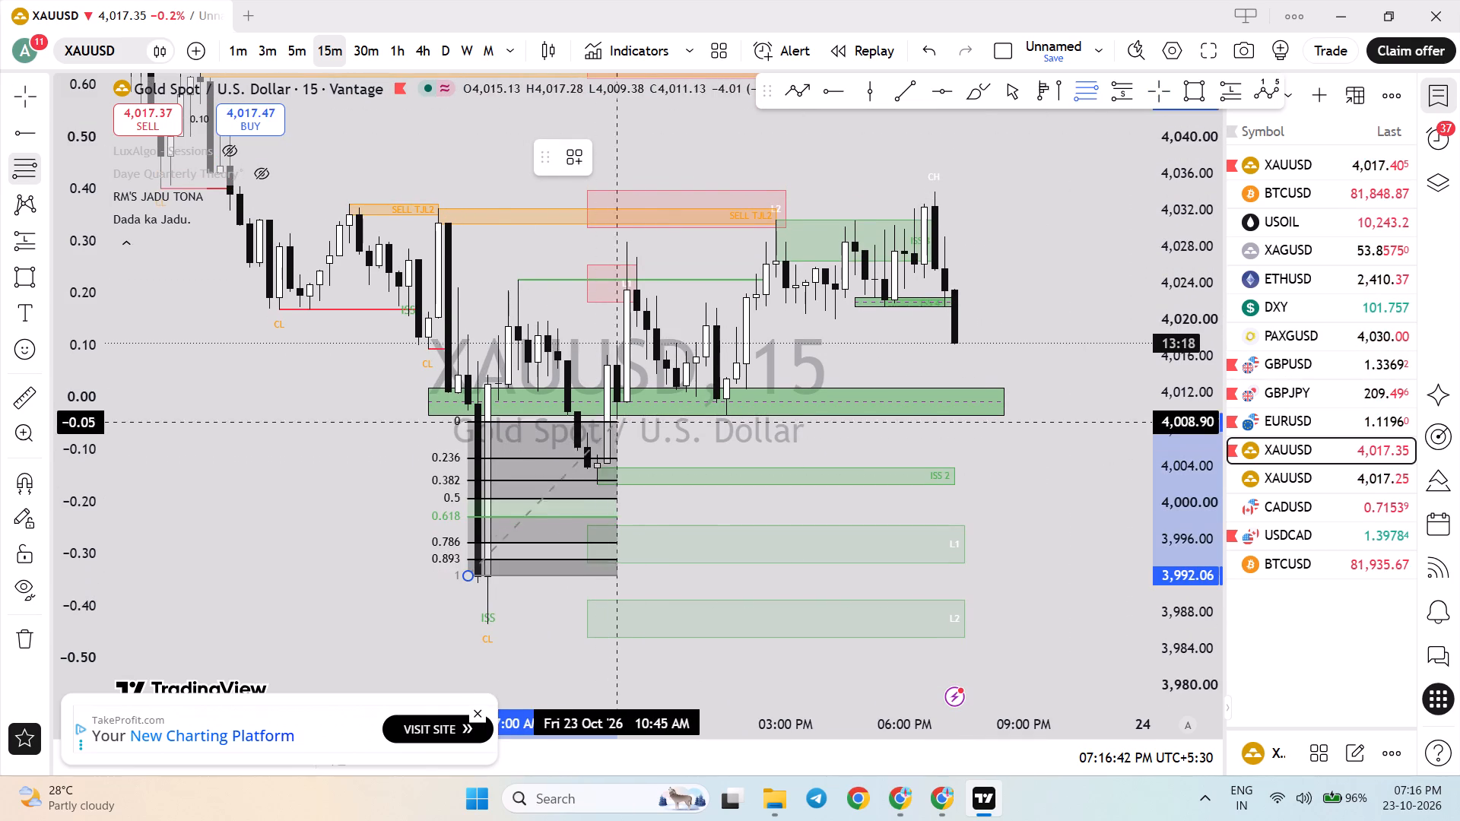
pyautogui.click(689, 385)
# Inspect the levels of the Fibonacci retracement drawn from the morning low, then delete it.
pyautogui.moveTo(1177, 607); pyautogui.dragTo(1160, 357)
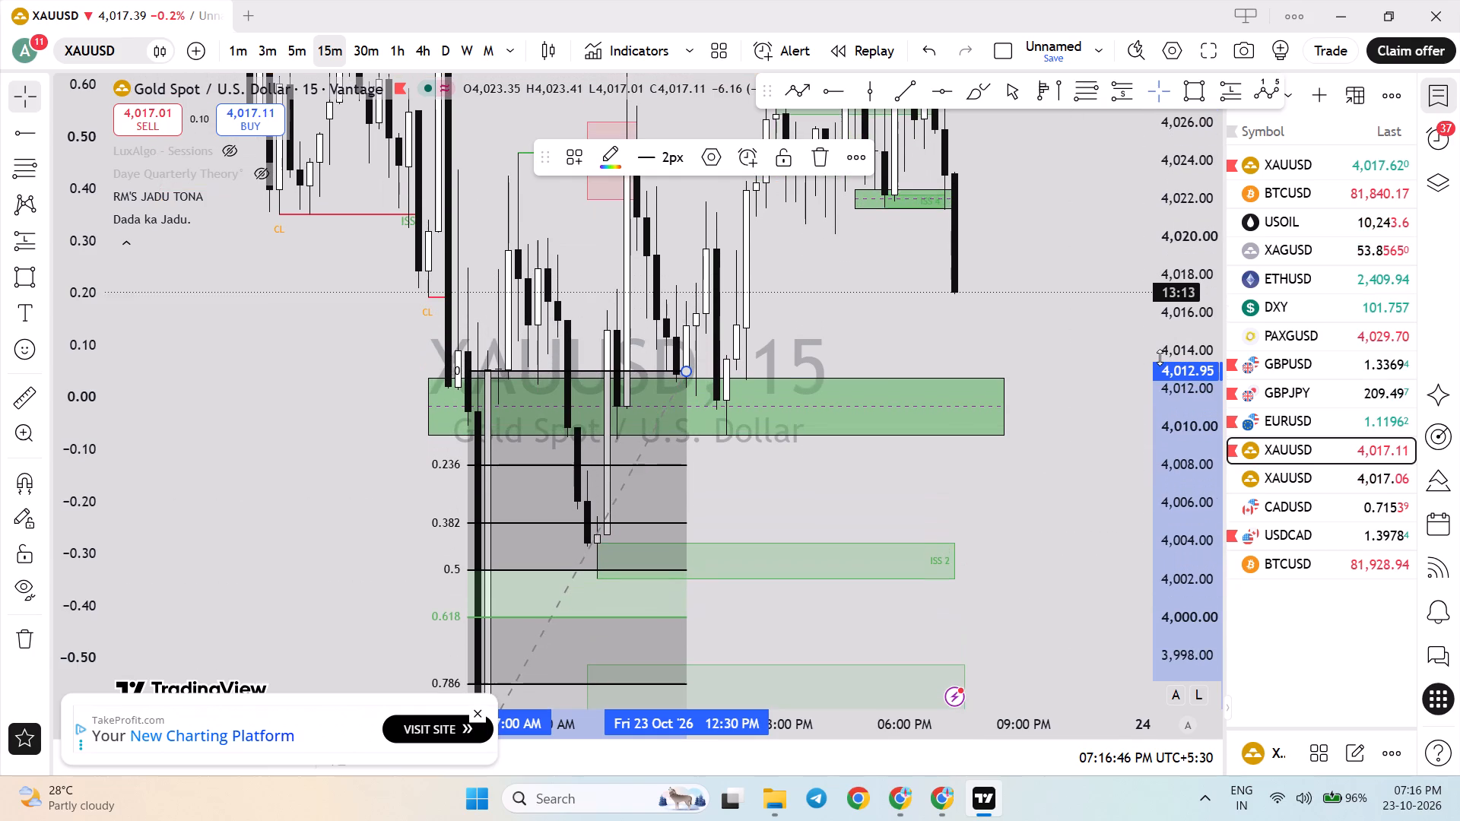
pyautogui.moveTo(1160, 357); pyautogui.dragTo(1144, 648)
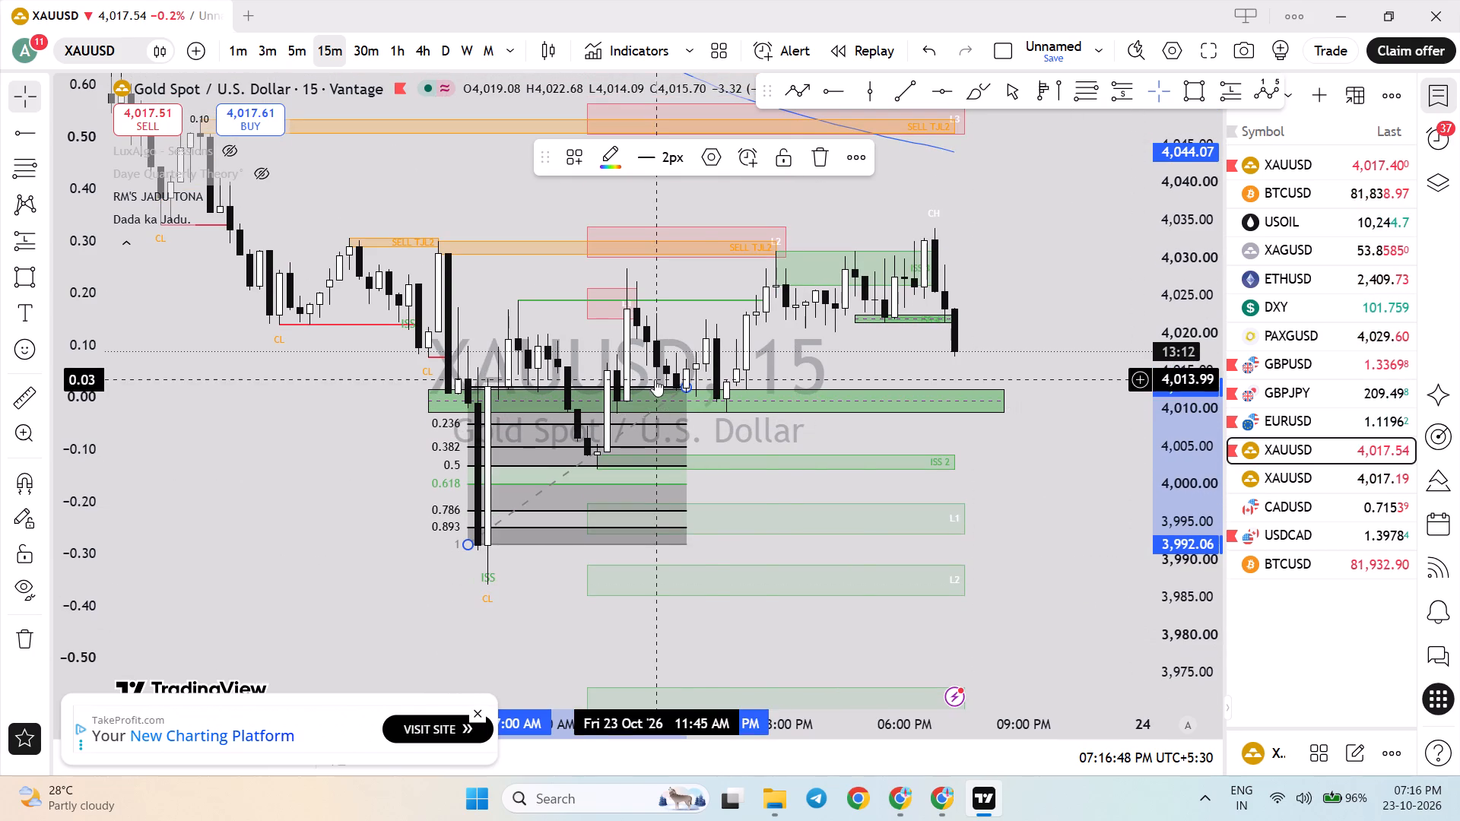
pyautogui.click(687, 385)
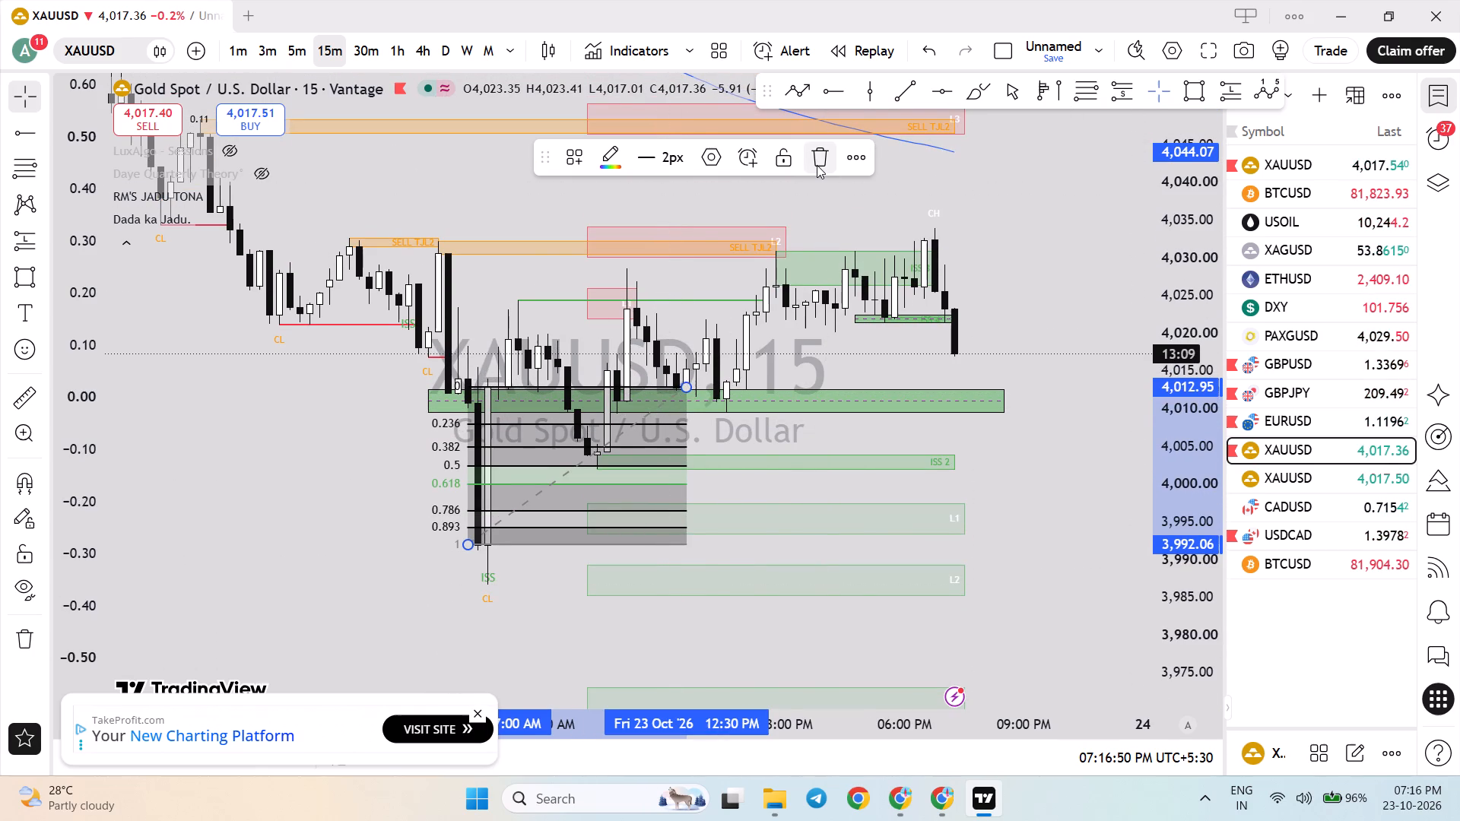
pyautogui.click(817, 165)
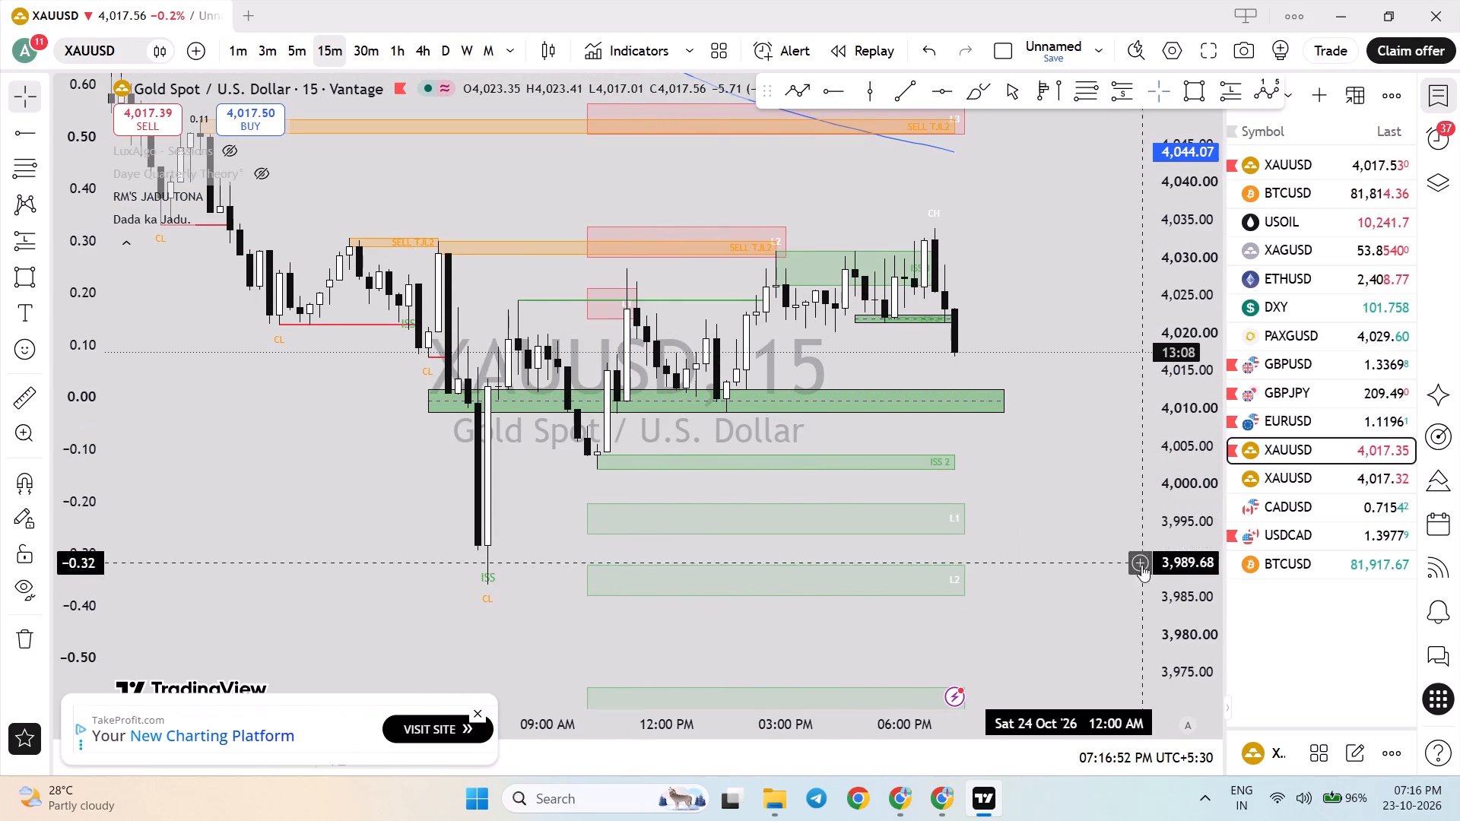
# Examine XAUUSD price action and the demand zones below current price on the 15-minute chart, comparing with the 5-minute timeframe.
pyautogui.moveTo(1157, 572); pyautogui.dragTo(1144, 379)
pyautogui.moveTo(1086, 416); pyautogui.dragTo(1079, 506)
pyautogui.scroll(-4, 1071, 505)
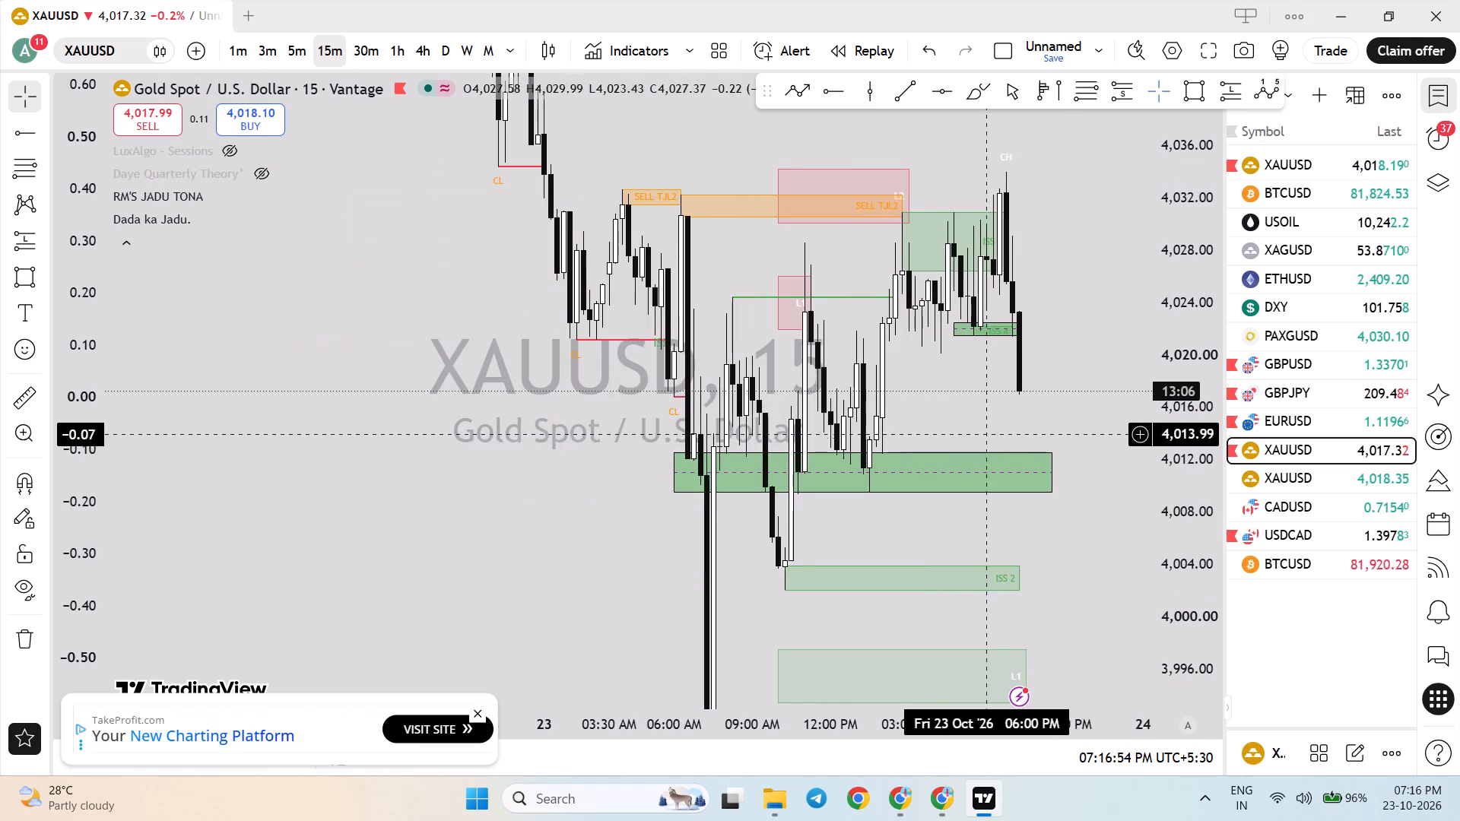
pyautogui.moveTo(970, 432); pyautogui.dragTo(900, 496)
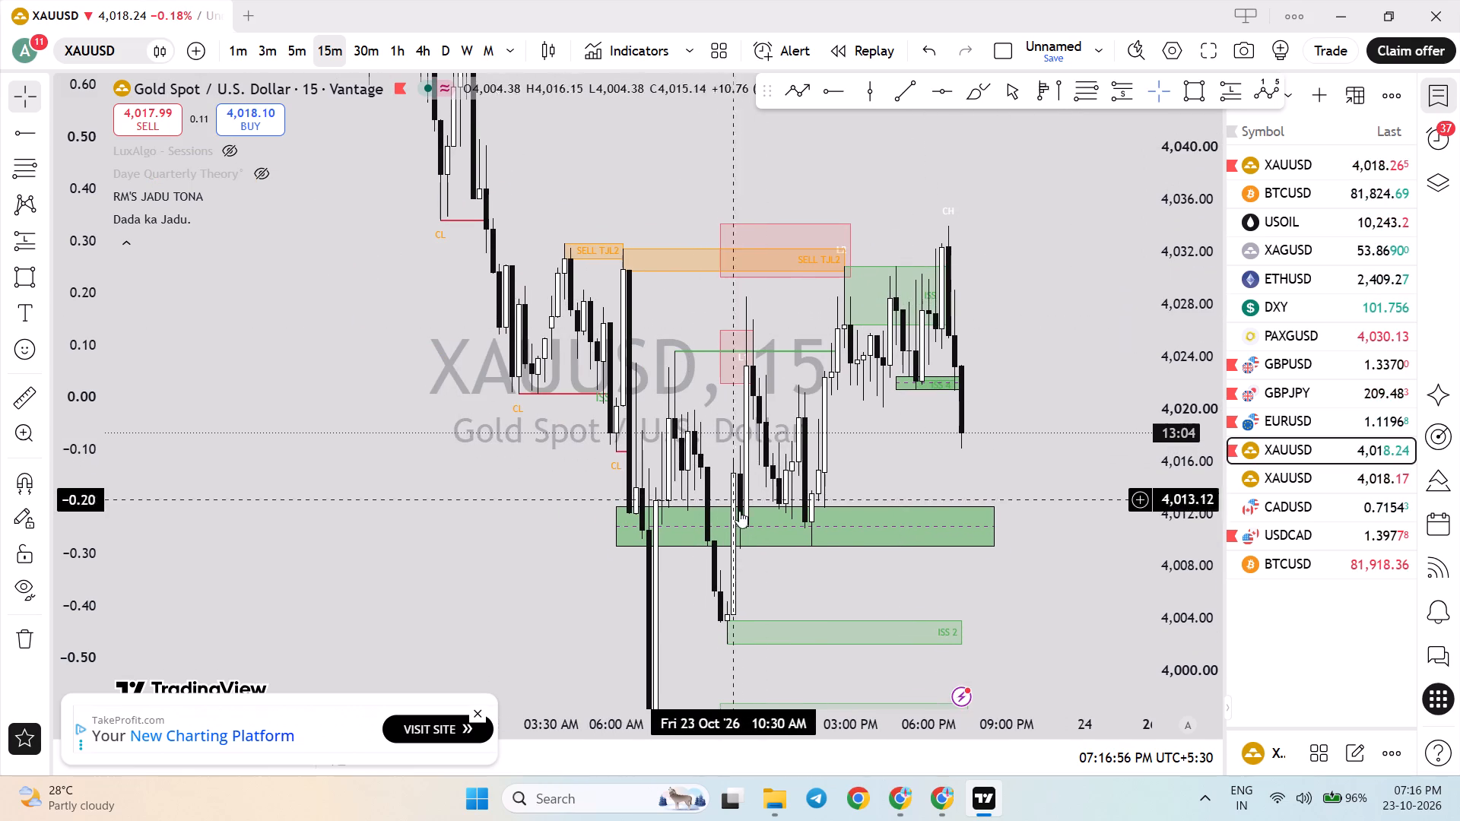
pyautogui.scroll(2, 866, 462)
pyautogui.moveTo(1178, 424); pyautogui.dragTo(1195, 509)
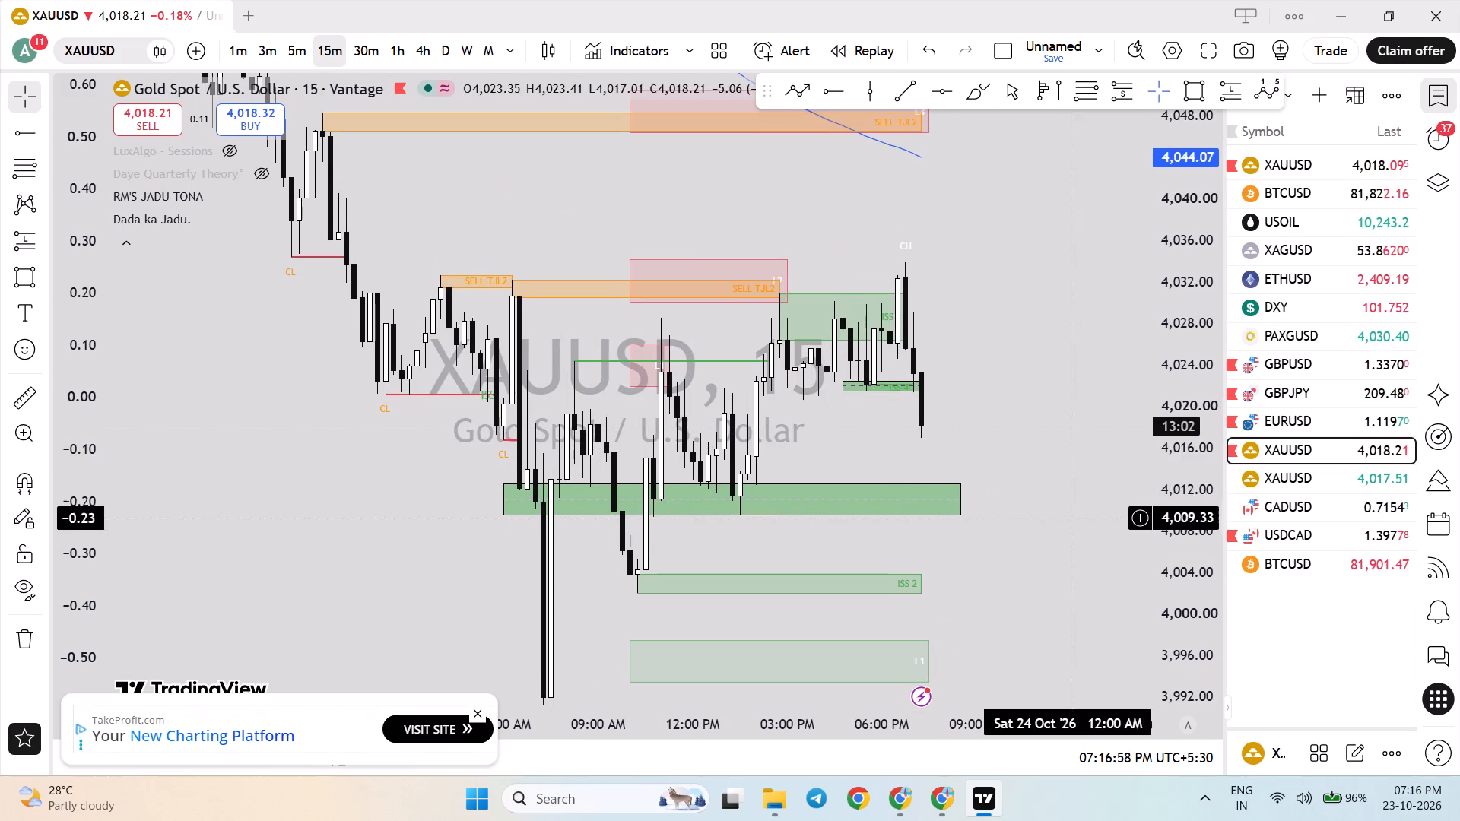
pyautogui.click(291, 52)
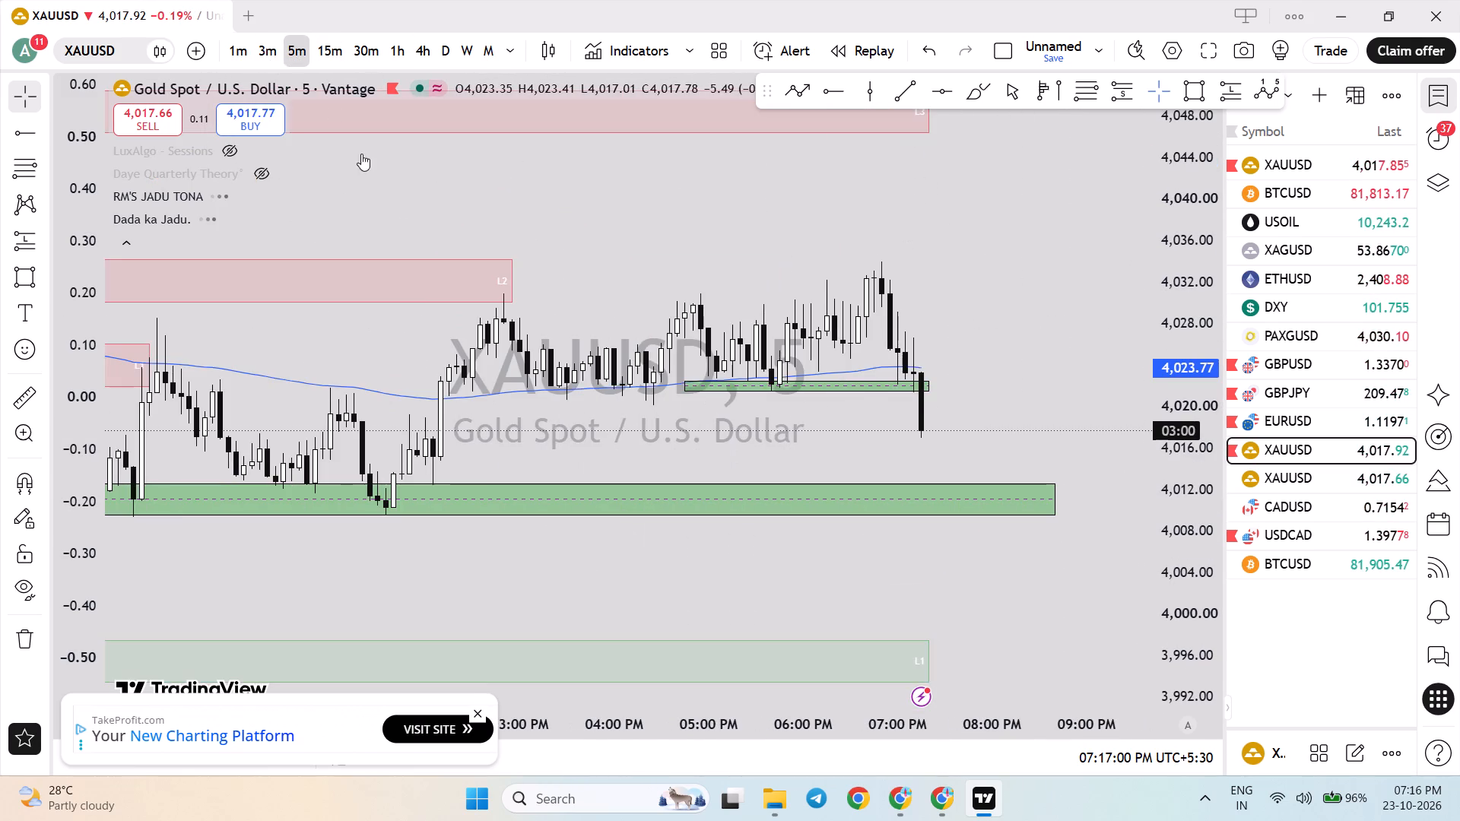
pyautogui.scroll(-11, 417, 257)
pyautogui.click(338, 43)
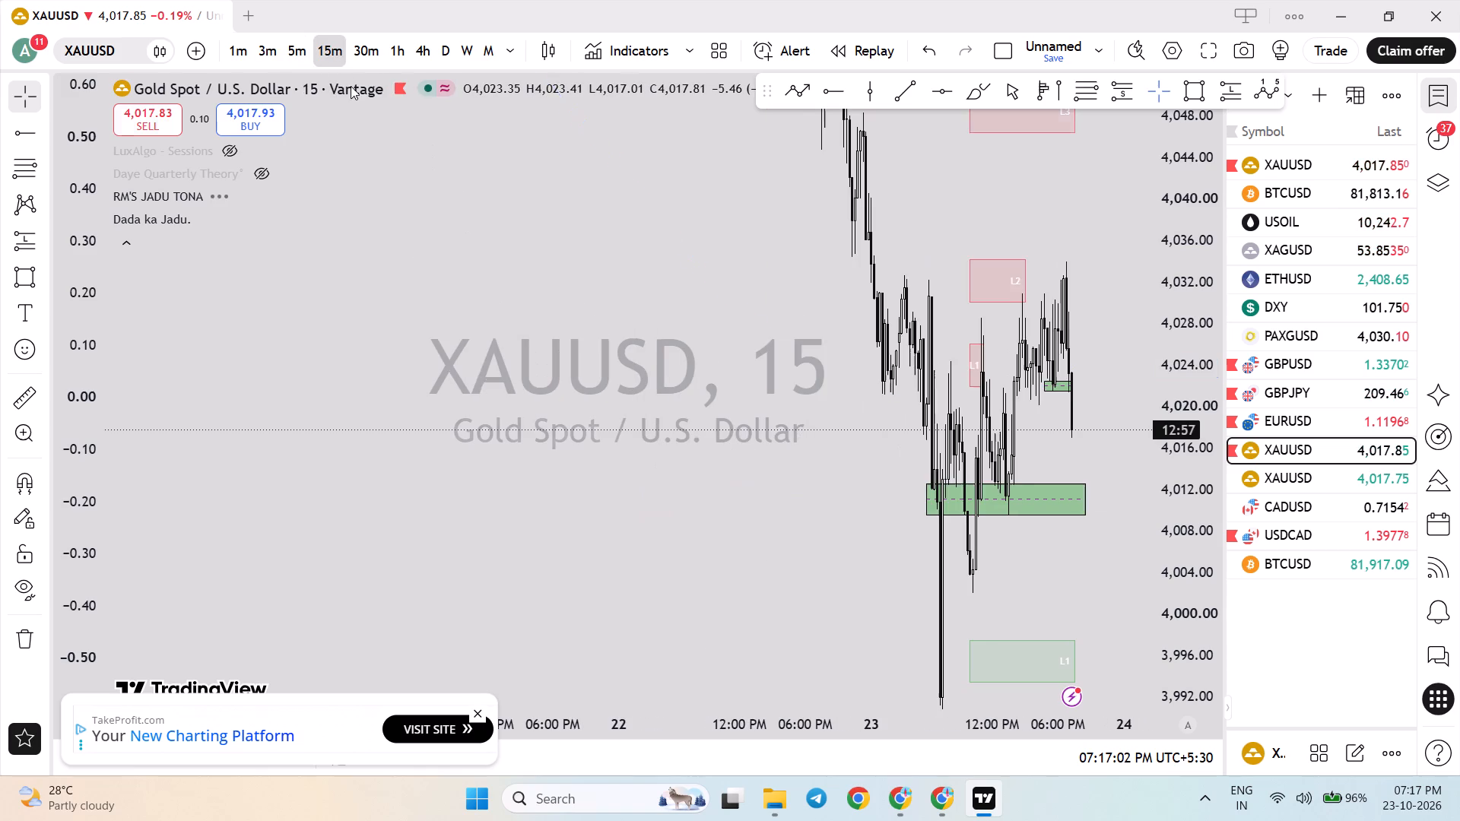
pyautogui.scroll(11, 438, 322)
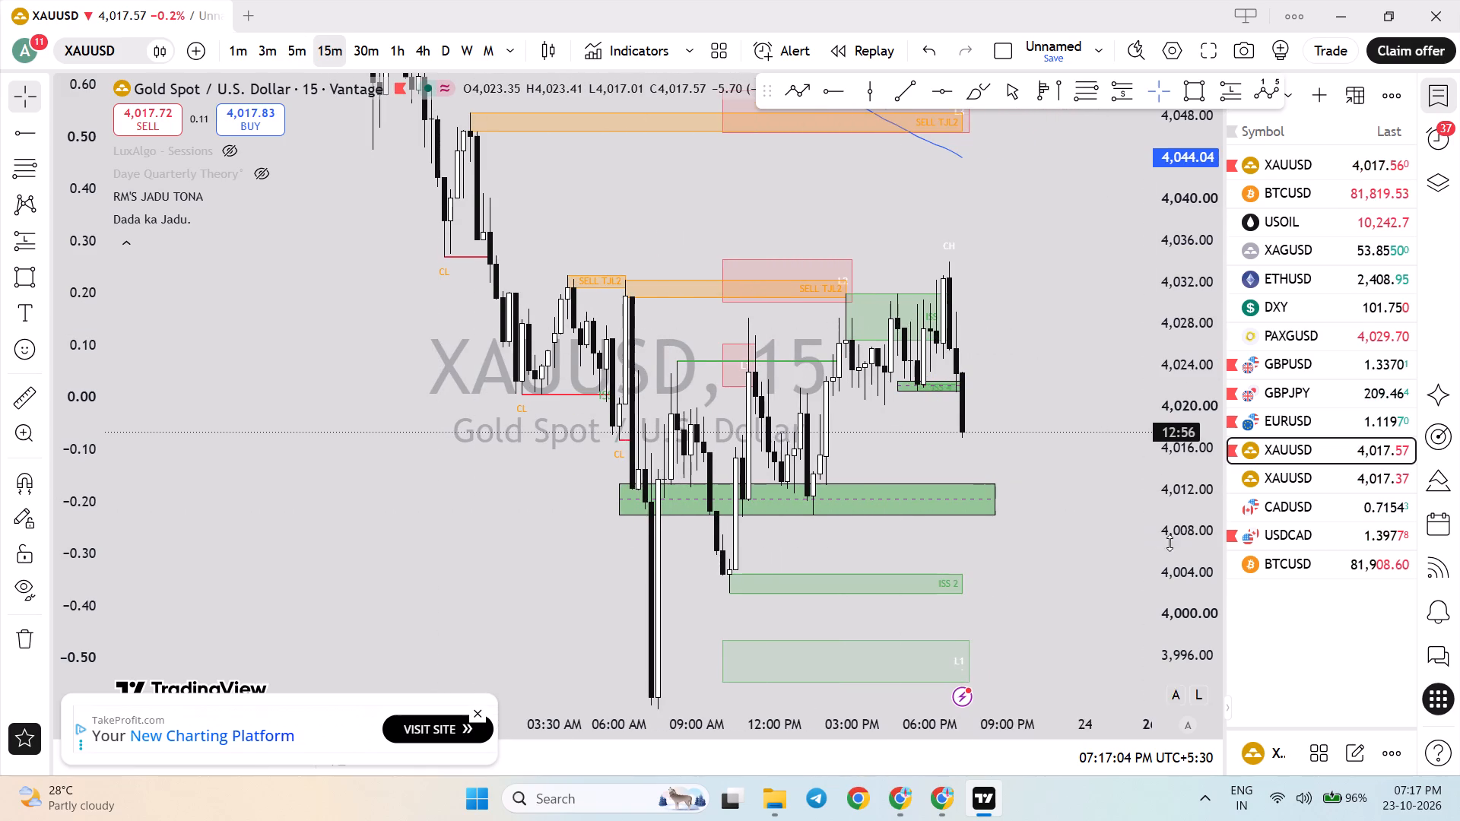
pyautogui.moveTo(1170, 543); pyautogui.dragTo(1151, 443)
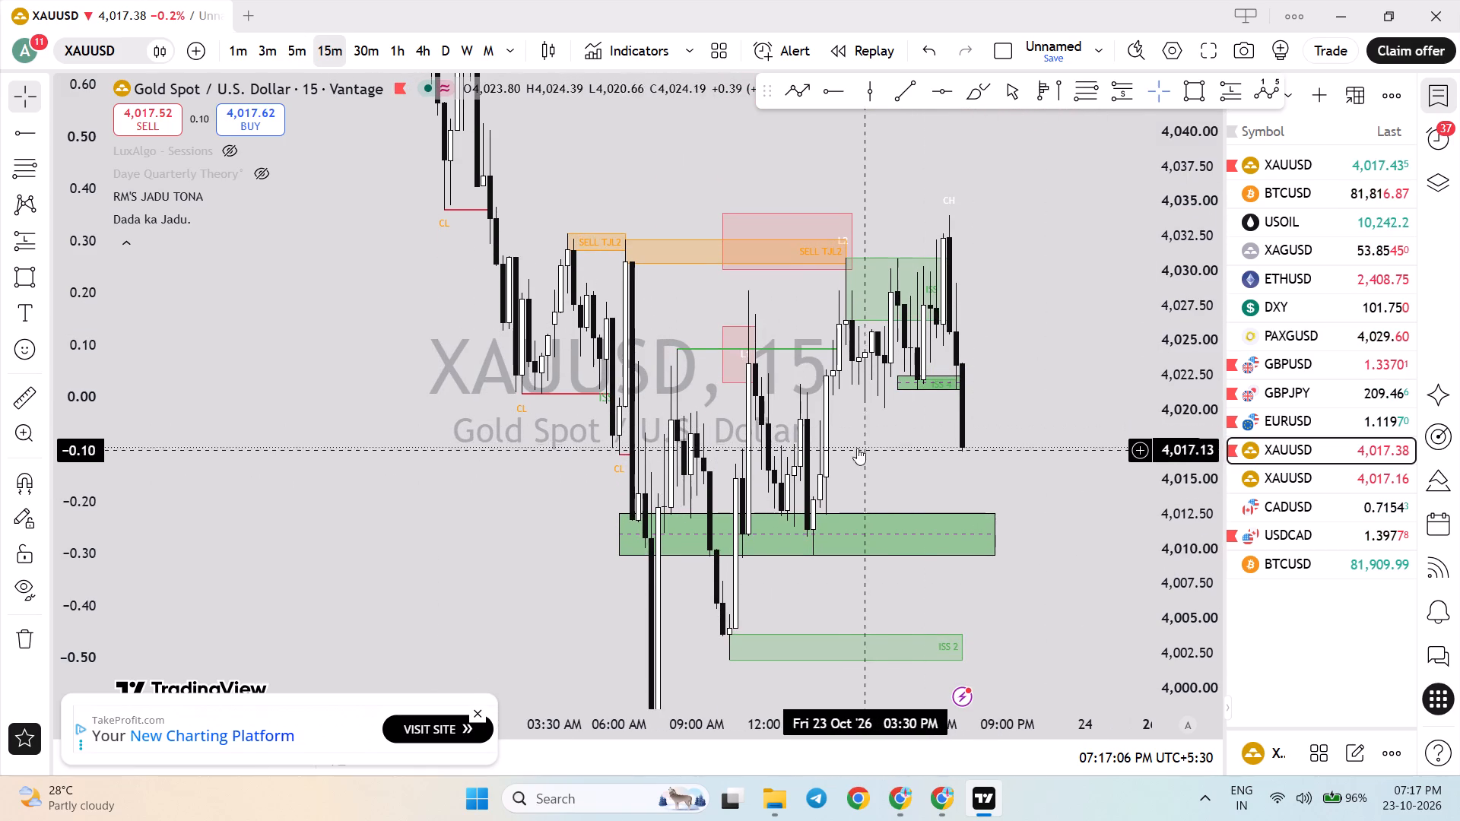
pyautogui.moveTo(900, 468); pyautogui.dragTo(836, 473)
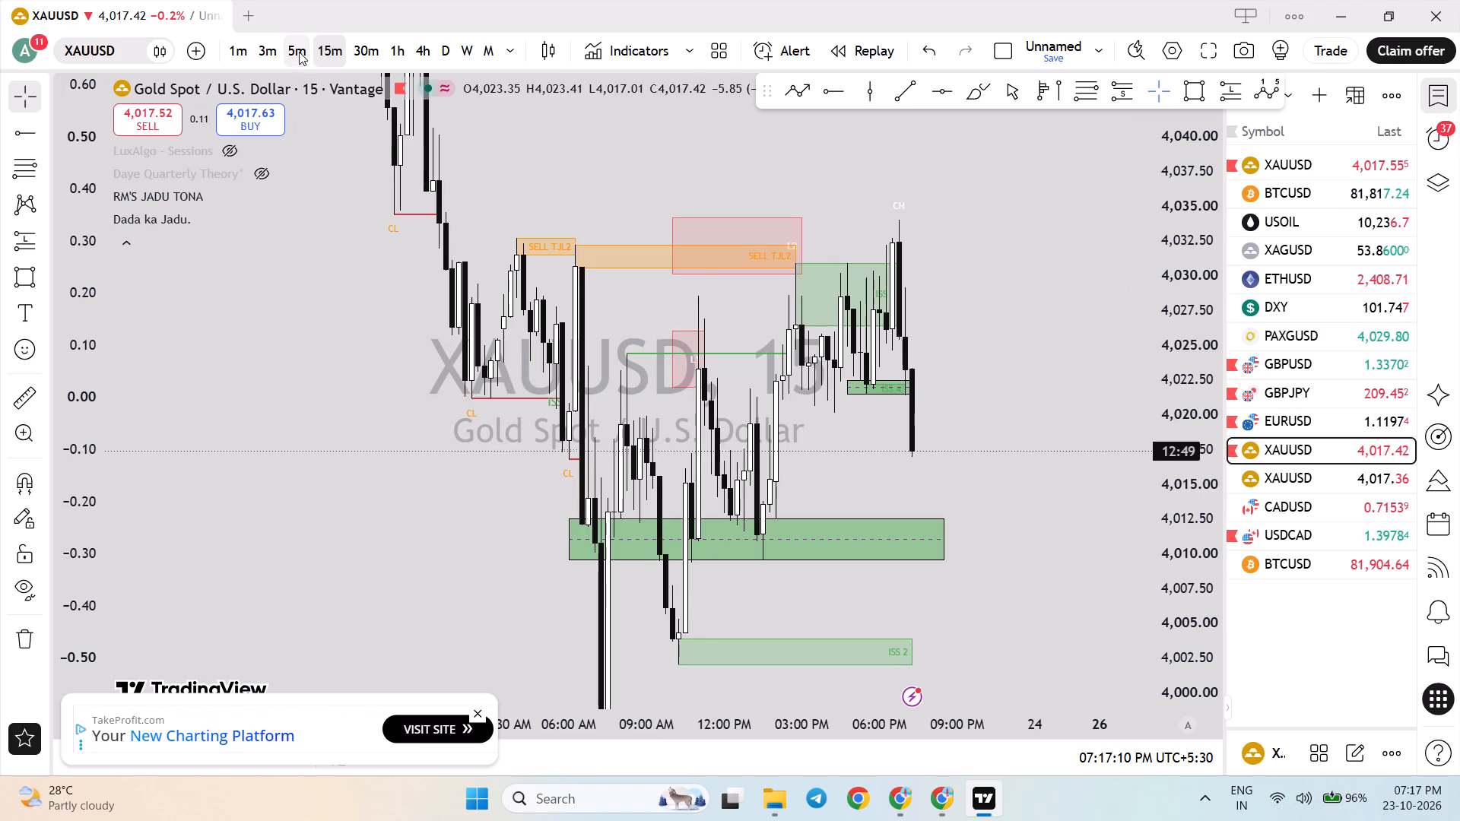
# Measure the height of the large demand zone from about 4,012.55 to 4,009.28 on the 5-minute chart, then clear the measurement.
pyautogui.click(299, 52)
pyautogui.scroll(-5, 483, 350)
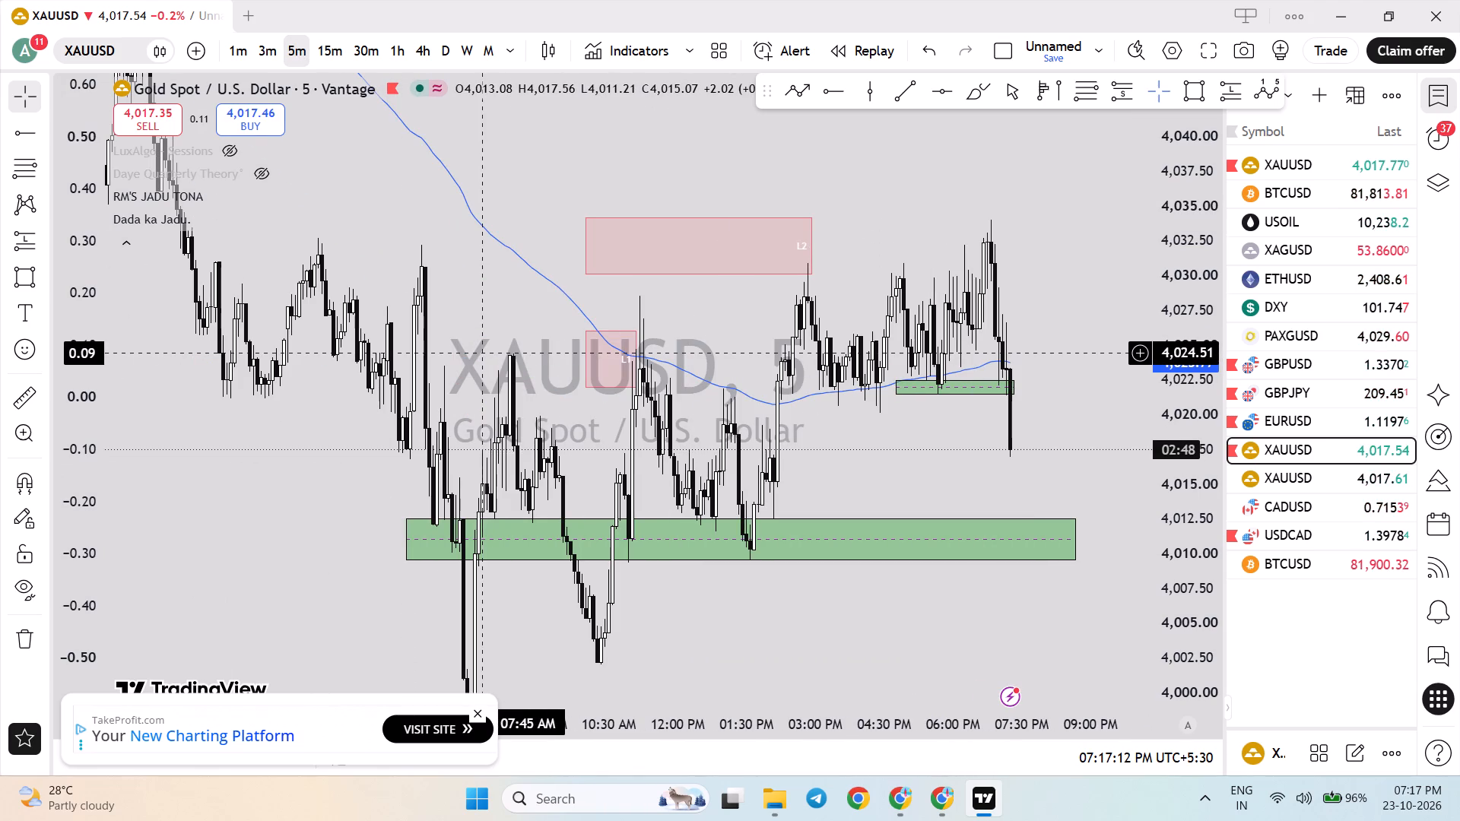
pyautogui.moveTo(597, 437); pyautogui.dragTo(647, 427)
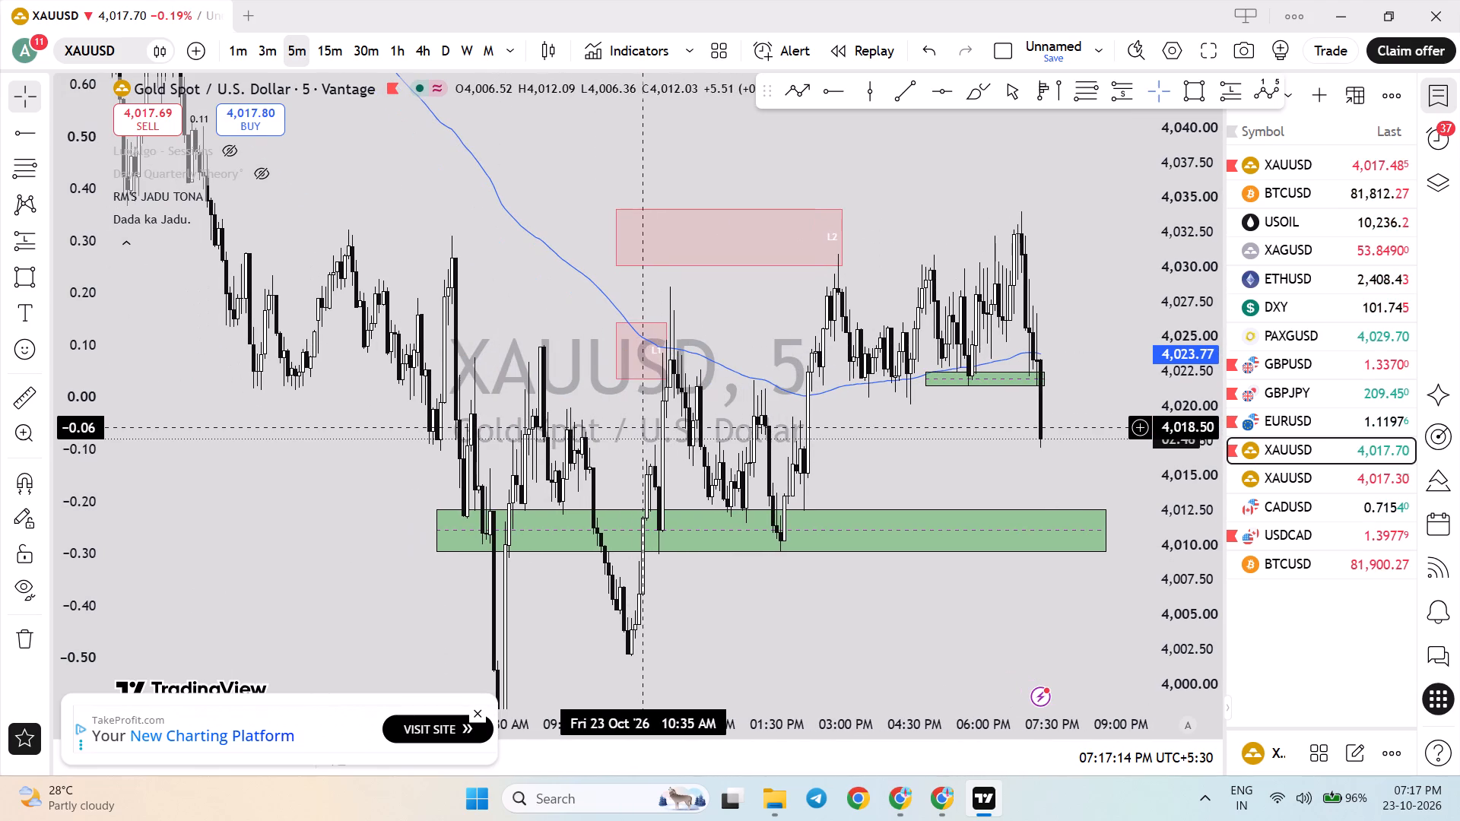
pyautogui.moveTo(640, 427); pyautogui.dragTo(665, 427)
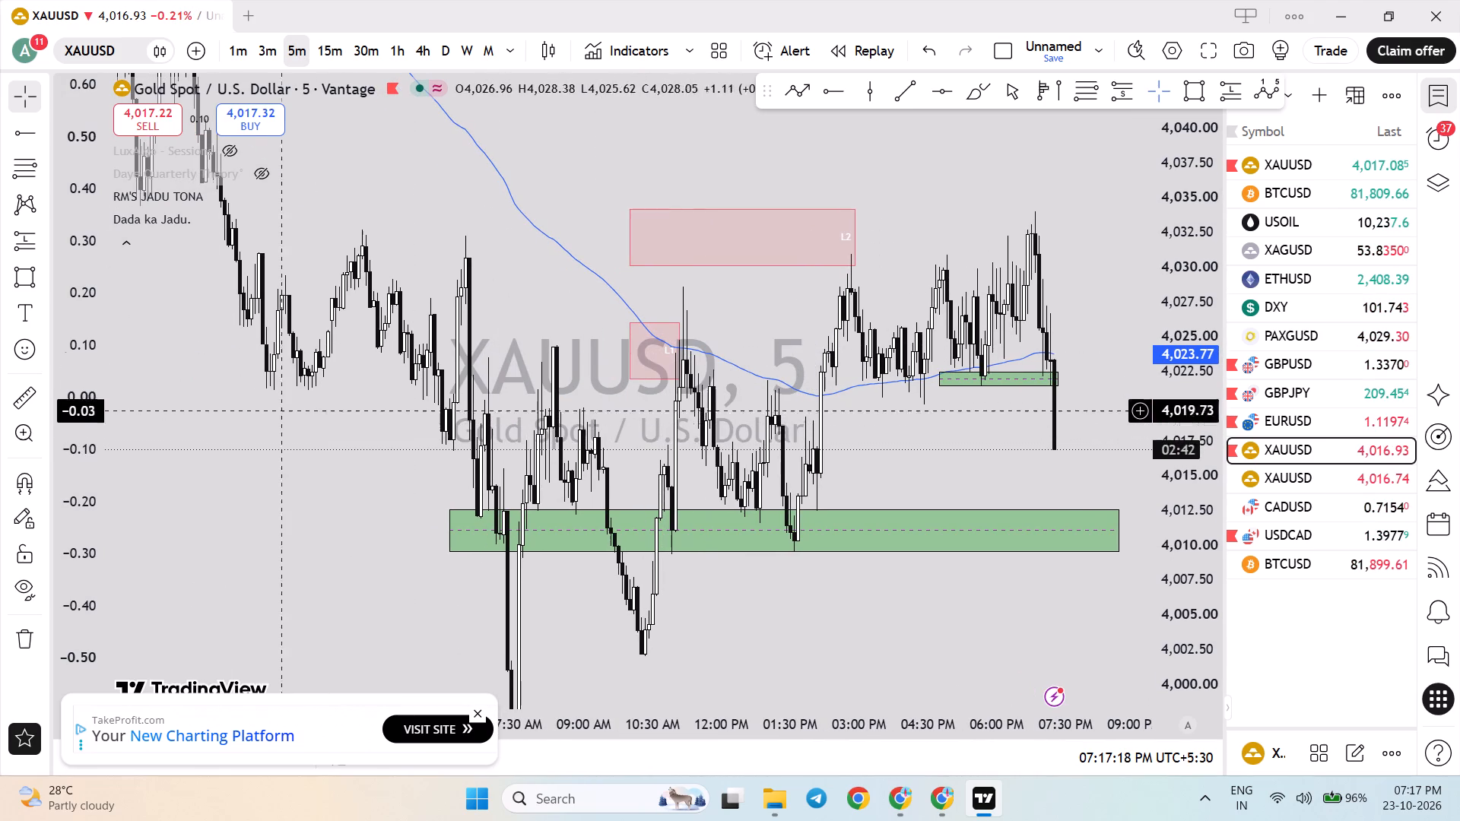
pyautogui.click(25, 382)
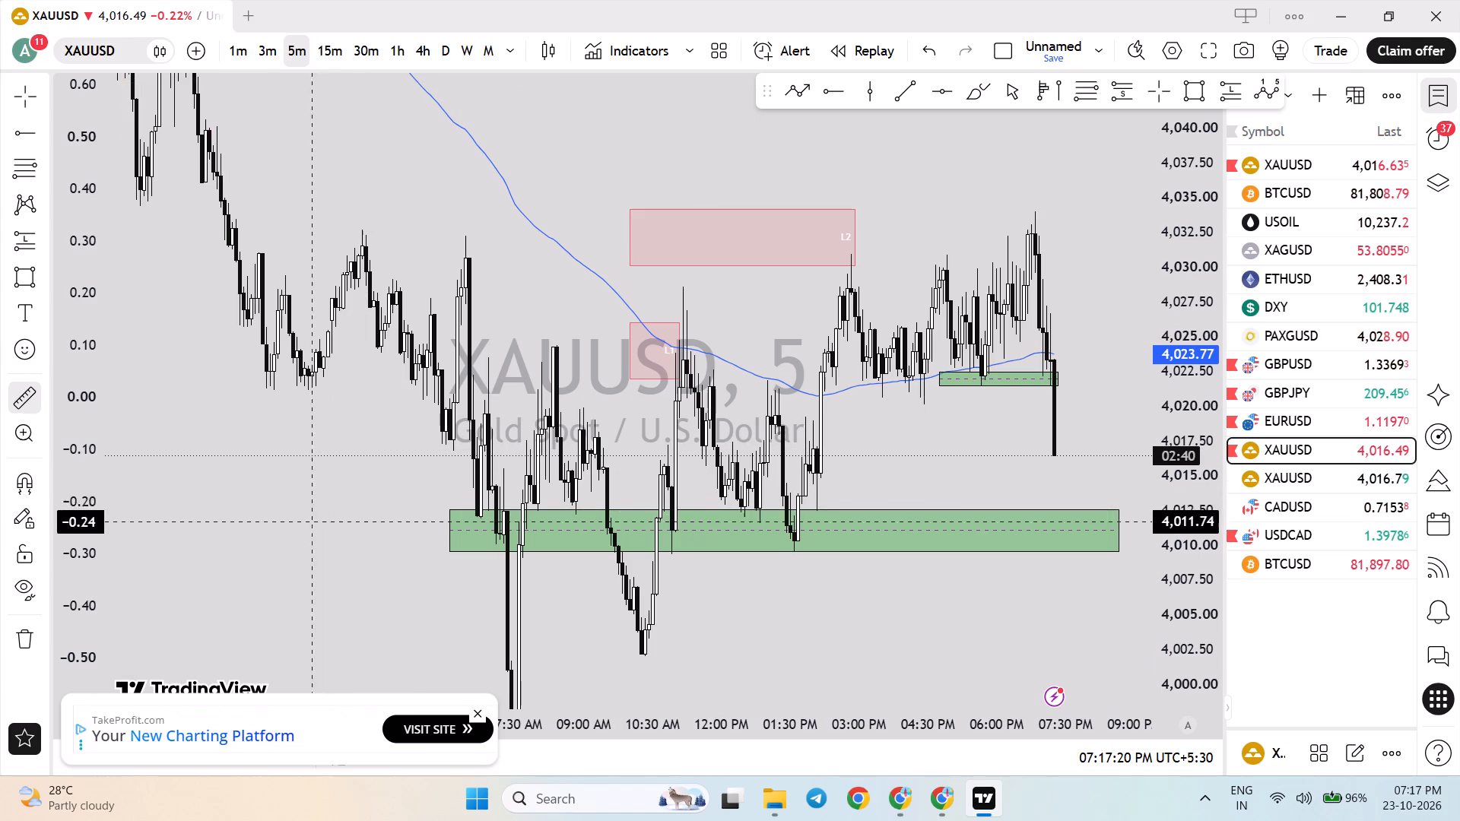
pyautogui.click(374, 509)
pyautogui.click(405, 556)
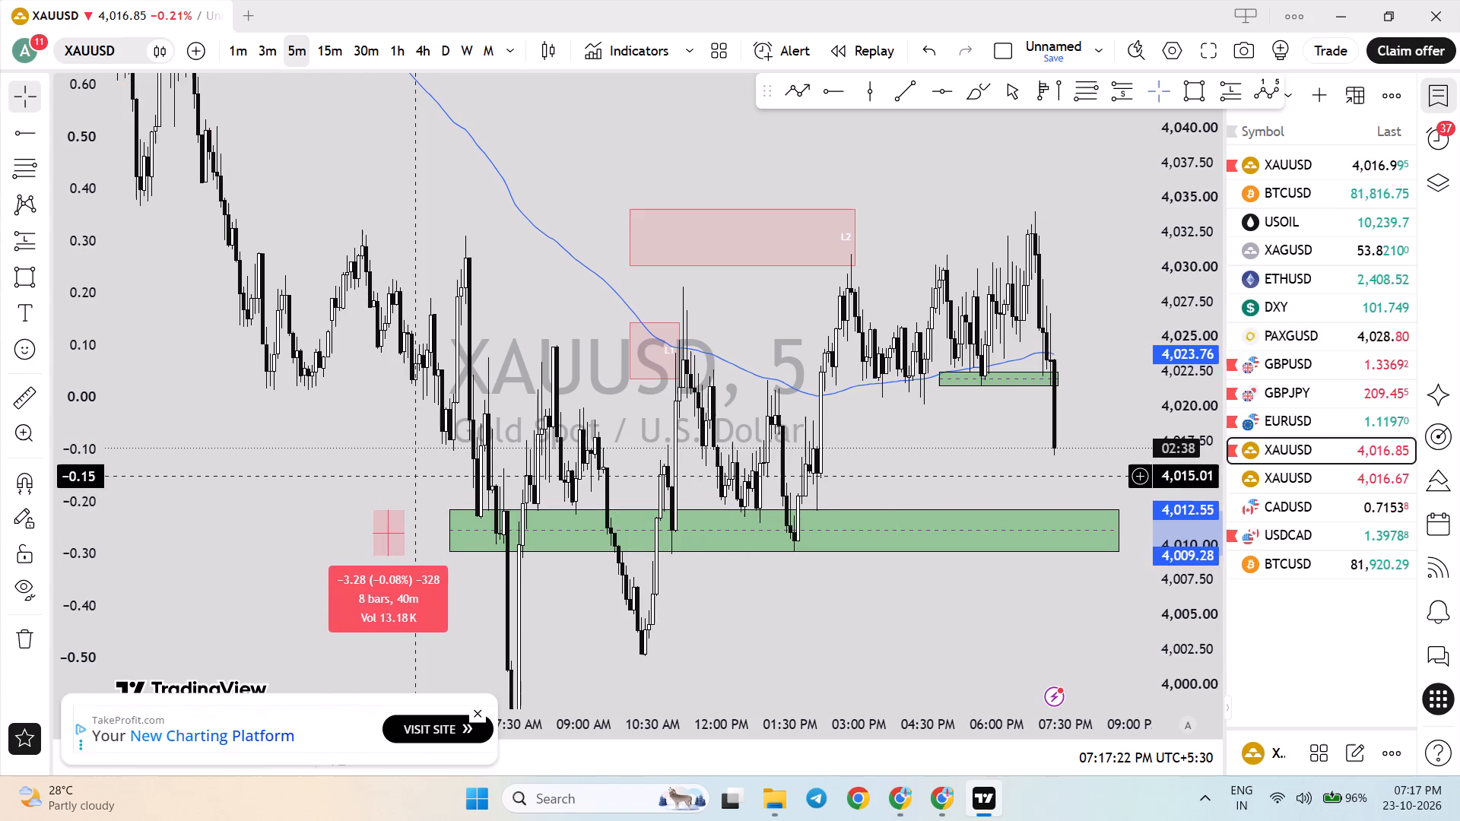
pyautogui.click(414, 469)
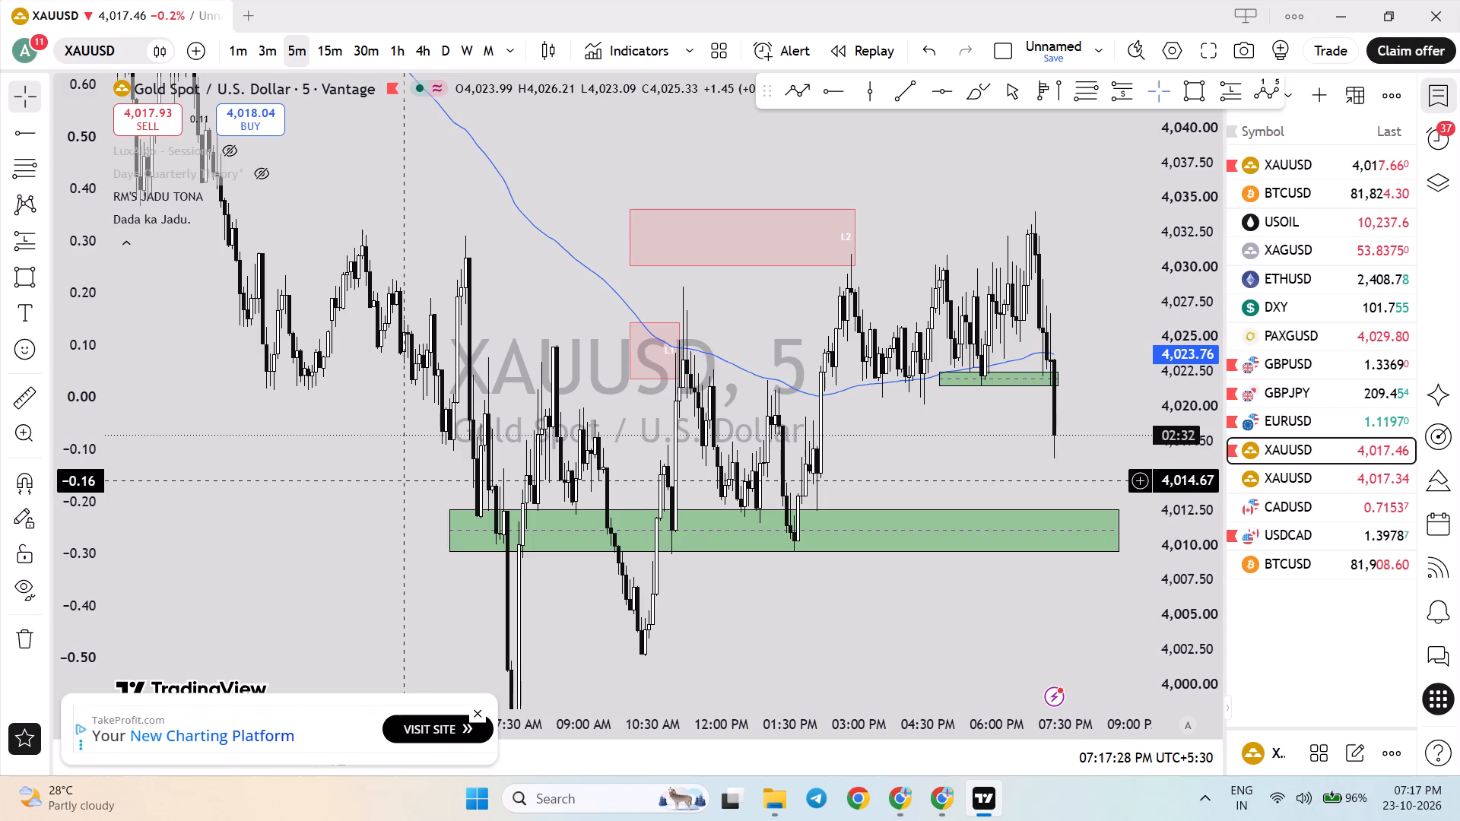
# Measure the recent drop from about 4,023.4 to 4,016.5 on the 1-minute XAUUSD chart, then clear the measurement.
pyautogui.moveTo(1173, 576); pyautogui.dragTo(1155, 491)
pyautogui.moveTo(1079, 525); pyautogui.dragTo(1081, 525)
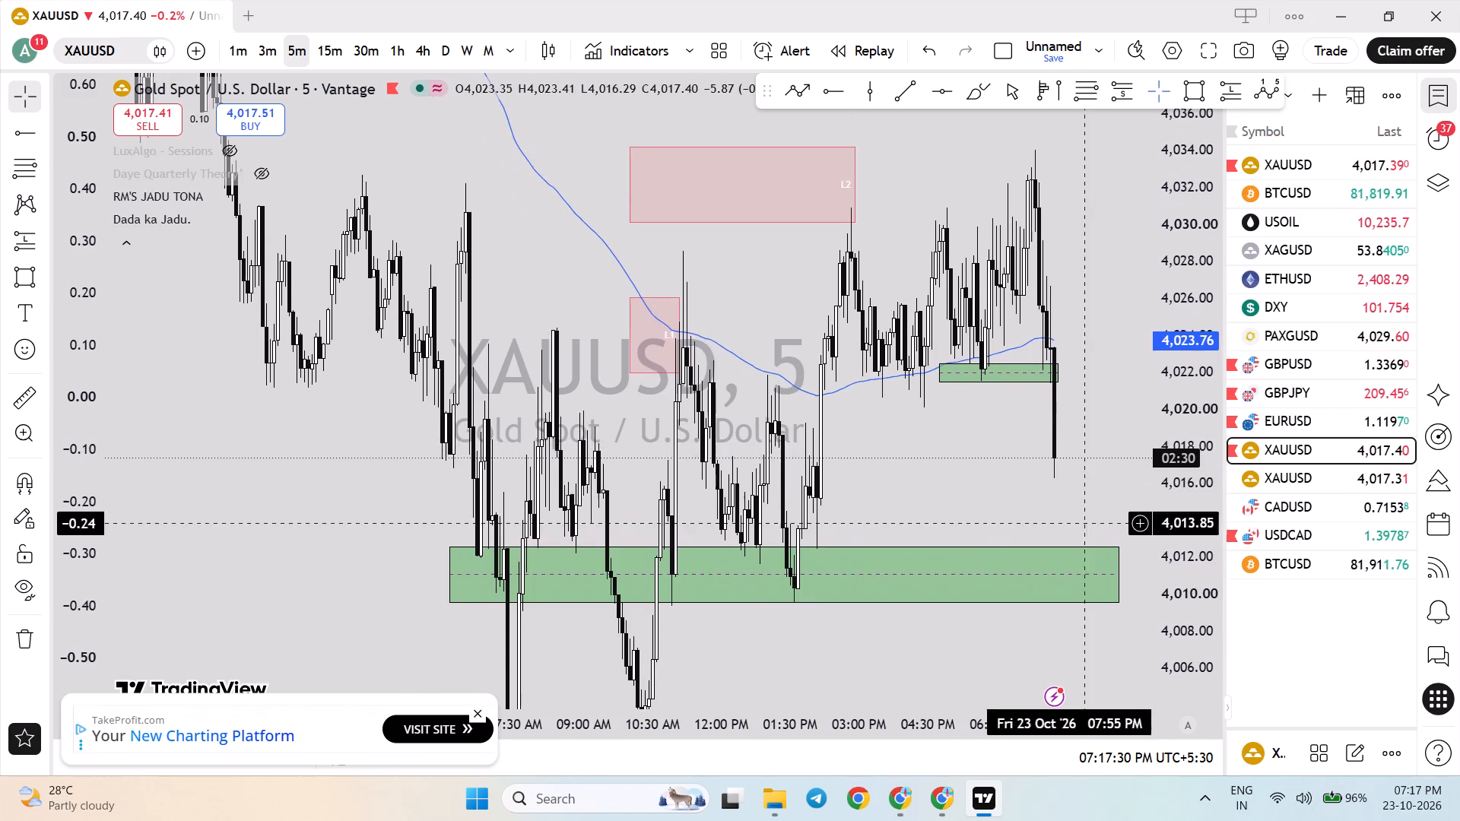
pyautogui.moveTo(1081, 525); pyautogui.dragTo(806, 589)
pyautogui.moveTo(1183, 587); pyautogui.dragTo(1153, 452)
pyautogui.scroll(4, 977, 513)
pyautogui.moveTo(875, 529); pyautogui.dragTo(843, 373)
pyautogui.click(243, 38)
pyautogui.scroll(-3, 443, 266)
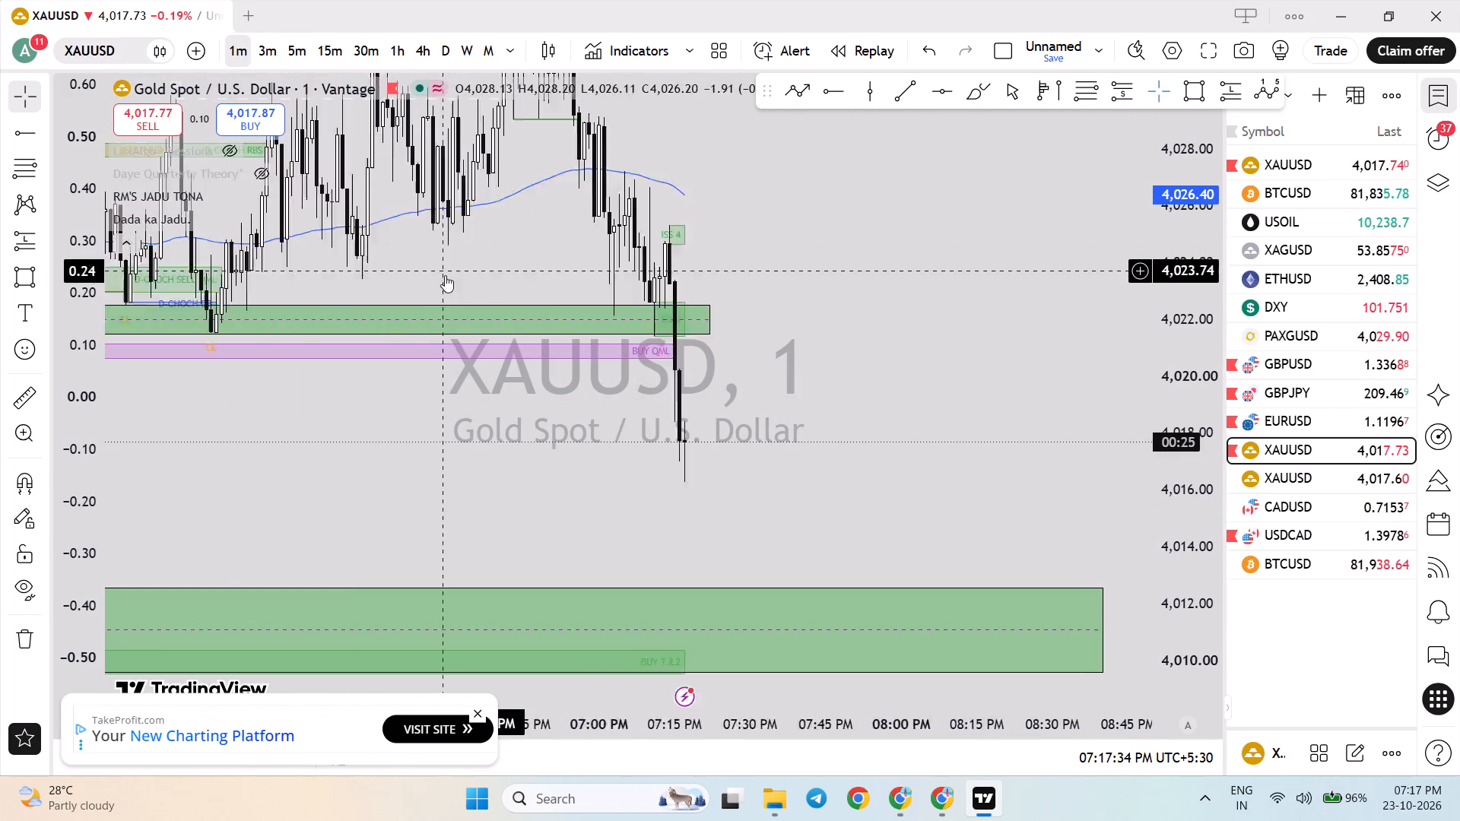
pyautogui.click(22, 391)
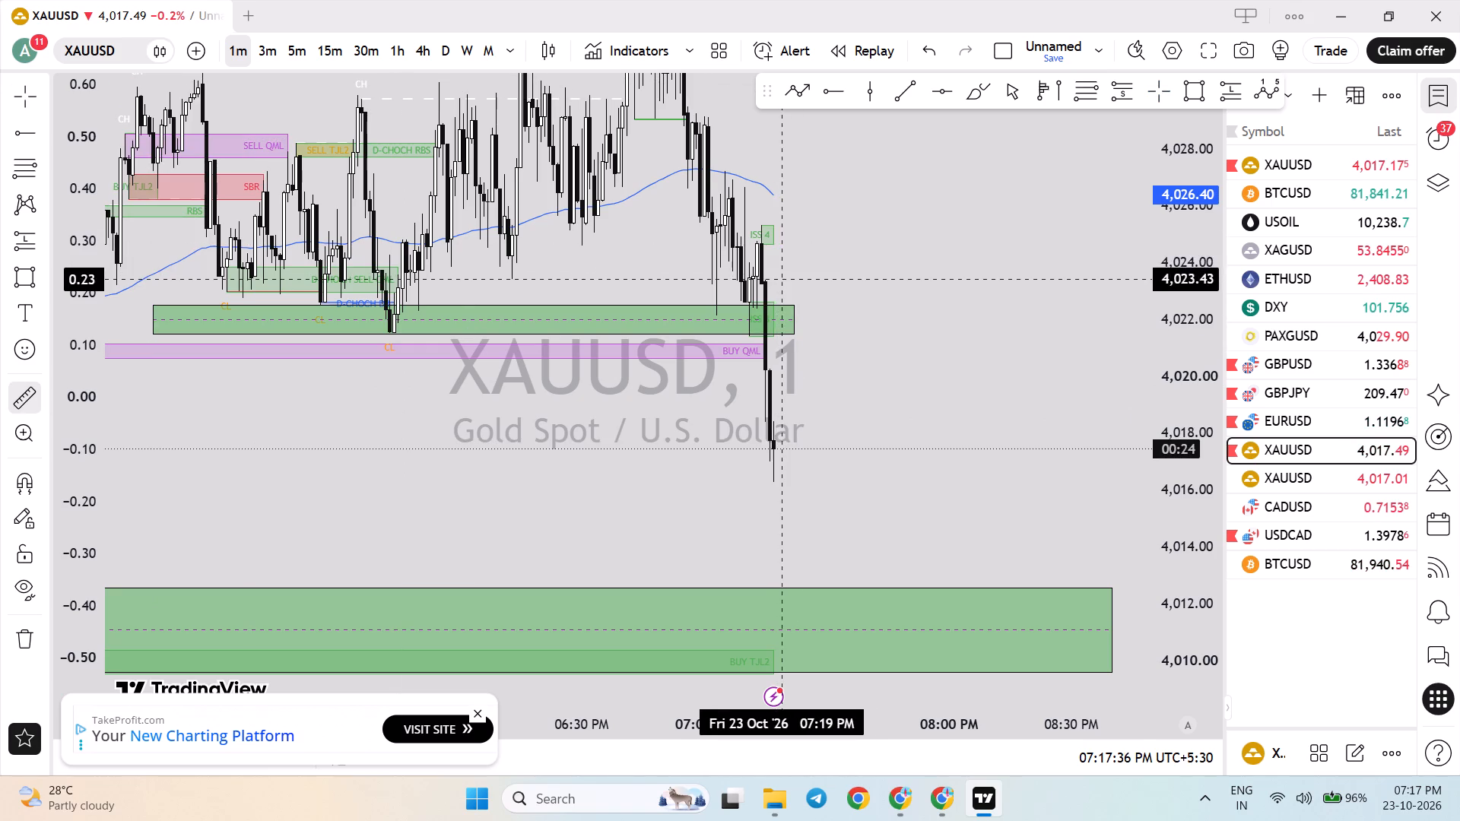
pyautogui.click(781, 279)
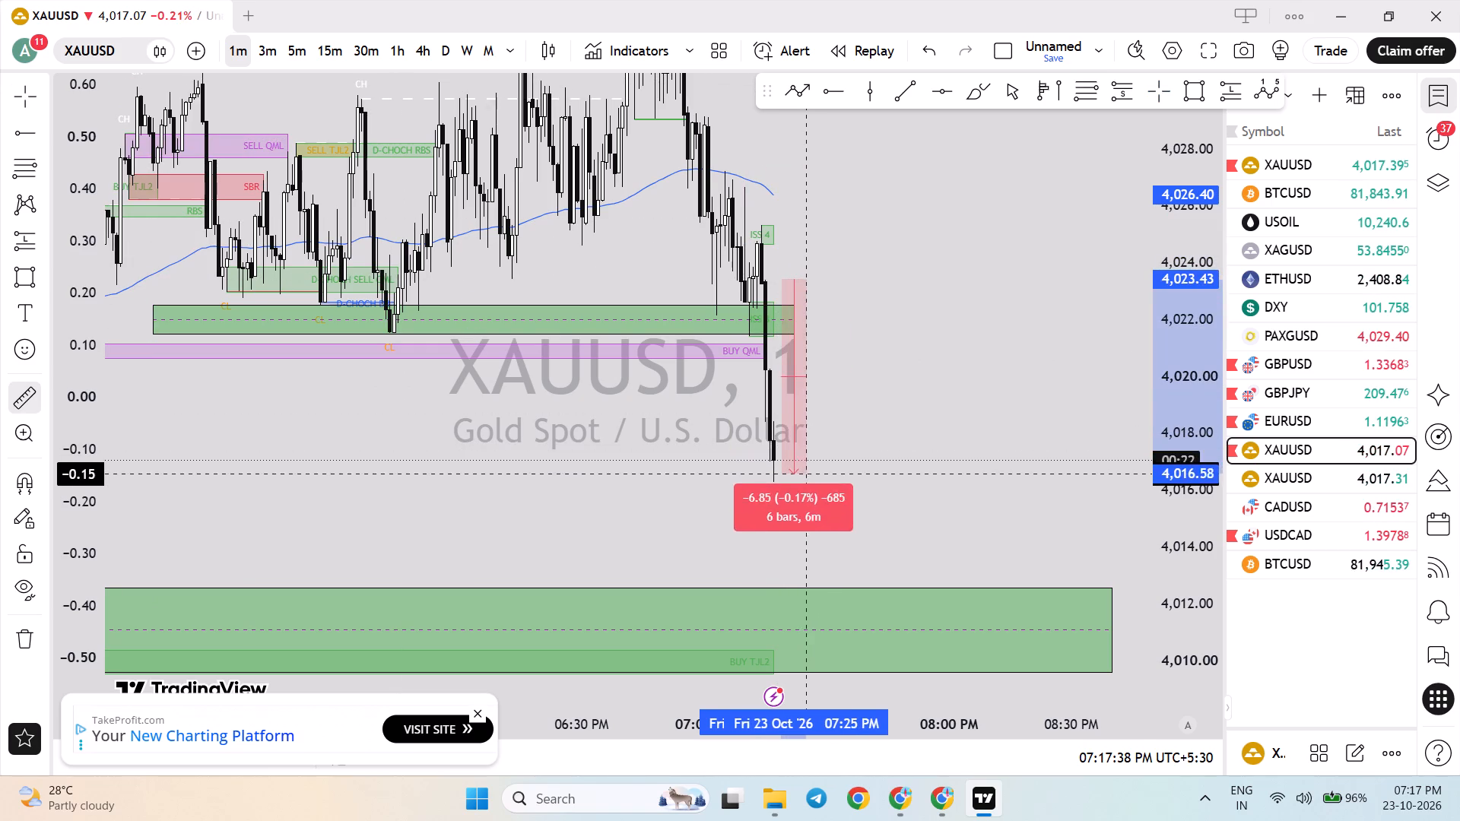
pyautogui.click(805, 477)
pyautogui.click(843, 467)
# Compare the recent sell-off through the small demand zone near 4,022 on the 1-minute and 5-minute charts.
pyautogui.moveTo(1190, 391); pyautogui.dragTo(1170, 295)
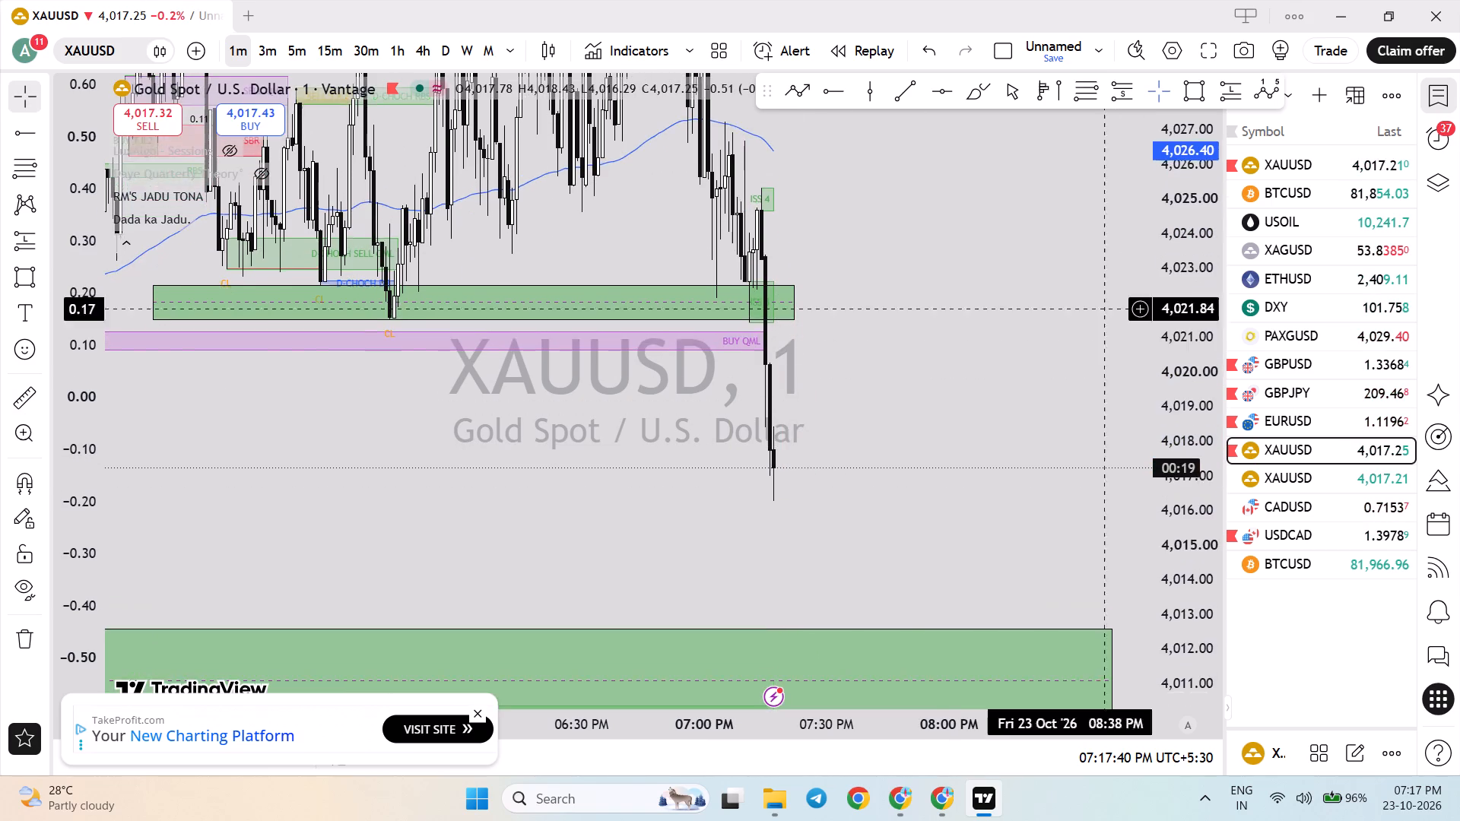
pyautogui.moveTo(1030, 337); pyautogui.dragTo(1040, 451)
pyautogui.scroll(4, 1038, 453)
pyautogui.scroll(-6, 776, 381)
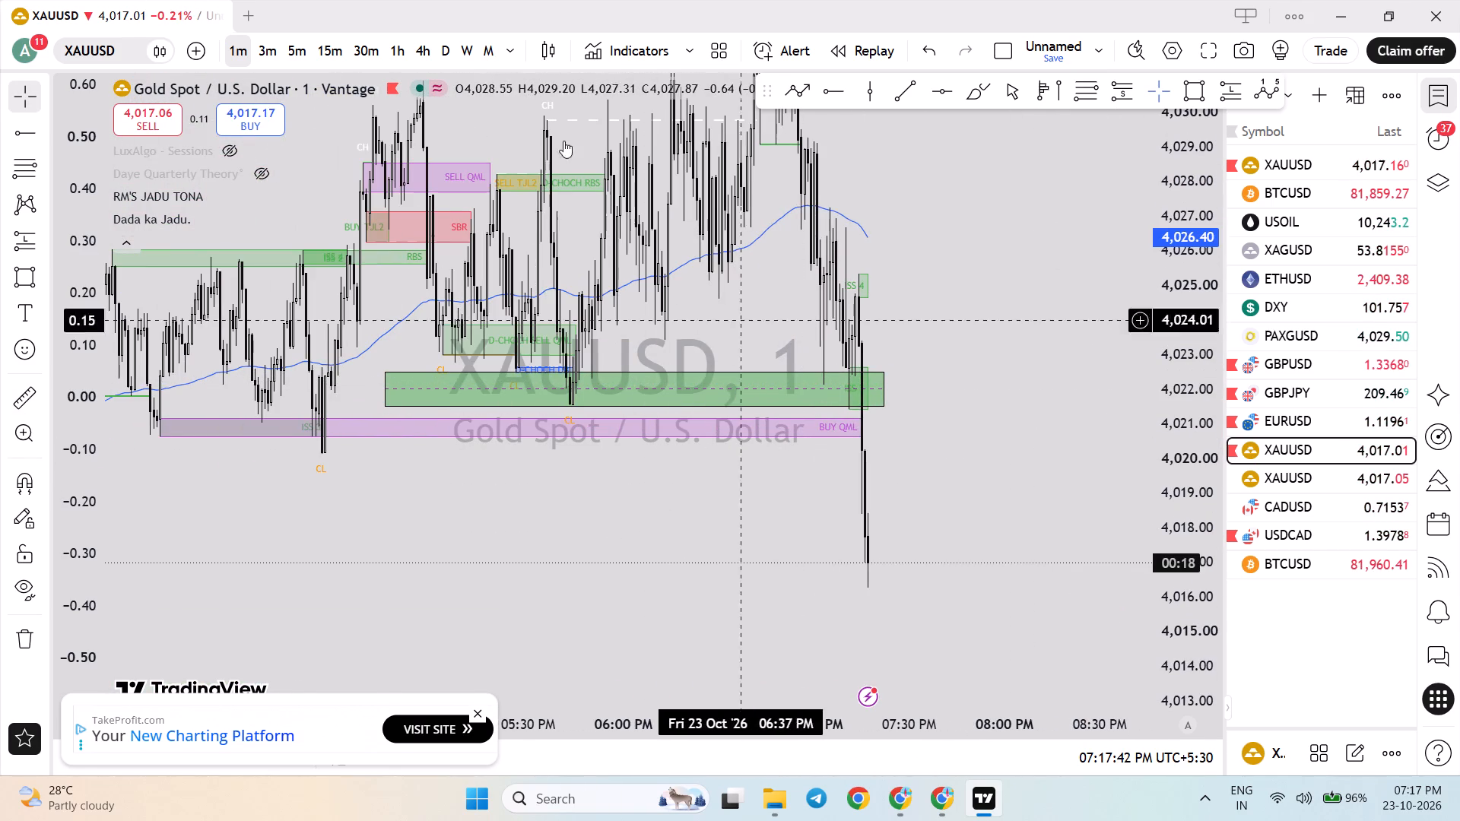
pyautogui.click(287, 52)
pyautogui.click(225, 56)
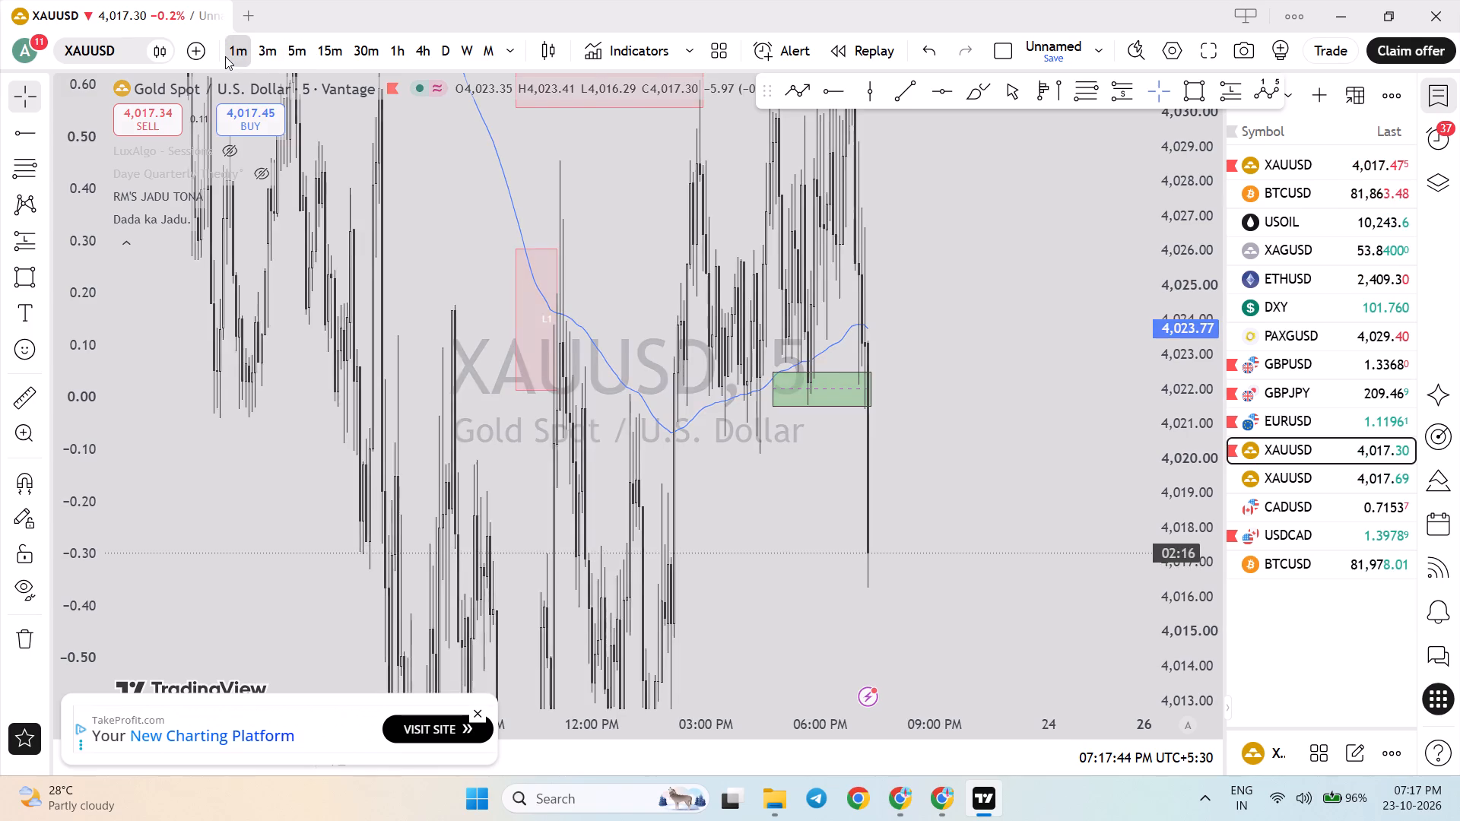
pyautogui.scroll(-7, 454, 248)
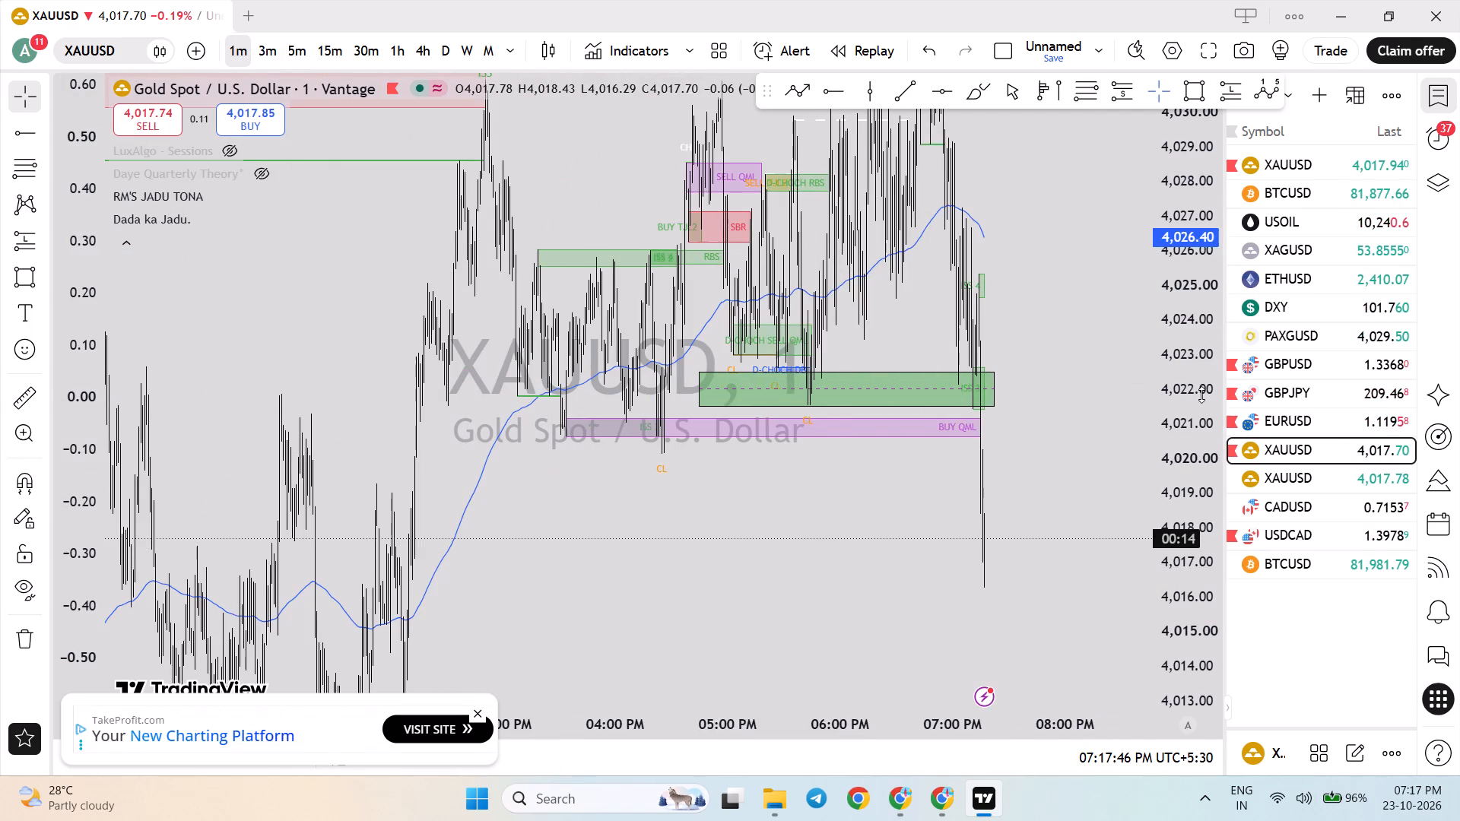
pyautogui.moveTo(1173, 369); pyautogui.dragTo(1179, 412)
pyautogui.scroll(5, 974, 405)
pyautogui.moveTo(989, 460); pyautogui.dragTo(1001, 465)
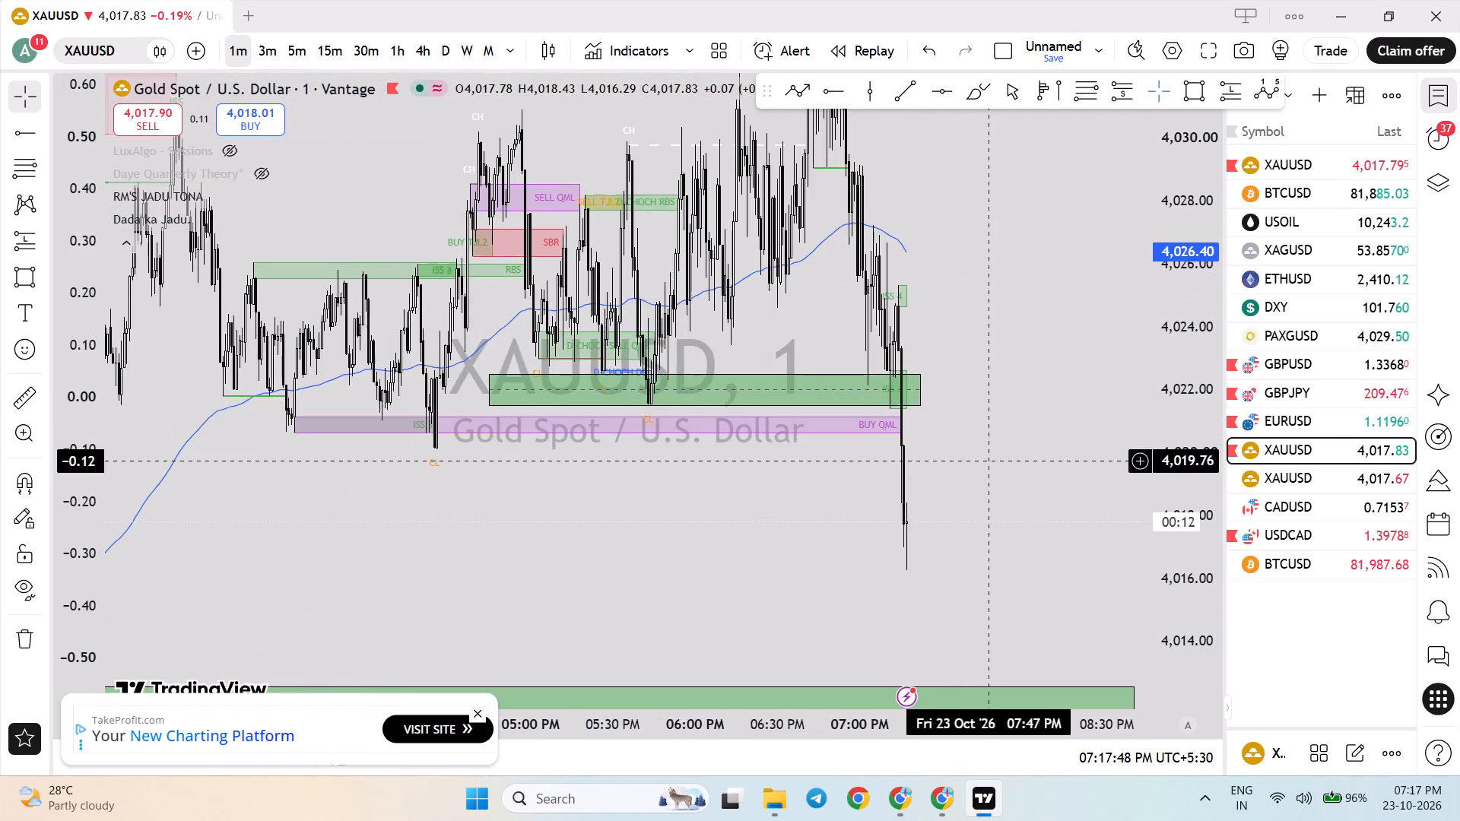
pyautogui.moveTo(1001, 465); pyautogui.dragTo(1065, 468)
pyautogui.moveTo(1183, 540); pyautogui.dragTo(1176, 493)
pyautogui.scroll(3, 1022, 482)
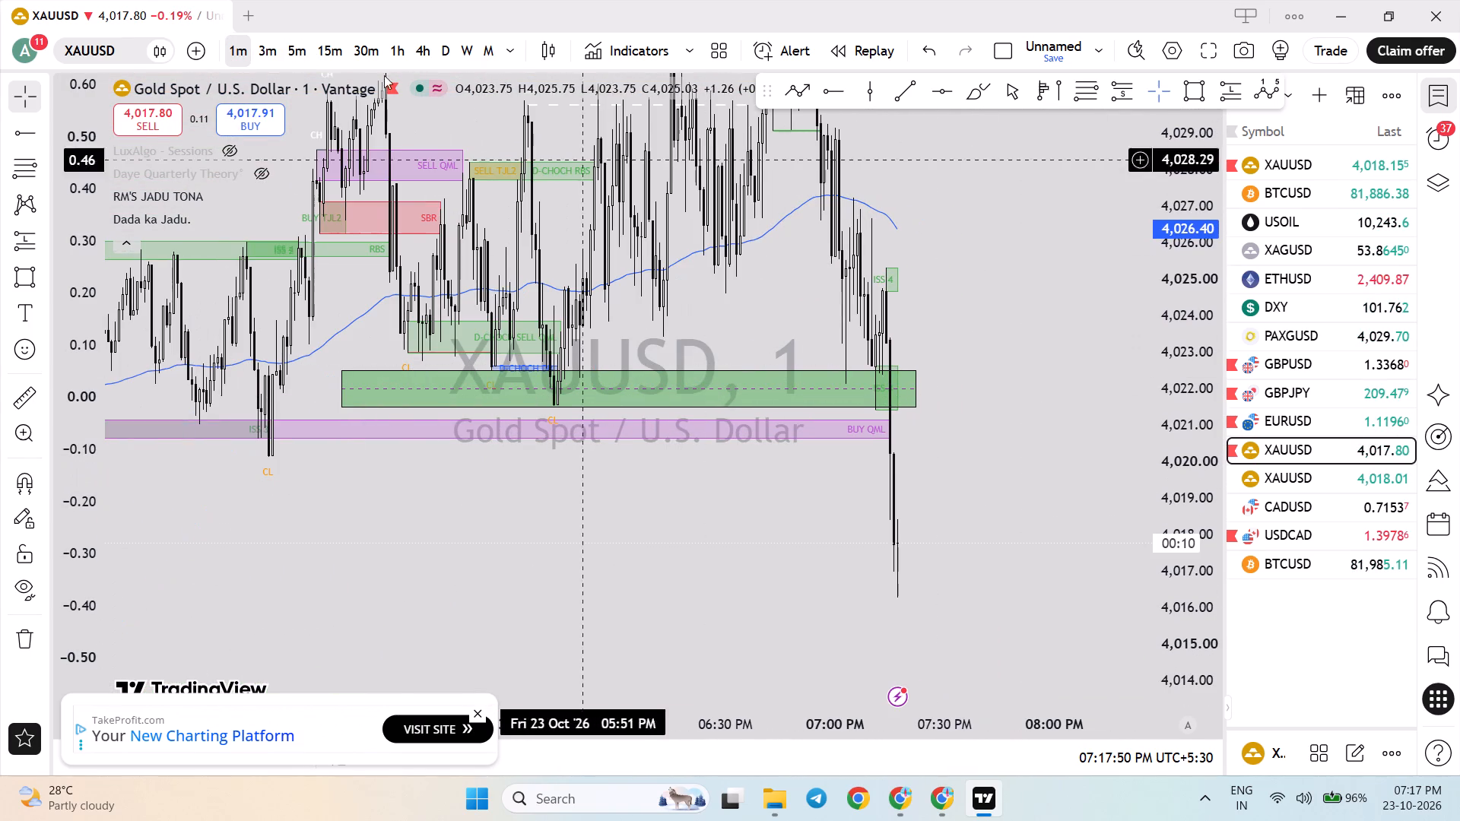
pyautogui.click(303, 40)
pyautogui.click(239, 56)
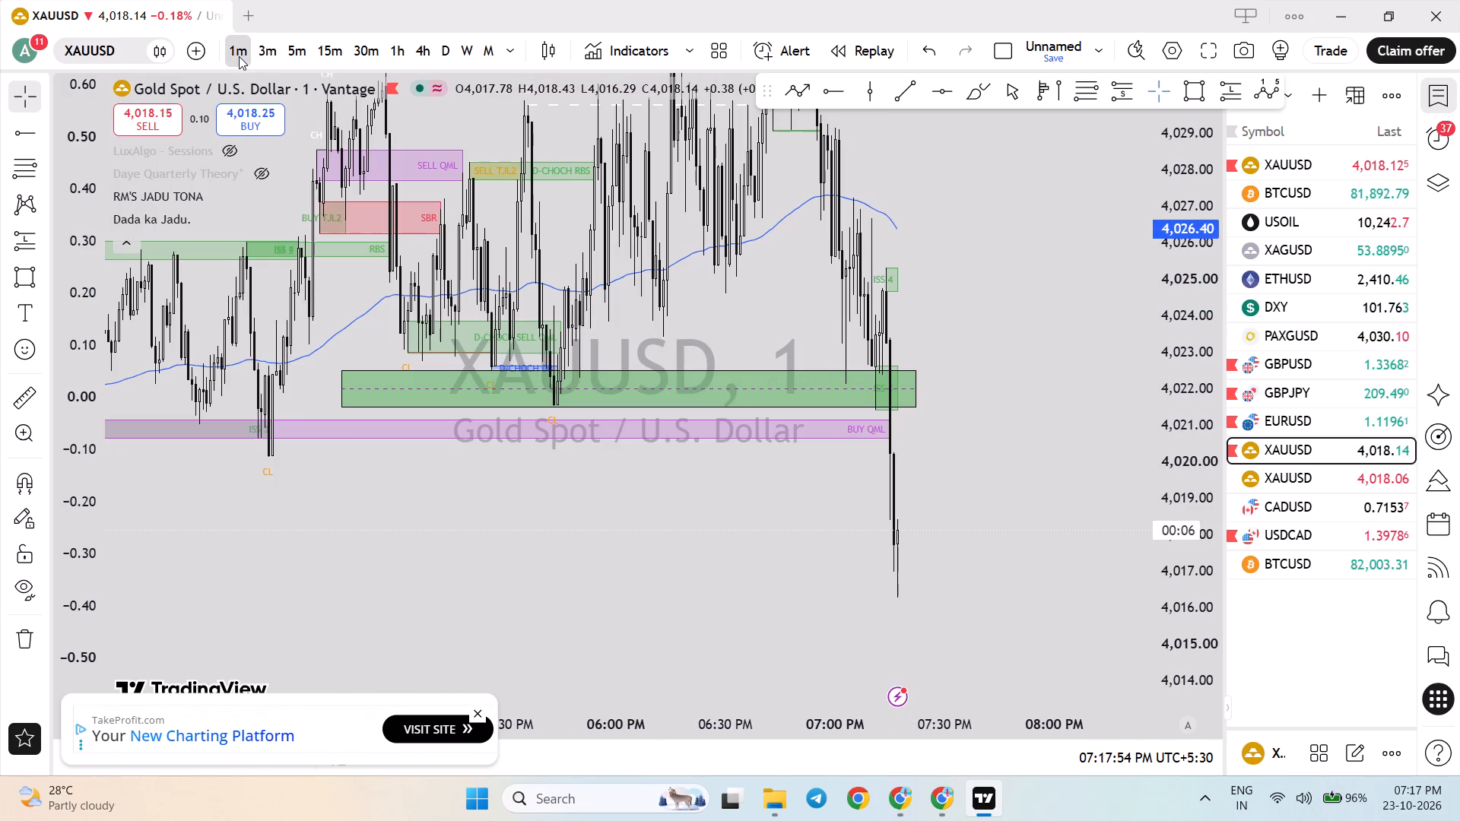
pyautogui.click(284, 56)
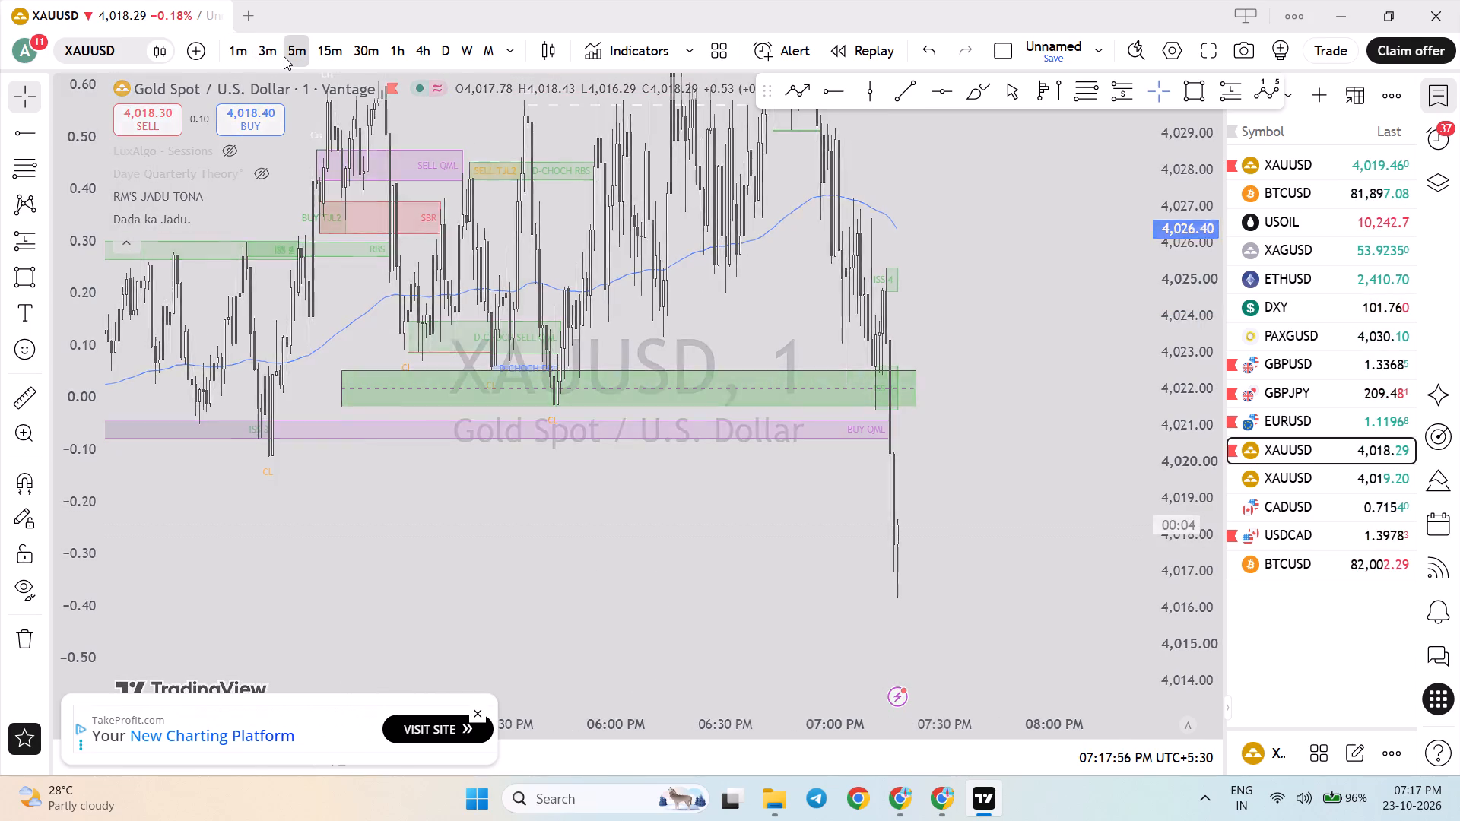
pyautogui.moveTo(1160, 346); pyautogui.dragTo(1147, 486)
pyautogui.scroll(4, 1011, 452)
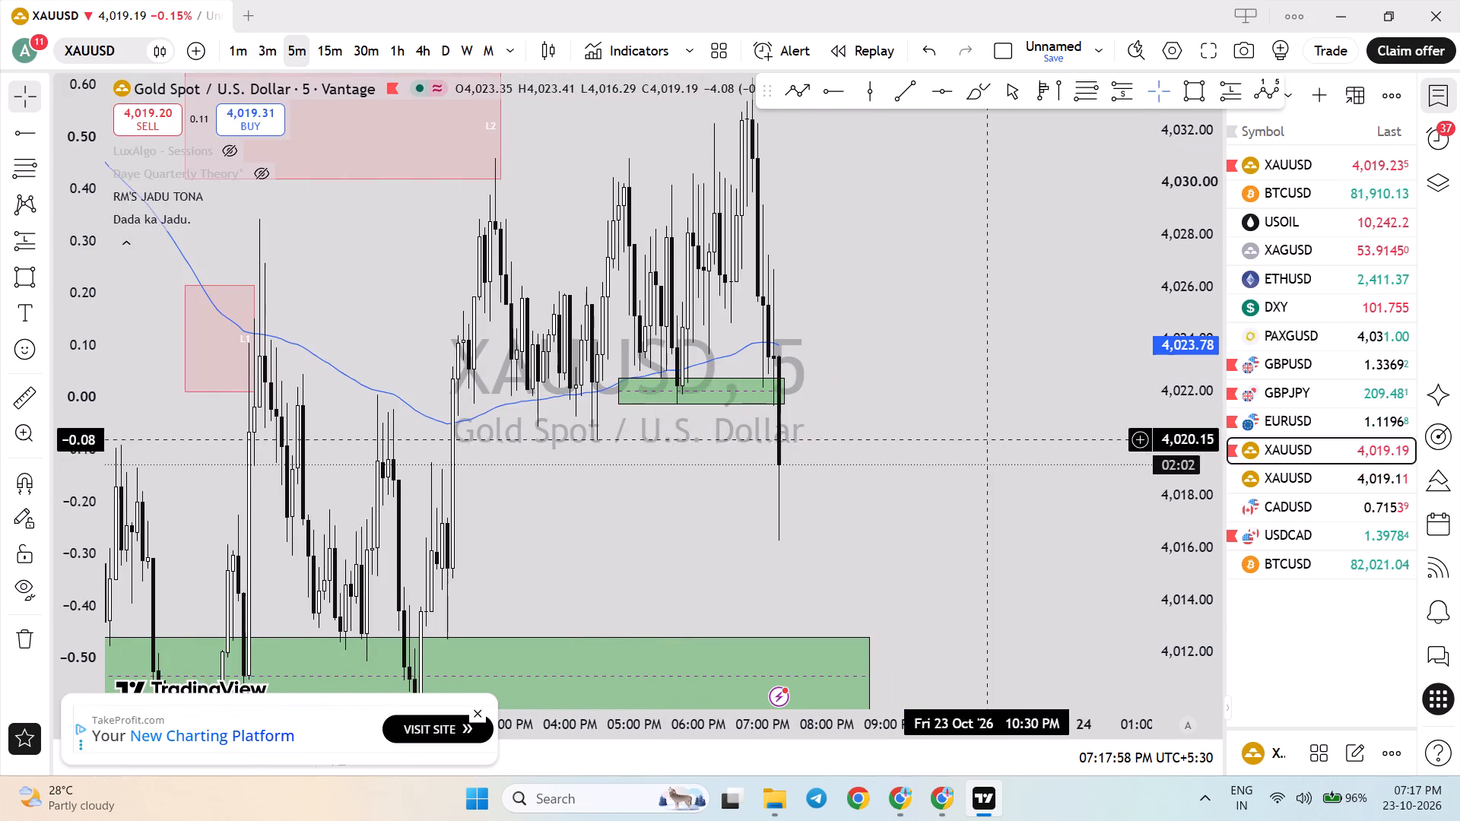
pyautogui.moveTo(989, 442); pyautogui.dragTo(1003, 483)
pyautogui.scroll(2, 997, 482)
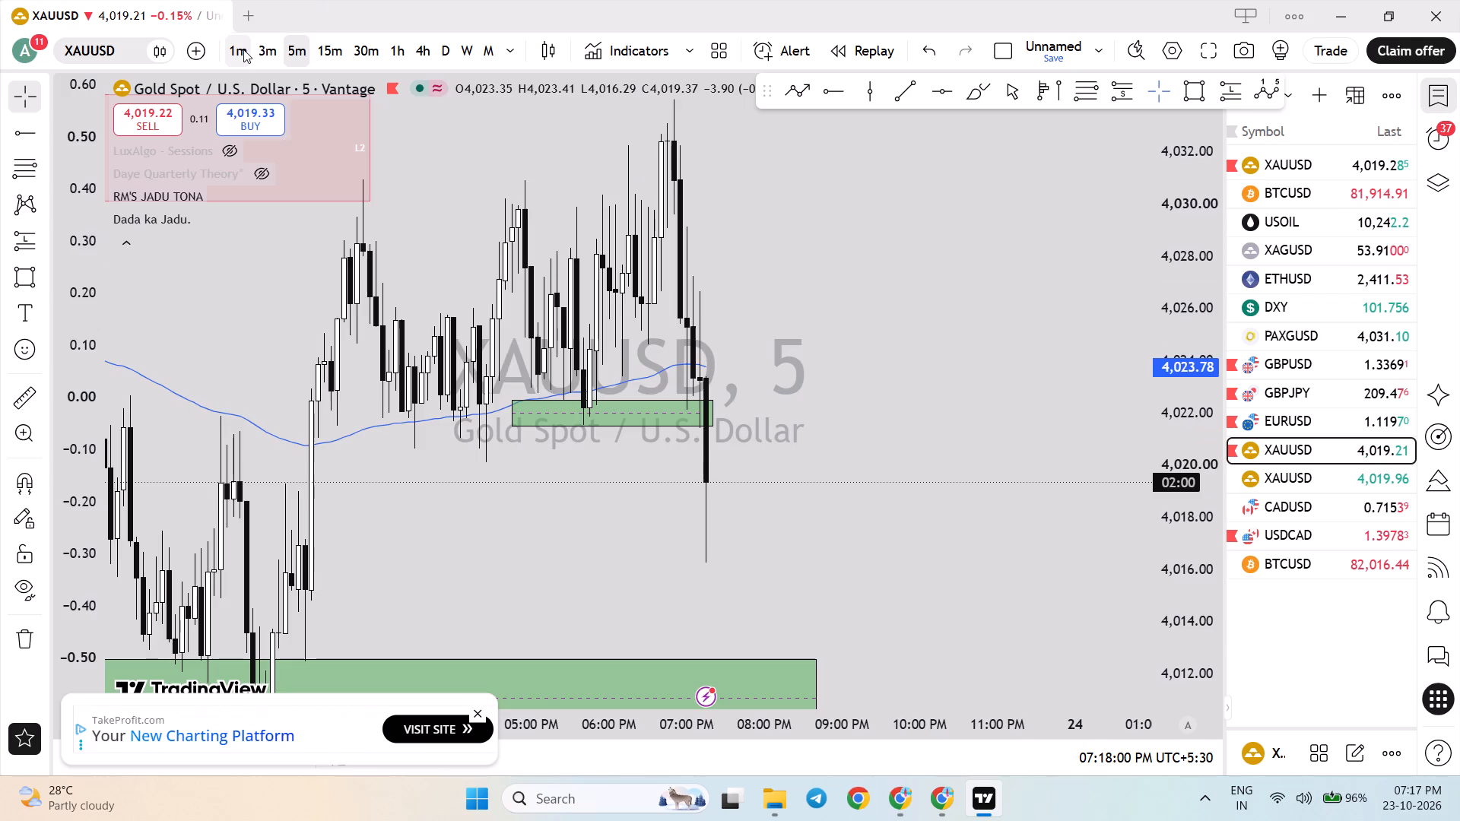
# Examine price action around the 4,022 demand zone and the BUY QML band on the 1-minute chart.
pyautogui.click(243, 49)
pyautogui.scroll(-5, 285, 220)
pyautogui.scroll(-2, 333, 278)
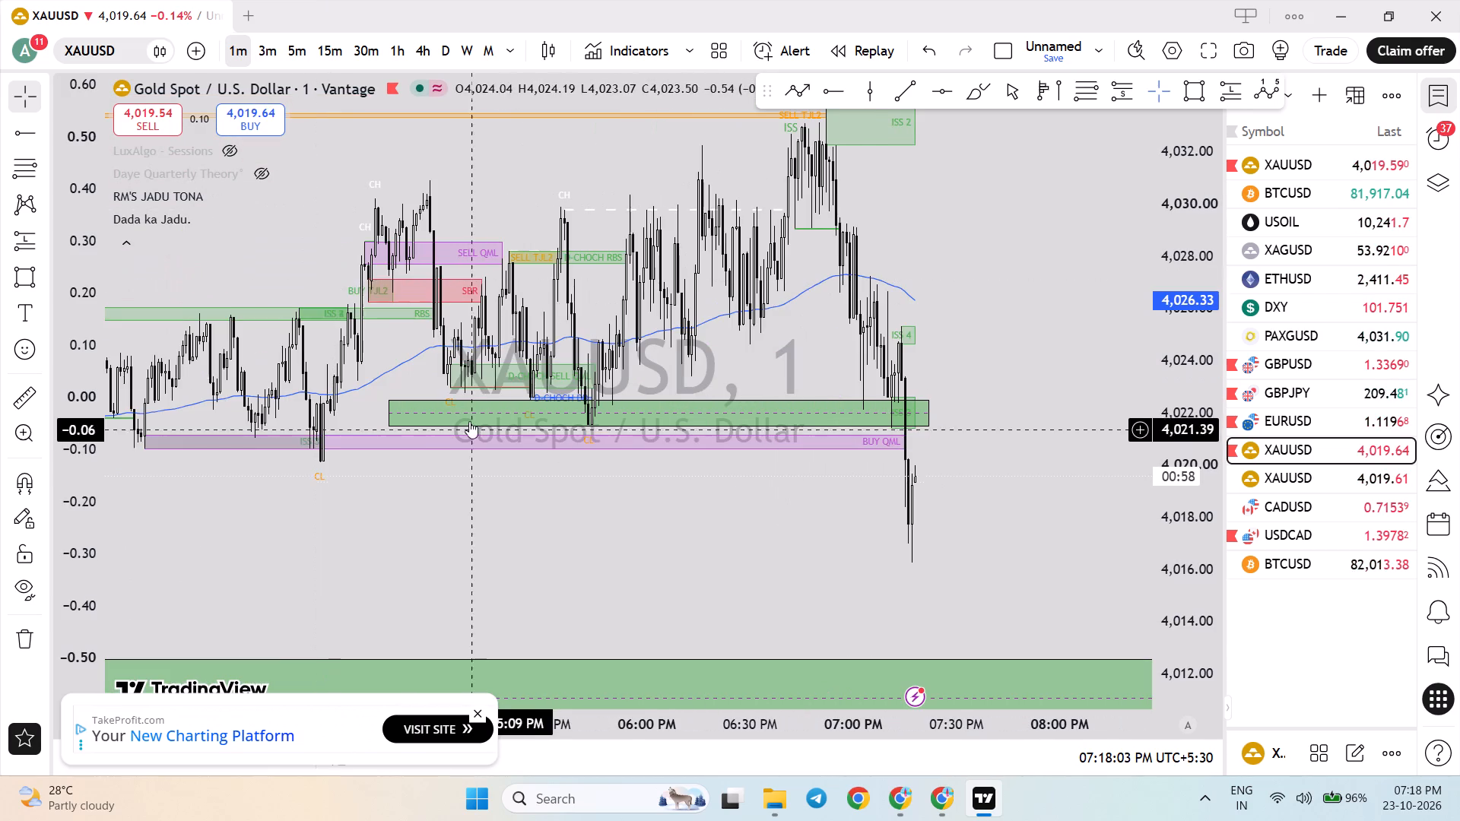
pyautogui.scroll(-2, 469, 421)
pyautogui.moveTo(1179, 562); pyautogui.dragTo(1183, 411)
pyautogui.moveTo(1018, 492); pyautogui.dragTo(1096, 492)
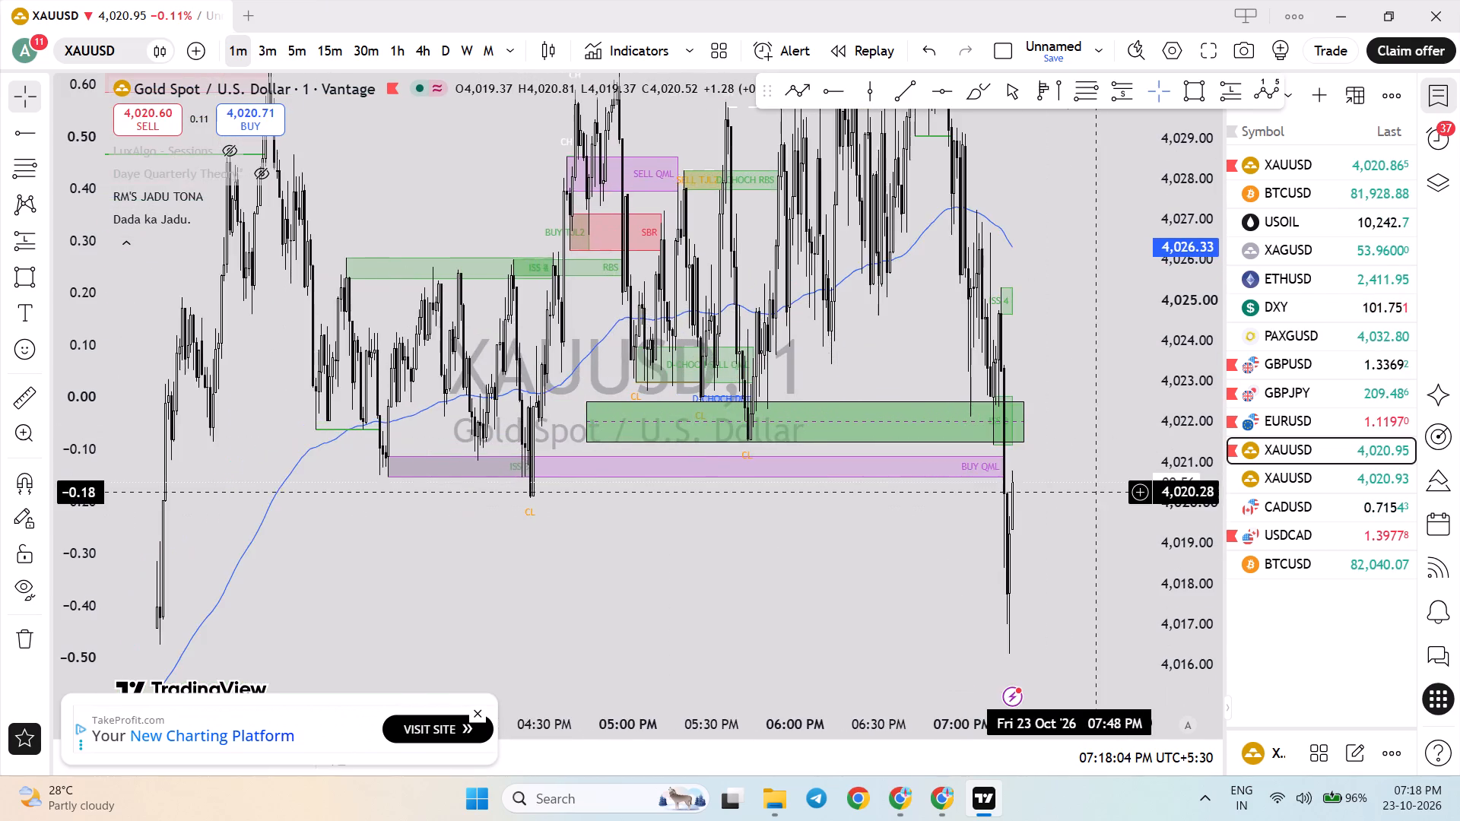
pyautogui.scroll(4, 1014, 508)
pyautogui.moveTo(998, 516); pyautogui.dragTo(1041, 498)
pyautogui.moveTo(1174, 555); pyautogui.dragTo(1160, 473)
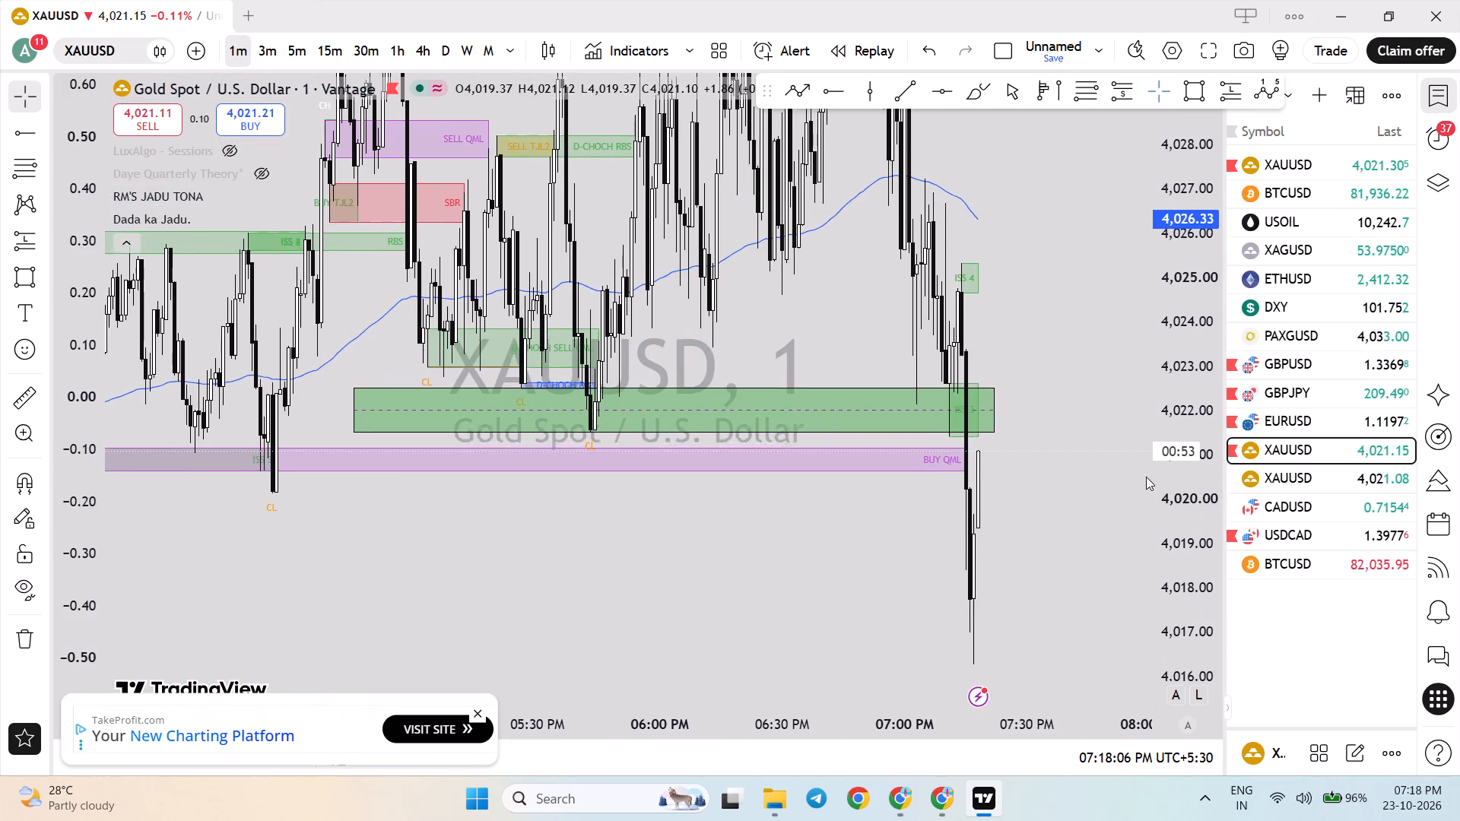
pyautogui.moveTo(1092, 513); pyautogui.dragTo(1103, 474)
pyautogui.scroll(3, 1011, 495)
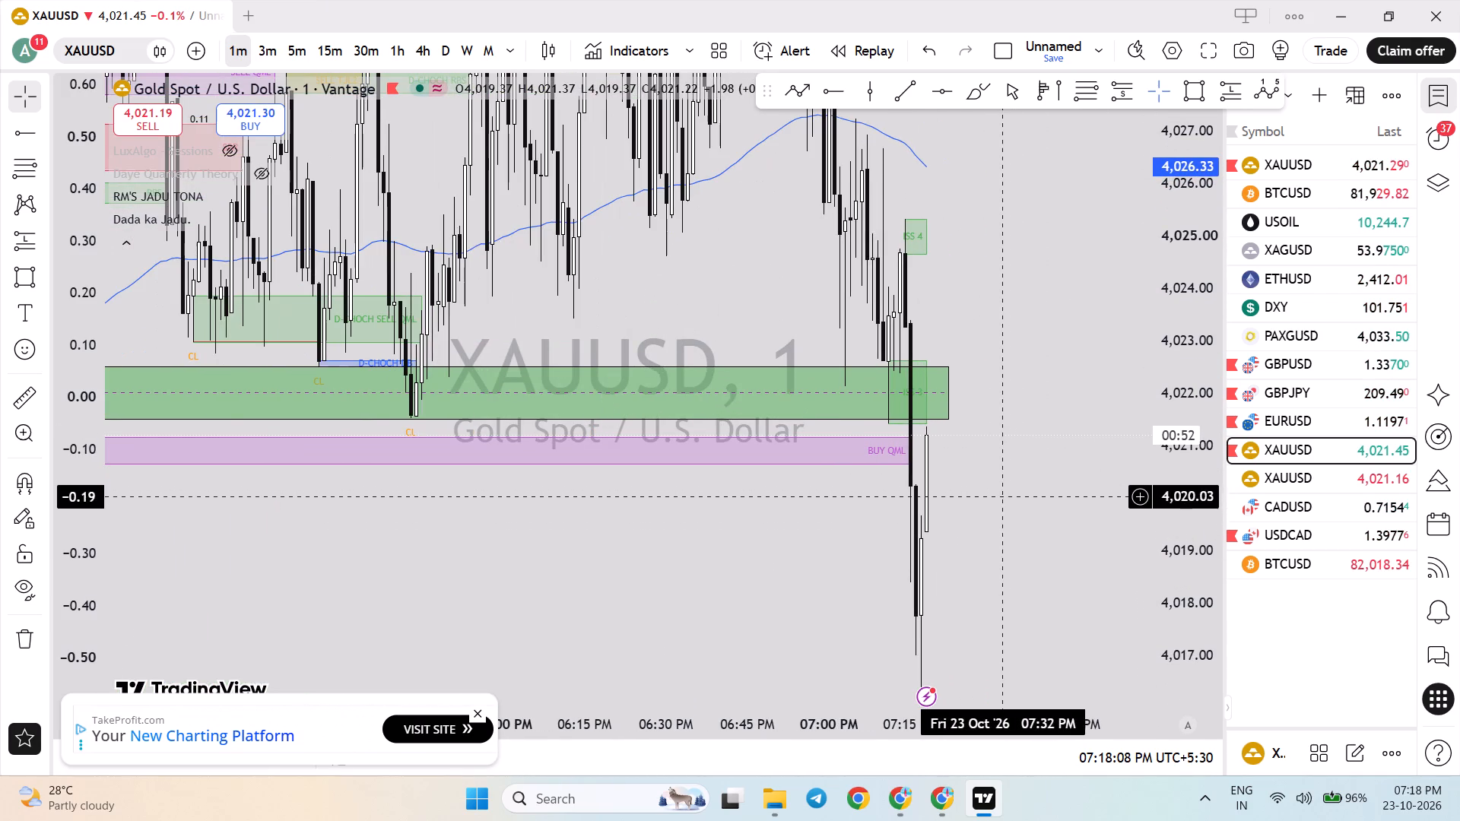
pyautogui.scroll(-3, 998, 493)
pyautogui.moveTo(1056, 529); pyautogui.dragTo(1086, 436)
pyautogui.moveTo(1201, 402); pyautogui.dragTo(1204, 438)
pyautogui.moveTo(1201, 443); pyautogui.dragTo(1185, 394)
pyautogui.scroll(1, 920, 490)
pyautogui.scroll(-4, 844, 498)
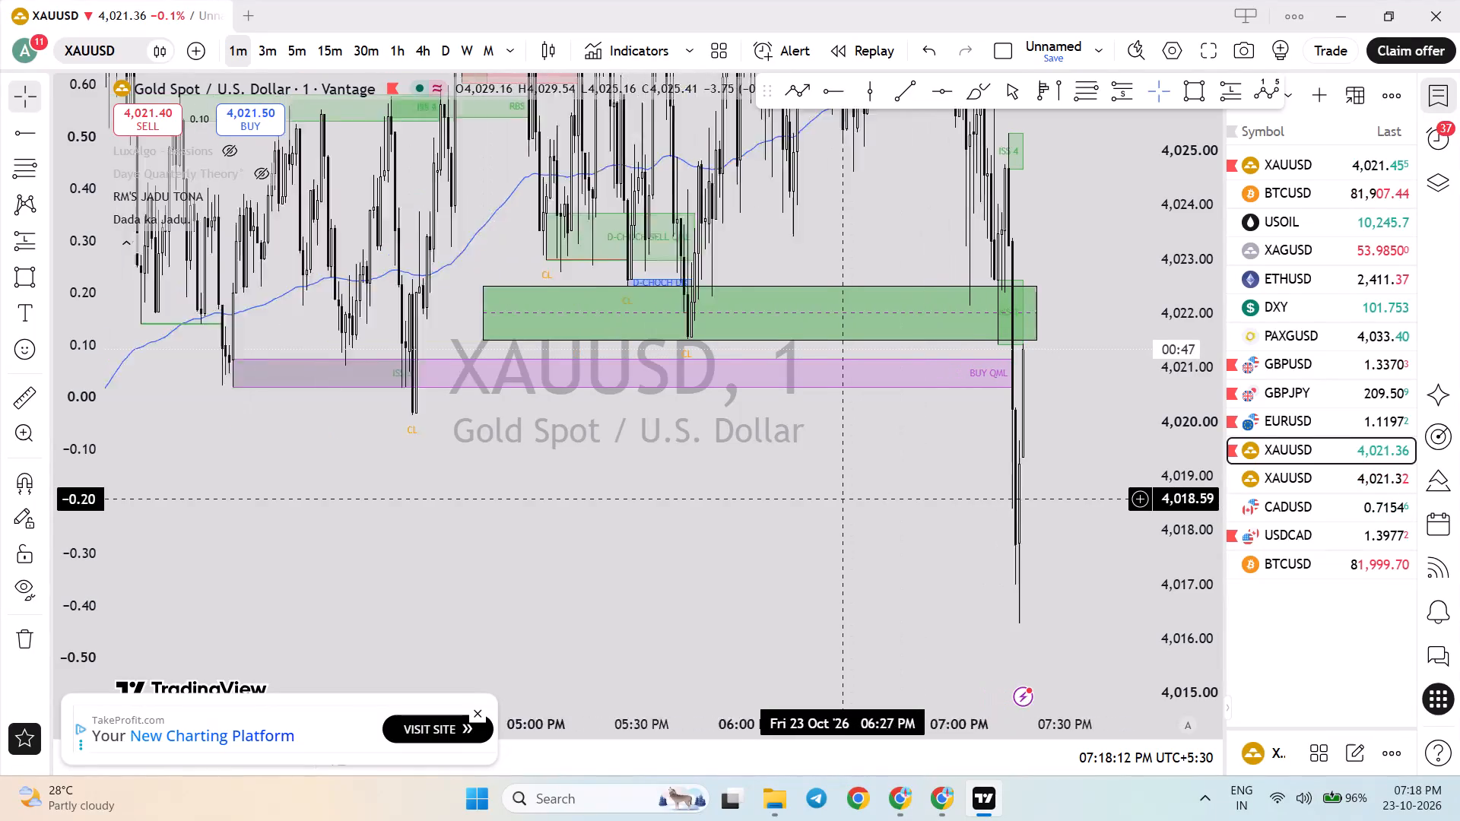
pyautogui.scroll(4, 827, 522)
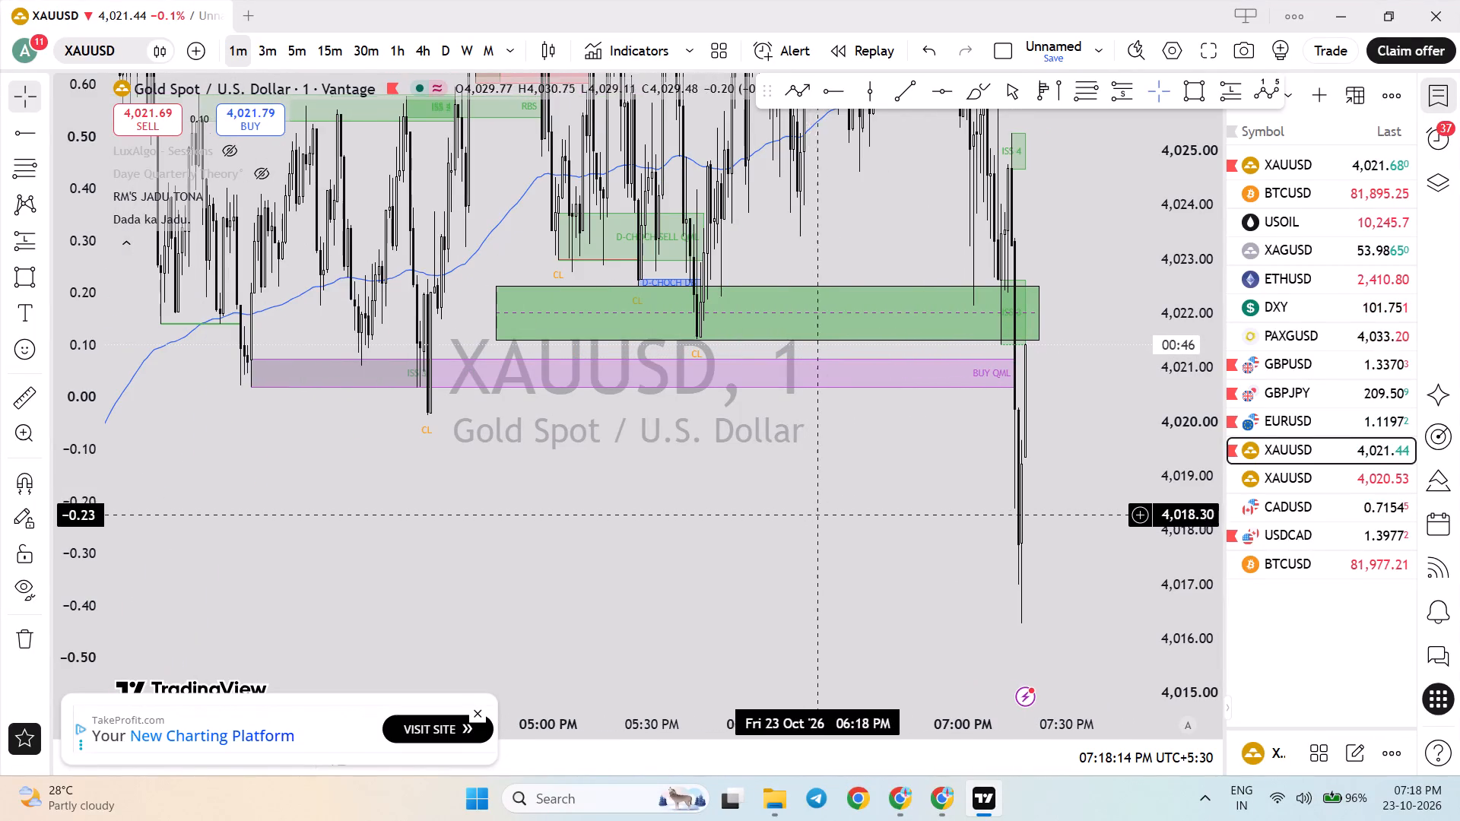
pyautogui.scroll(1, 818, 513)
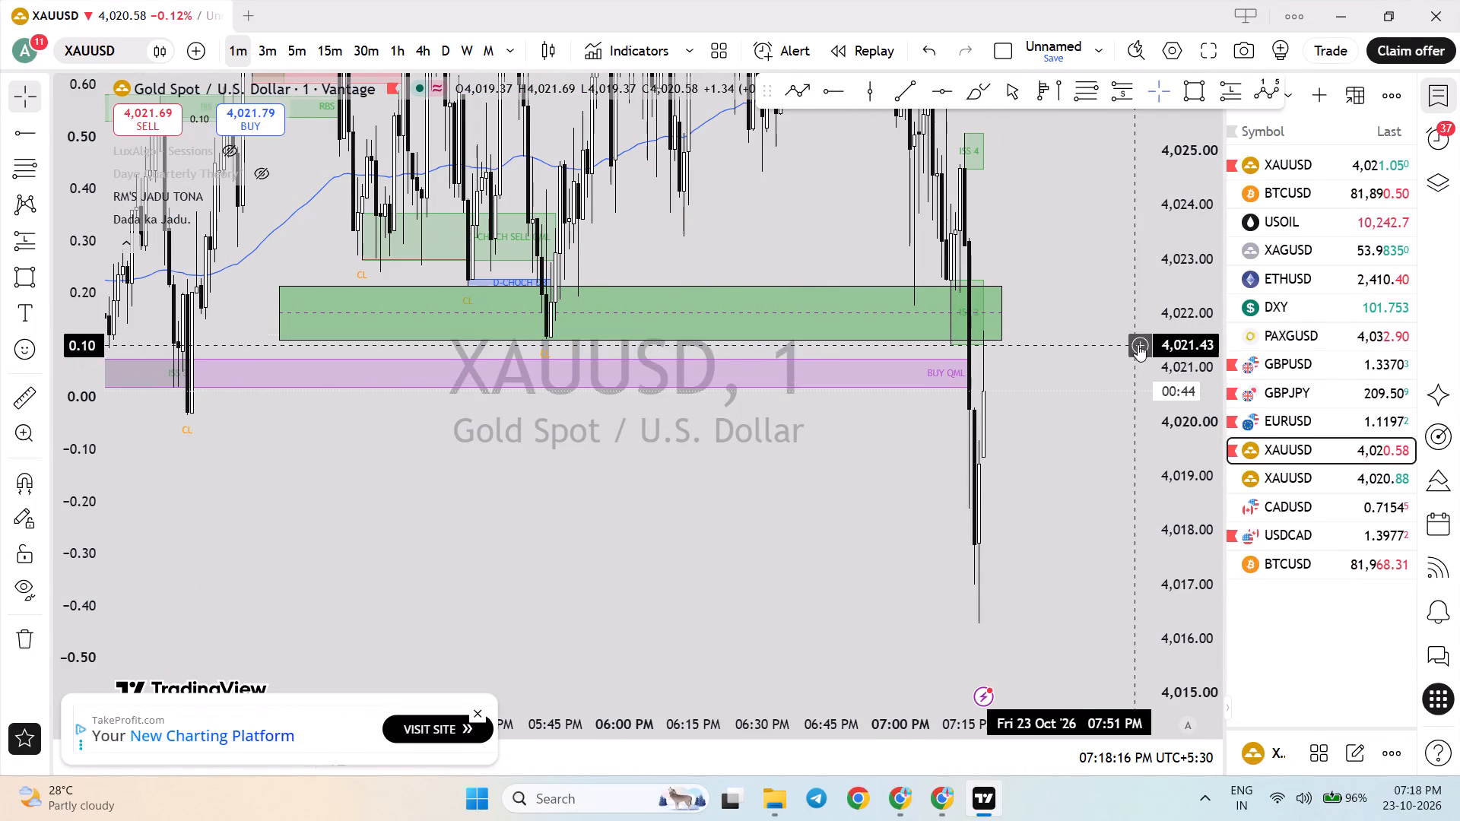
pyautogui.moveTo(1138, 347); pyautogui.dragTo(1138, 381)
pyautogui.moveTo(1158, 360); pyautogui.dragTo(1157, 401)
pyautogui.moveTo(1201, 303); pyautogui.dragTo(1200, 357)
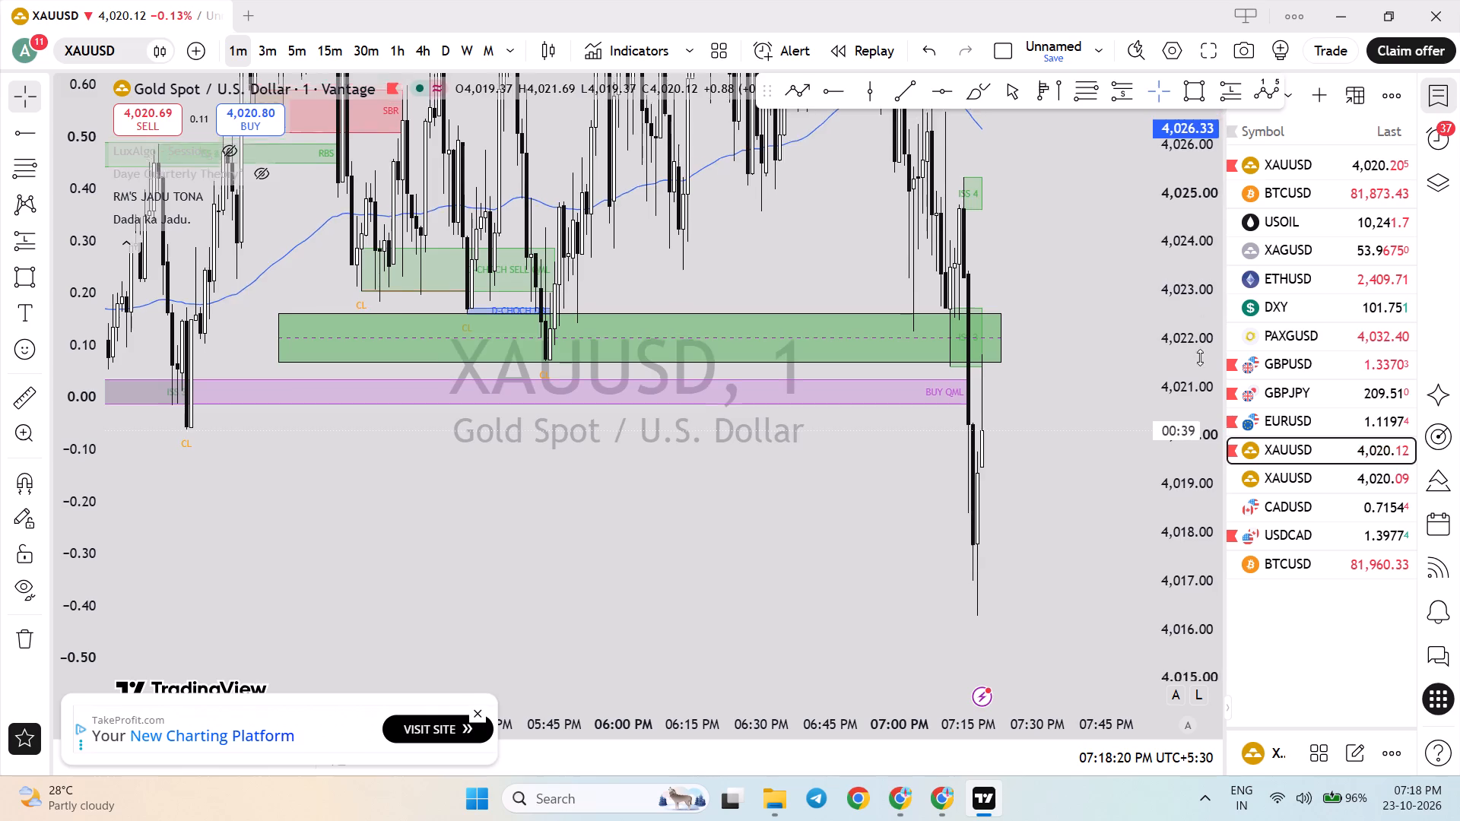
pyautogui.moveTo(1200, 357); pyautogui.dragTo(1189, 381)
pyautogui.scroll(4, 938, 398)
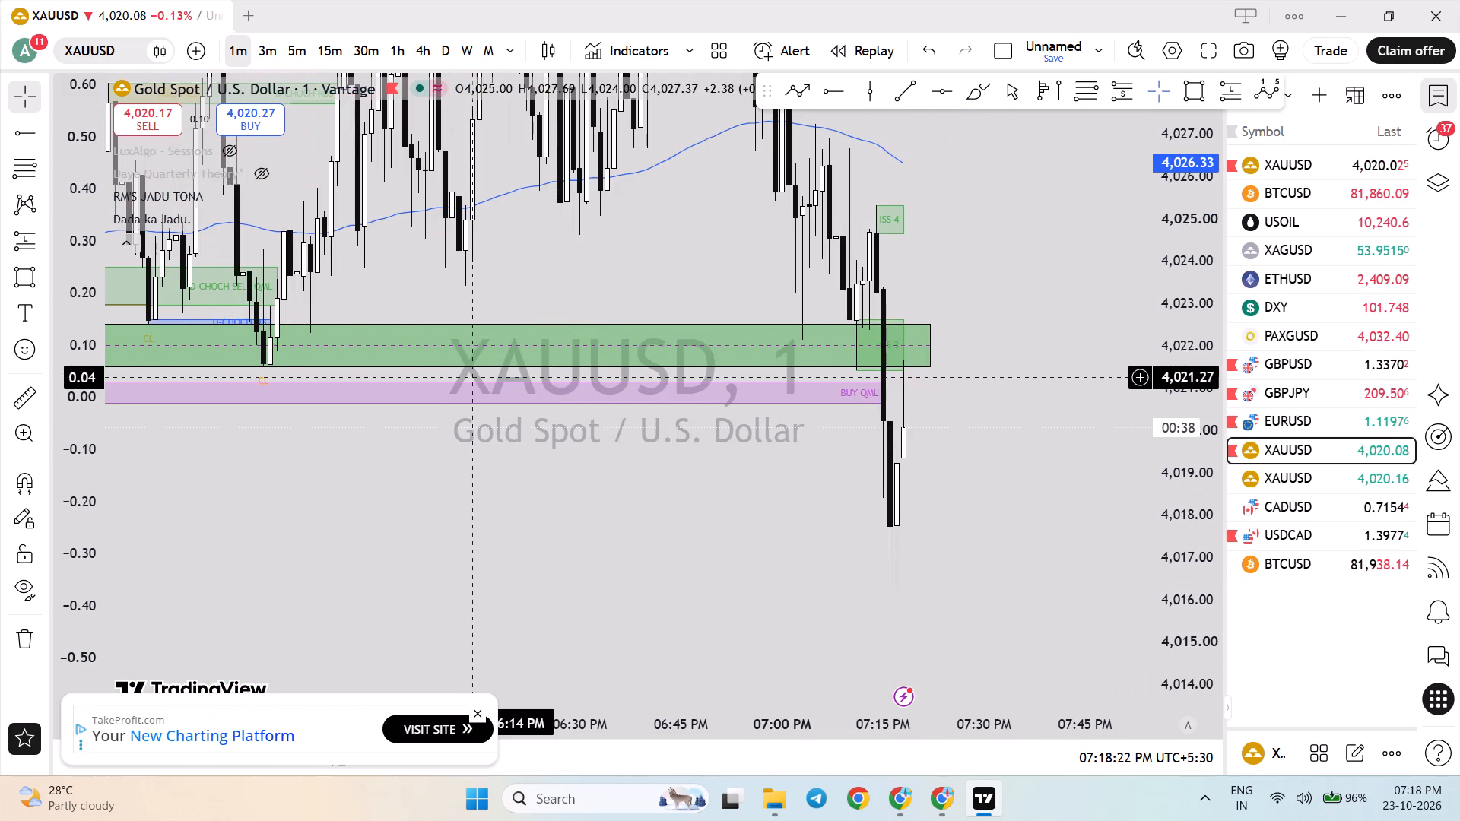
# Measure the price range from about 4,019.4 up to 4,021.8 inside the 4,022 demand zone, then clear the measurement.
pyautogui.click(17, 387)
pyautogui.click(742, 458)
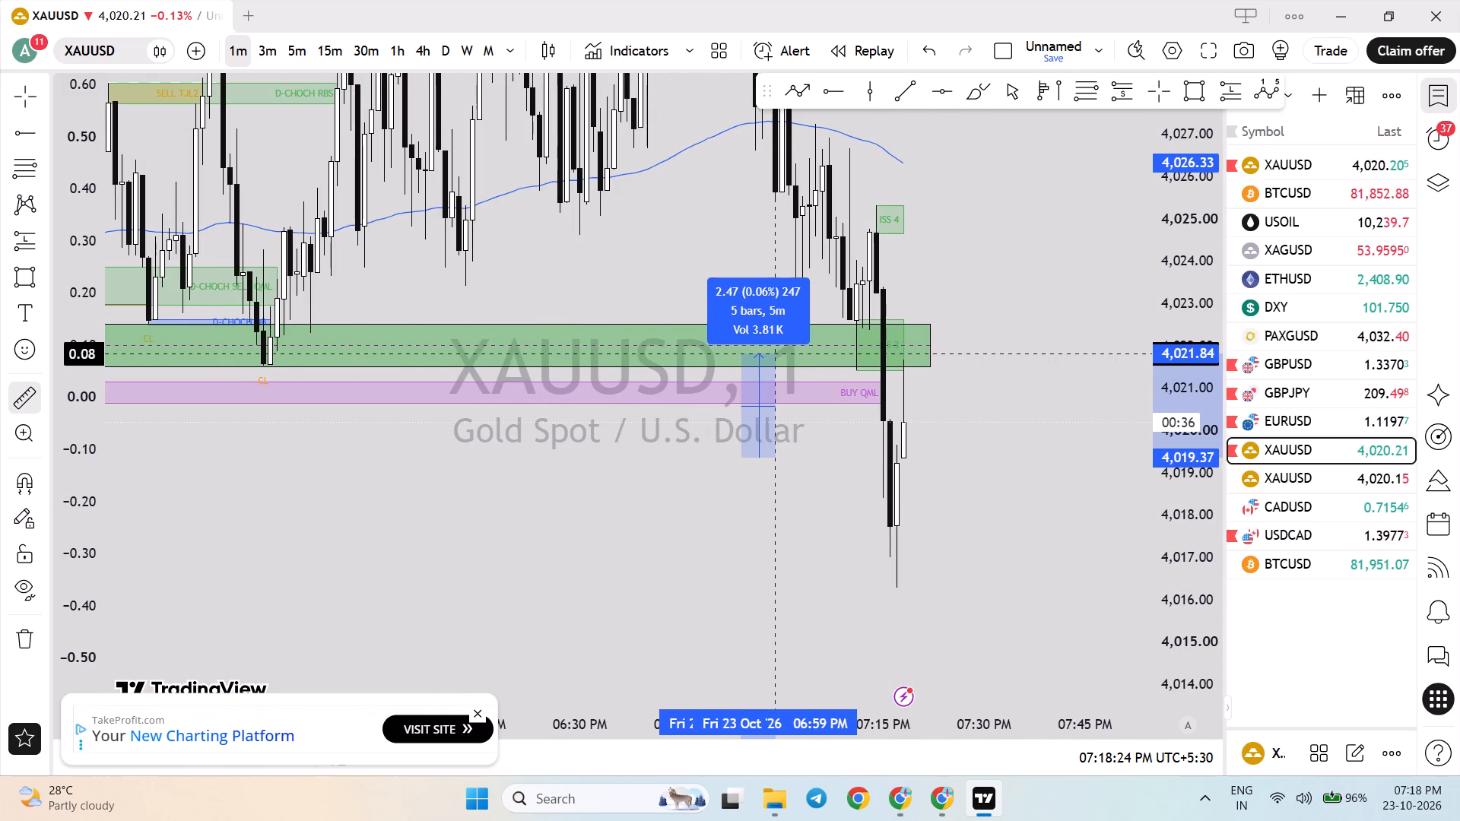
pyautogui.click(778, 353)
pyautogui.click(943, 416)
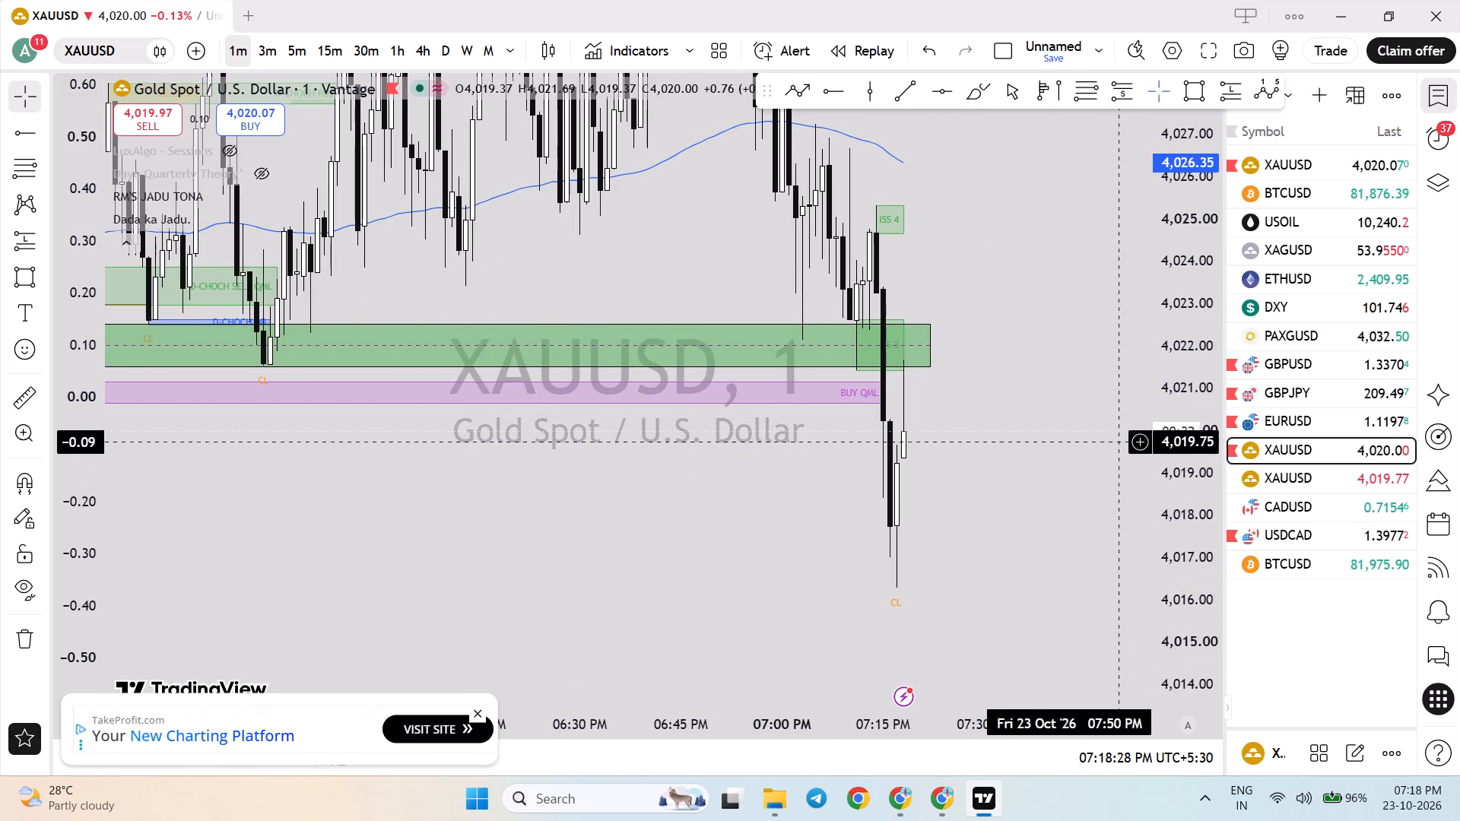
# Measure the price range from about 4,018.4 up to 4,021.9 in the demand zone on the 1-minute chart, then clear it.
pyautogui.moveTo(1149, 401); pyautogui.dragTo(1151, 445)
pyautogui.moveTo(1166, 385); pyautogui.dragTo(1165, 420)
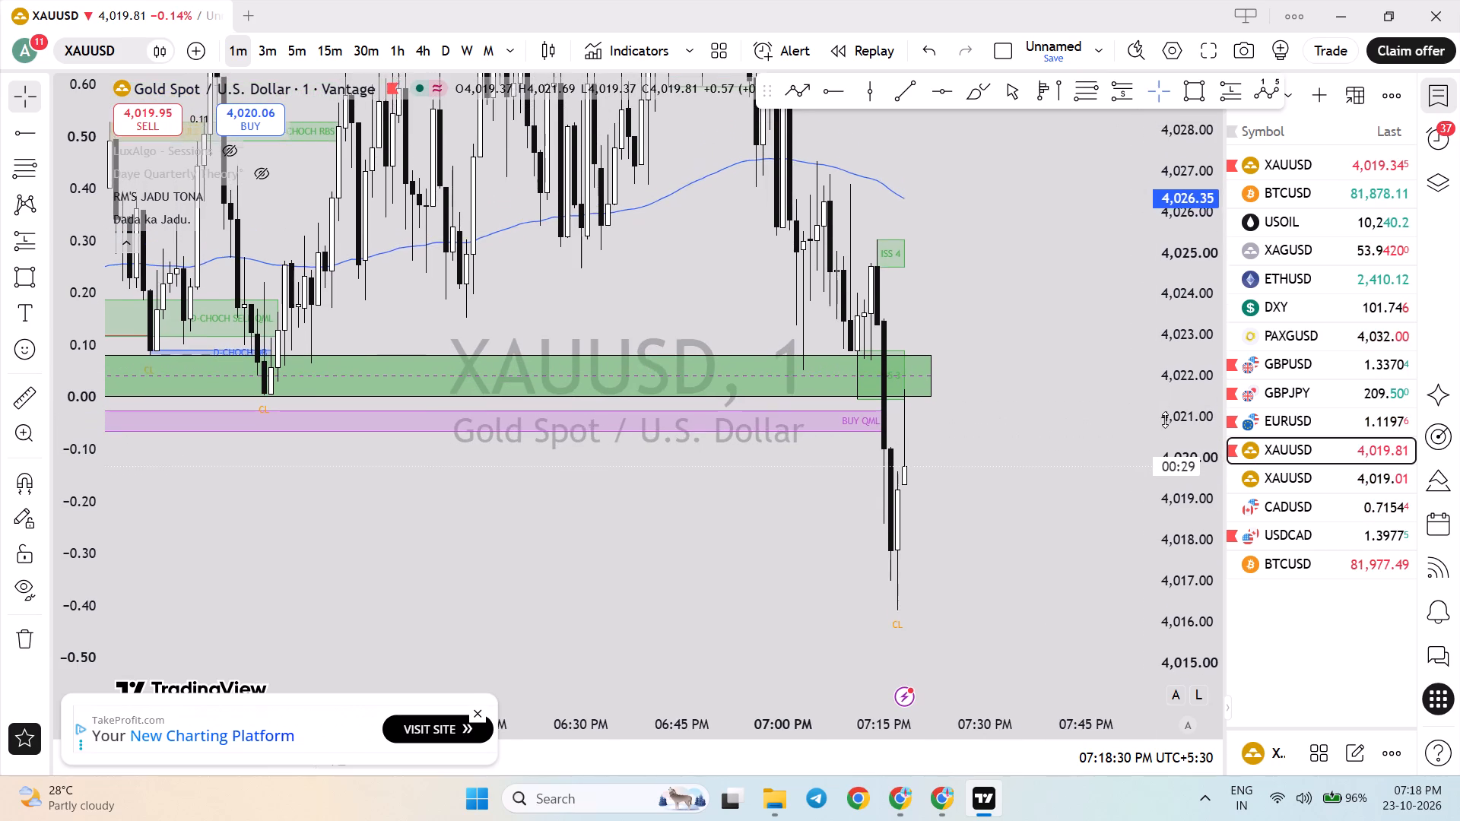
pyautogui.moveTo(1165, 420); pyautogui.dragTo(1136, 482)
pyautogui.scroll(2, 698, 506)
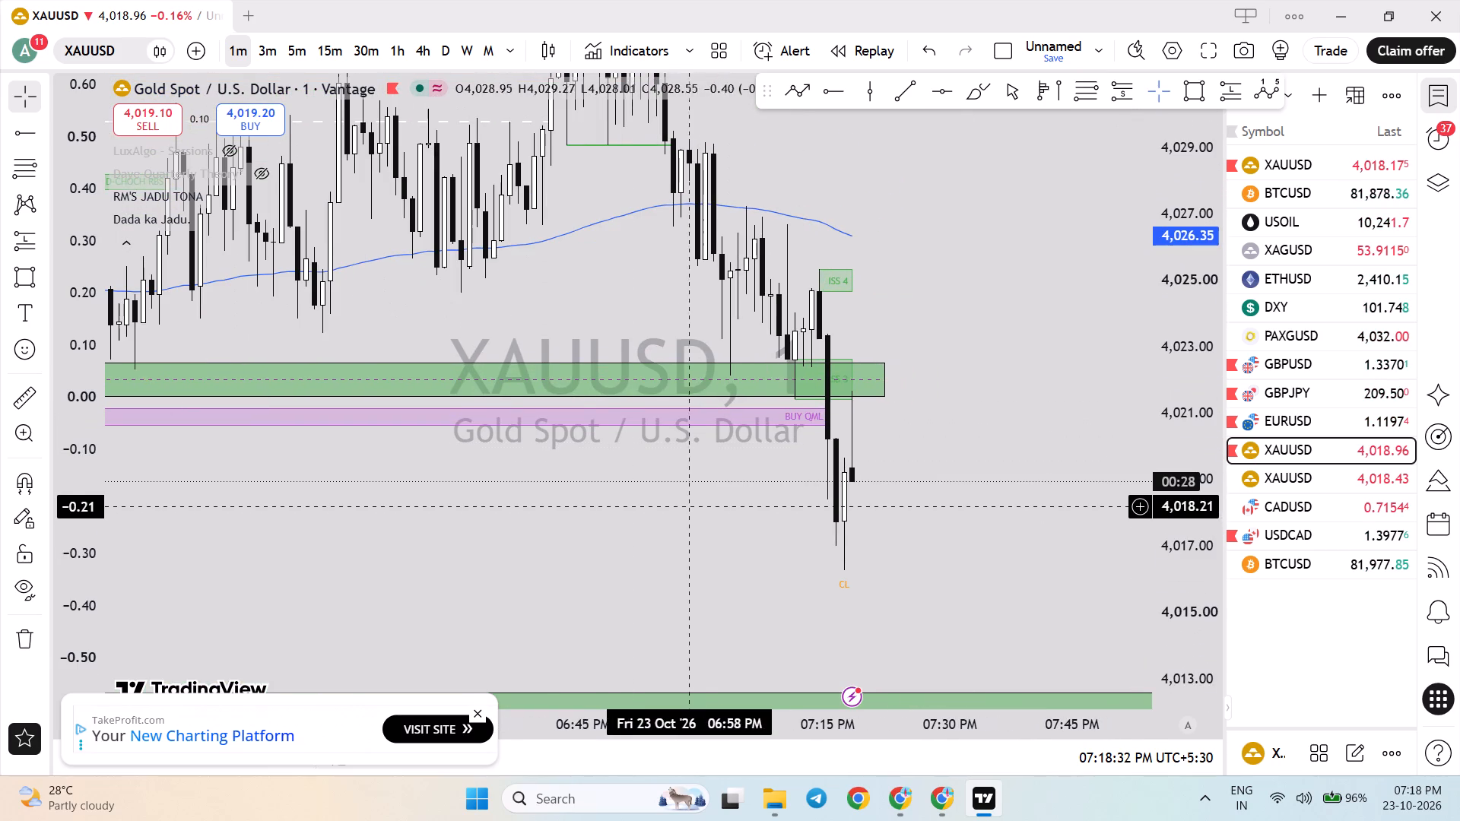
pyautogui.click(39, 388)
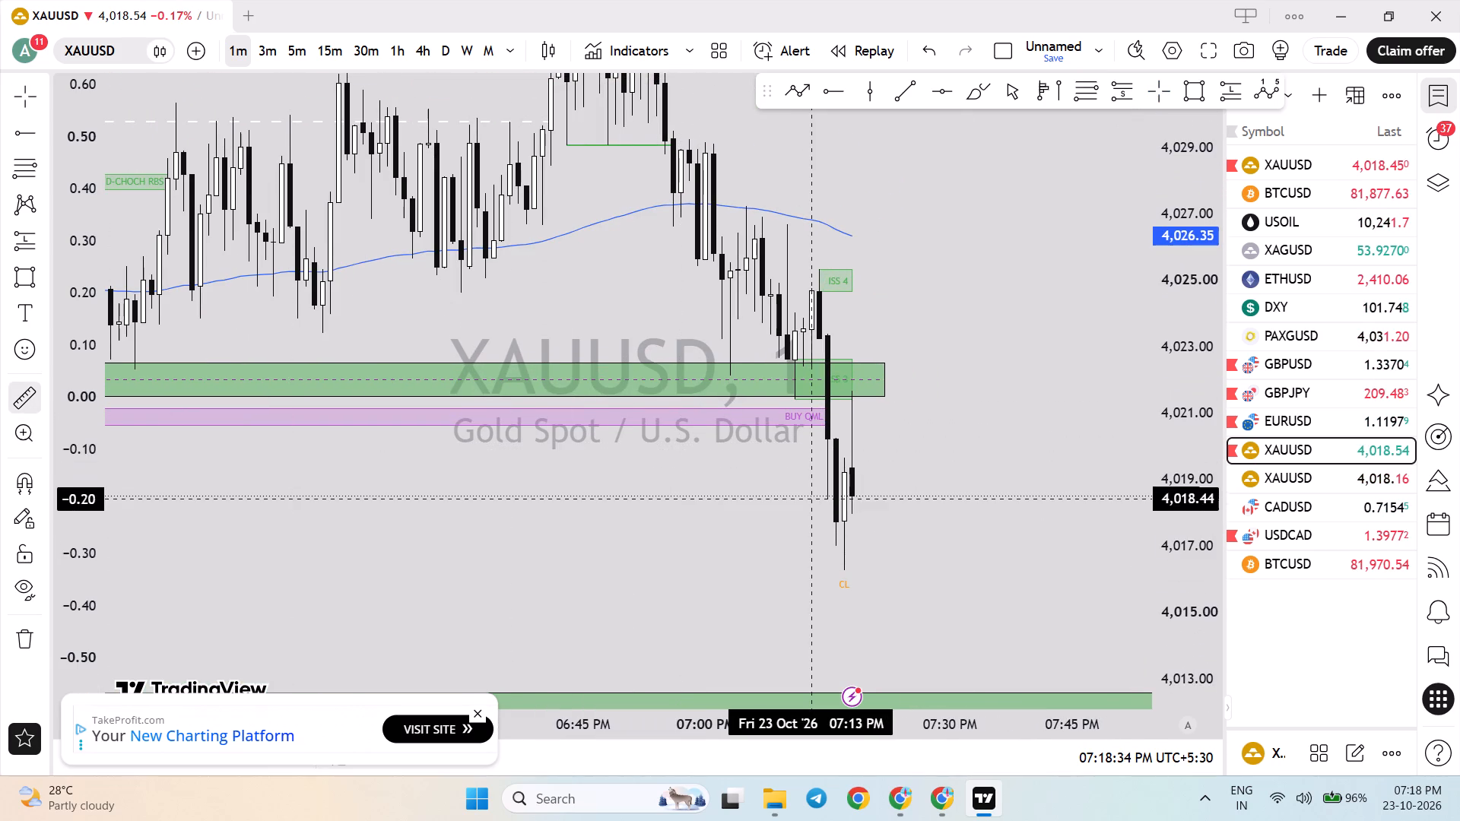
pyautogui.click(814, 498)
pyautogui.click(808, 382)
pyautogui.click(941, 485)
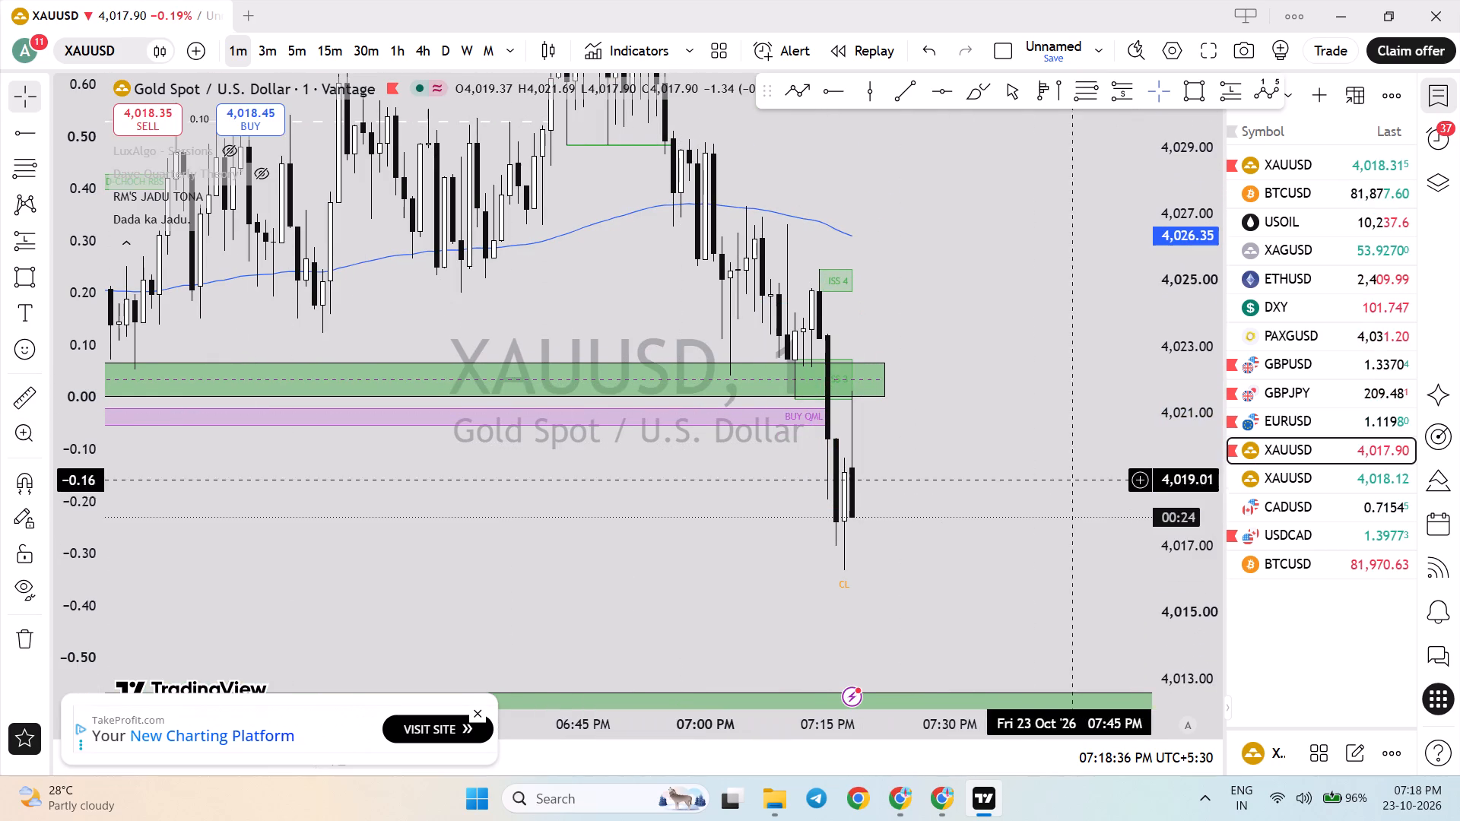
# Measure the price range from about 4,017.6 near the latest low up to 4,021.9 in the demand zone, then clear it.
pyautogui.moveTo(1166, 407); pyautogui.dragTo(1174, 549)
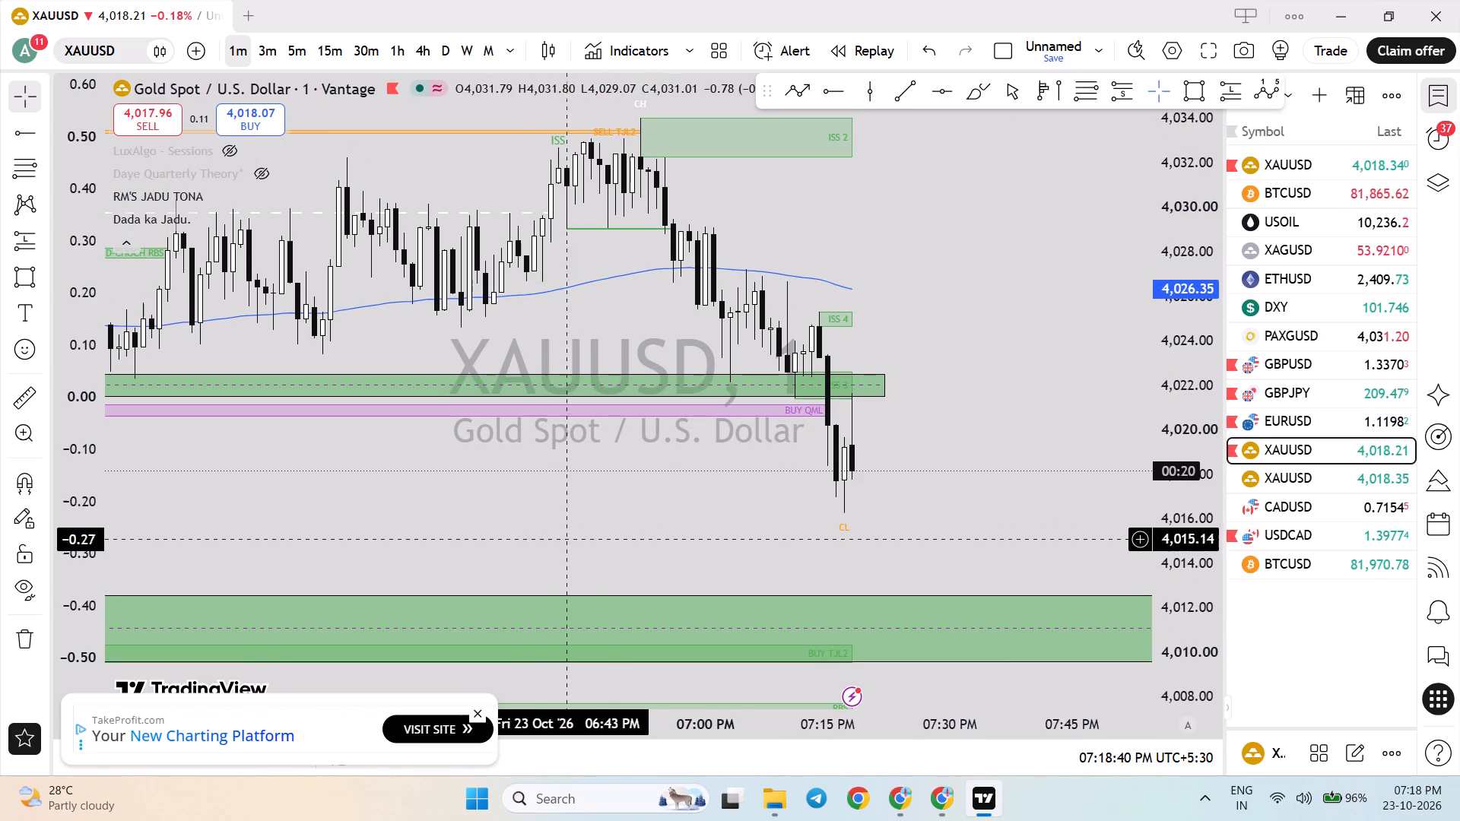
pyautogui.moveTo(1145, 416); pyautogui.dragTo(1162, 486)
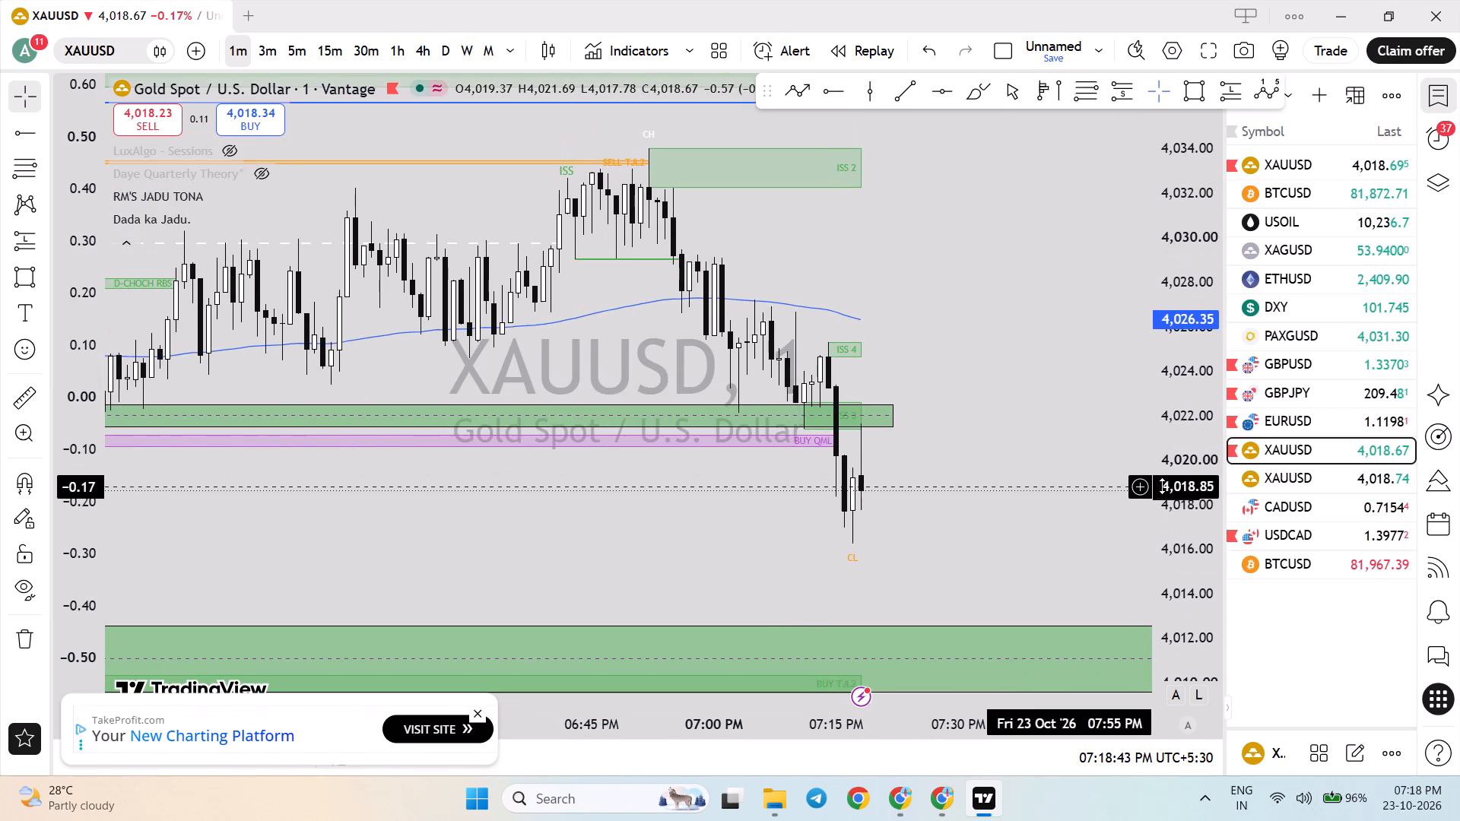
pyautogui.moveTo(1162, 486); pyautogui.dragTo(1155, 447)
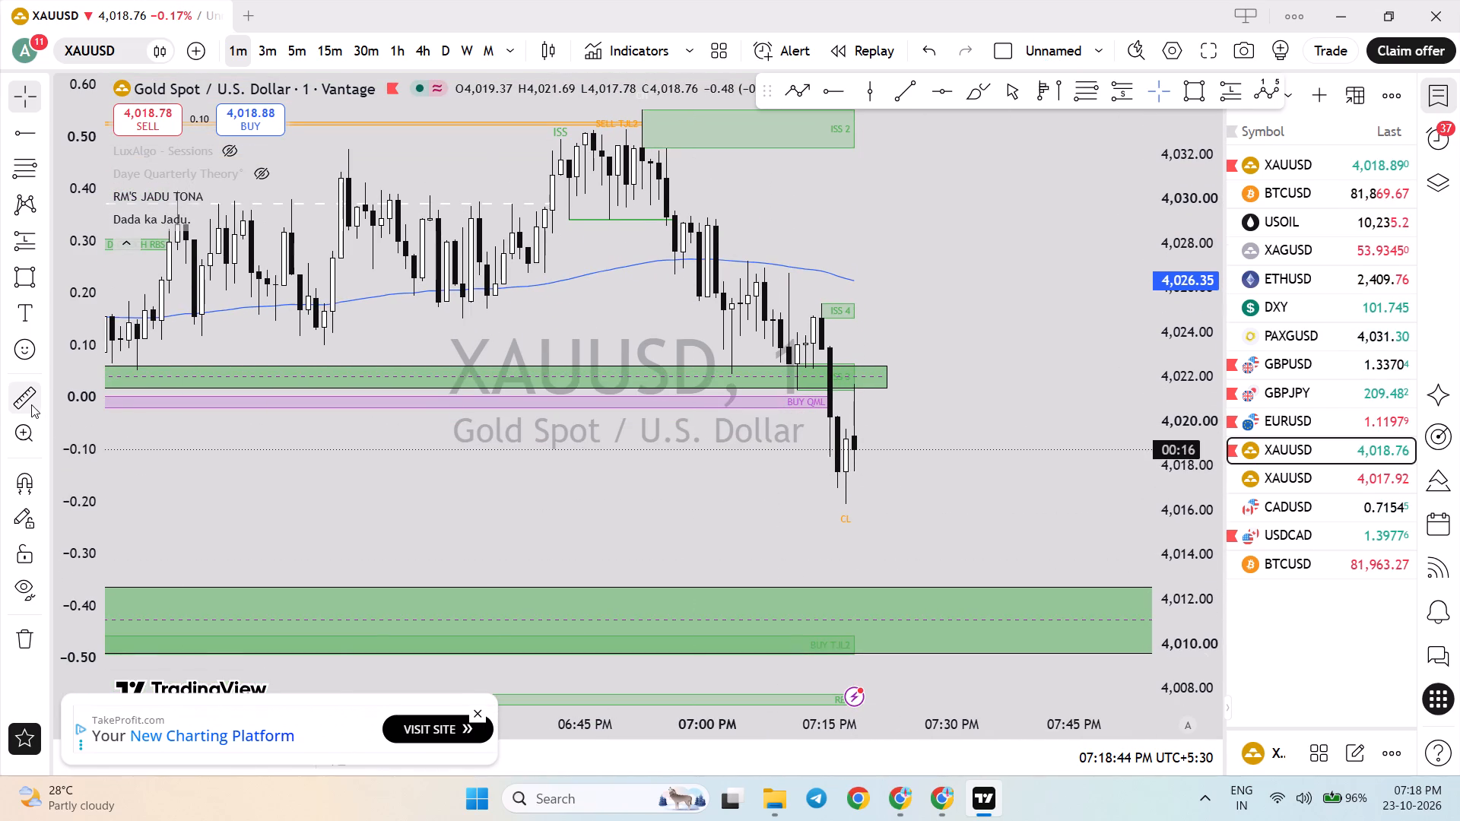
pyautogui.click(31, 404)
pyautogui.click(846, 474)
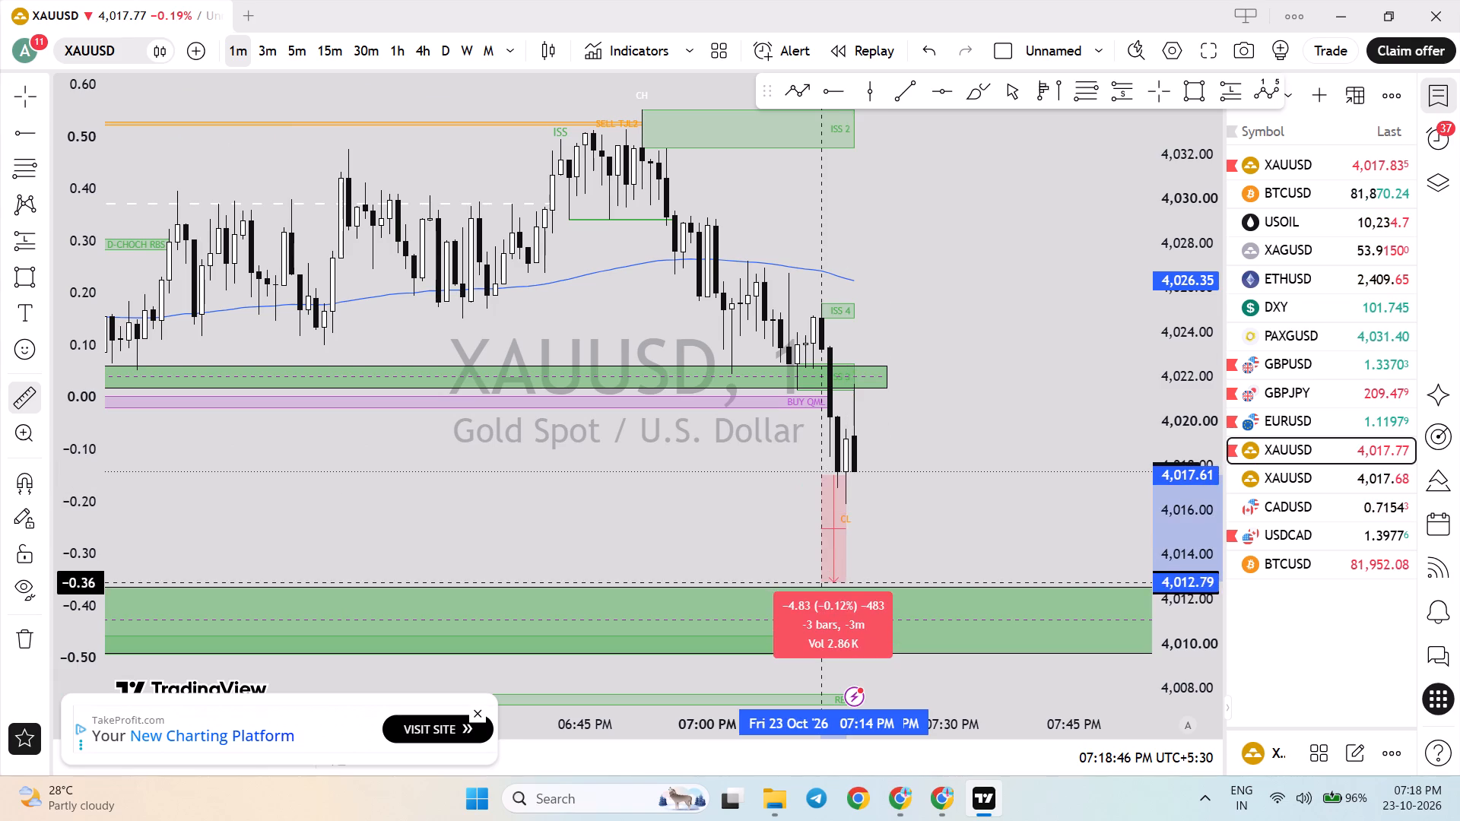
pyautogui.click(822, 379)
pyautogui.click(940, 460)
# Examine the drop below the 4,022 demand zone and BUY QML band down to the latest low on the 1-minute XAUUSD chart.
pyautogui.moveTo(1184, 431); pyautogui.dragTo(1185, 480)
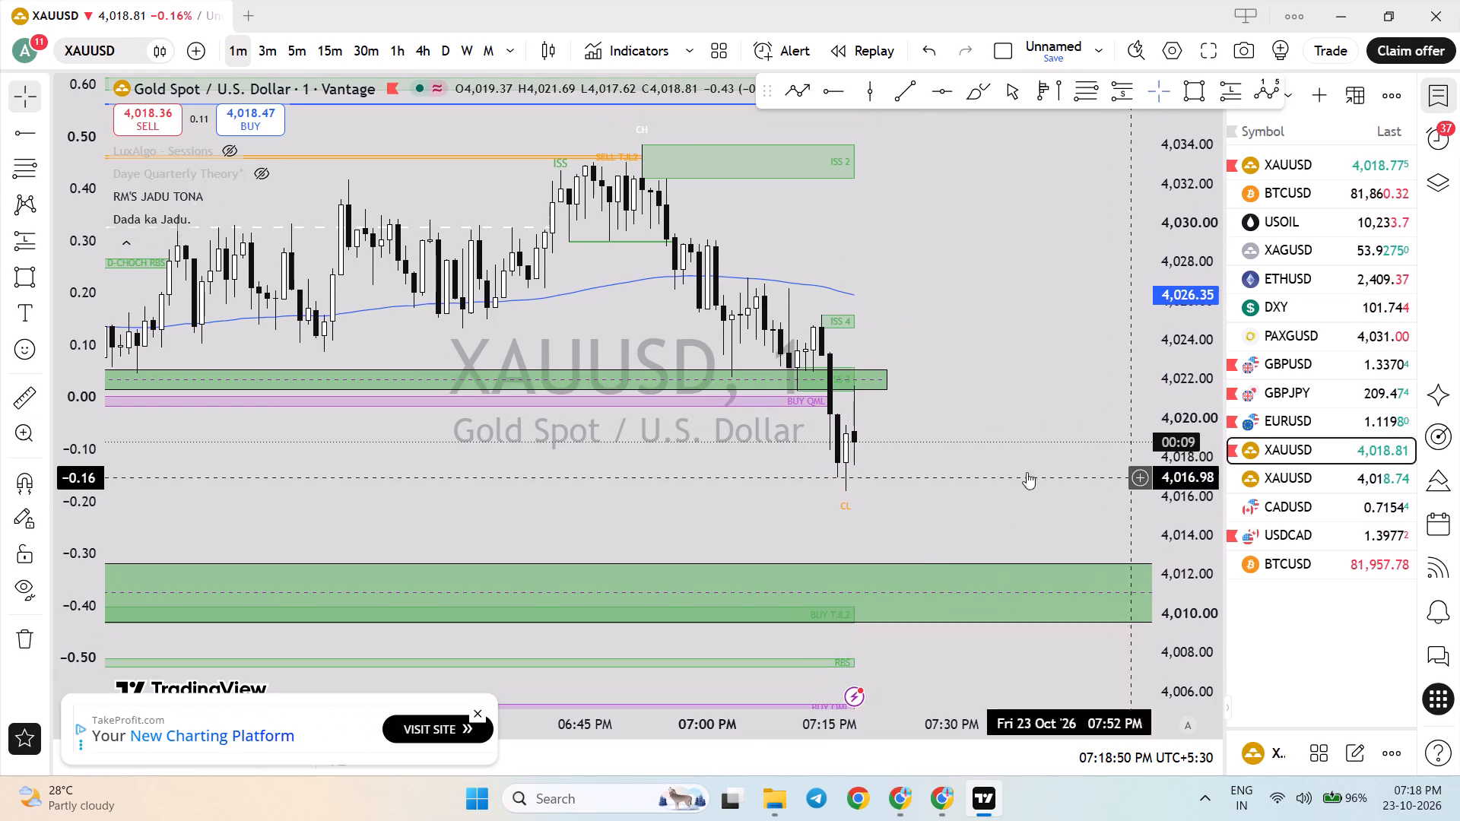
pyautogui.scroll(-7, 935, 462)
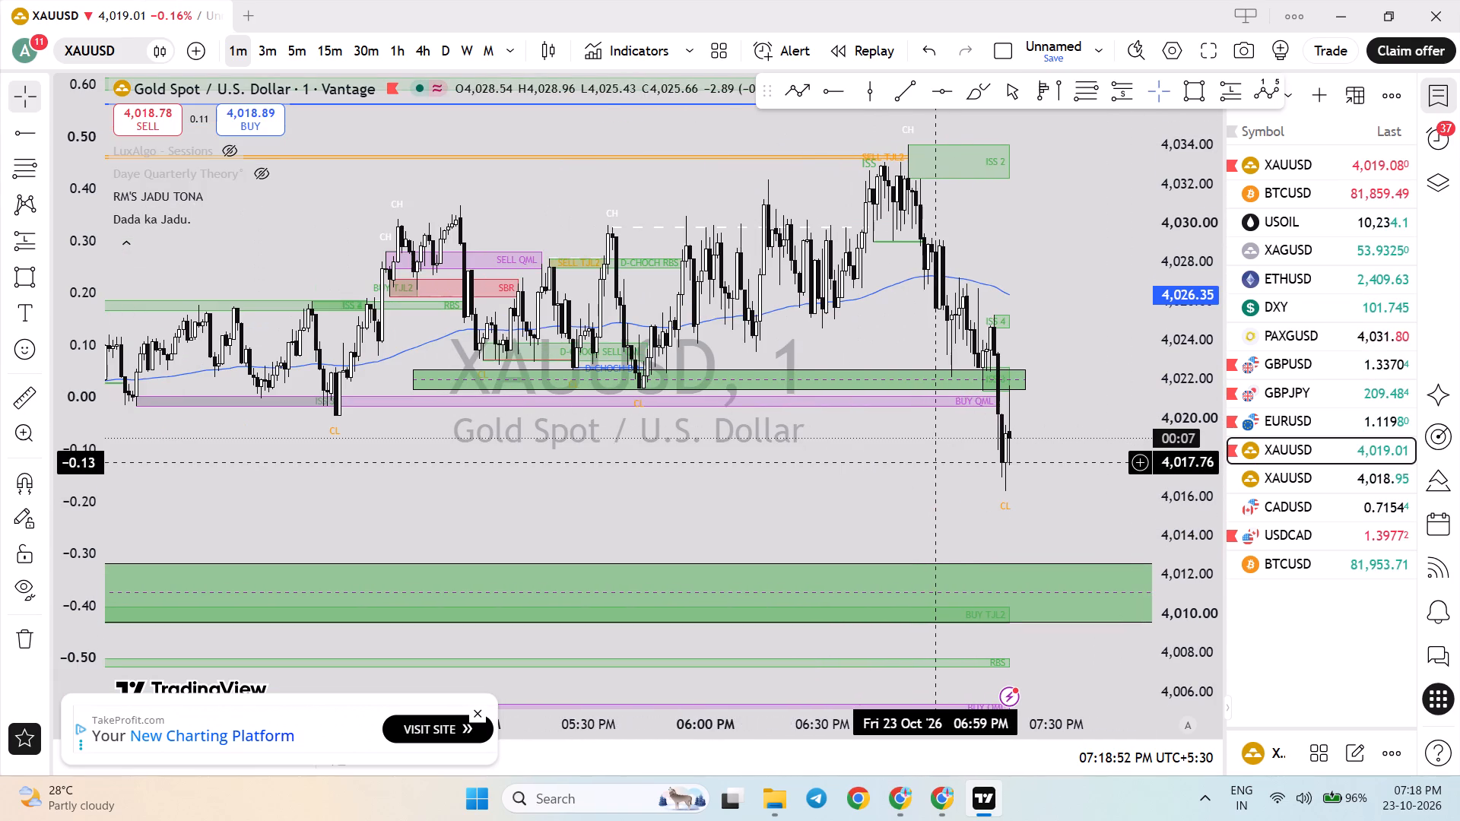
pyautogui.scroll(-2, 935, 462)
pyautogui.scroll(6, 935, 462)
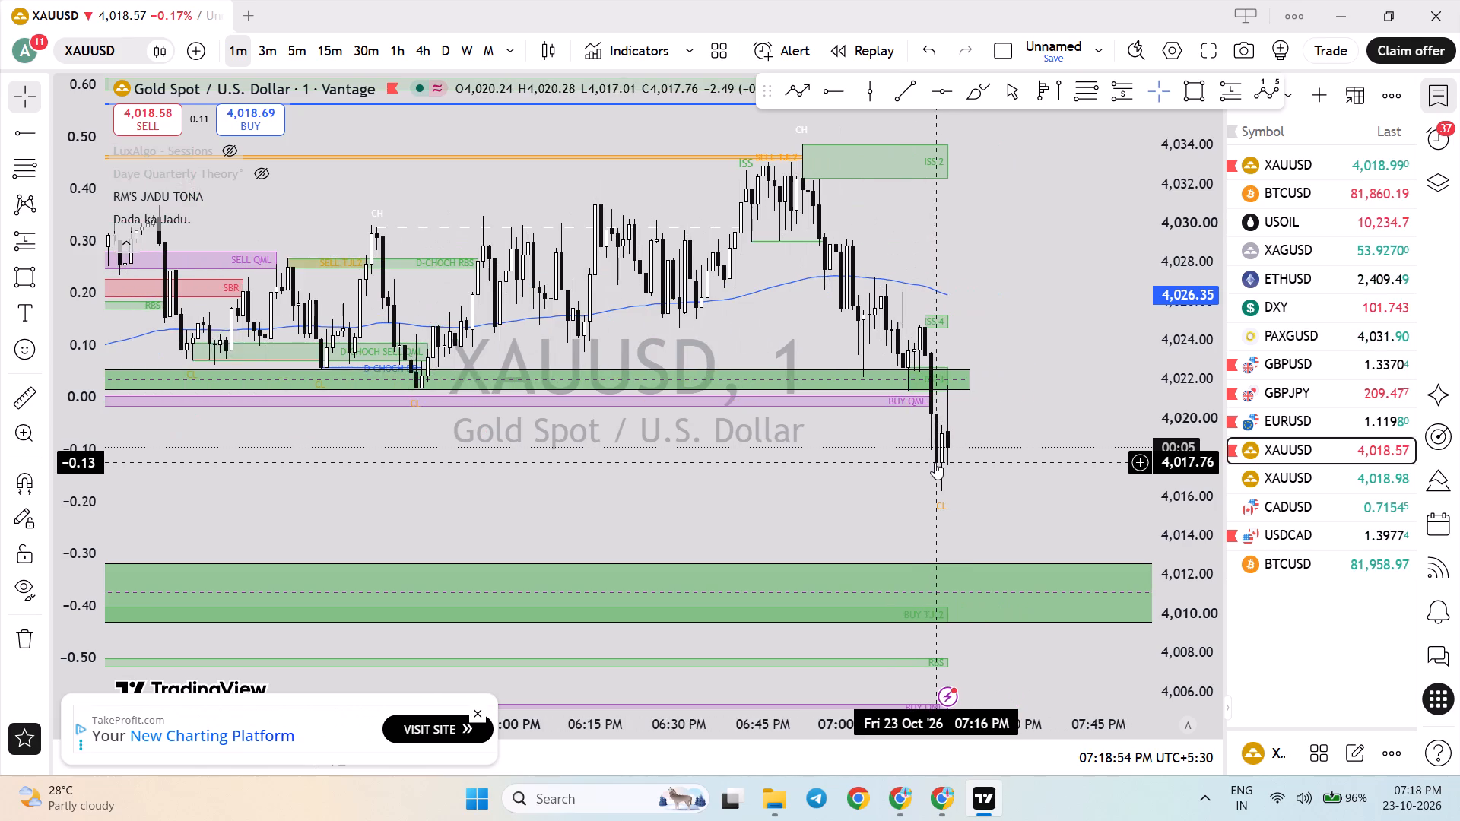
pyautogui.scroll(1, 947, 466)
pyautogui.scroll(-6, 947, 466)
pyautogui.scroll(11, 947, 466)
pyautogui.moveTo(1202, 605); pyautogui.dragTo(1198, 311)
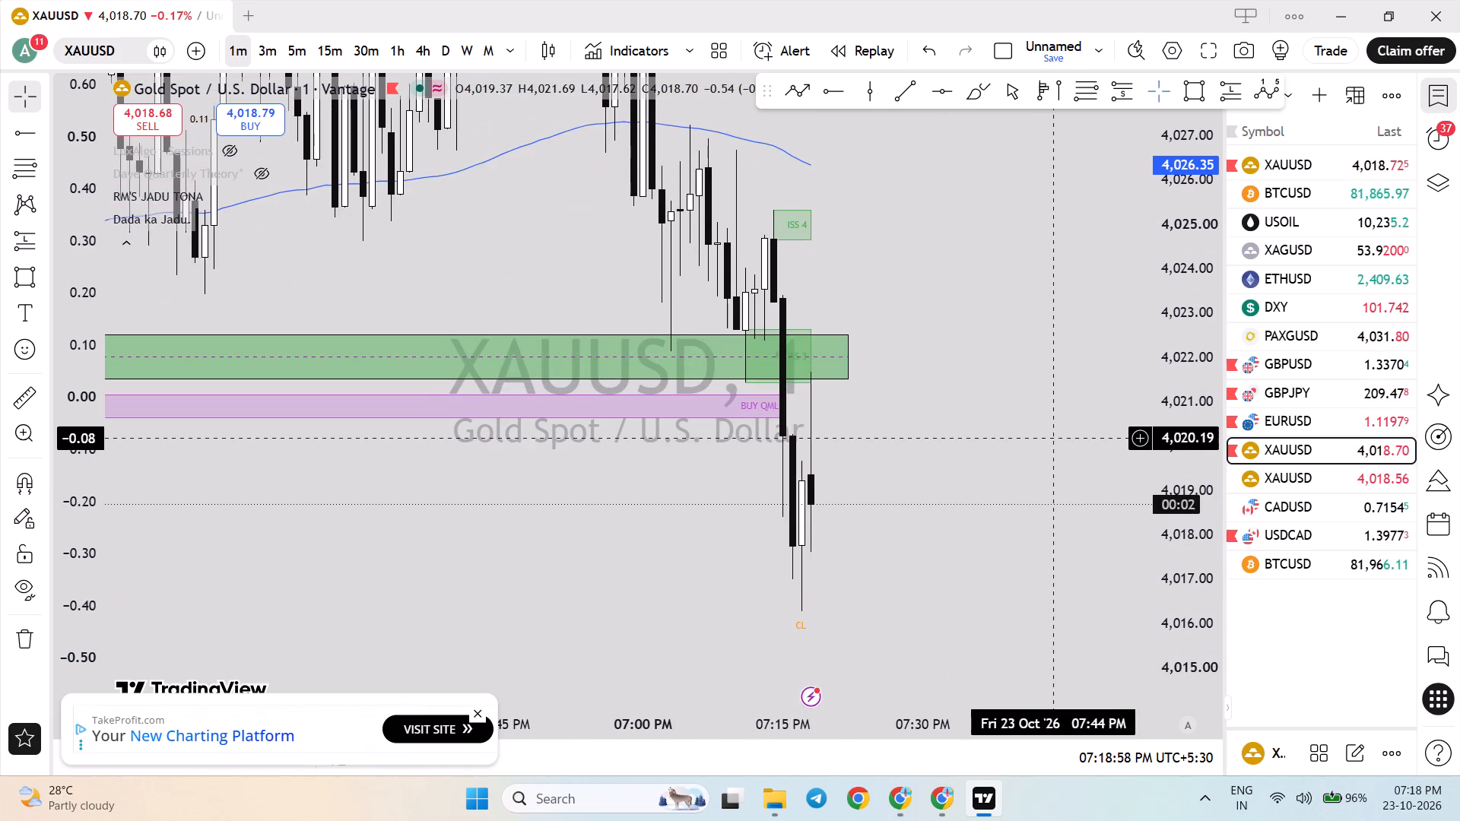
pyautogui.scroll(2, 1045, 463)
pyautogui.moveTo(1192, 429); pyautogui.dragTo(1221, 541)
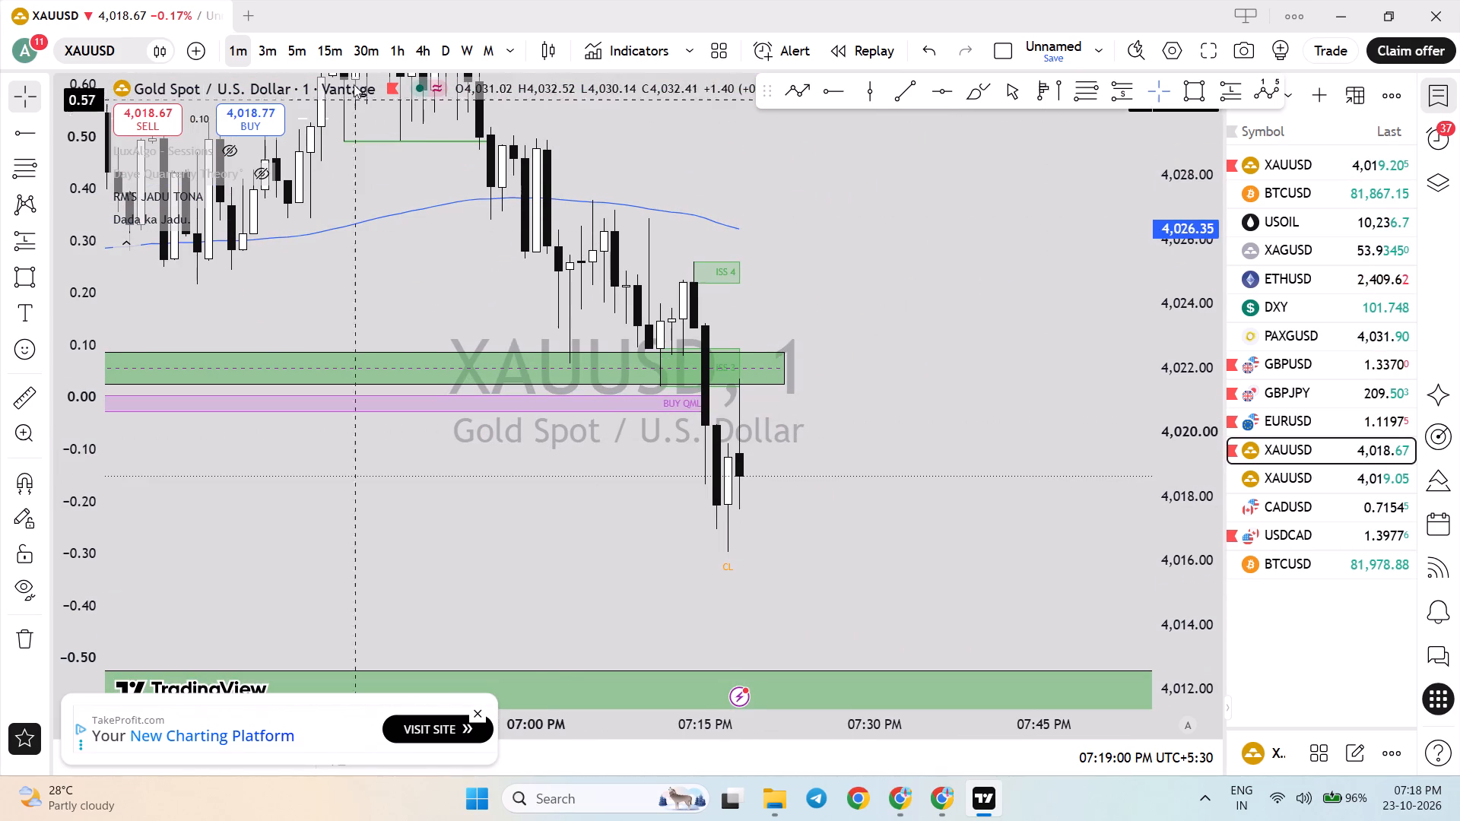
# Examine the 4,022 zone and the lower demand zone near 4,011 on the 15-minute and 5-minute charts.
pyautogui.click(334, 49)
pyautogui.moveTo(1166, 340); pyautogui.dragTo(1196, 641)
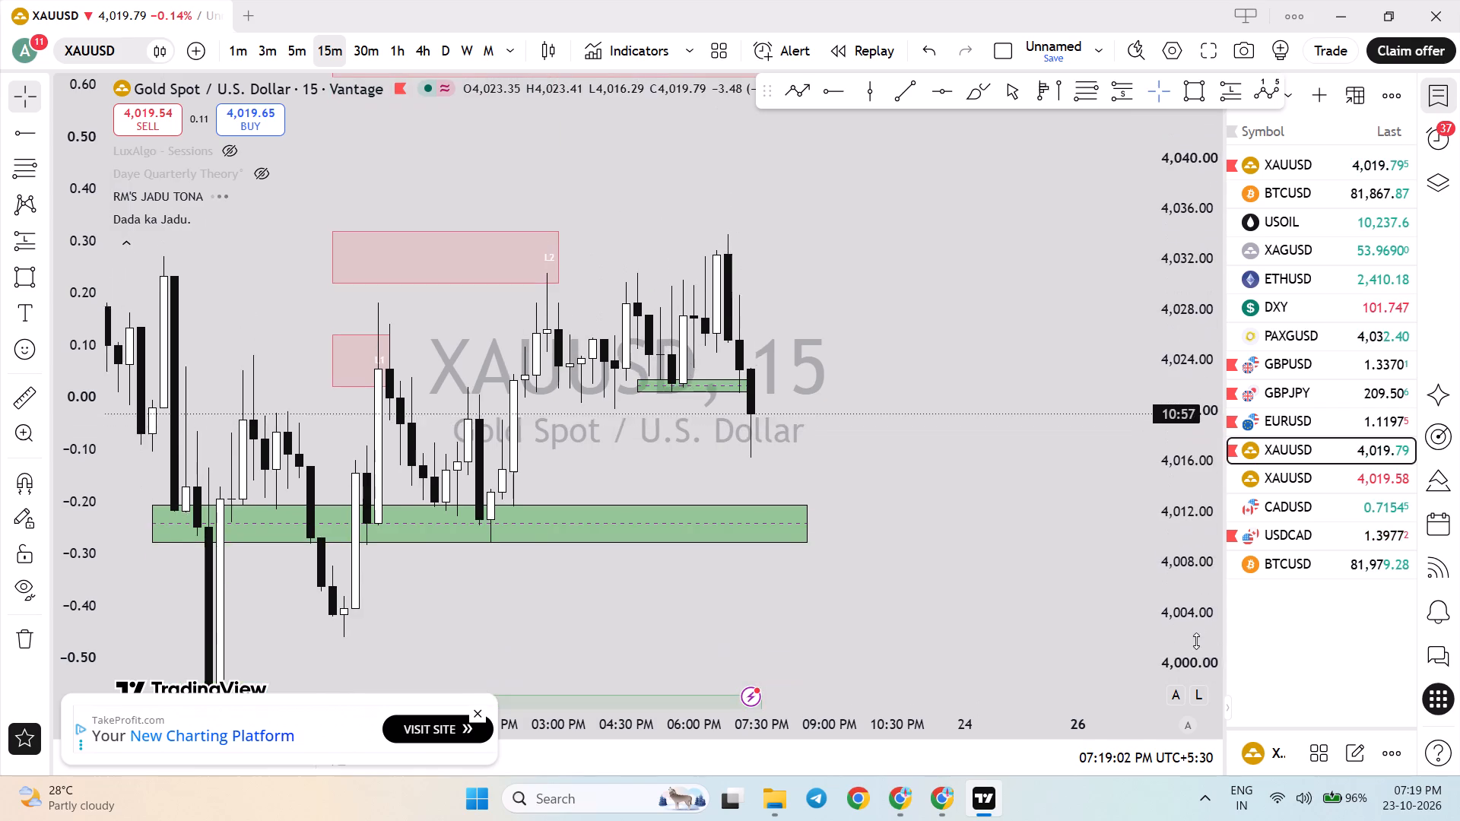
pyautogui.moveTo(1196, 641); pyautogui.dragTo(1178, 517)
pyautogui.moveTo(1046, 510); pyautogui.dragTo(1027, 560)
pyautogui.scroll(-3, 965, 537)
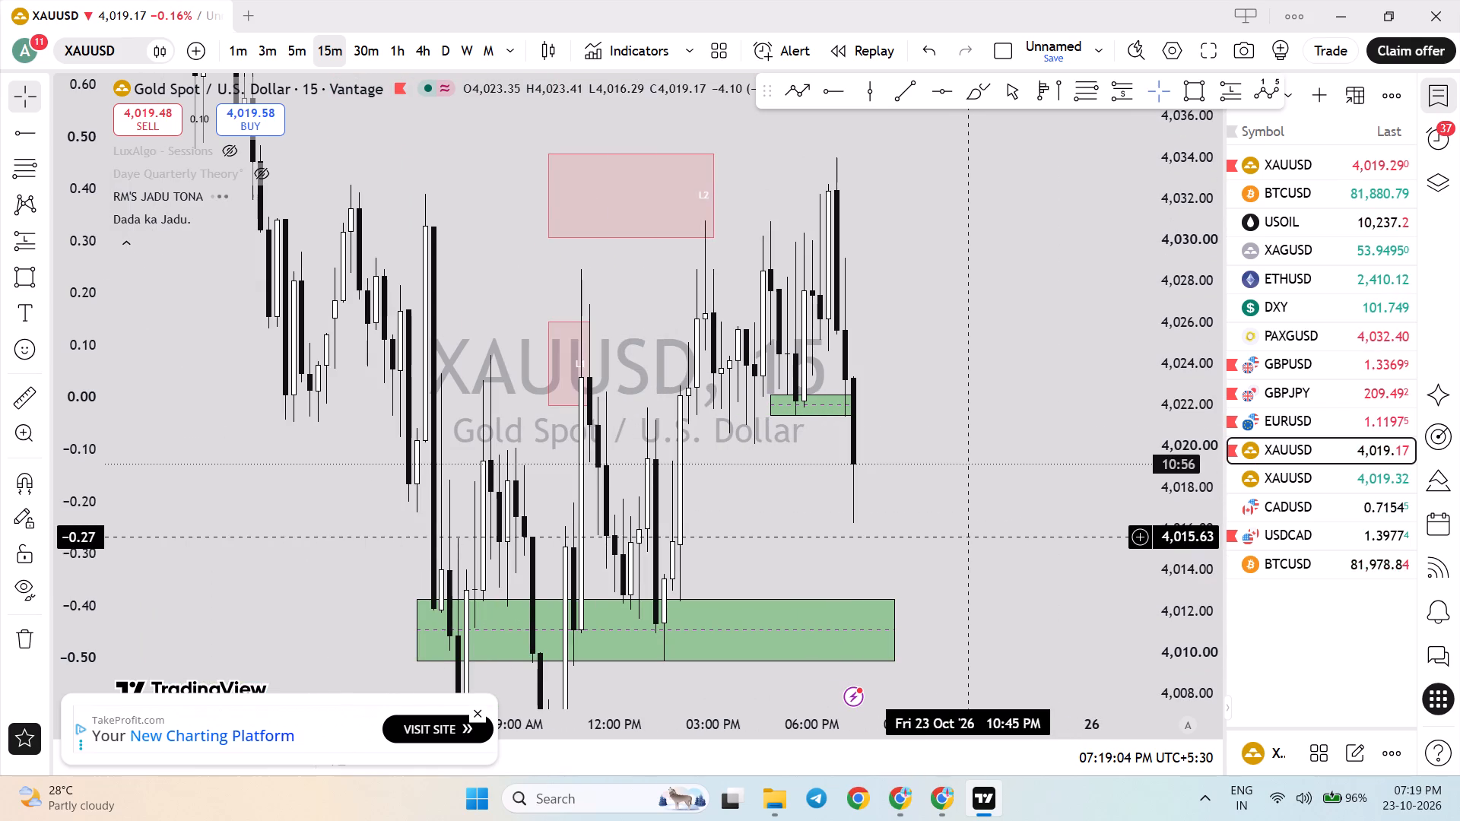
pyautogui.scroll(1, 932, 529)
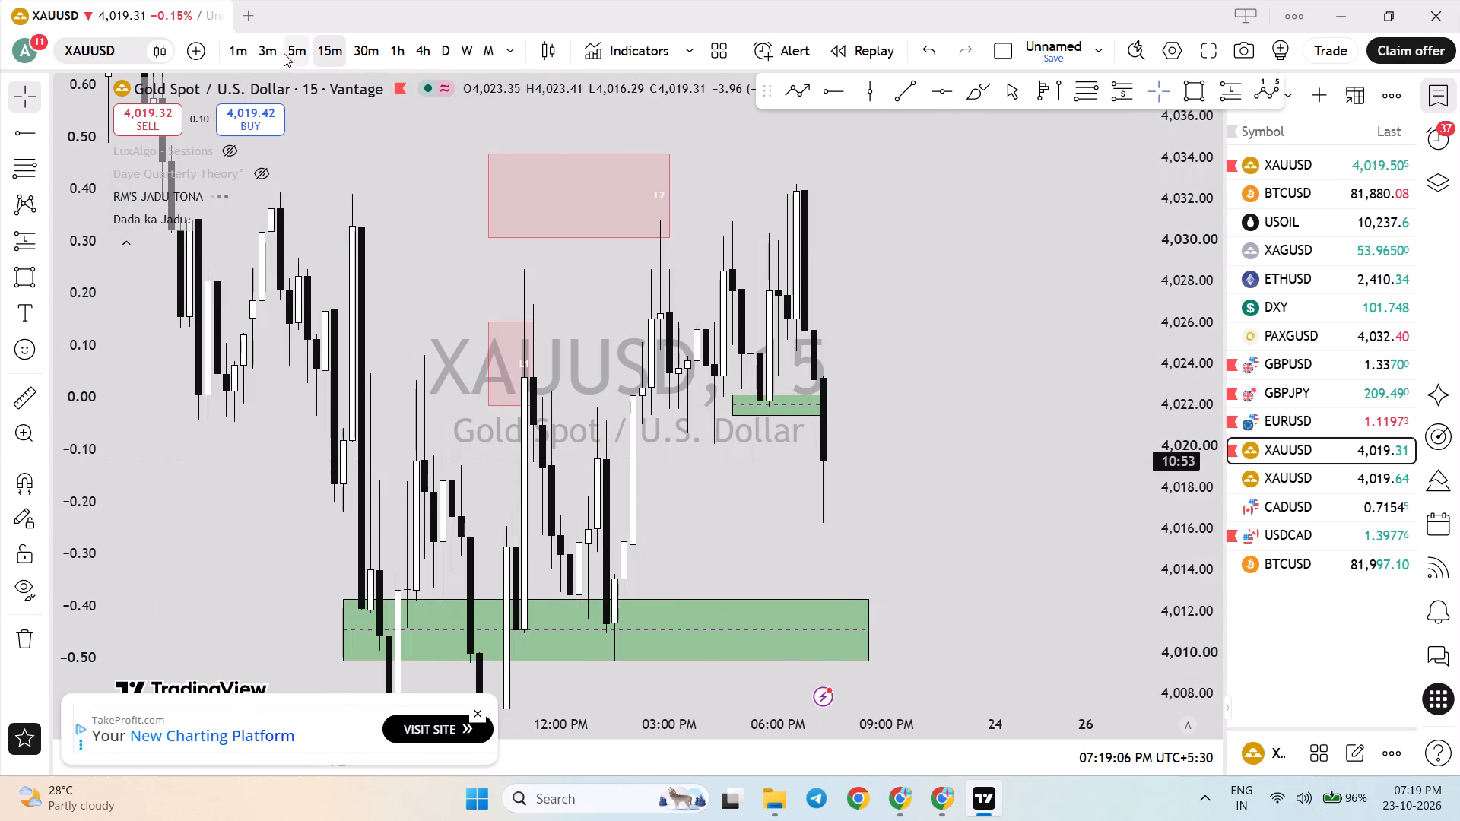
pyautogui.click(284, 53)
pyautogui.scroll(-6, 452, 214)
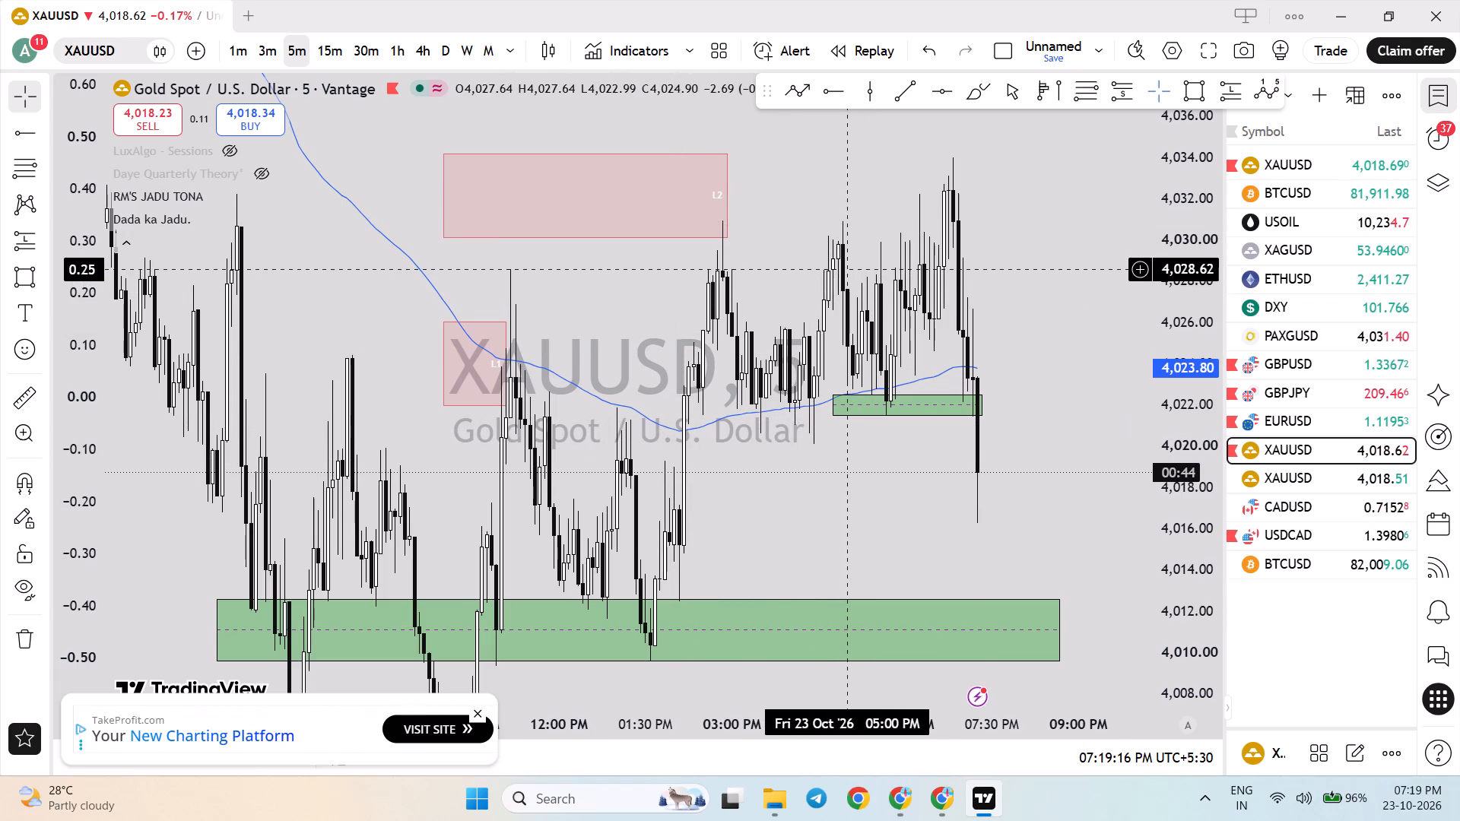
pyautogui.moveTo(1173, 550); pyautogui.dragTo(1147, 340)
pyautogui.moveTo(1089, 351); pyautogui.dragTo(1074, 553)
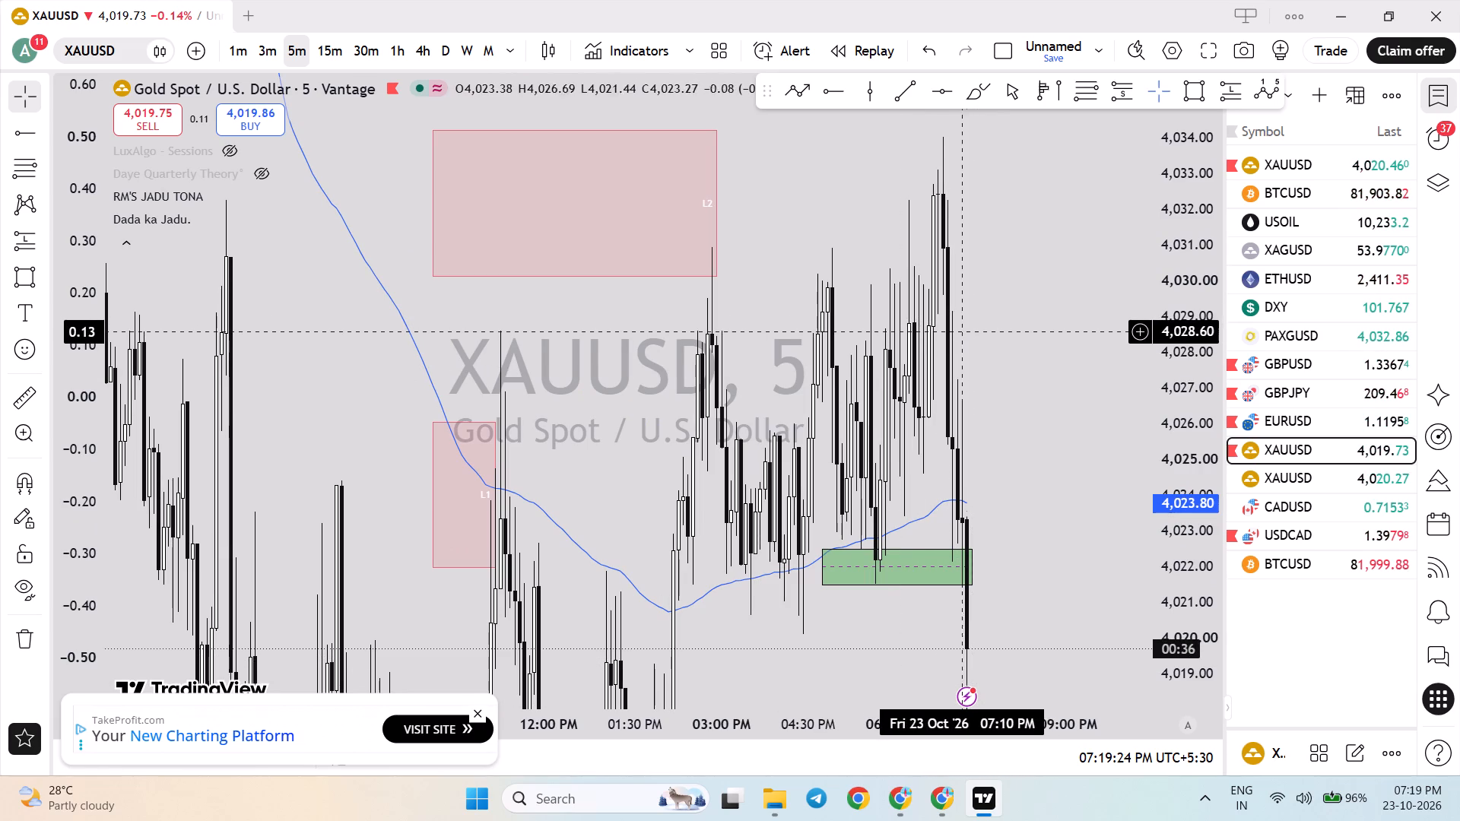
pyautogui.scroll(2, 980, 369)
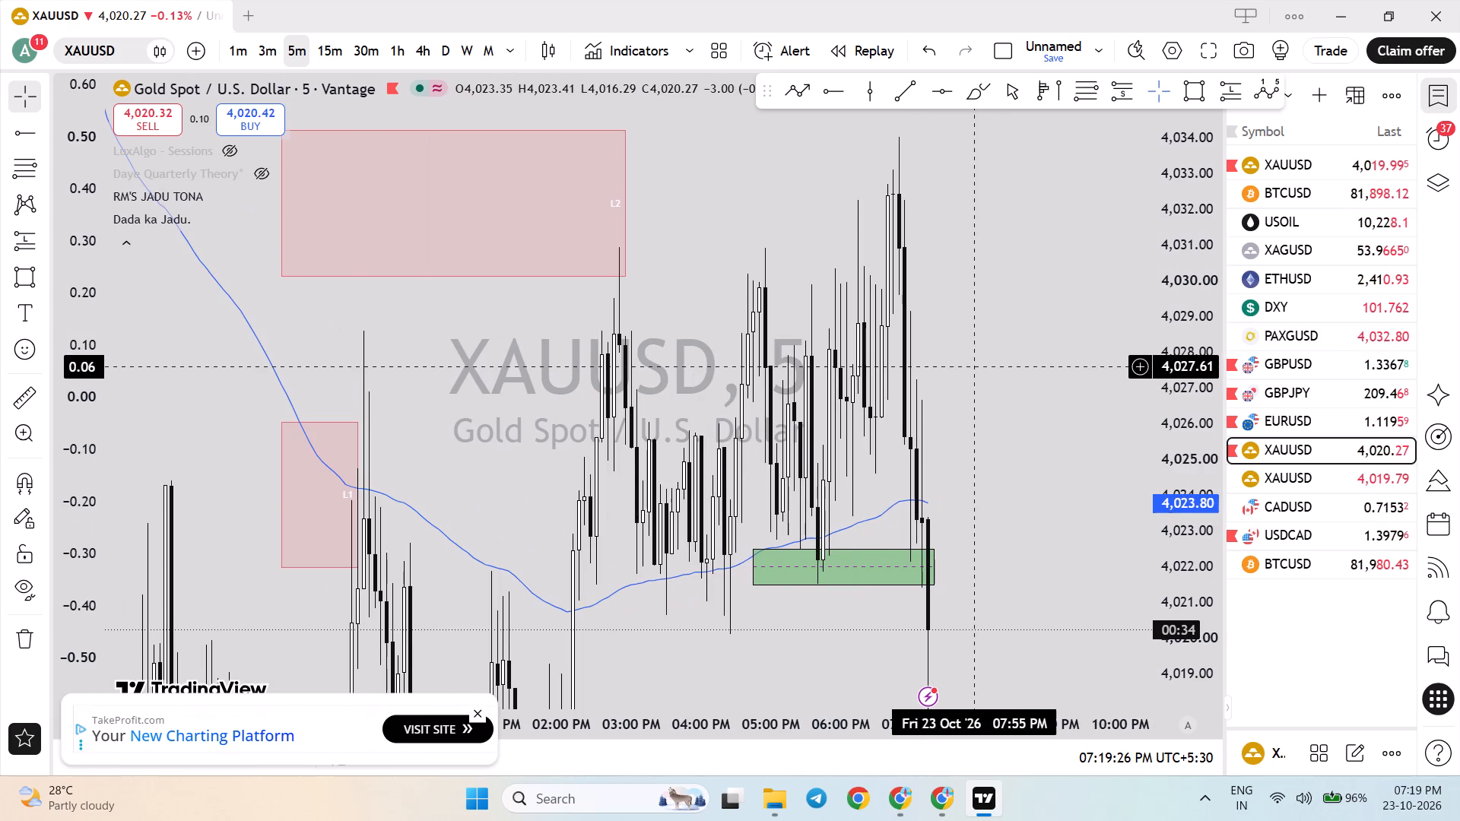
# Extend the green zone at 4,022 to 07:35 PM on the 5-minute chart and change its fill to red.
pyautogui.moveTo(1185, 453); pyautogui.dragTo(1186, 556)
pyautogui.moveTo(1138, 555); pyautogui.dragTo(1100, 464)
pyautogui.moveTo(911, 466); pyautogui.dragTo(927, 464)
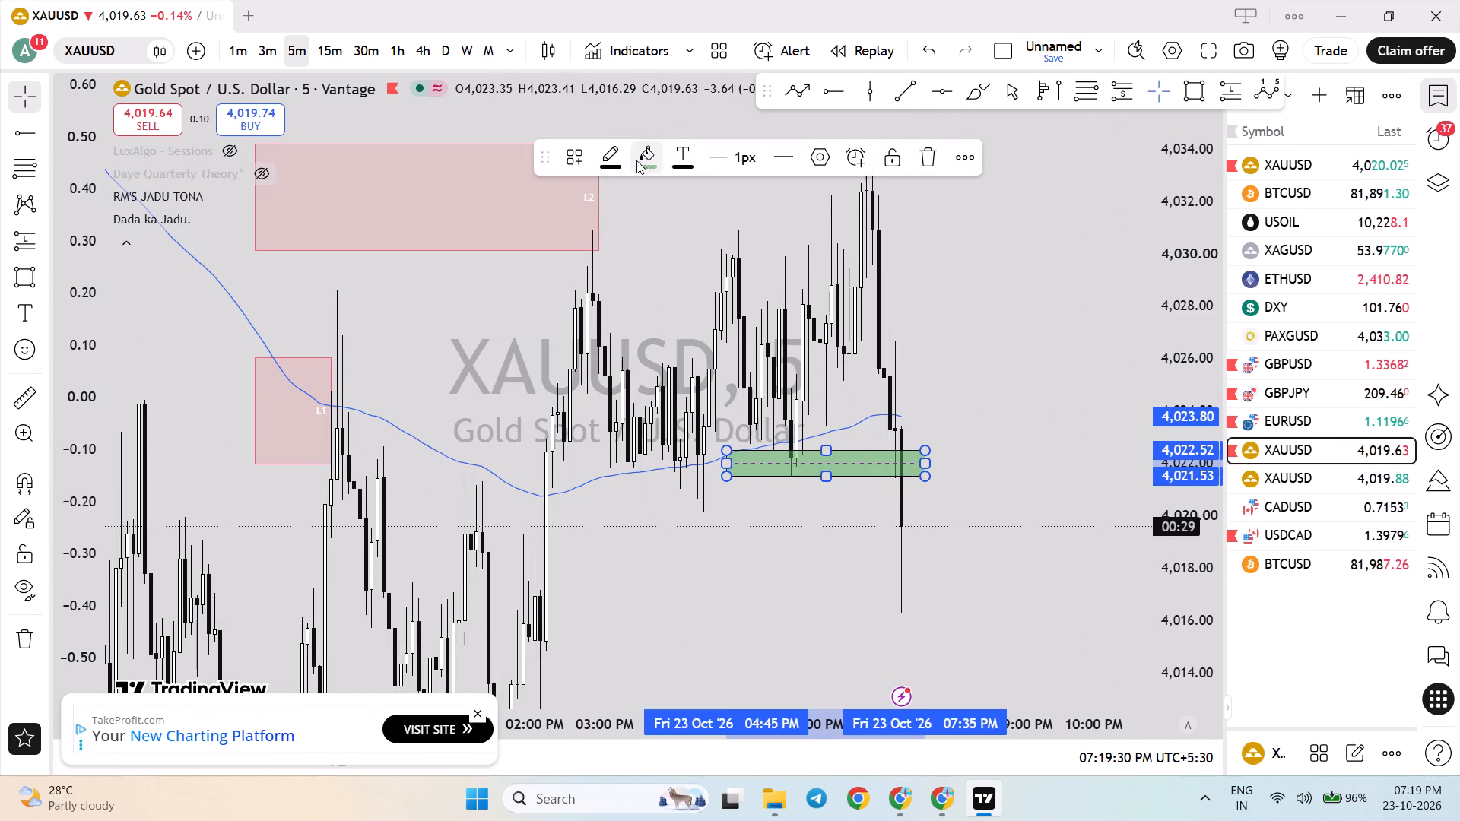
pyautogui.click(635, 160)
pyautogui.click(652, 219)
pyautogui.click(1013, 412)
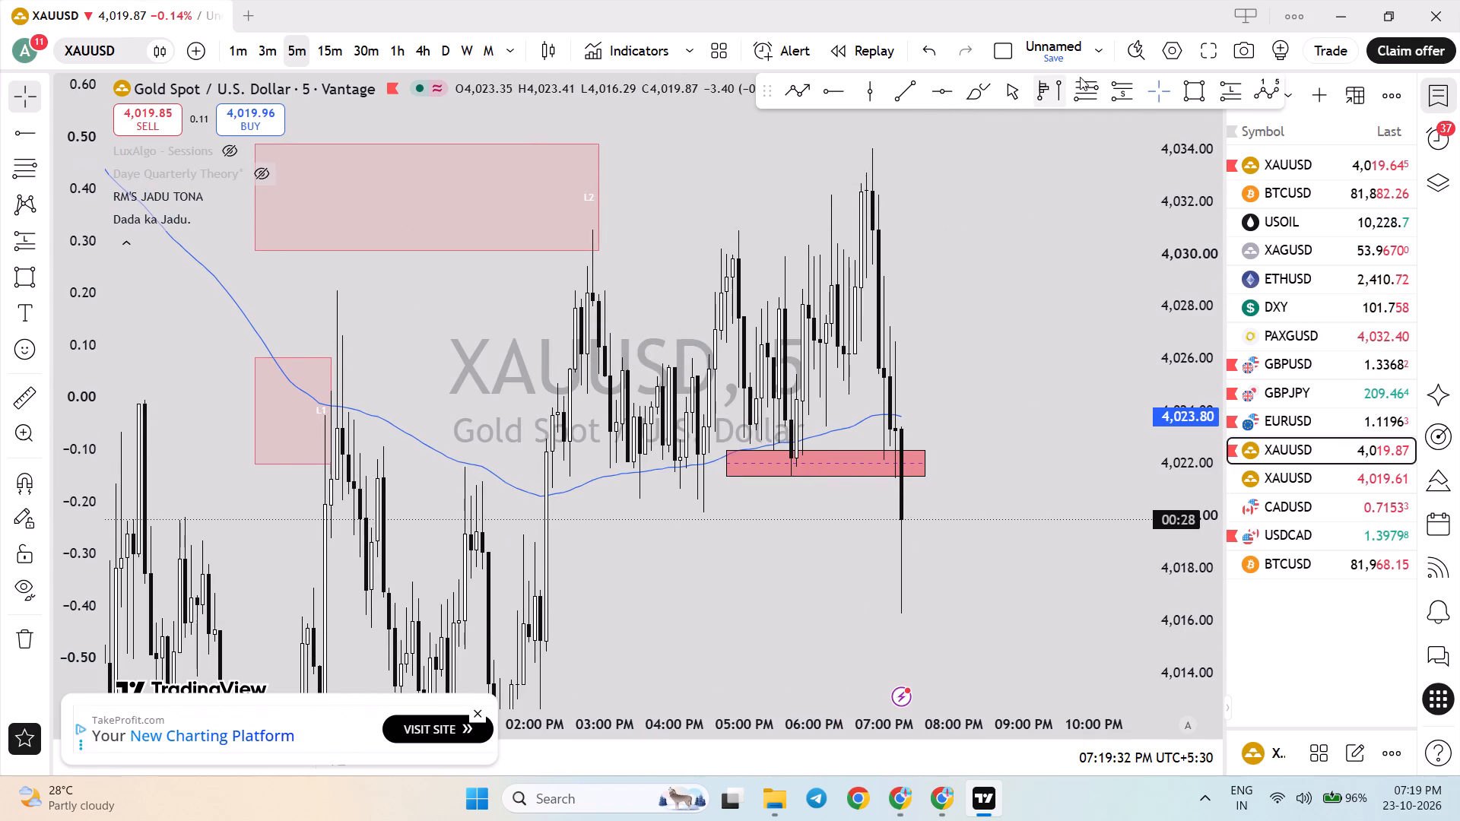
# Draw a red supply rectangle from about 4,030.9 to 4,029.2, starting at 04:40 PM and ending at about 08:30 PM.
pyautogui.click(1185, 96)
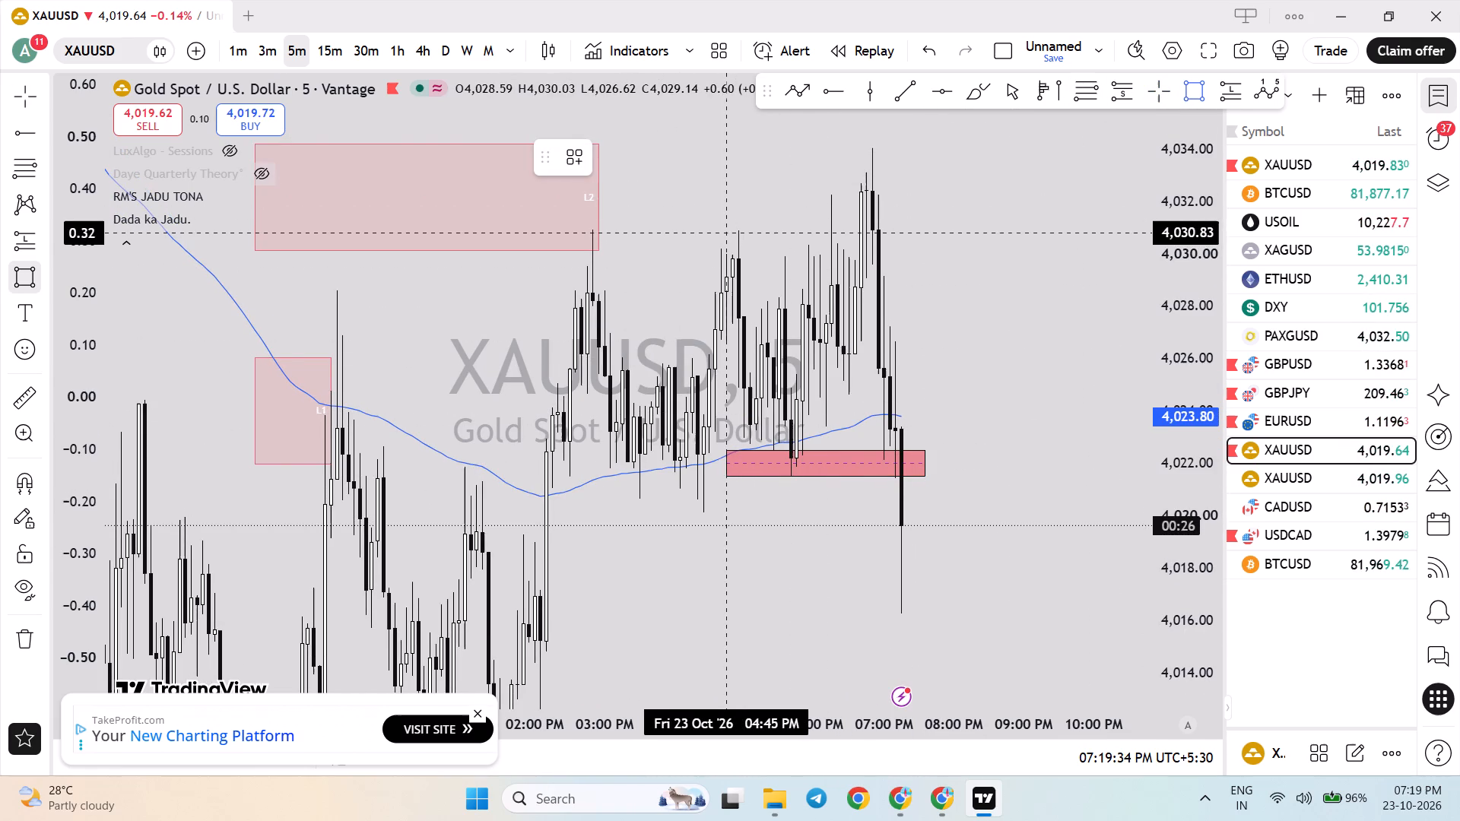
pyautogui.click(722, 230)
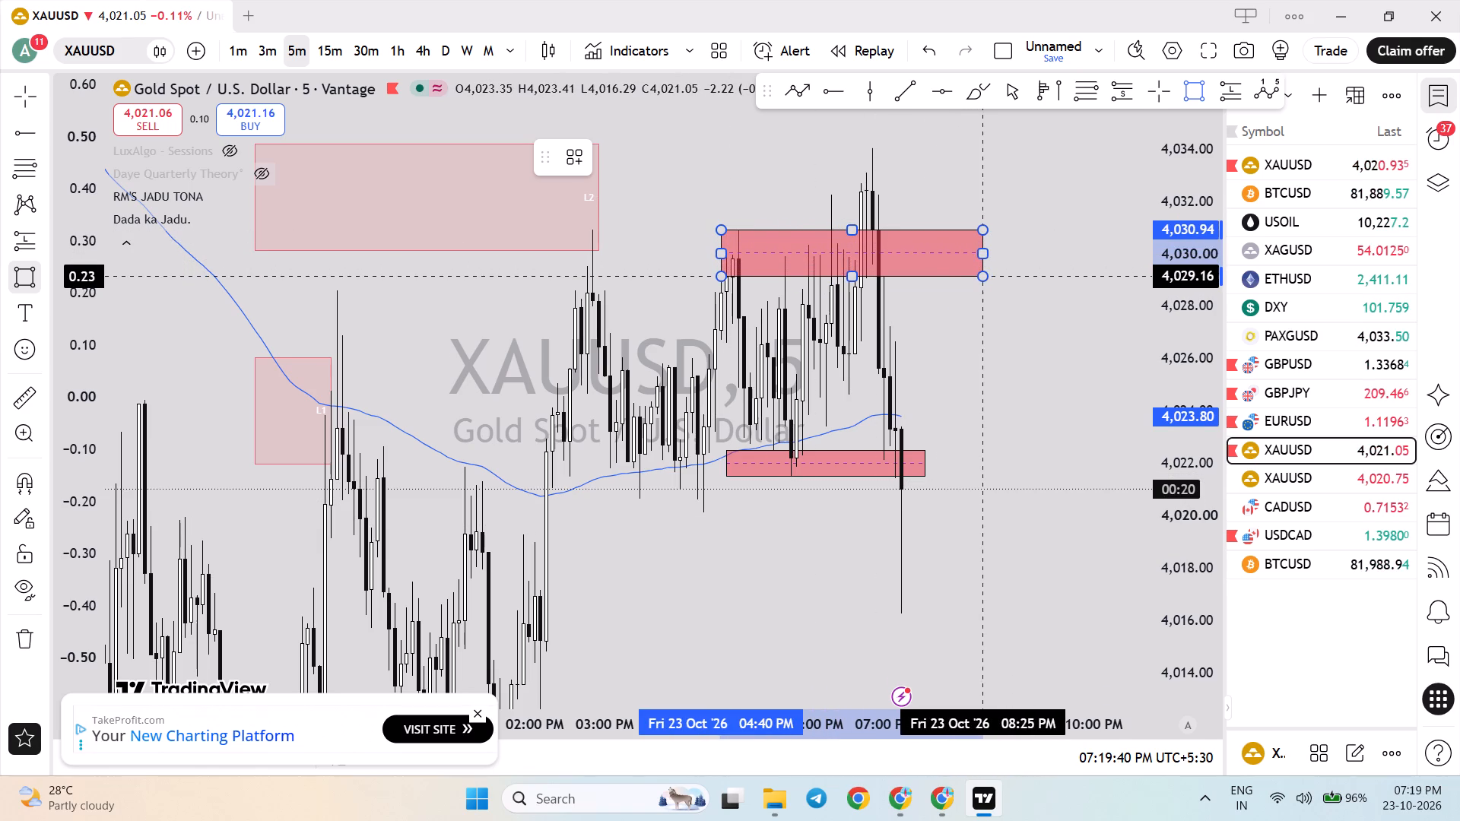
pyautogui.click(980, 276)
pyautogui.moveTo(976, 252); pyautogui.dragTo(991, 254)
pyautogui.click(1030, 327)
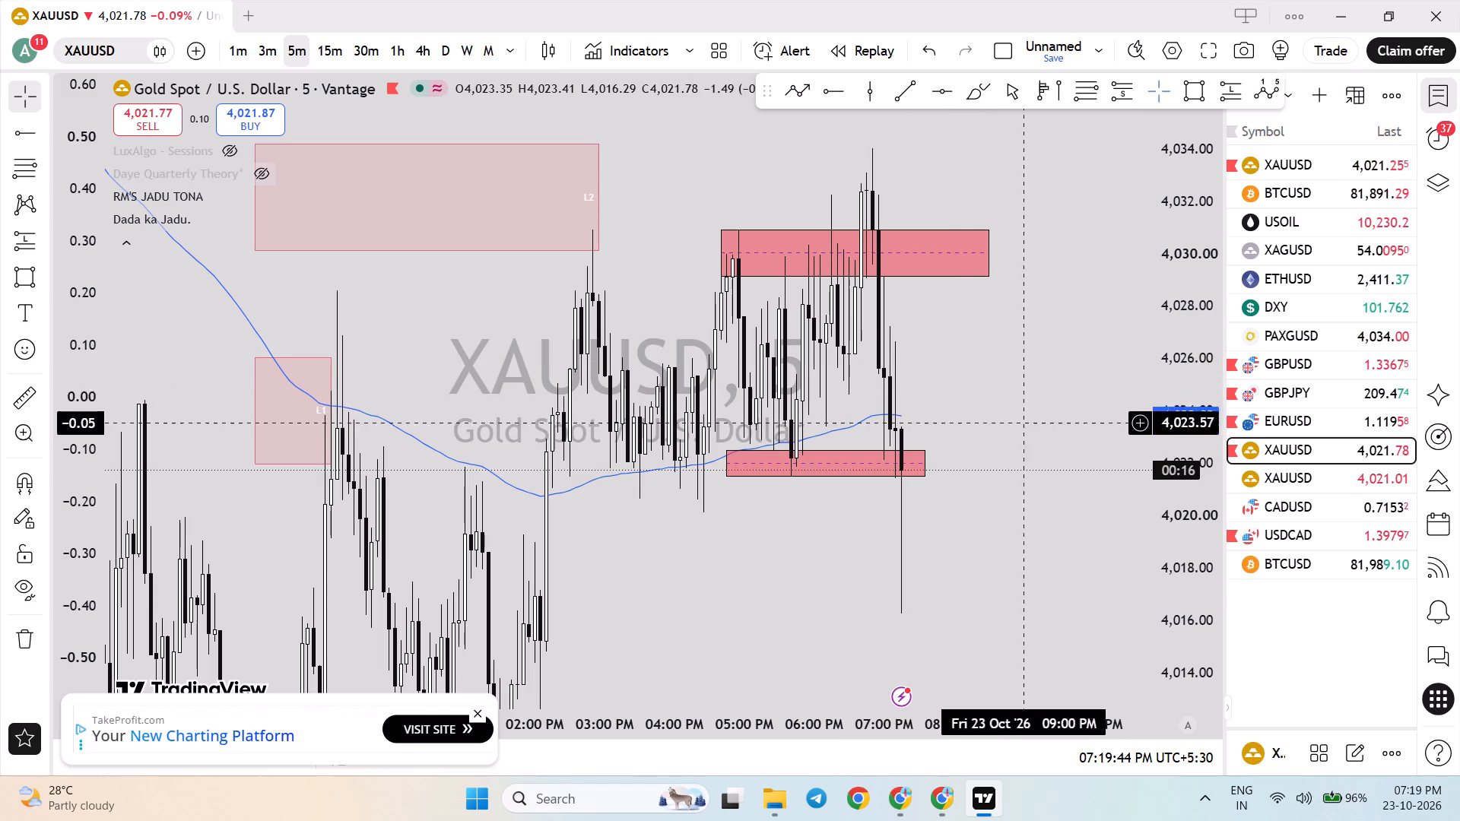
# Check the two red zones on the 1-minute chart against the 5-minute chart.
pyautogui.click(221, 63)
pyautogui.click(235, 57)
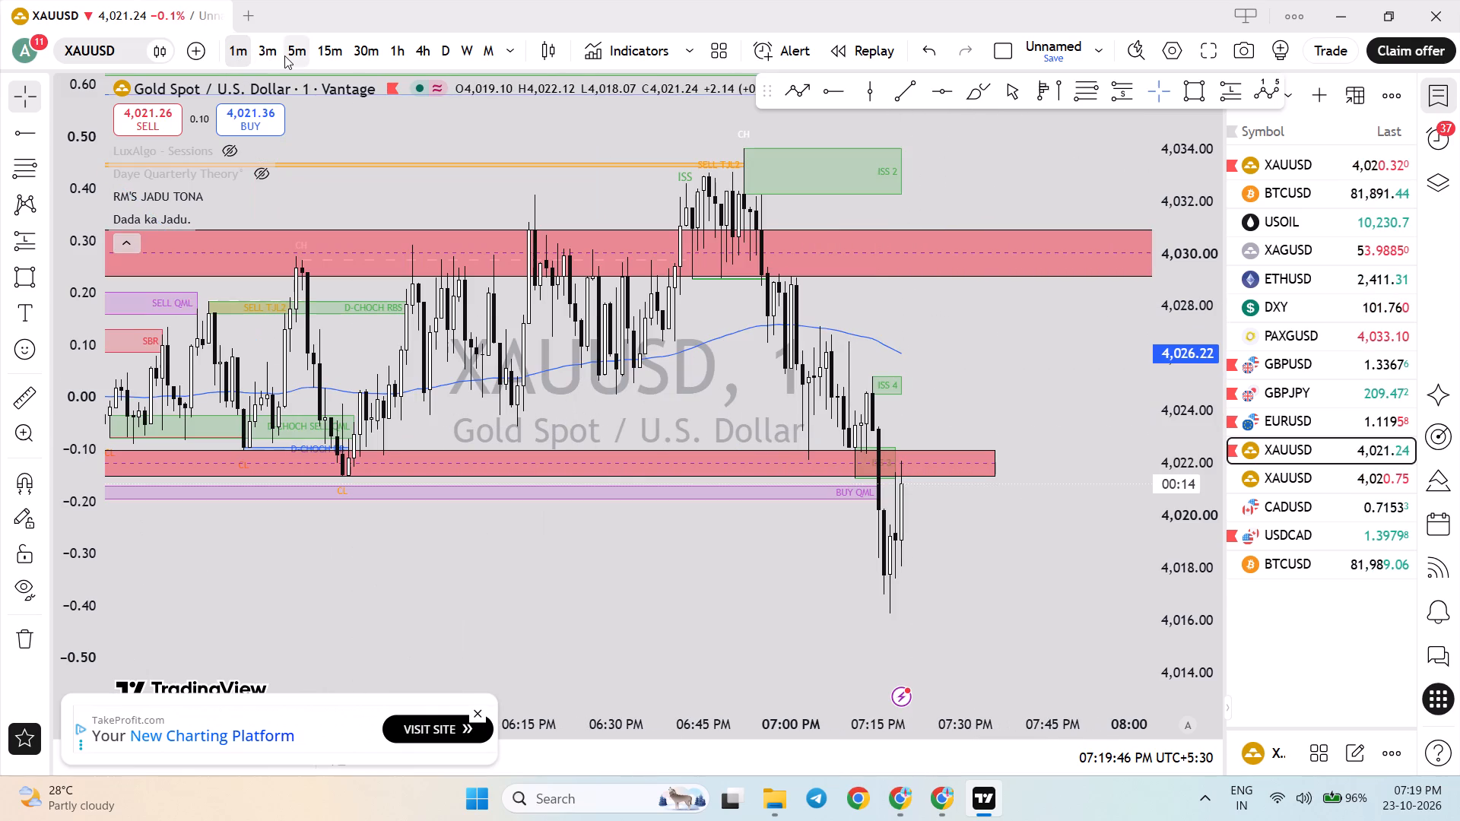
pyautogui.click(284, 55)
pyautogui.click(243, 51)
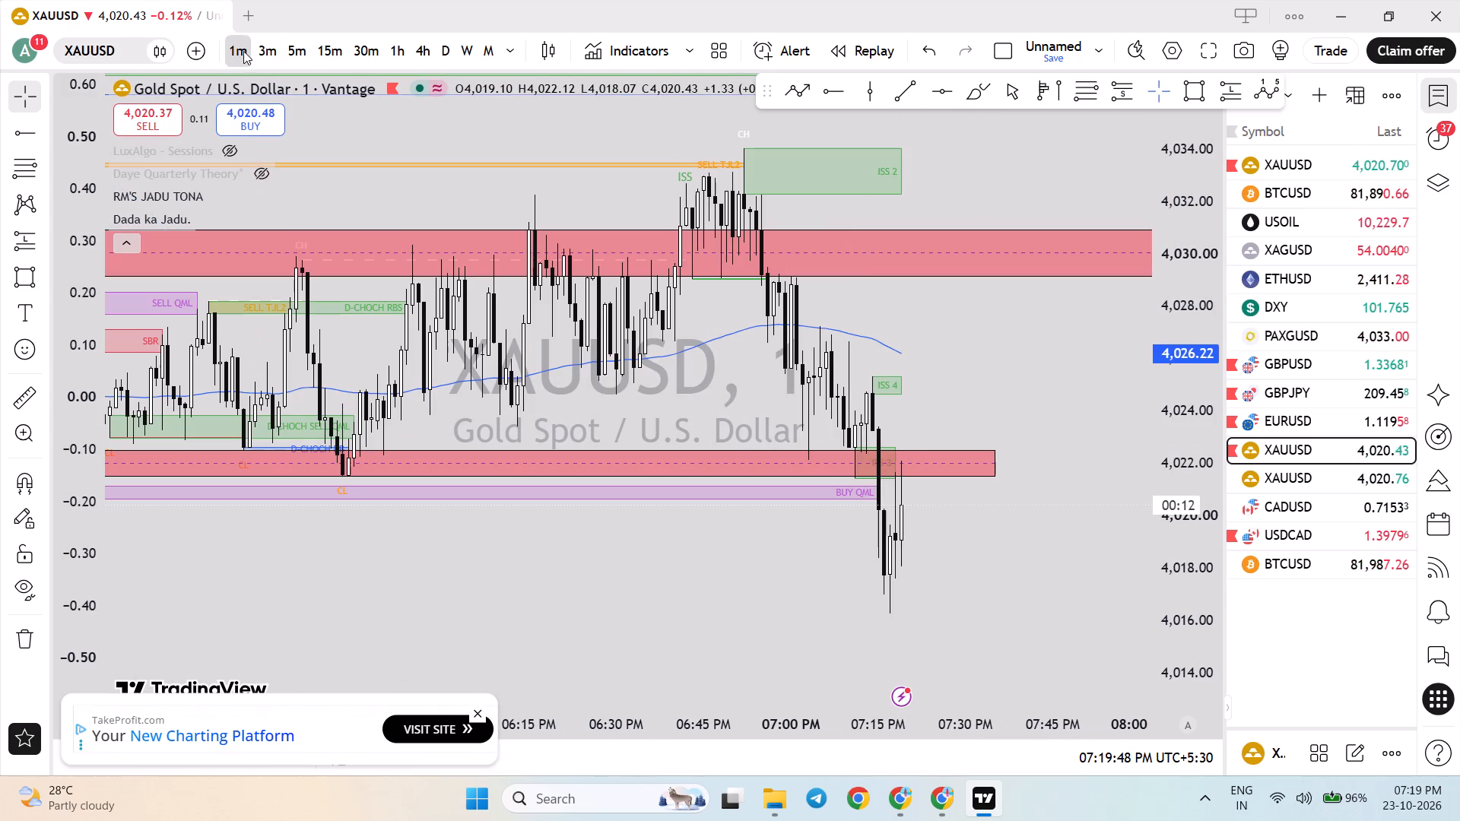
pyautogui.click(294, 54)
# Extend the green demand zone near 4,011 by a few bars, to about 08:55 PM, on the 5-minute chart.
pyautogui.moveTo(1185, 359); pyautogui.dragTo(1176, 517)
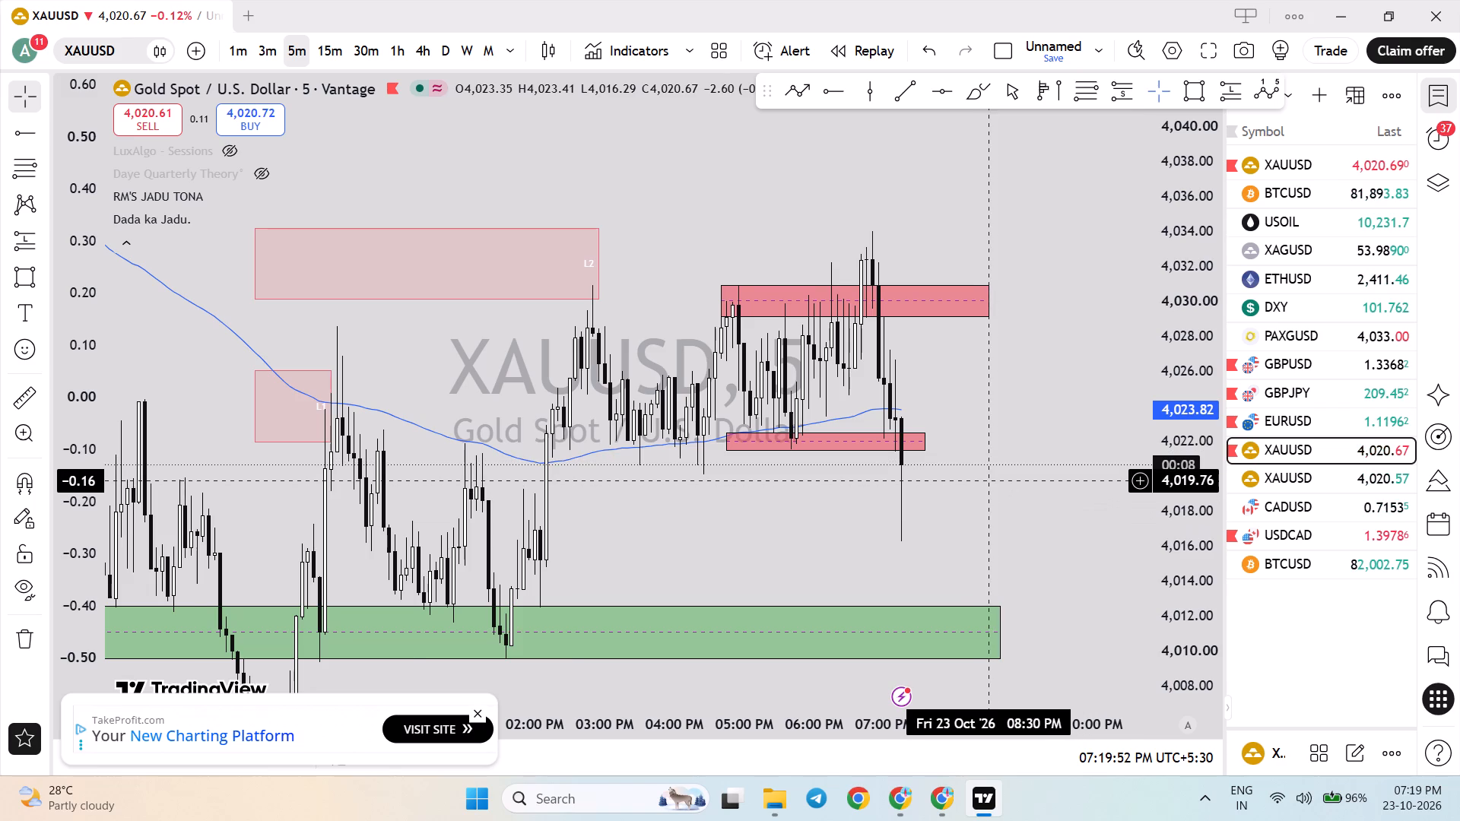
pyautogui.scroll(-2, 986, 480)
pyautogui.moveTo(813, 573); pyautogui.dragTo(829, 537)
pyautogui.moveTo(1039, 604); pyautogui.dragTo(1058, 604)
pyautogui.click(1034, 529)
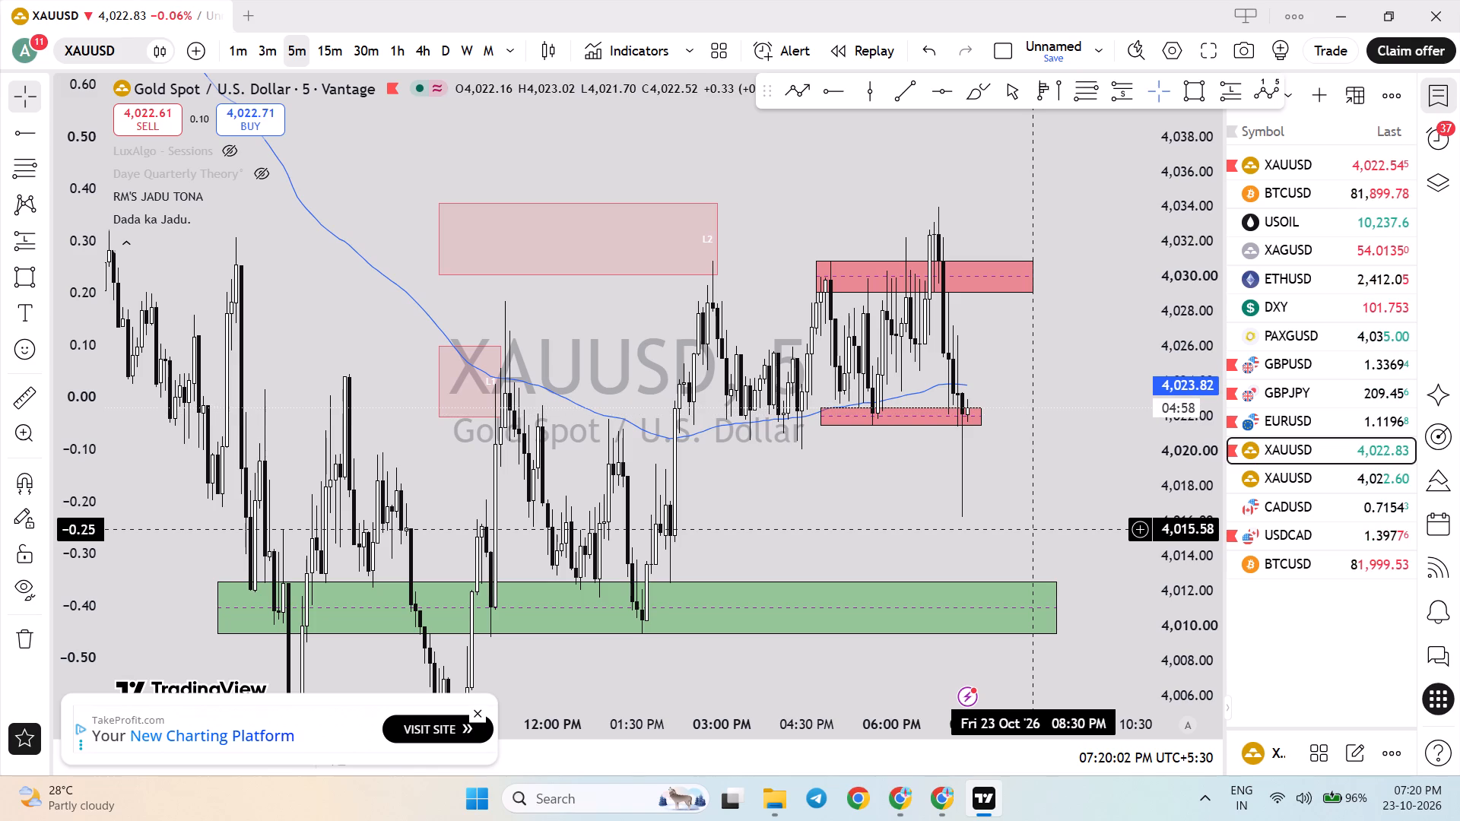
# Review the 5-minute charts of BTCUSD, USDCAD, CADUSD, EURUSD, GBPJPY and GBPUSD from the watchlist.
pyautogui.scroll(1, 995, 541)
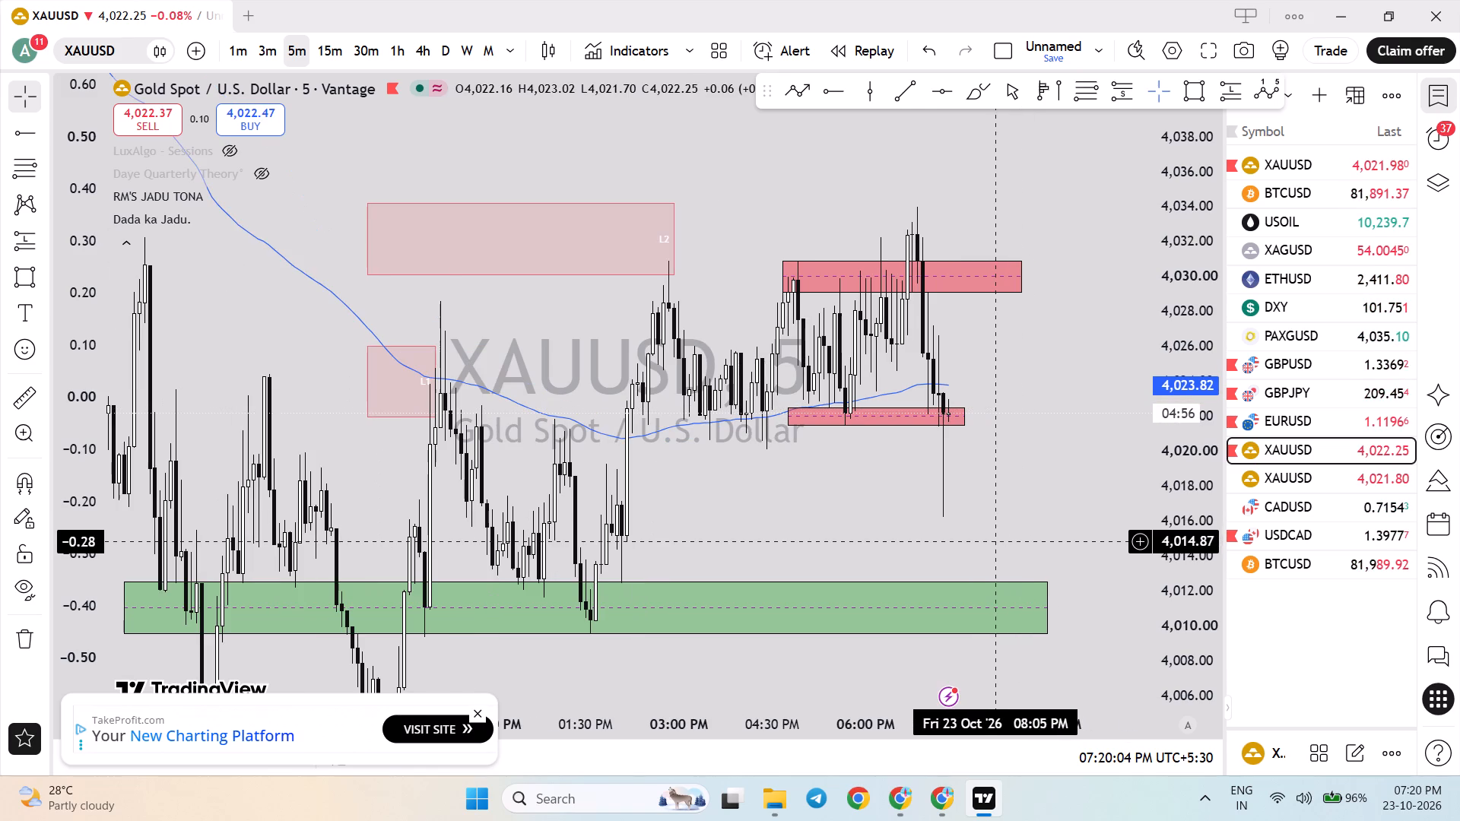
pyautogui.moveTo(1160, 426); pyautogui.dragTo(1159, 488)
pyautogui.click(1302, 554)
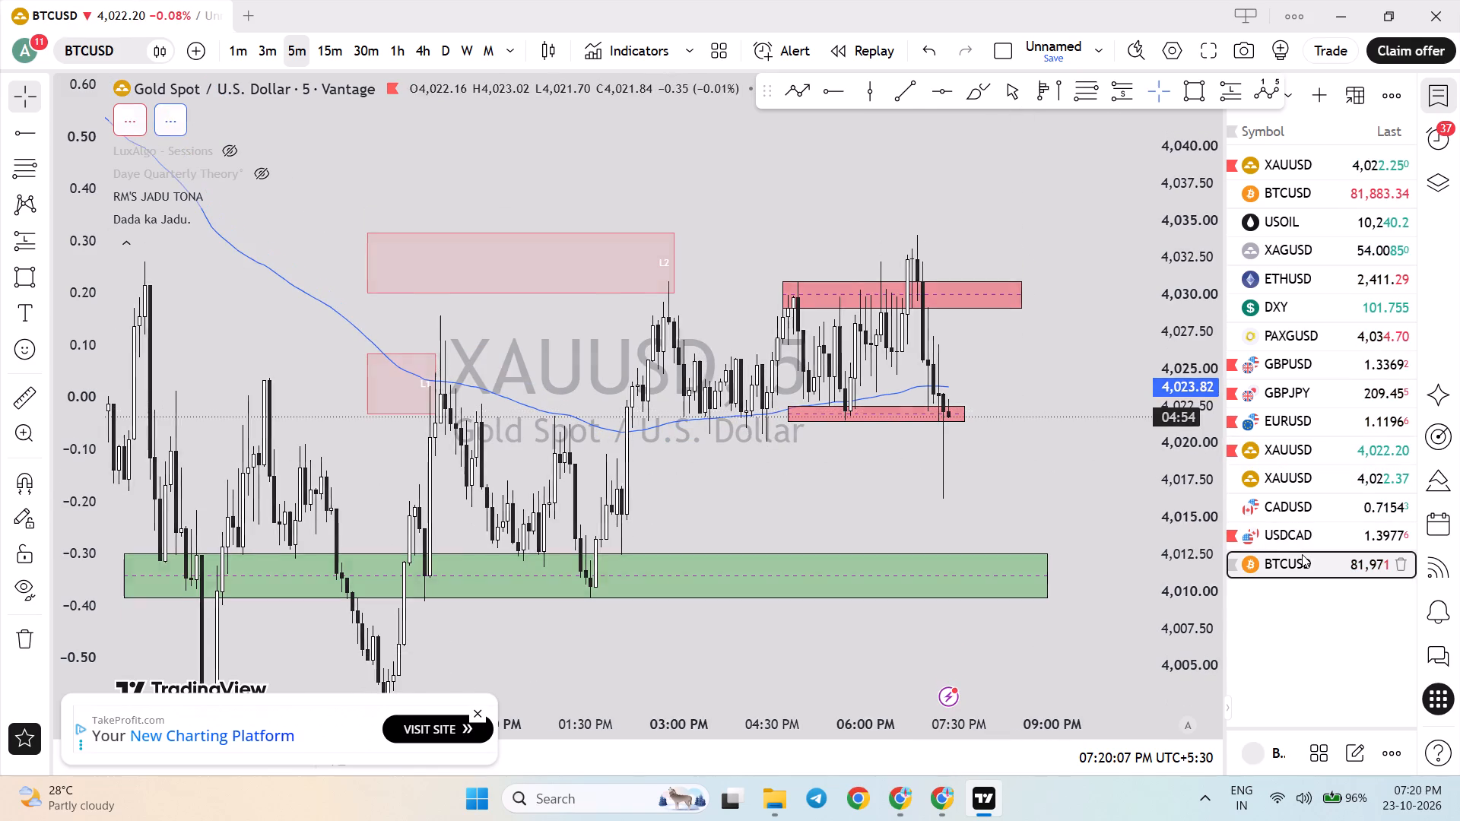
pyautogui.moveTo(1185, 342); pyautogui.dragTo(1195, 501)
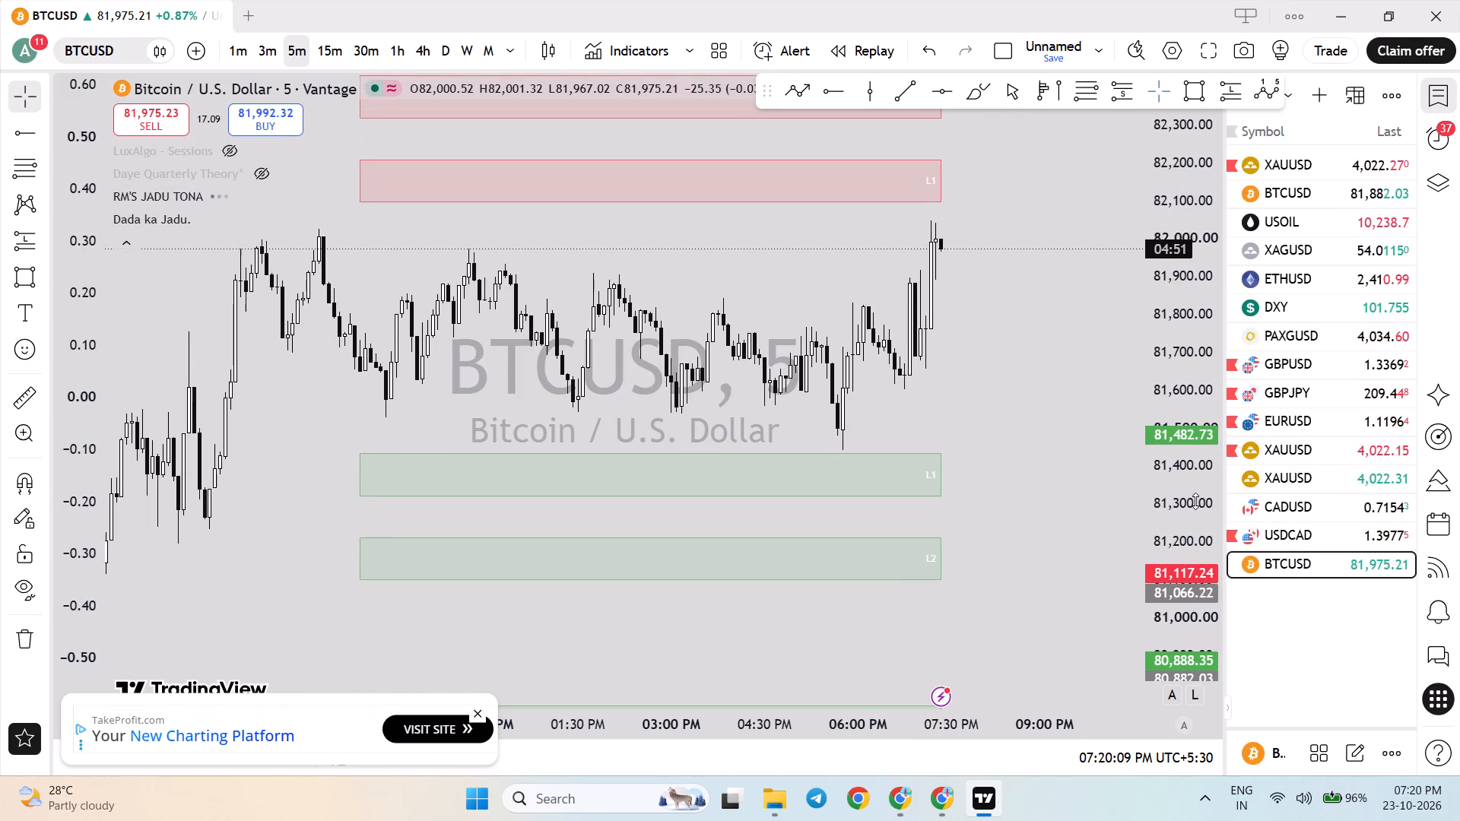
pyautogui.click(1274, 543)
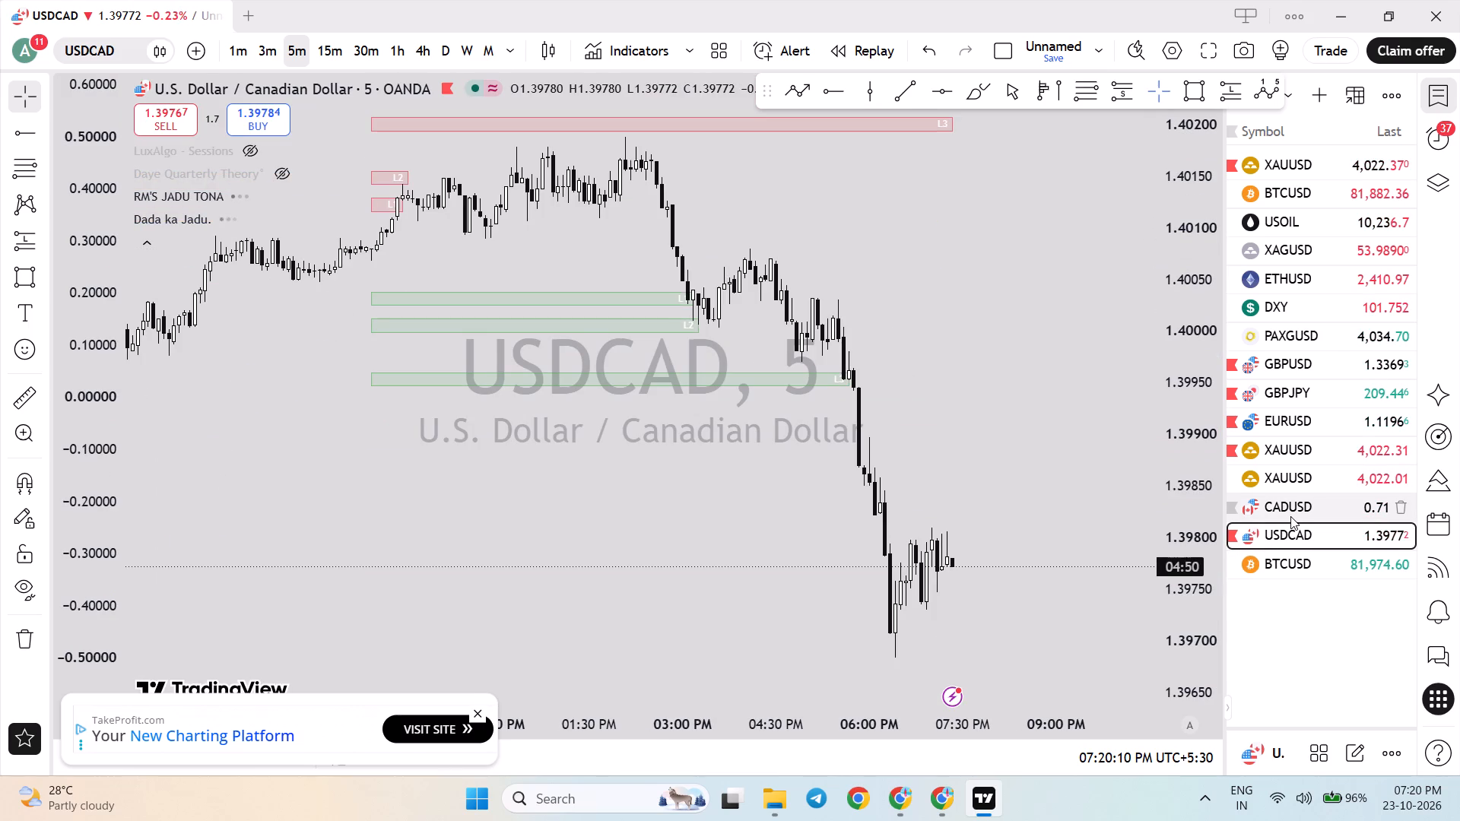
pyautogui.click(1290, 496)
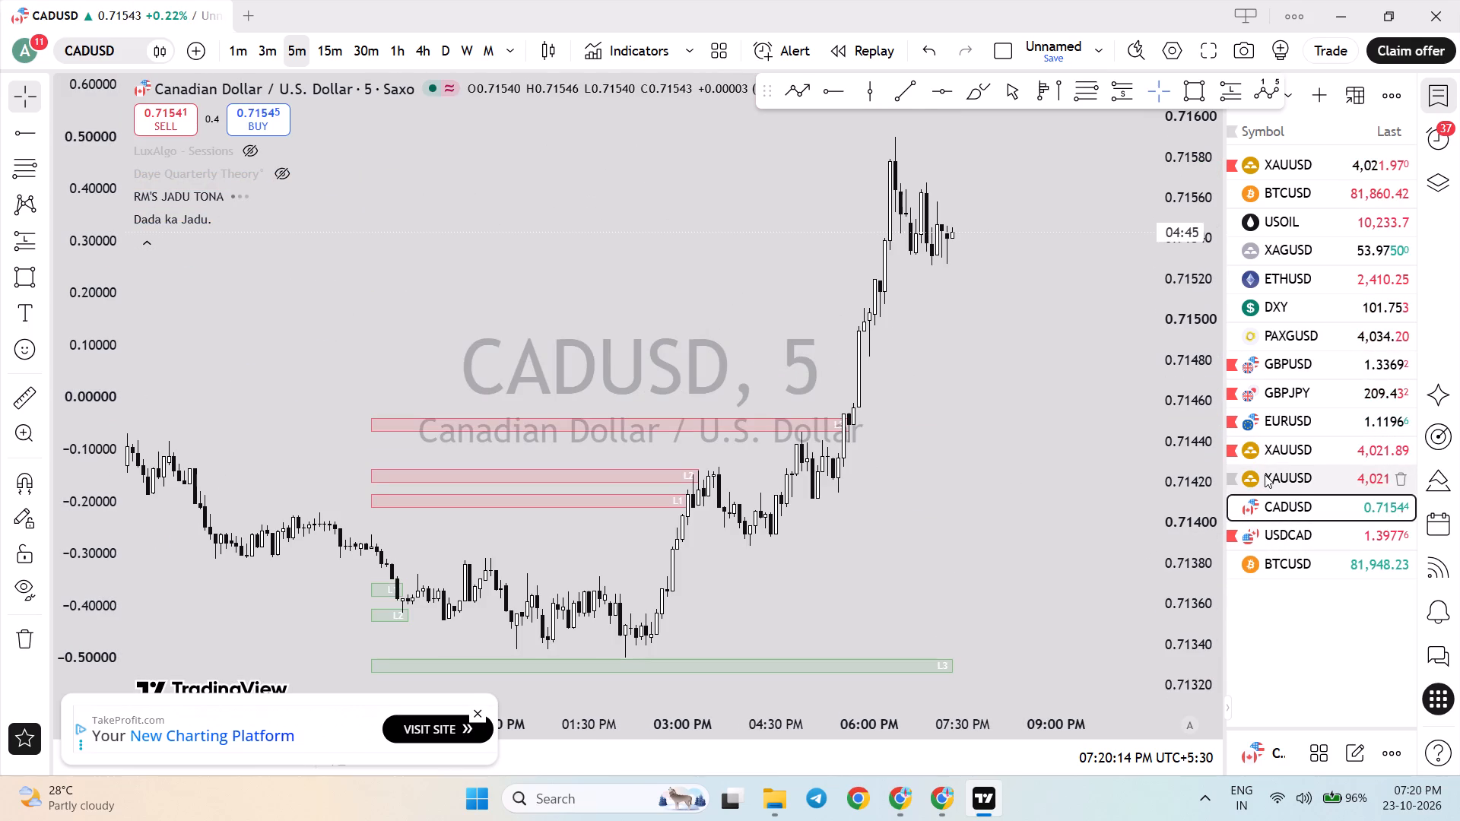
pyautogui.click(1265, 474)
pyautogui.click(1292, 417)
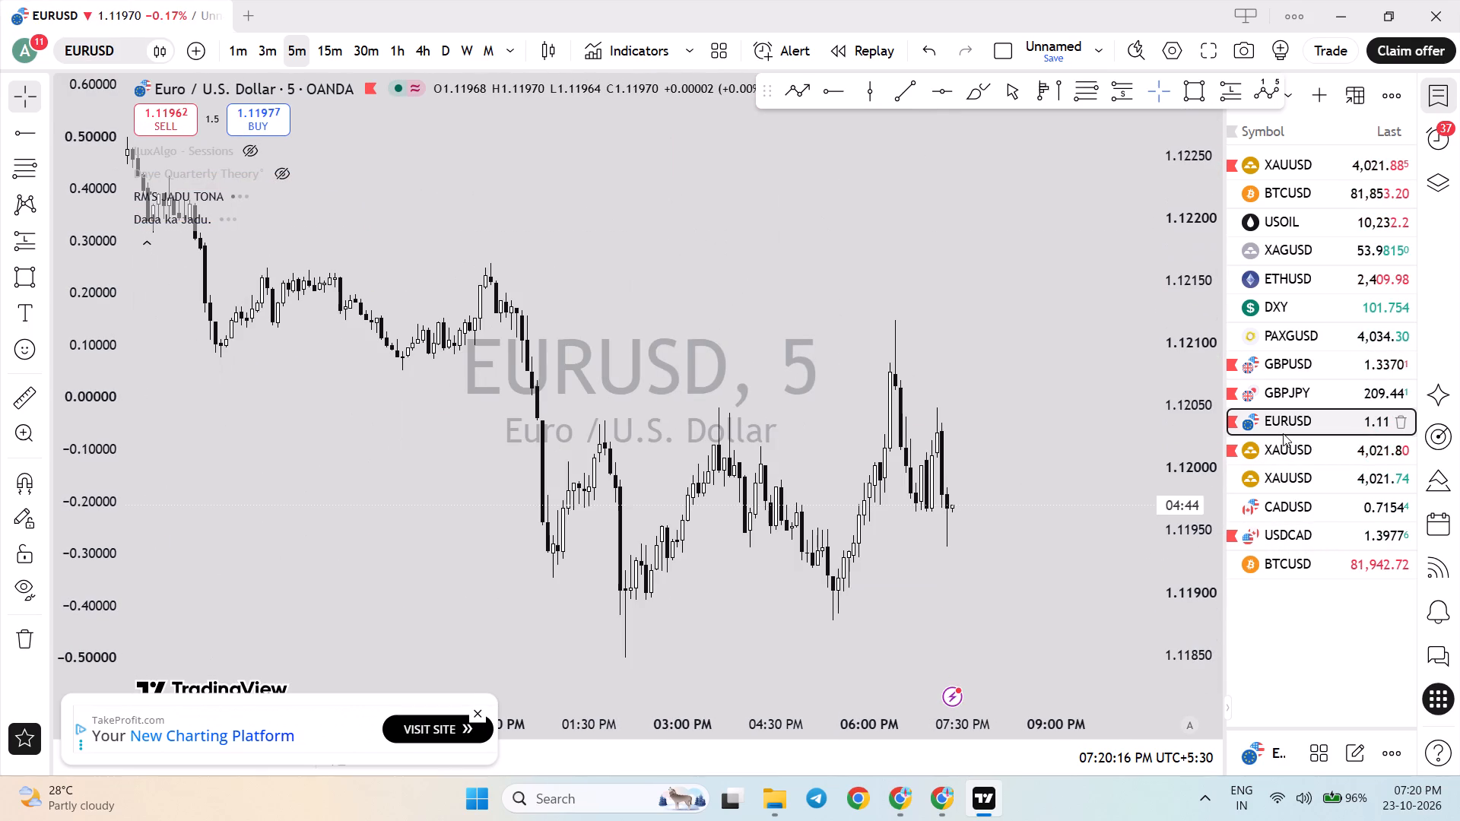
pyautogui.click(1297, 396)
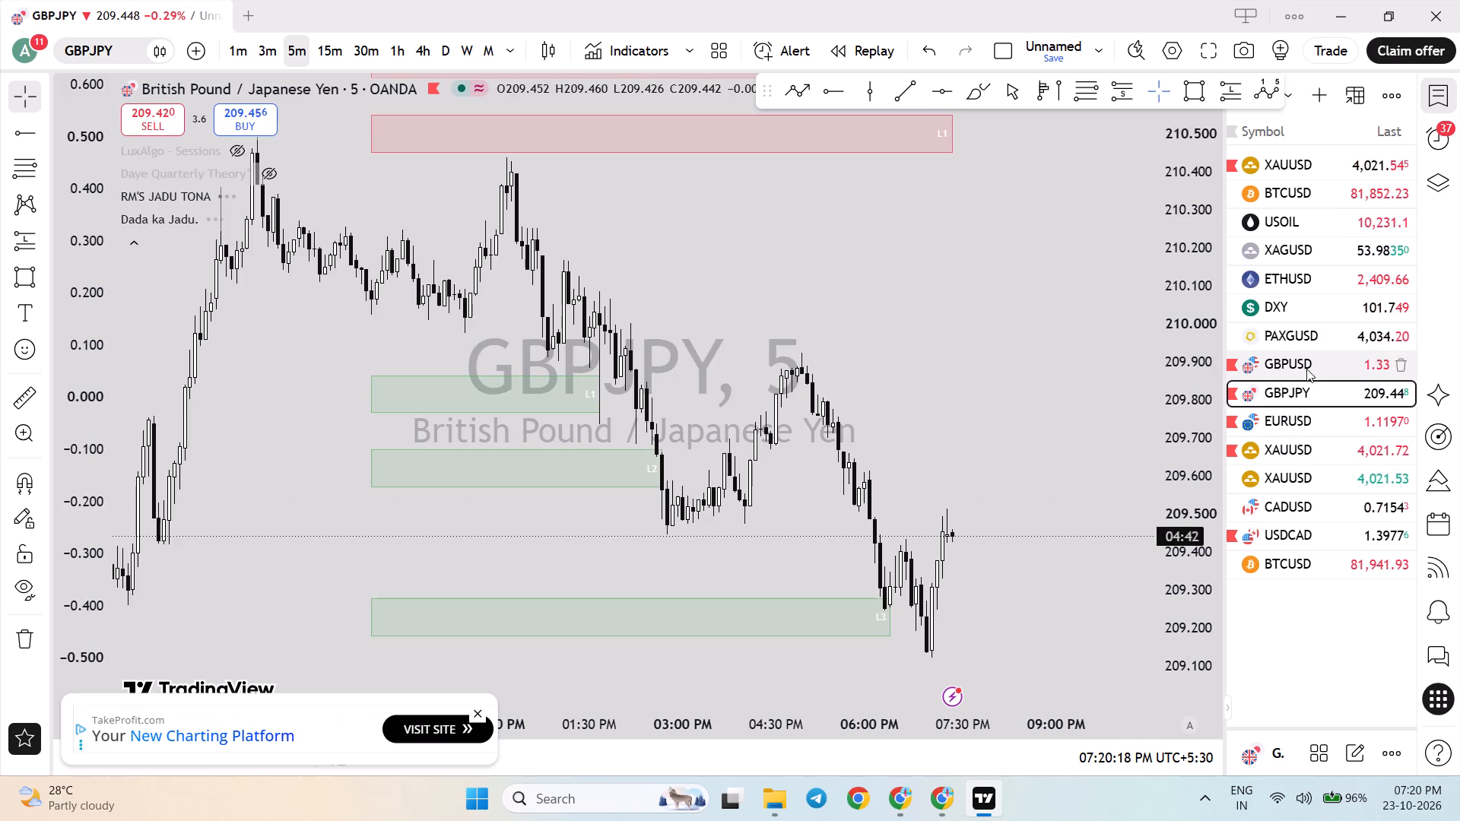
pyautogui.click(1306, 368)
pyautogui.click(1305, 378)
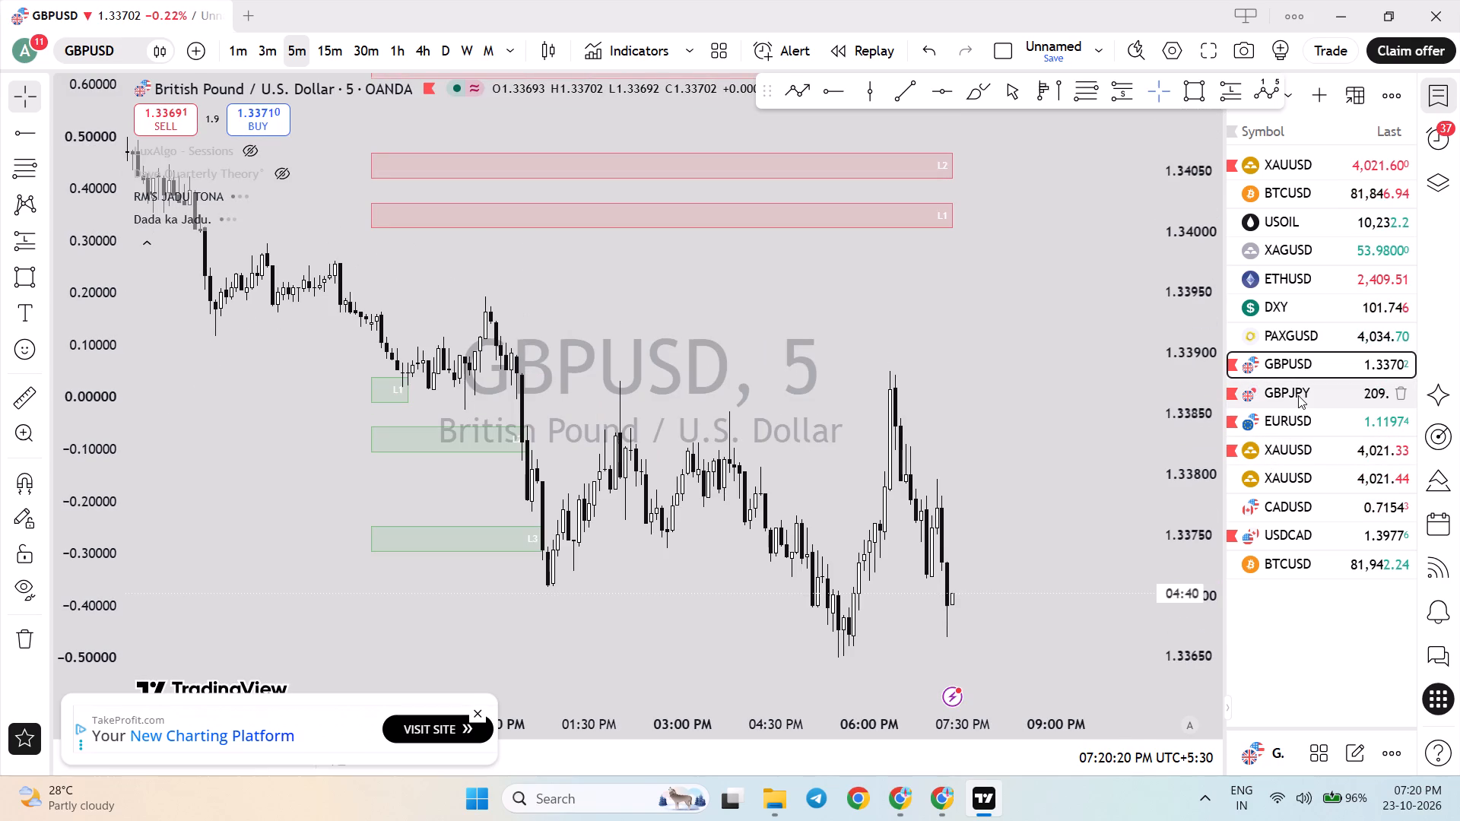
# Examine the GBPJPY 5-minute chart around the ISS 2 and L3 green zones and the latest low.
pyautogui.click(1298, 395)
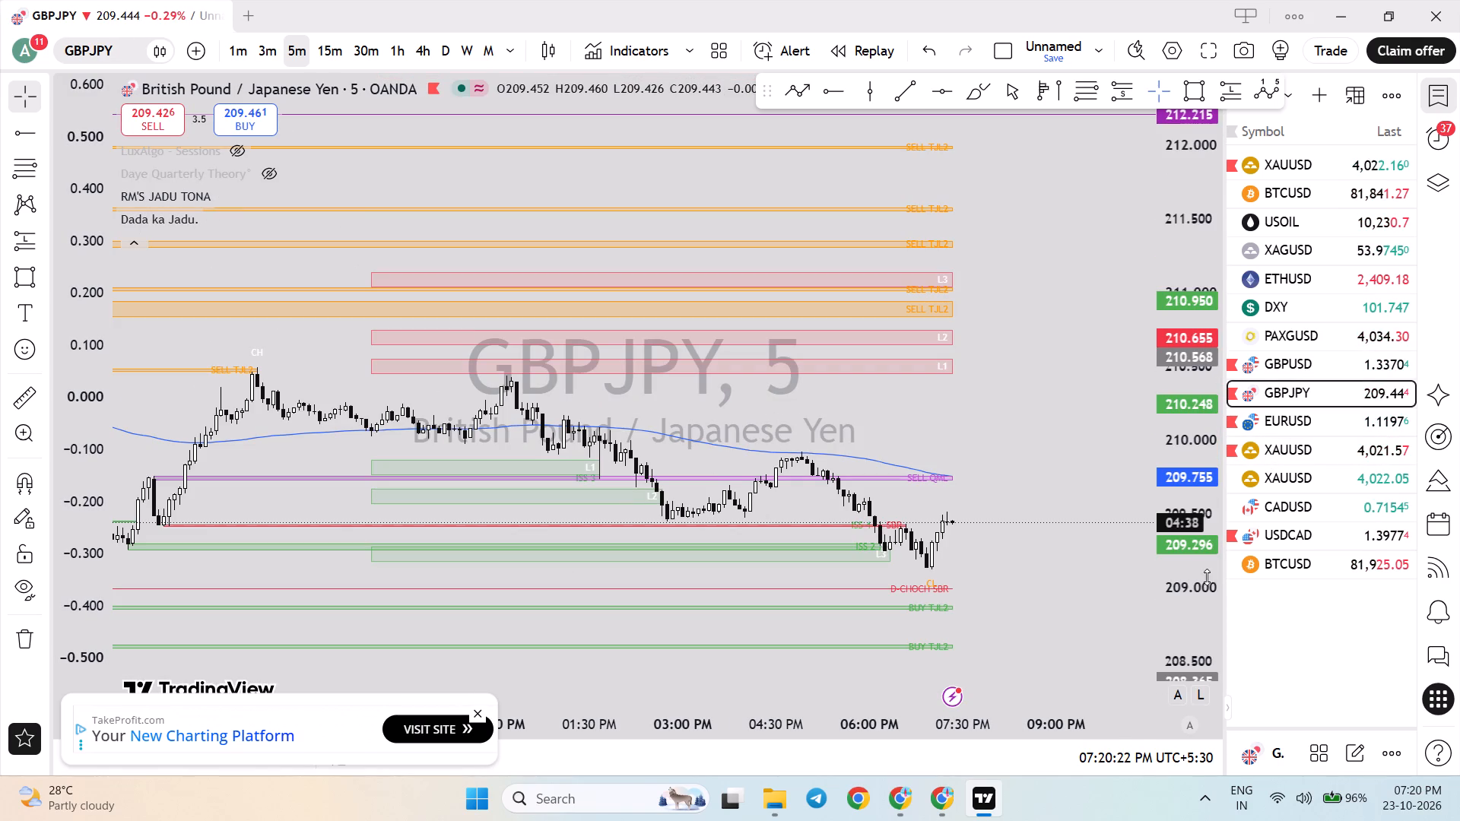
pyautogui.moveTo(1191, 635); pyautogui.dragTo(1204, 339)
pyautogui.moveTo(1056, 563); pyautogui.dragTo(1075, 300)
pyautogui.moveTo(1049, 452); pyautogui.dragTo(1053, 395)
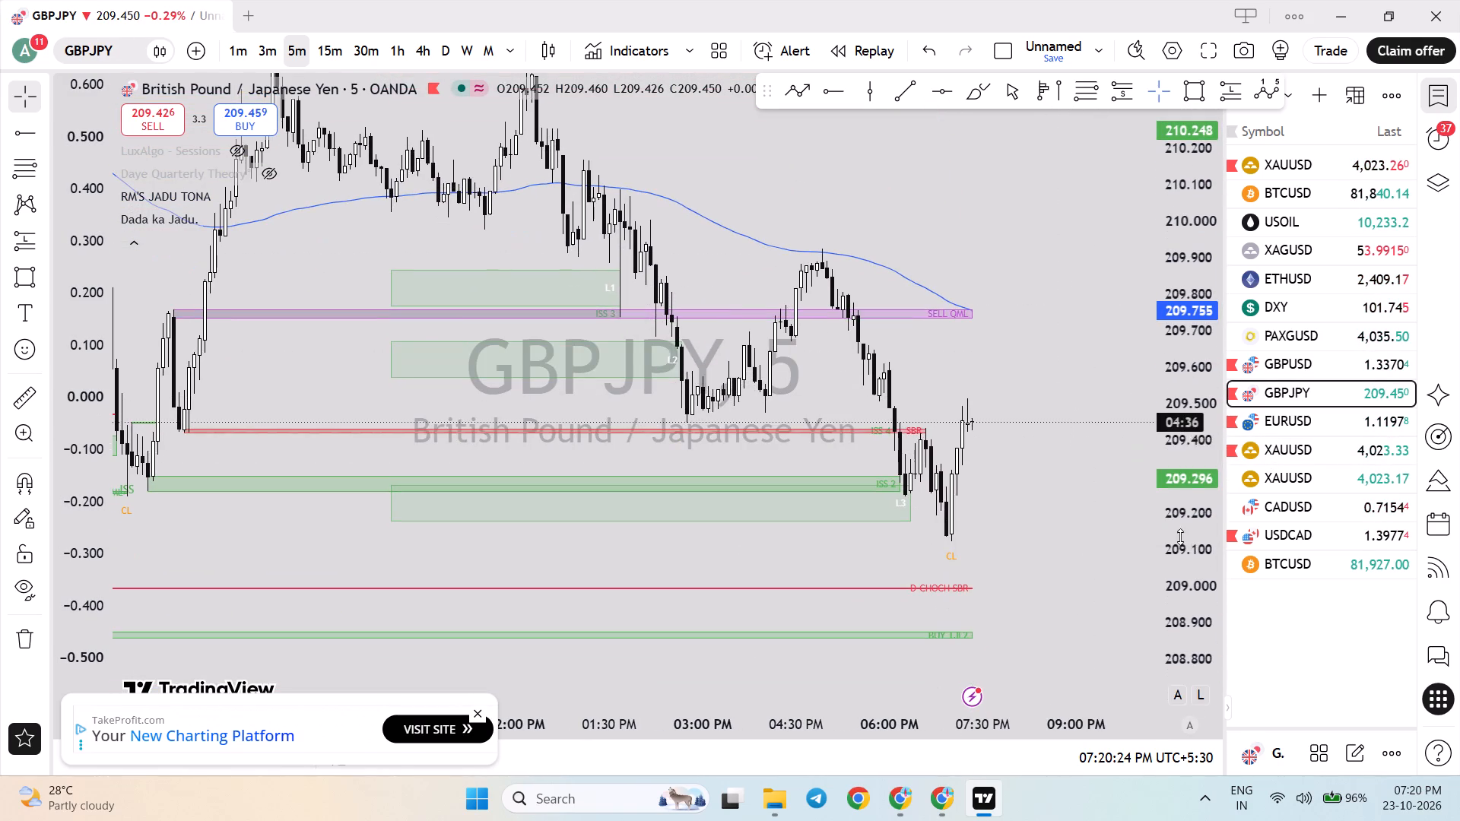
pyautogui.moveTo(1182, 536); pyautogui.dragTo(1166, 412)
pyautogui.scroll(3, 964, 496)
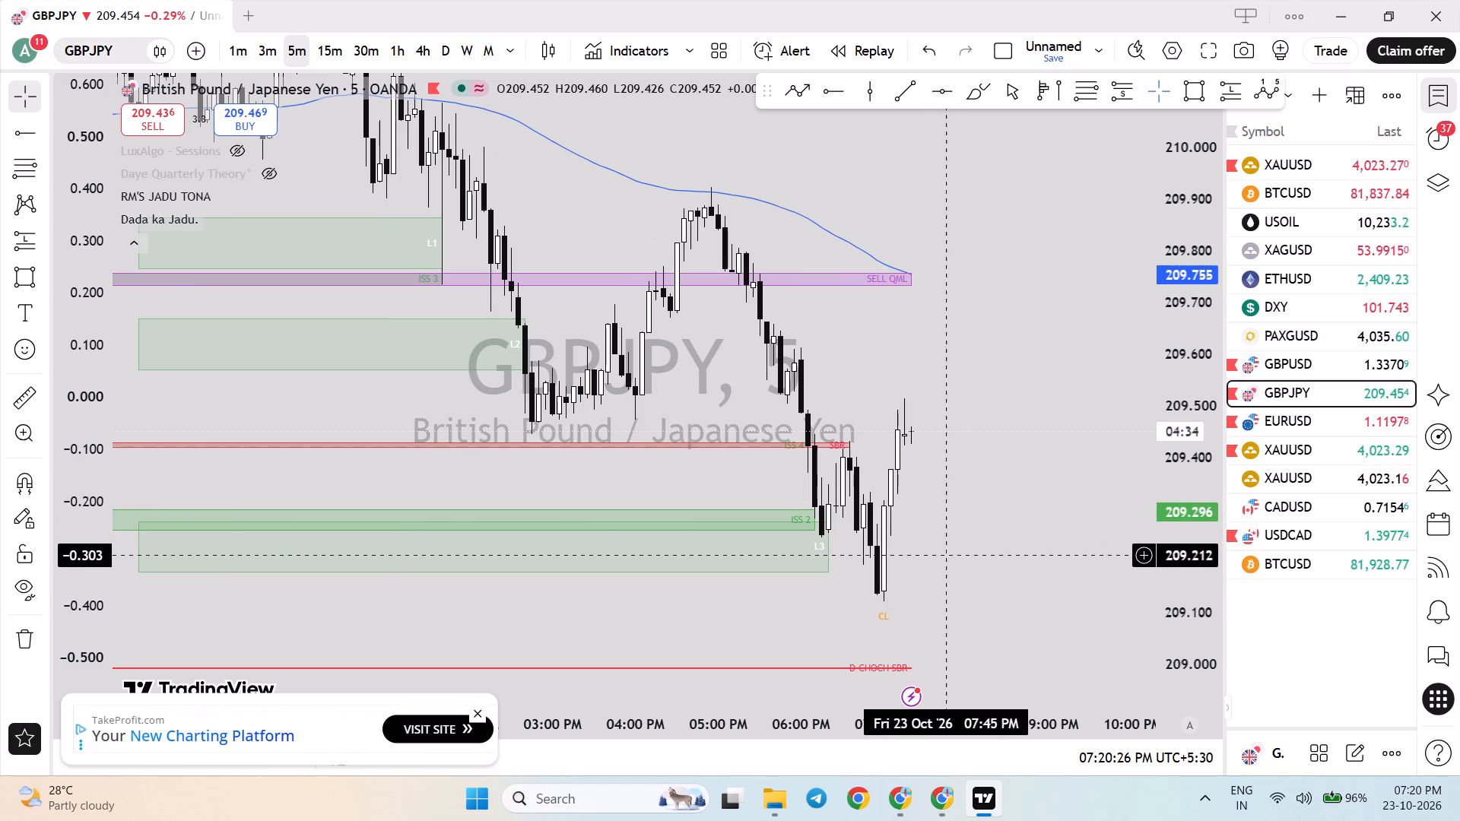
# Measure the GBPJPY price range from about 209.31 down to 209.12 across the L3 zone, then clear the measurement.
pyautogui.click(33, 407)
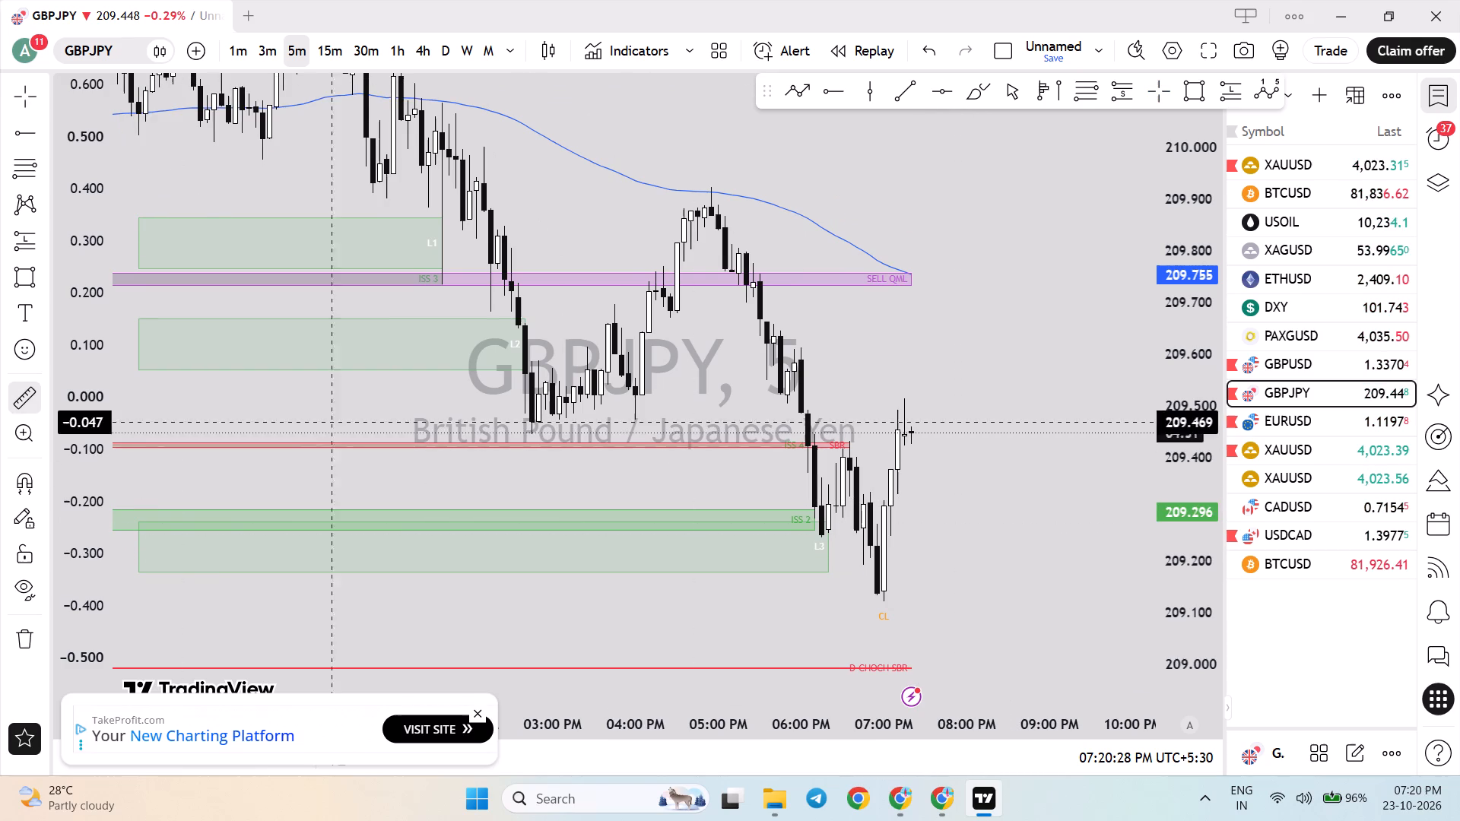
pyautogui.click(796, 506)
pyautogui.click(805, 603)
pyautogui.moveTo(912, 538); pyautogui.dragTo(919, 537)
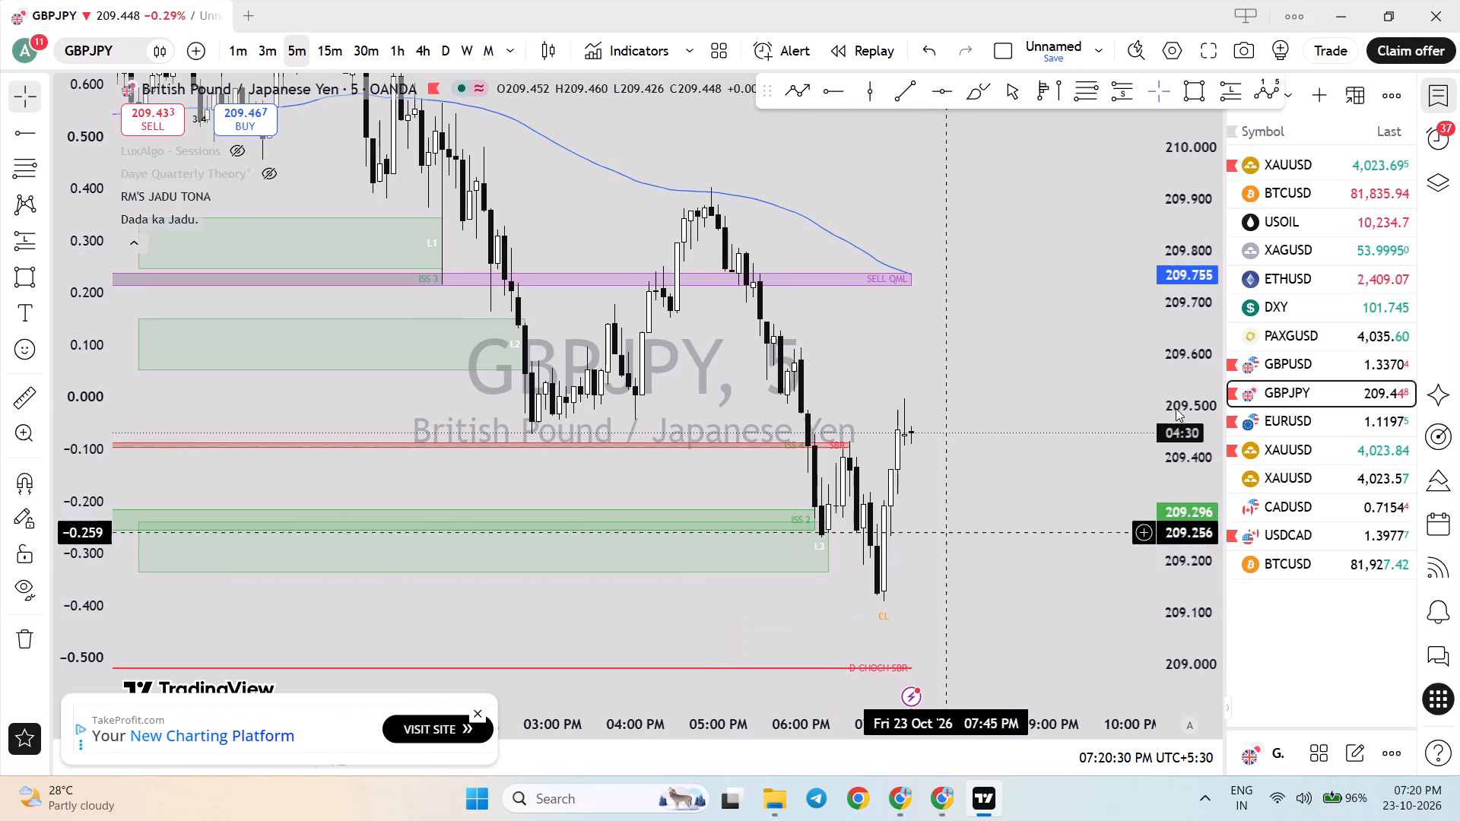
# Review the 5-minute charts of EURUSD, USOIL and XAGUSD from the watchlist.
pyautogui.click(1297, 416)
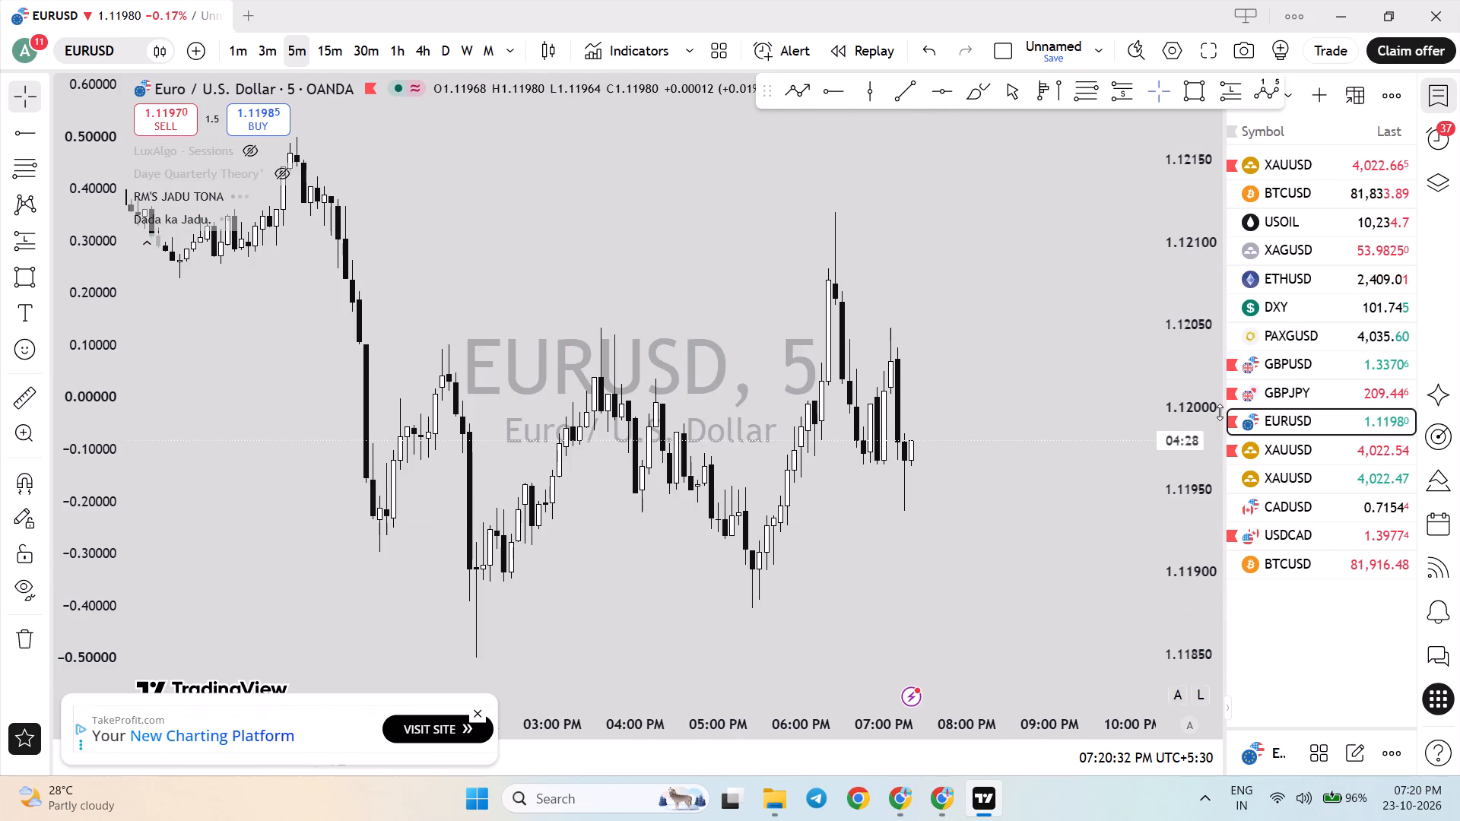
pyautogui.click(1303, 228)
pyautogui.click(1297, 252)
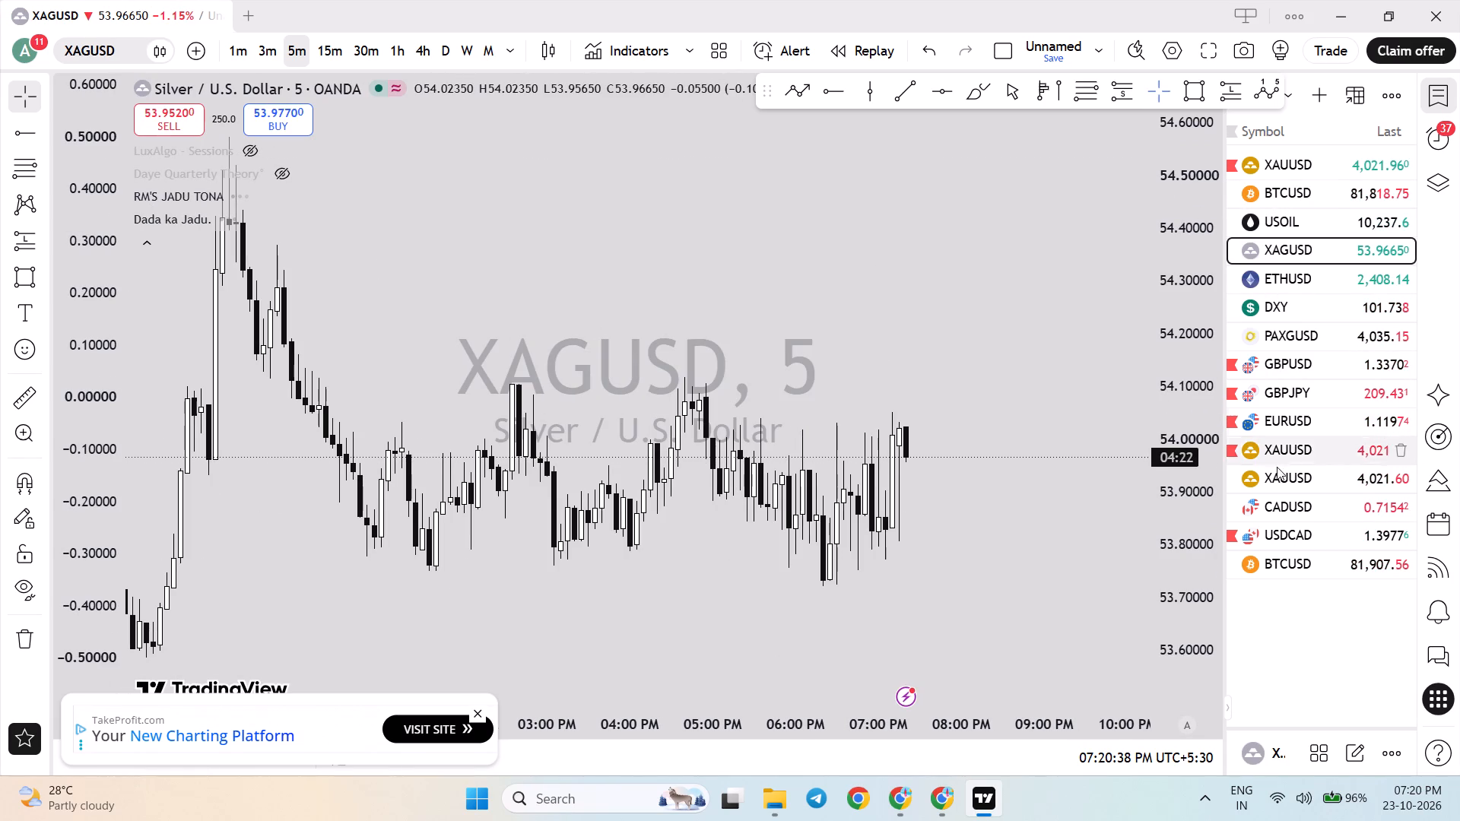
# On the 15-minute XAUUSD chart, lower the upper red supply zone's bottom to about 4,028.2 and start it at about 04:15 PM.
pyautogui.click(1293, 452)
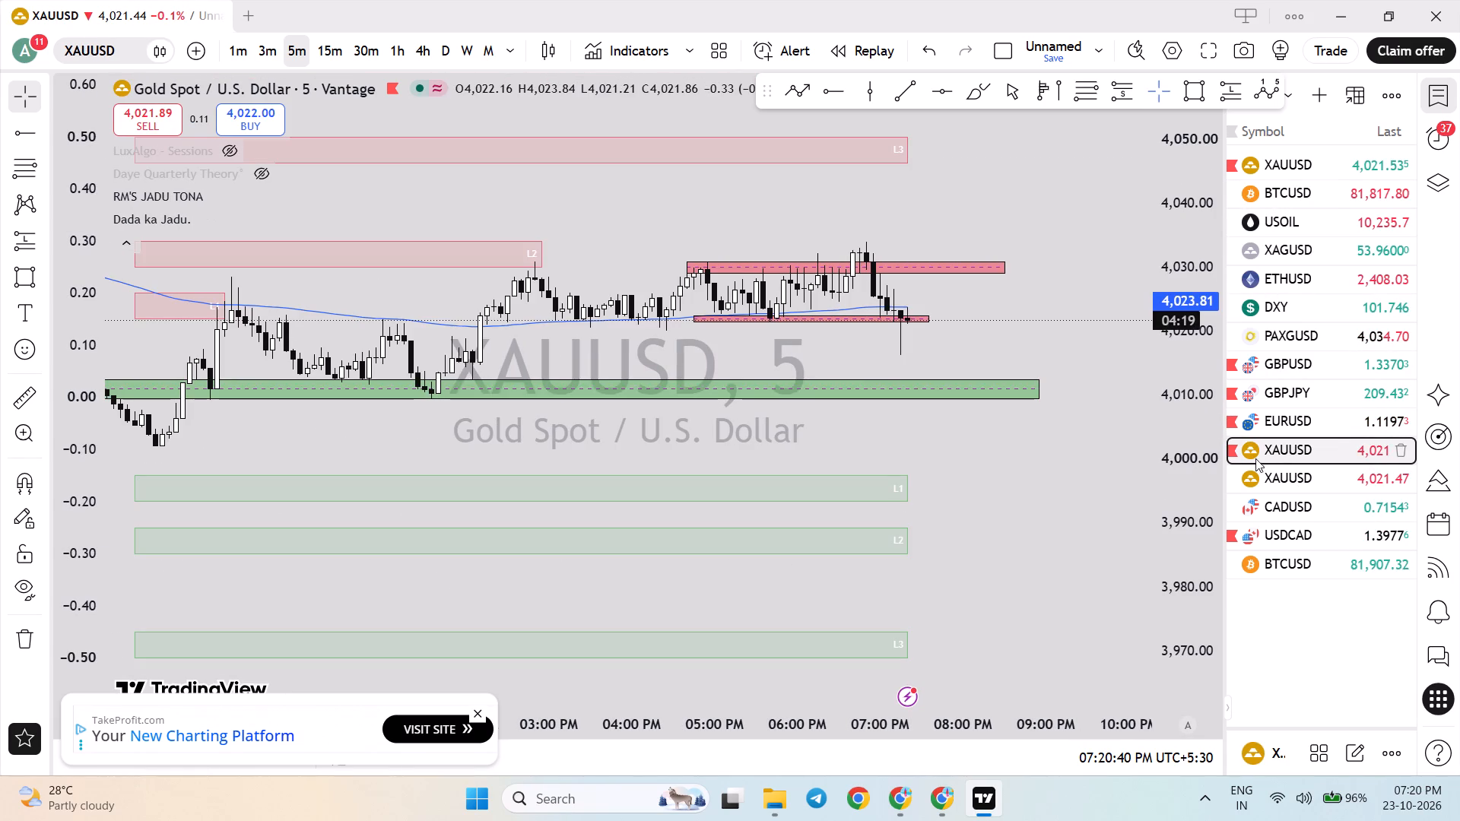
pyautogui.moveTo(1204, 523); pyautogui.dragTo(1141, 227)
pyautogui.moveTo(1043, 291); pyautogui.dragTo(1053, 439)
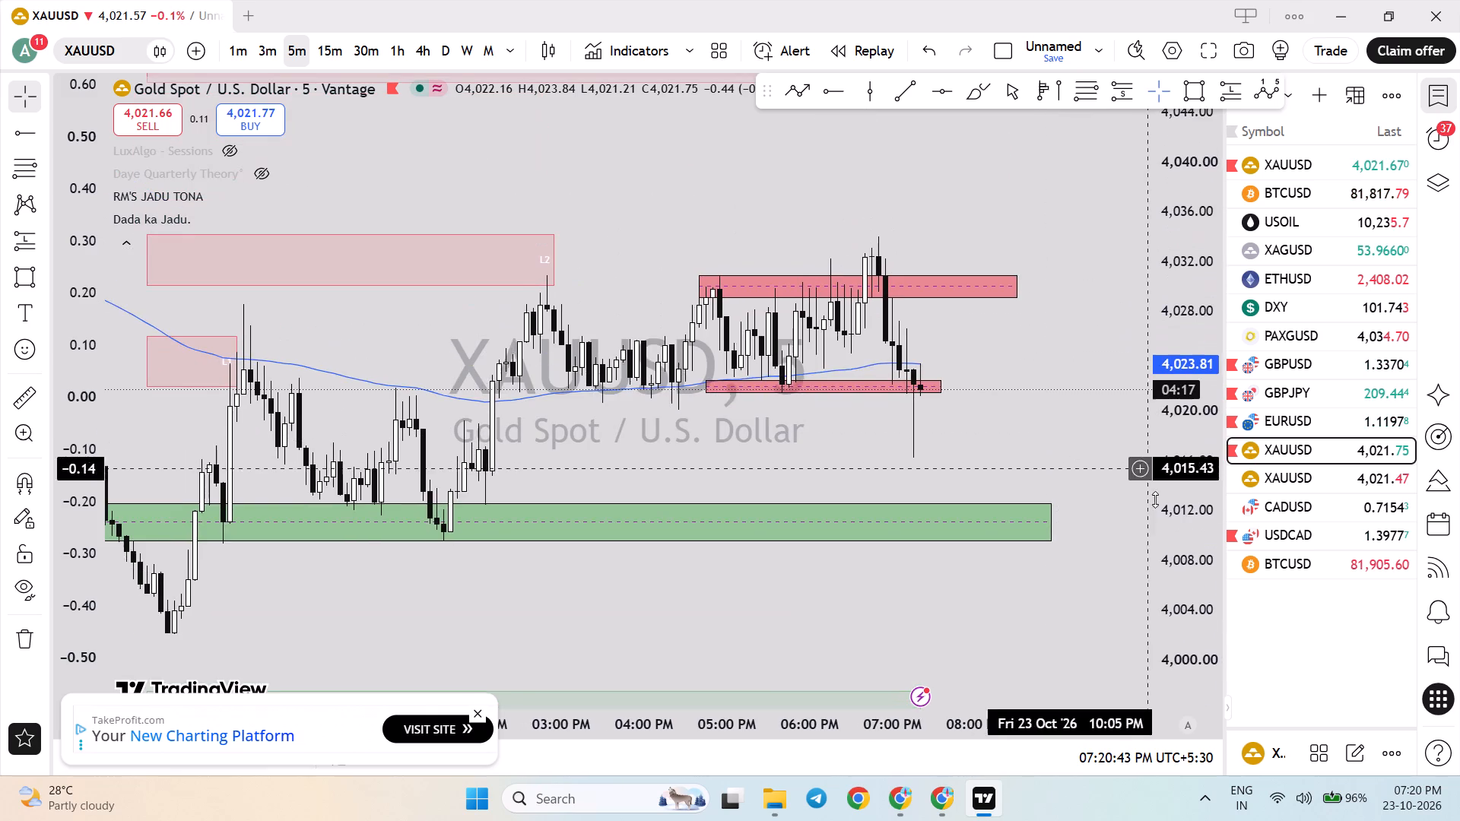
pyautogui.moveTo(1175, 528); pyautogui.dragTo(1163, 364)
pyautogui.click(336, 43)
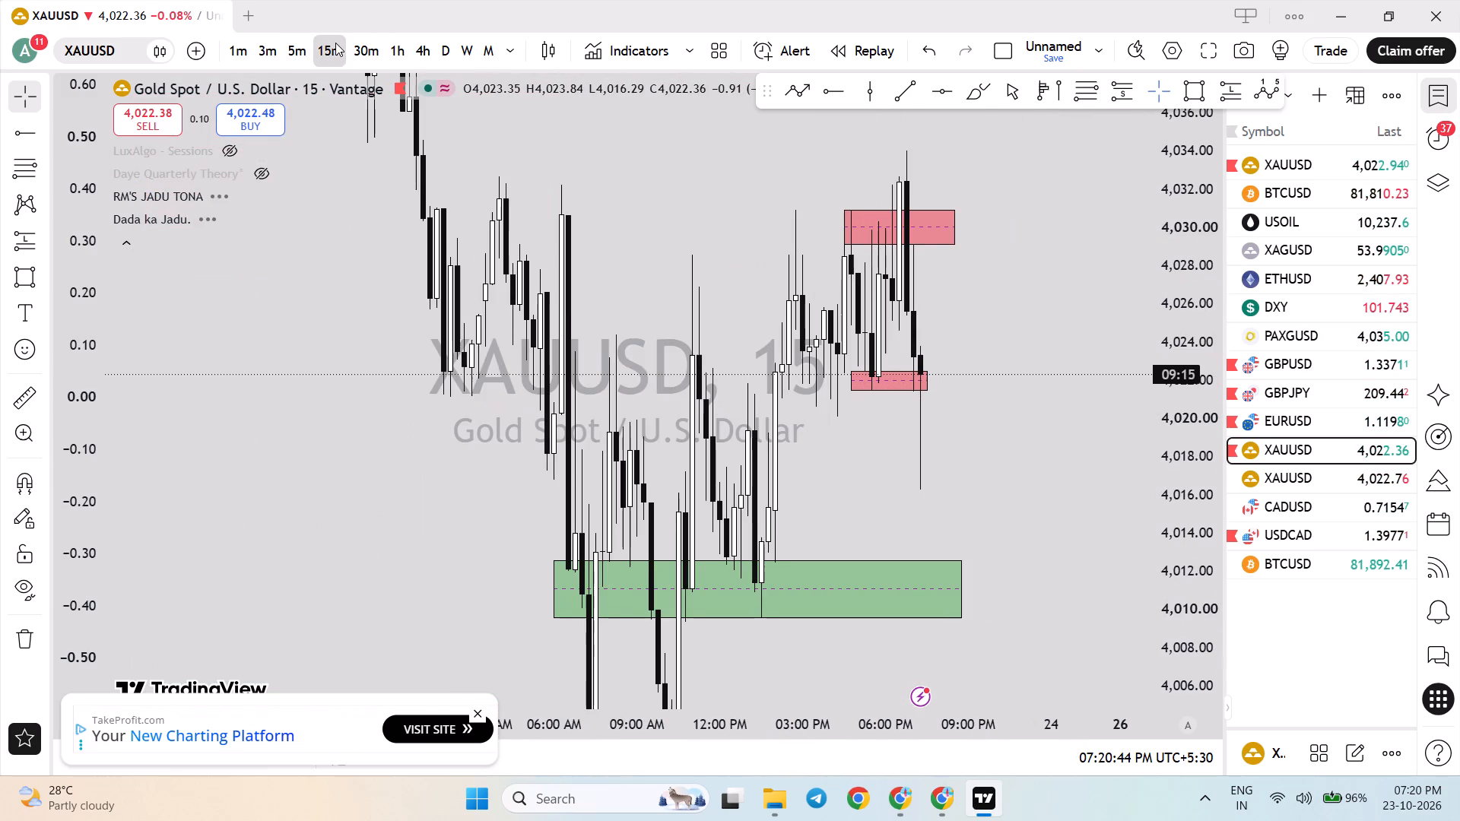
pyautogui.scroll(2, 739, 351)
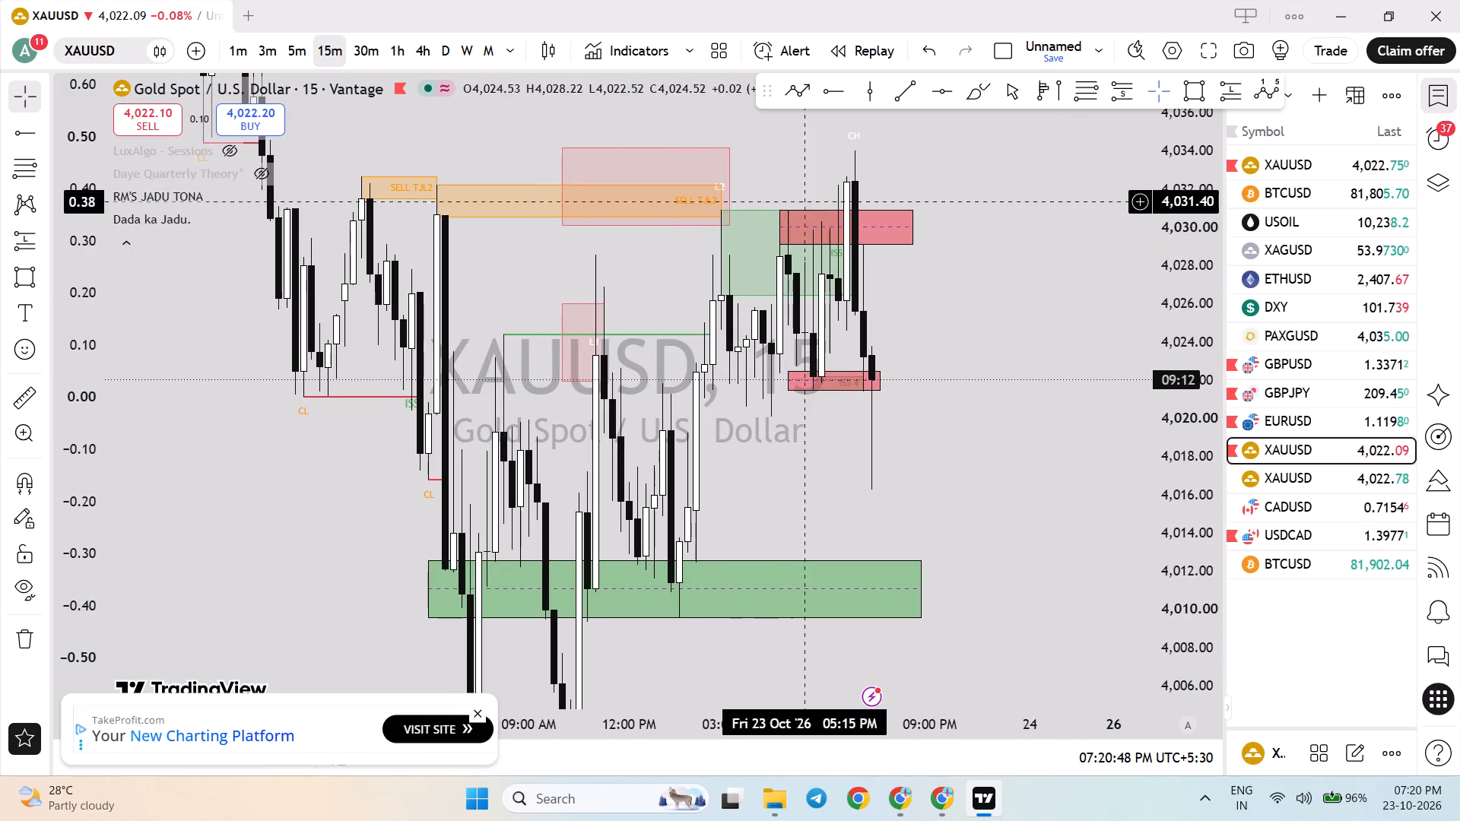
pyautogui.moveTo(782, 242); pyautogui.dragTo(765, 262)
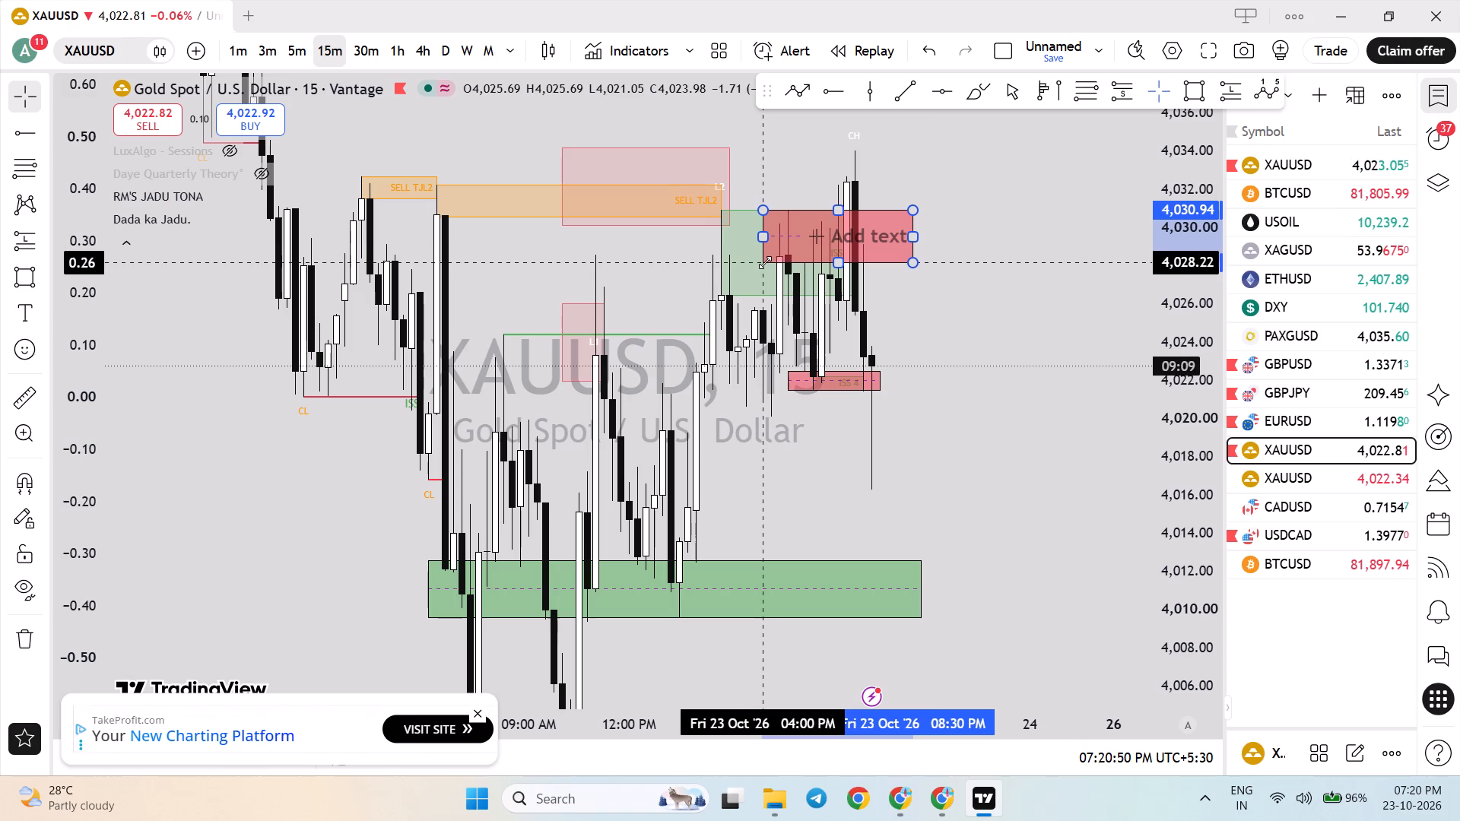
pyautogui.moveTo(765, 262); pyautogui.dragTo(765, 263)
pyautogui.moveTo(763, 242); pyautogui.dragTo(770, 243)
pyautogui.moveTo(874, 344); pyautogui.dragTo(880, 350)
# Extend the green demand zone near 4,011 to about 10:45 PM on the 15-minute XAUUSD chart.
pyautogui.moveTo(1191, 503); pyautogui.dragTo(1176, 410)
pyautogui.scroll(3, 992, 411)
pyautogui.moveTo(1193, 350); pyautogui.dragTo(1179, 430)
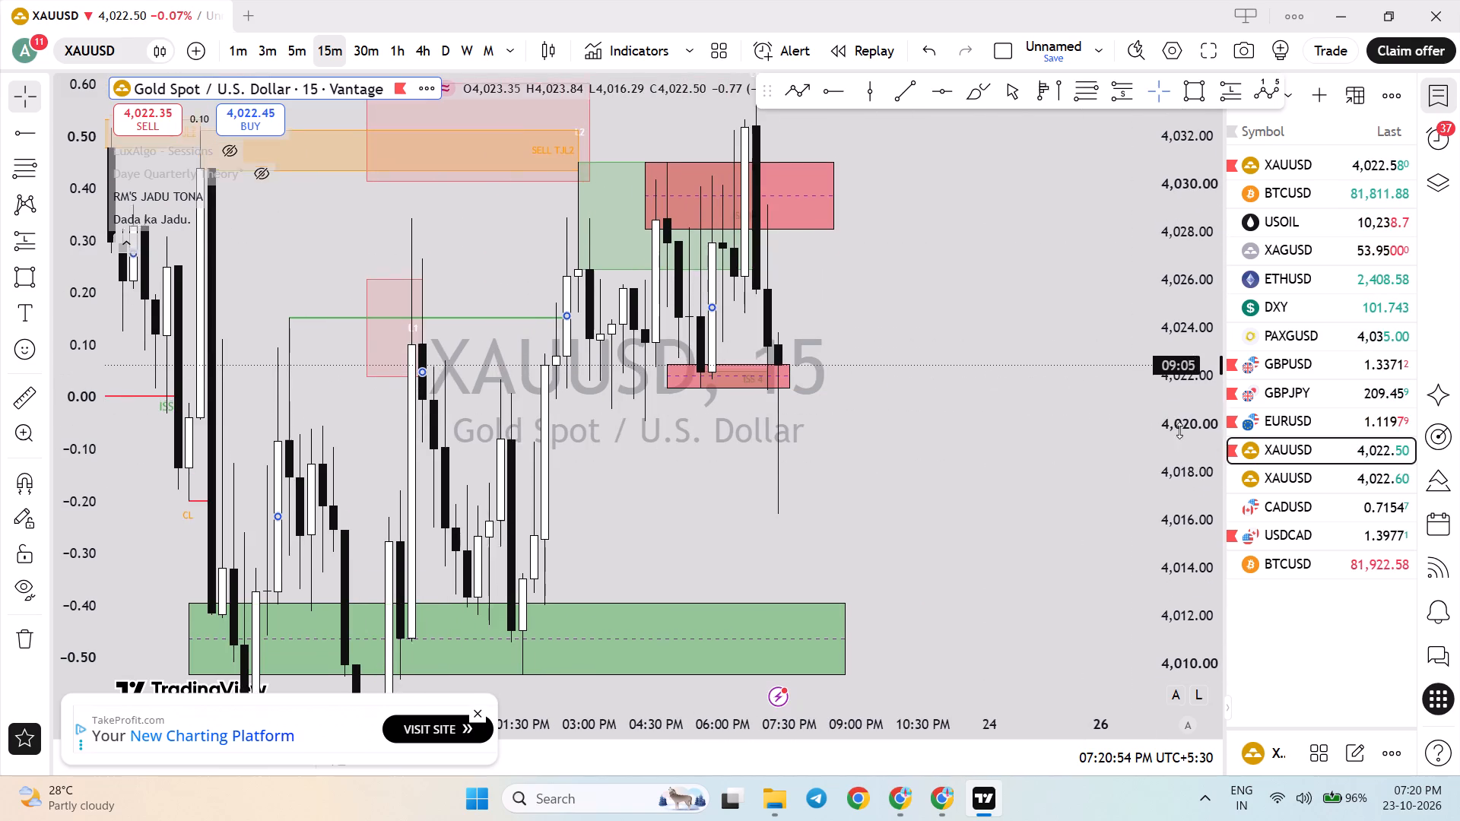
pyautogui.moveTo(1179, 430); pyautogui.dragTo(1156, 521)
pyautogui.scroll(-6, 736, 425)
pyautogui.moveTo(1217, 420); pyautogui.dragTo(1208, 513)
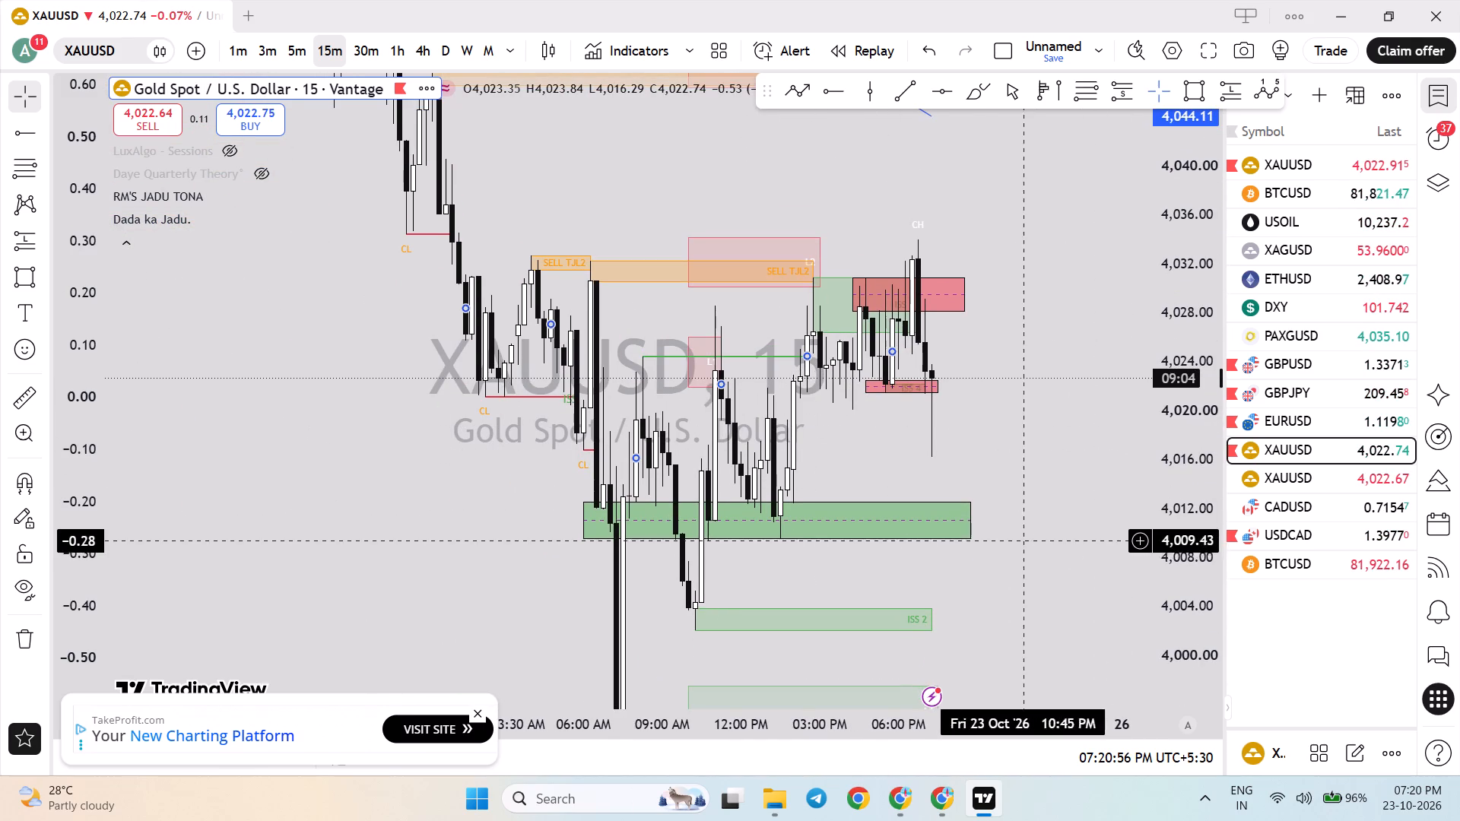
pyautogui.moveTo(970, 523); pyautogui.dragTo(1024, 527)
pyautogui.click(1104, 458)
# Add a XAUUSD price-crossing alert at about 4,012.17, by the top of the green demand zone.
pyautogui.moveTo(1189, 371); pyautogui.dragTo(1185, 619)
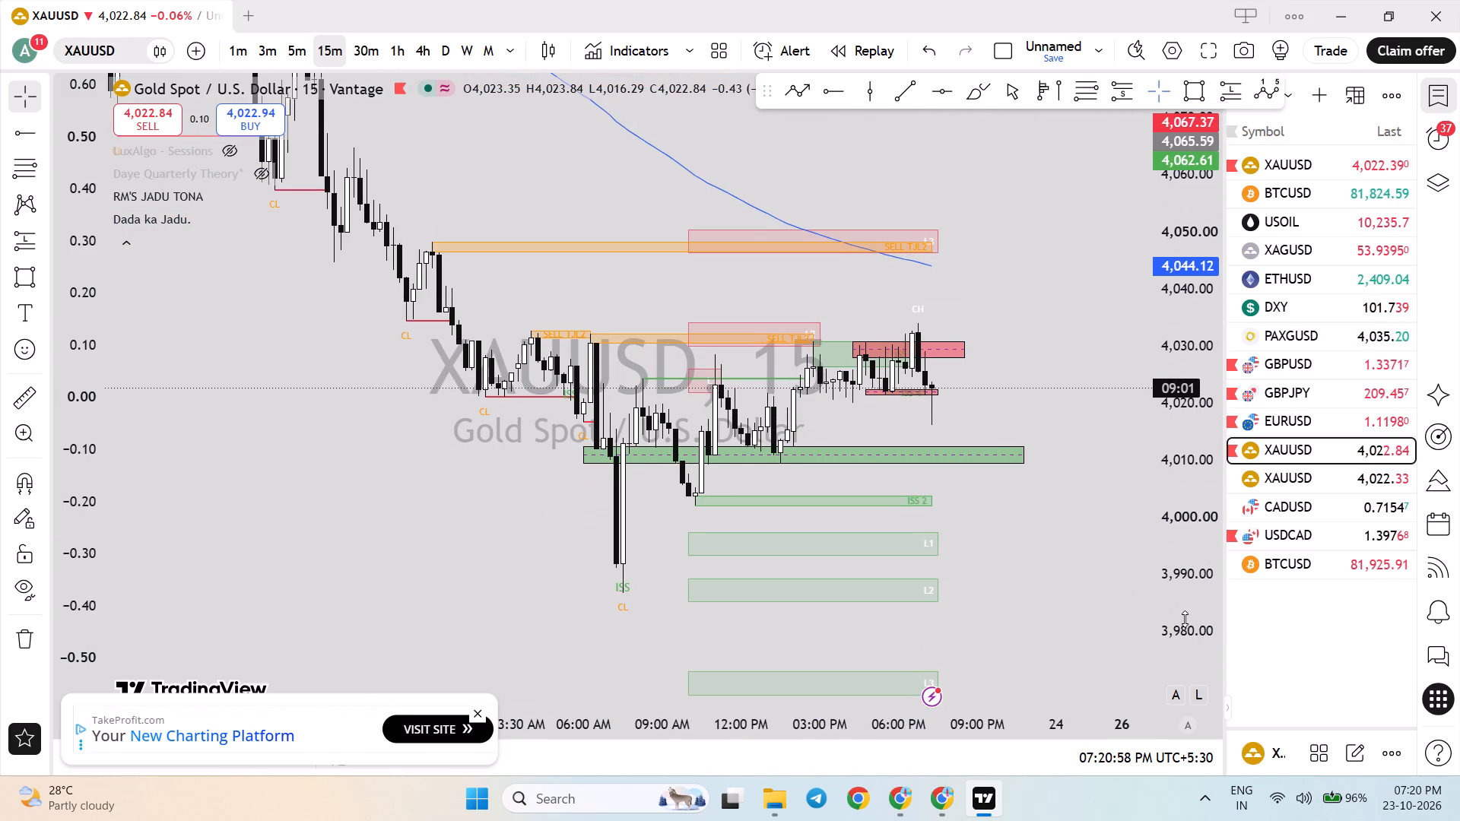
pyautogui.moveTo(1185, 619); pyautogui.dragTo(1184, 619)
pyautogui.moveTo(1197, 539); pyautogui.dragTo(1150, 269)
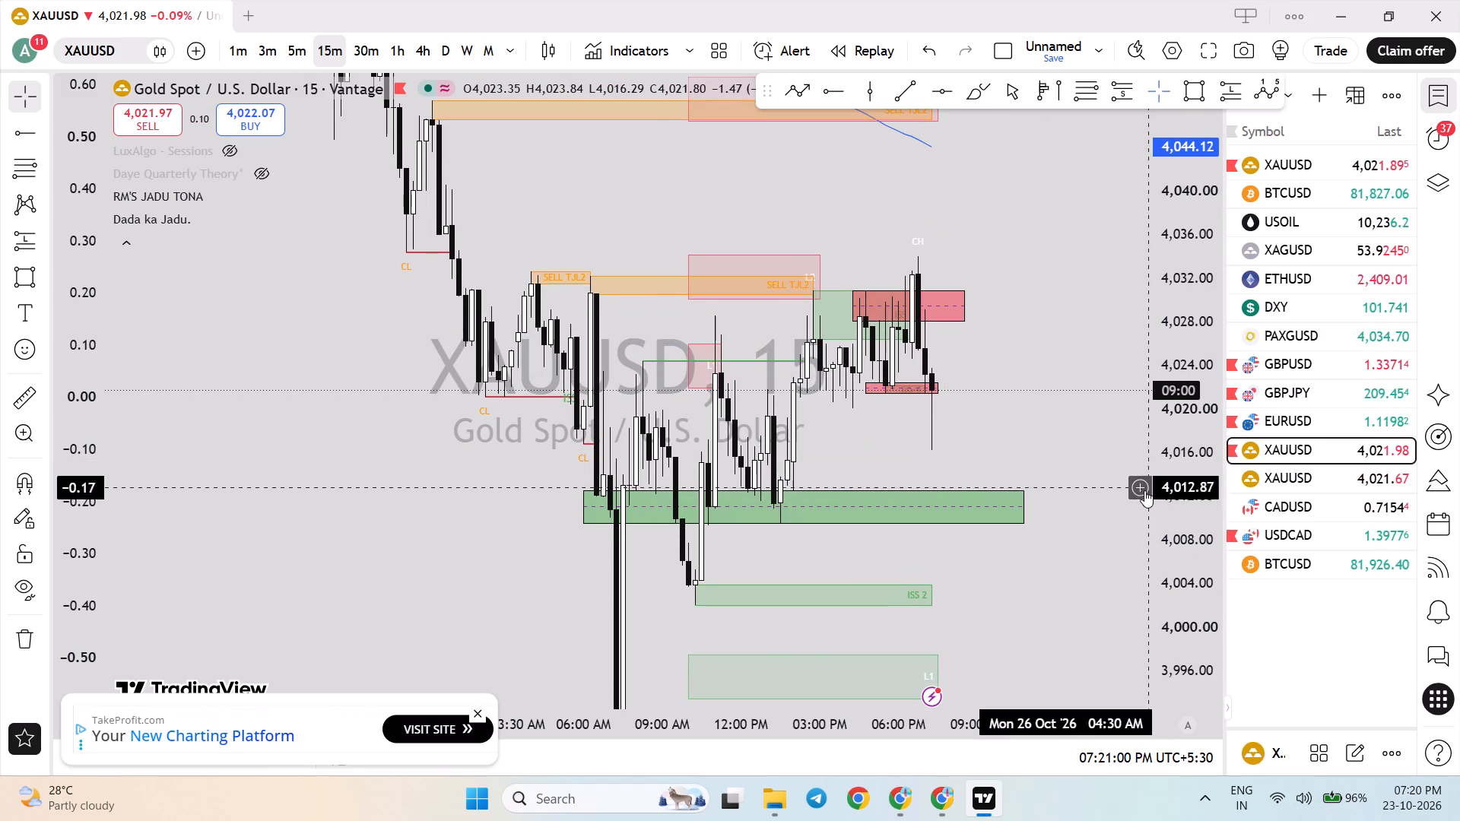
pyautogui.click(1136, 495)
pyautogui.click(1078, 513)
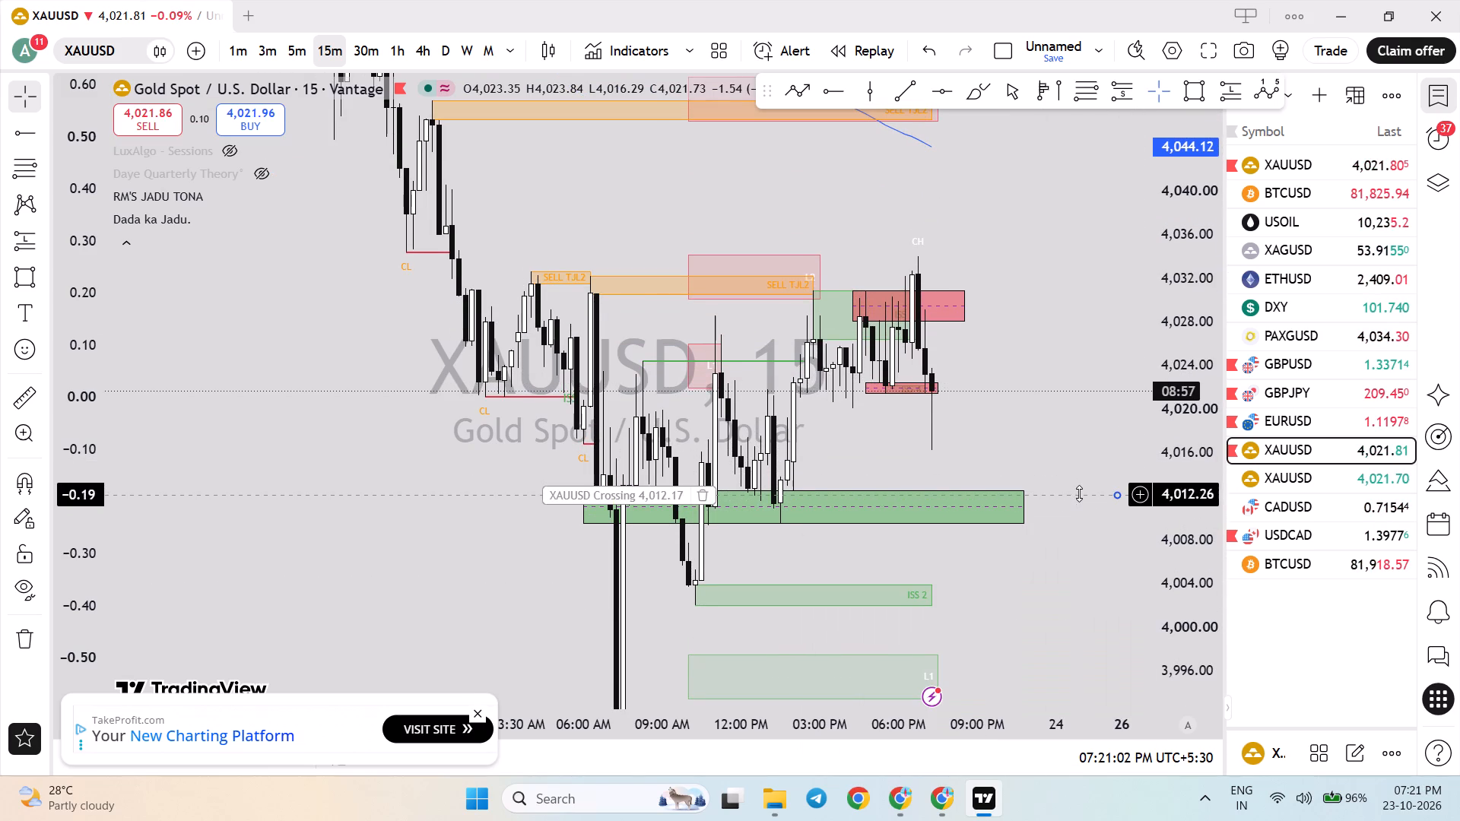
pyautogui.moveTo(1079, 493); pyautogui.dragTo(1081, 479)
# Draw a rectangle zone from about 4,002.06 to 4,004.33 over the ISS 2 zone, from 23 Oct 09:45 AM to 26 Oct 03:45 AM.
pyautogui.click(1037, 556)
pyautogui.scroll(-2, 1041, 556)
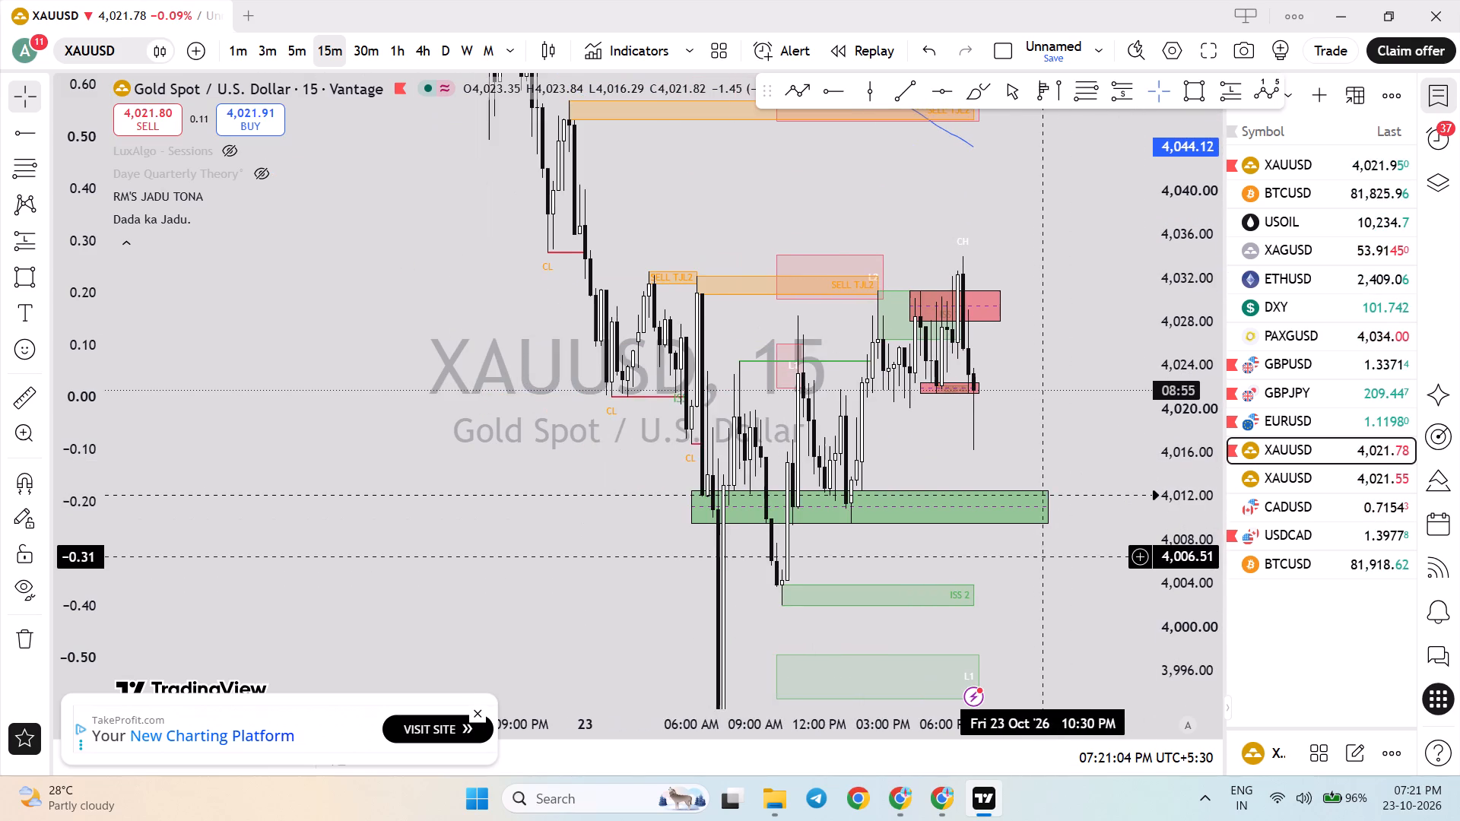
pyautogui.moveTo(1065, 576); pyautogui.dragTo(1050, 536)
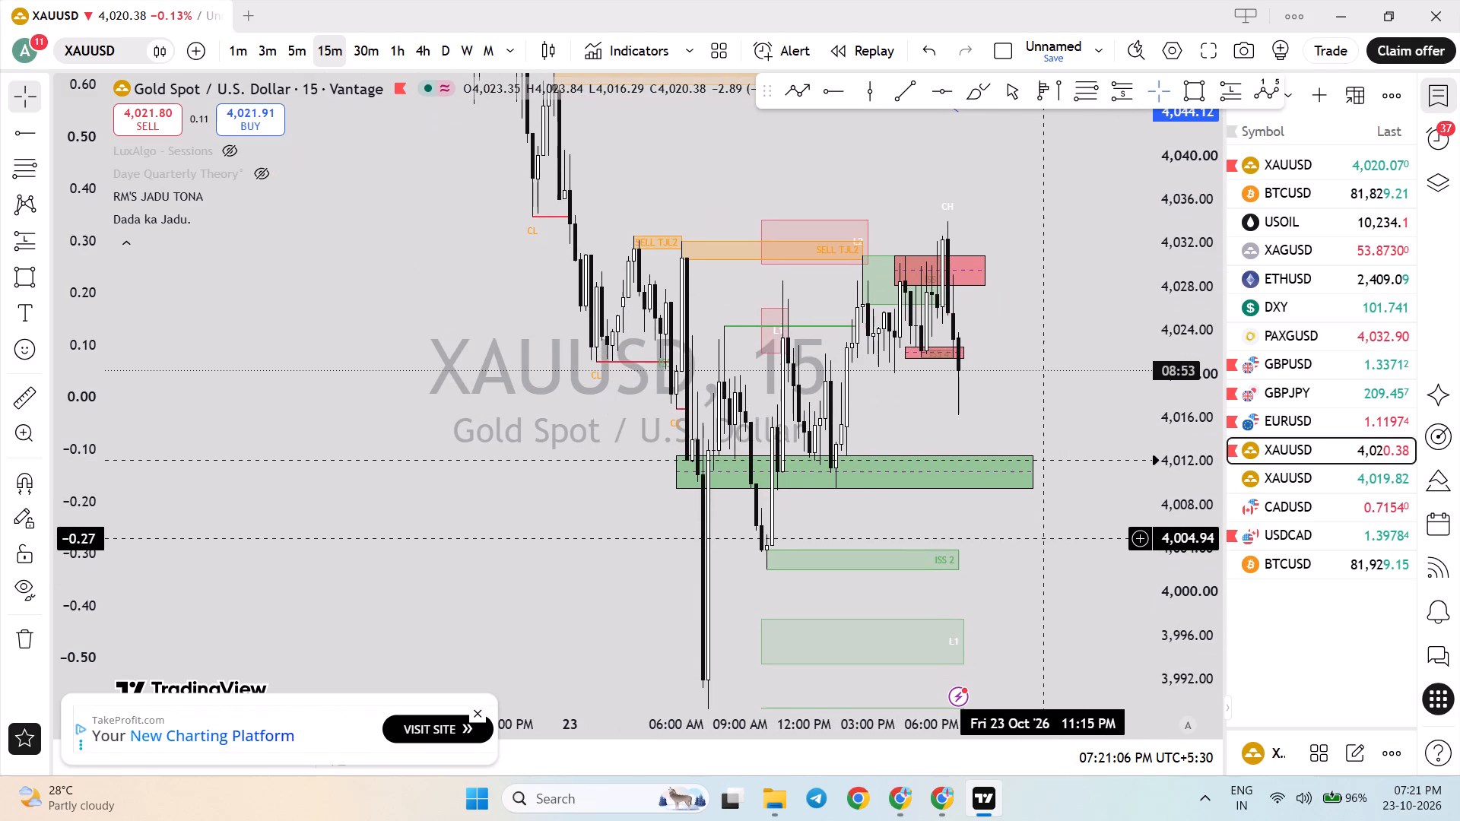
pyautogui.moveTo(1045, 538); pyautogui.dragTo(1017, 509)
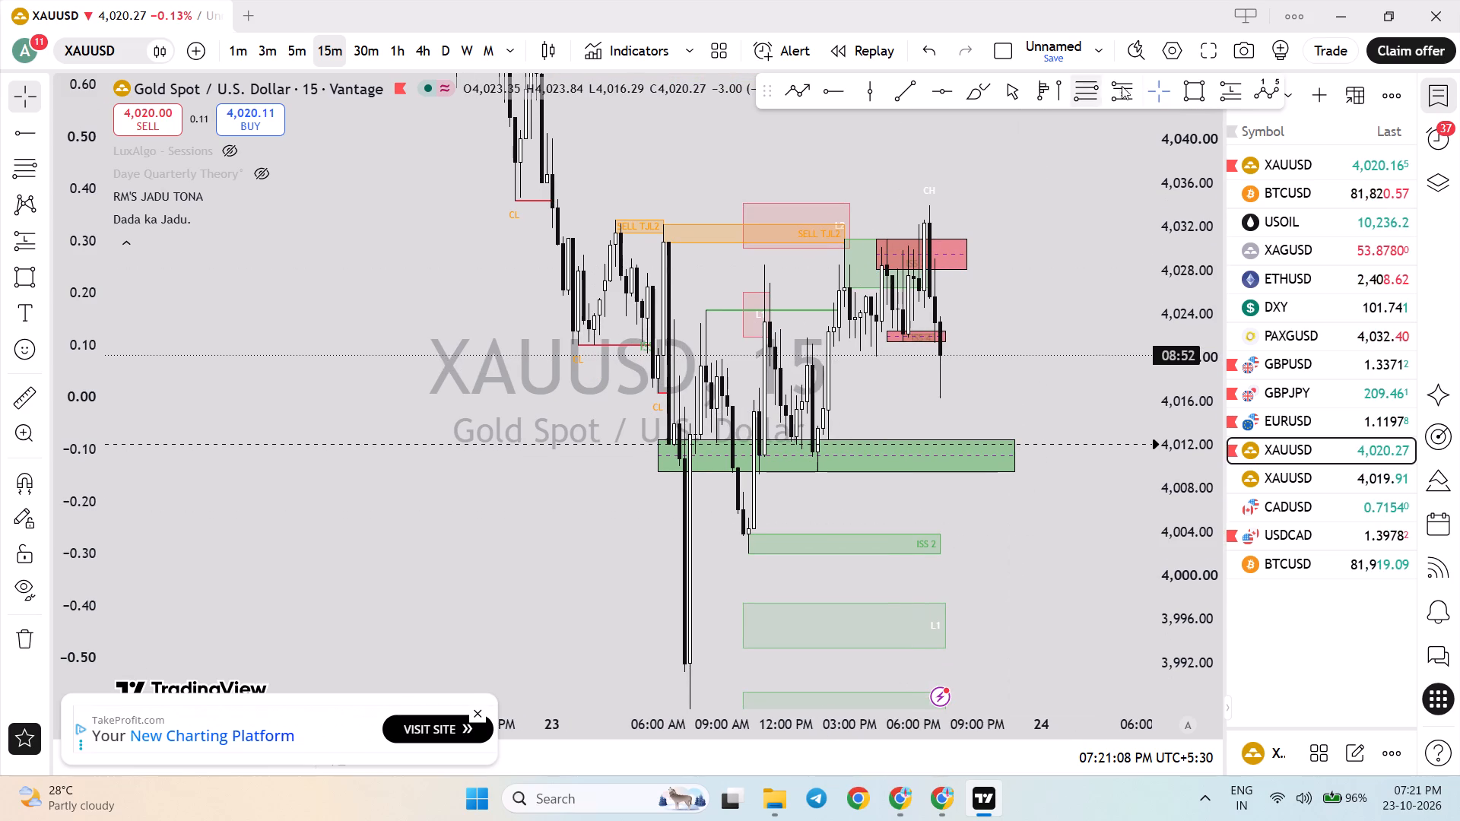
pyautogui.click(1189, 99)
pyautogui.click(738, 553)
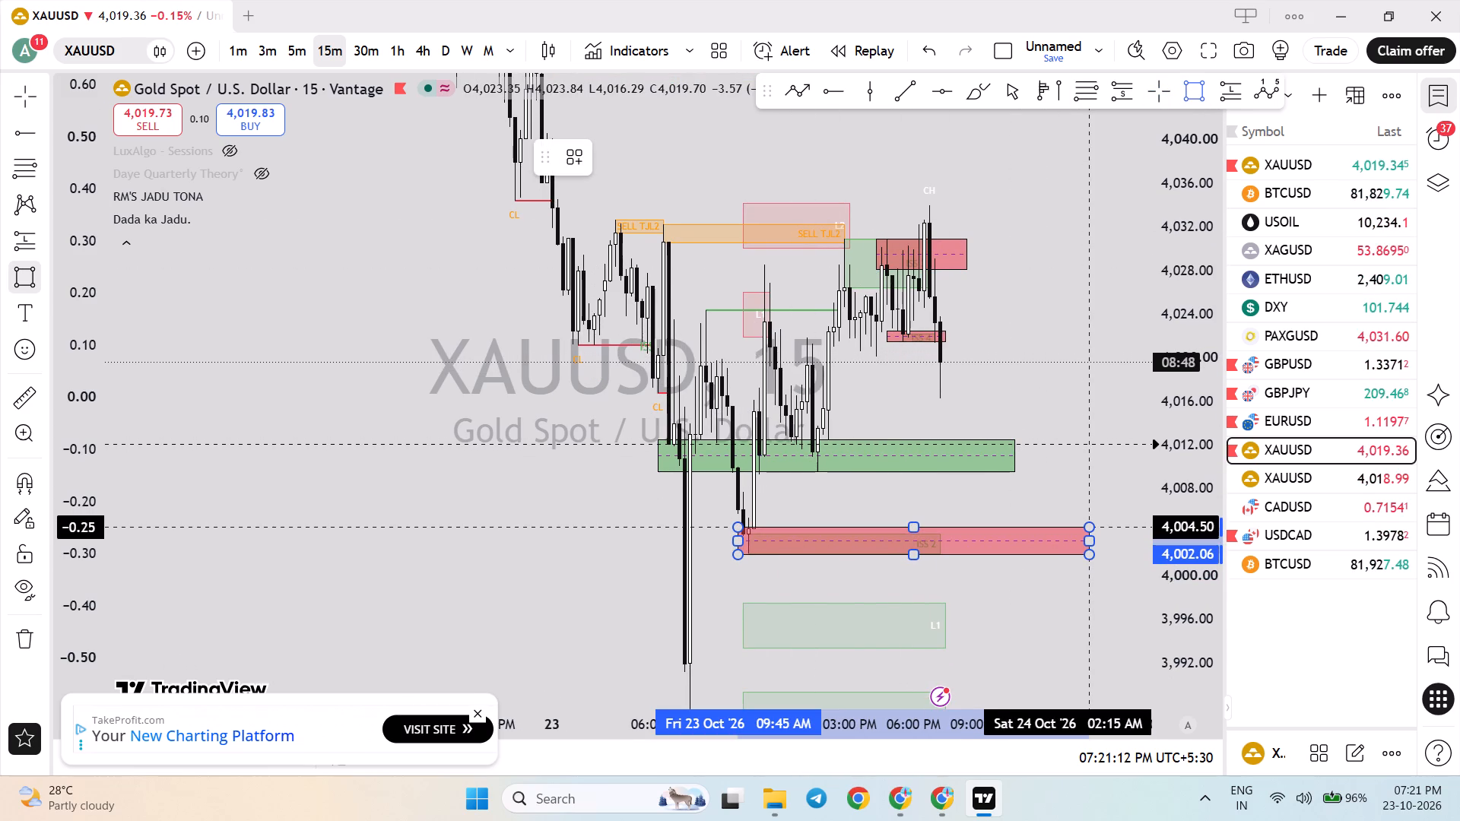
pyautogui.click(1091, 528)
pyautogui.moveTo(1090, 540); pyautogui.dragTo(1097, 540)
# Change the new rectangle zone's fill colour to green.
pyautogui.click(655, 160)
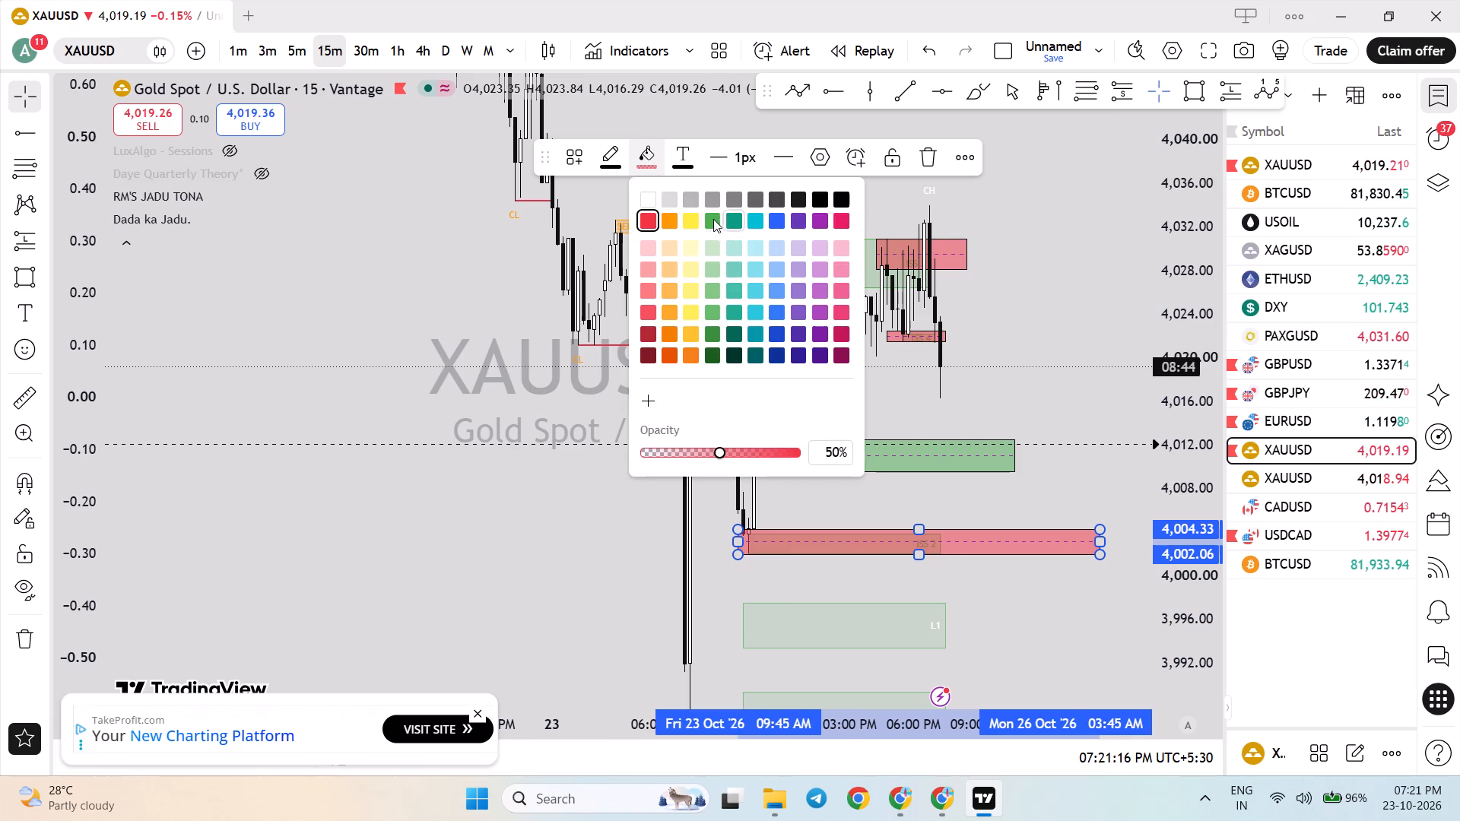
pyautogui.click(713, 219)
pyautogui.click(1019, 388)
# On the 1-minute XAUUSD chart, measure the latest candle's drop from about 4,021.84, then clear the measurement.
pyautogui.moveTo(1176, 374); pyautogui.dragTo(1195, 485)
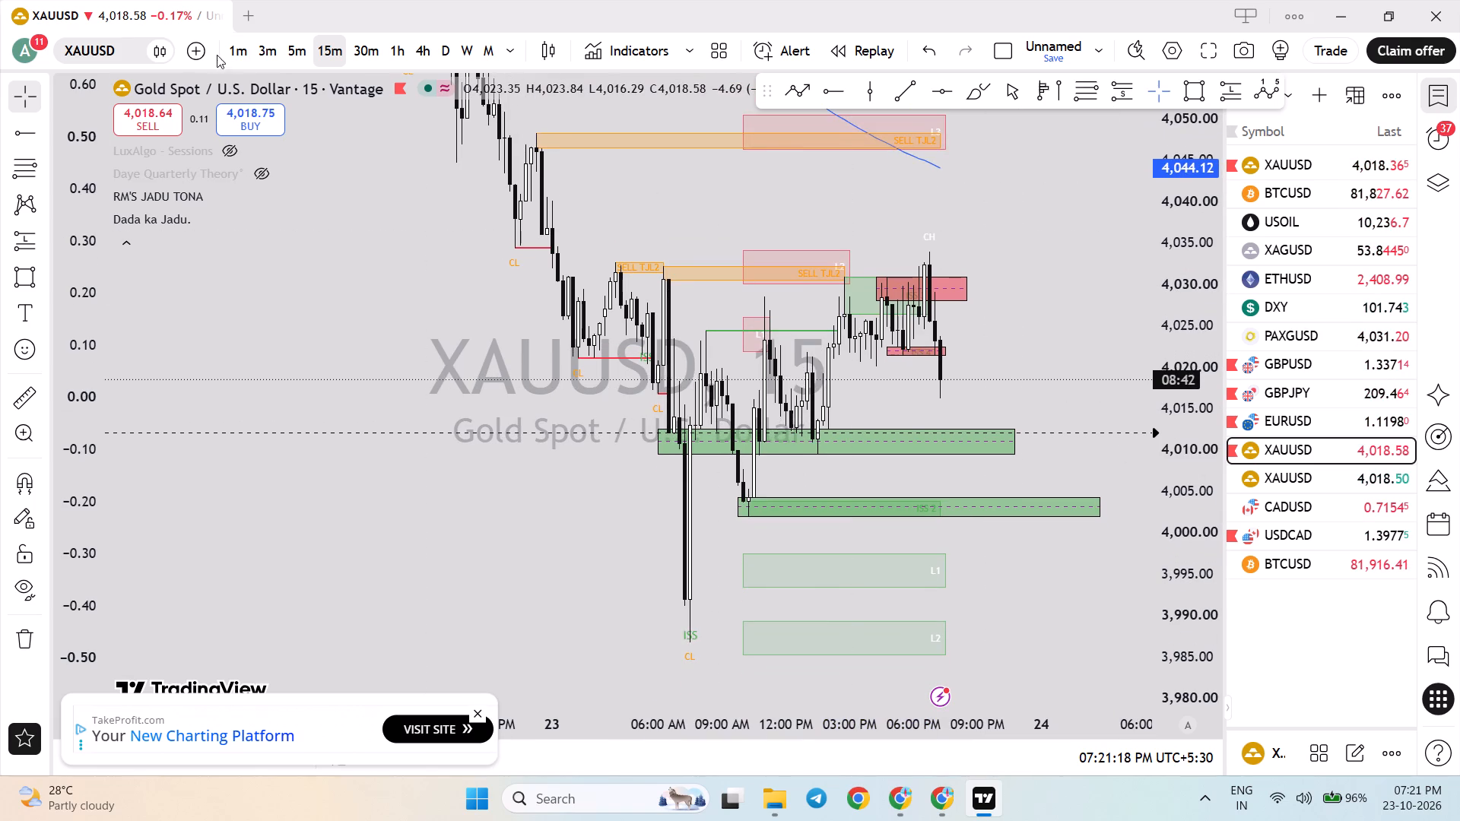
pyautogui.click(225, 55)
pyautogui.moveTo(1196, 513); pyautogui.dragTo(1140, 268)
pyautogui.moveTo(1000, 354); pyautogui.dragTo(1005, 545)
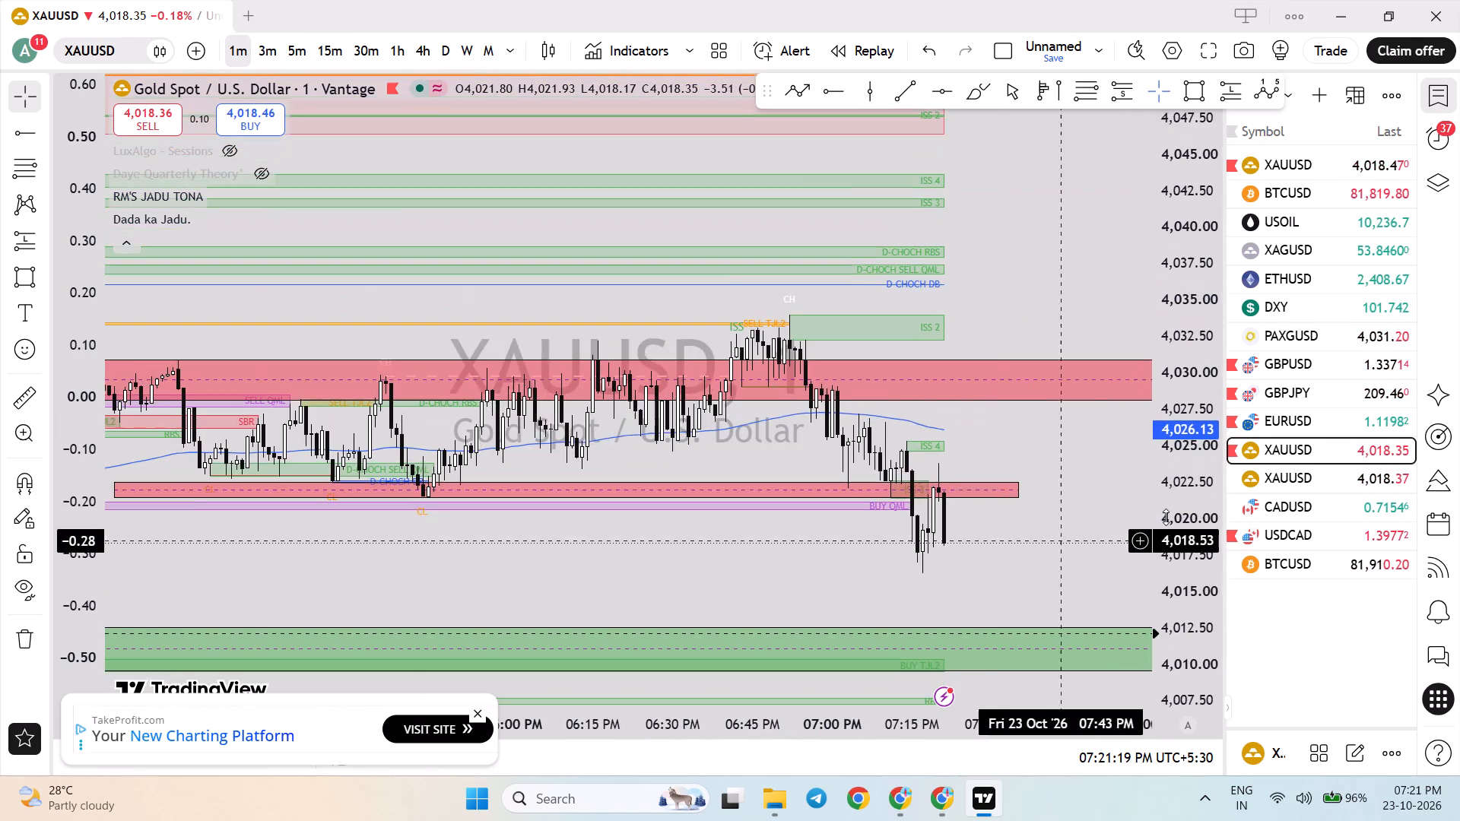
pyautogui.moveTo(1165, 585); pyautogui.dragTo(1123, 296)
pyautogui.moveTo(1063, 523); pyautogui.dragTo(1018, 372)
pyautogui.scroll(3, 1007, 400)
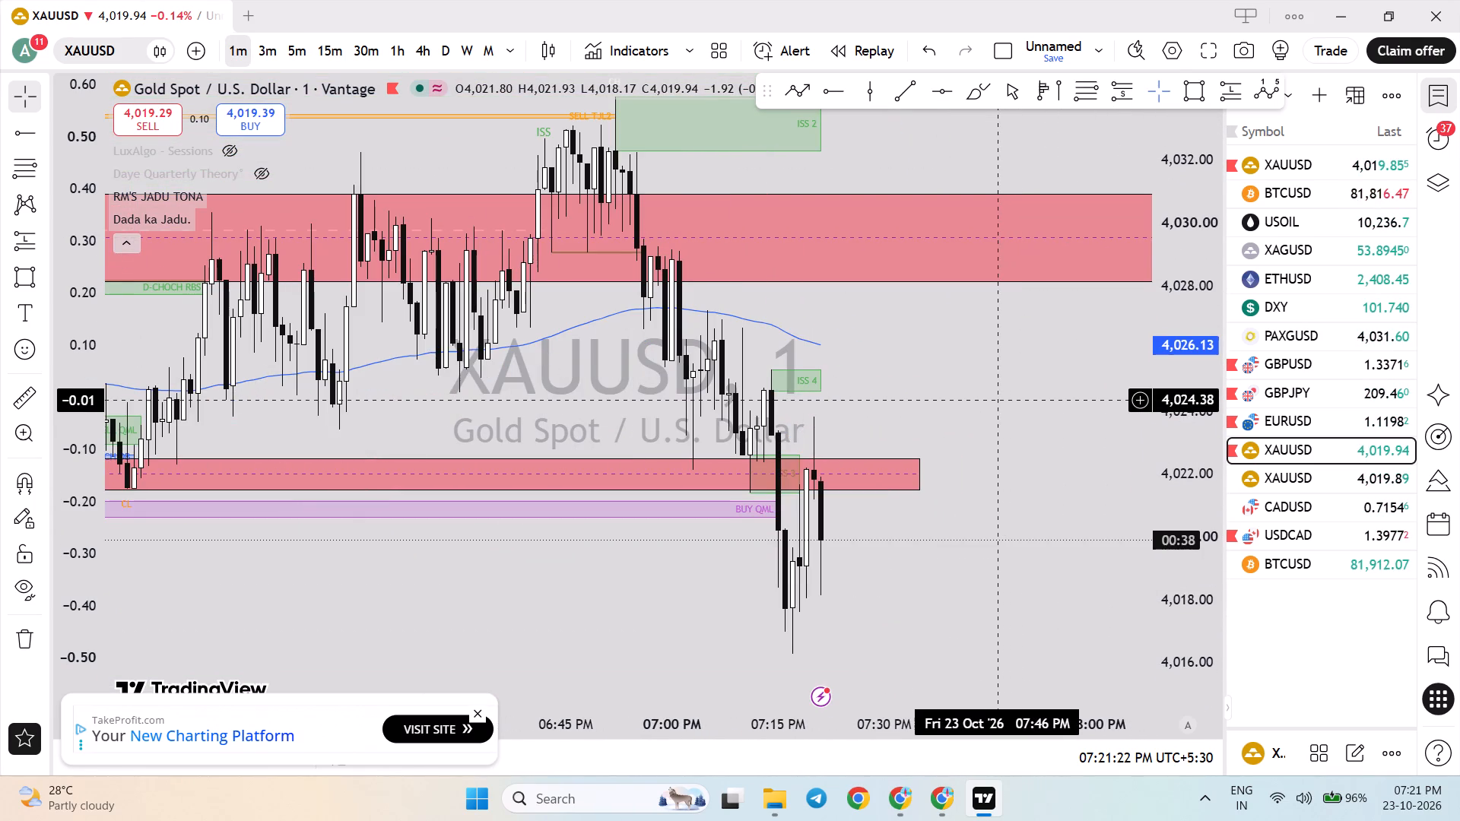
pyautogui.click(35, 405)
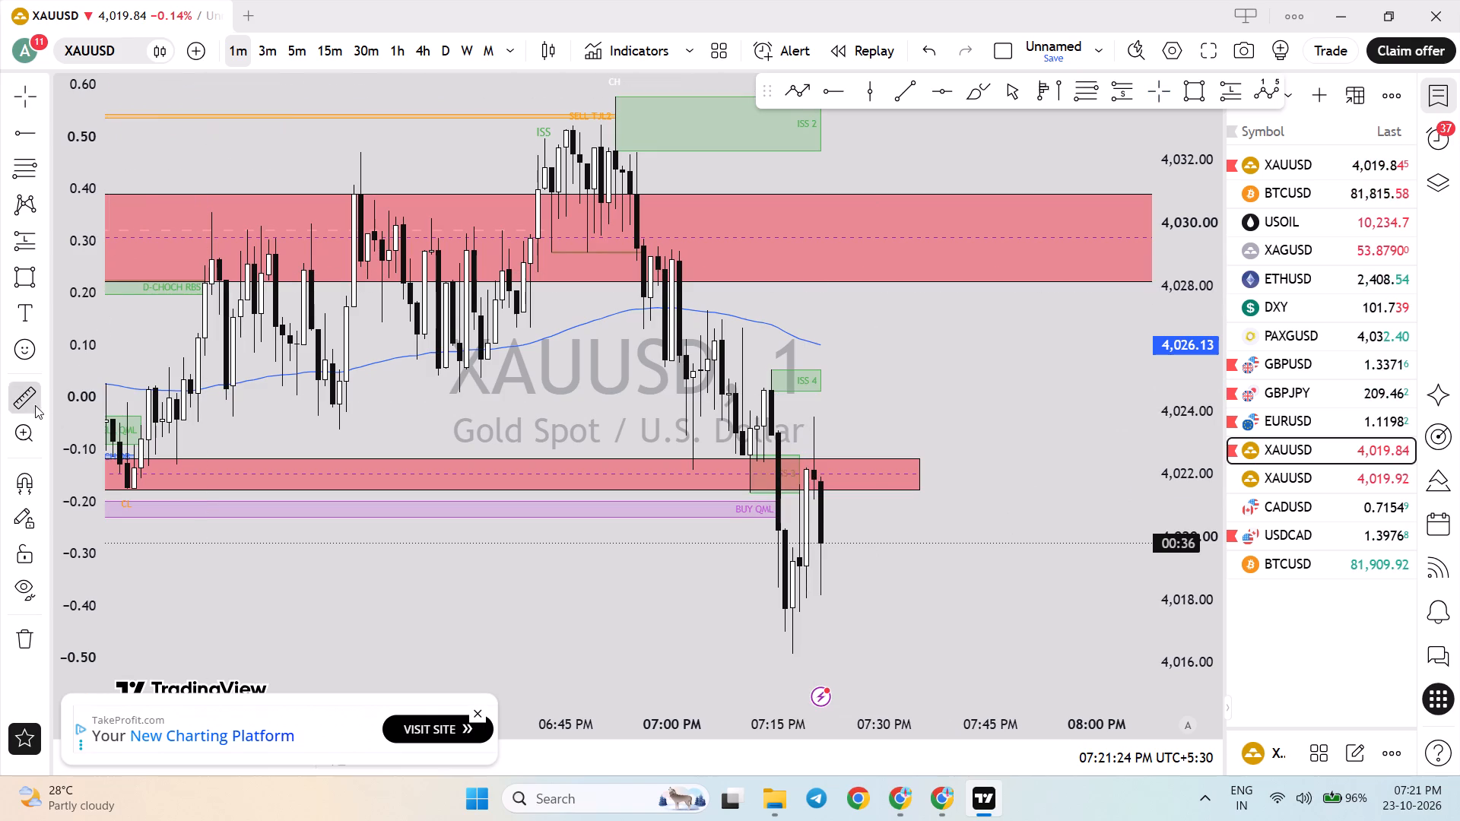
pyautogui.click(823, 480)
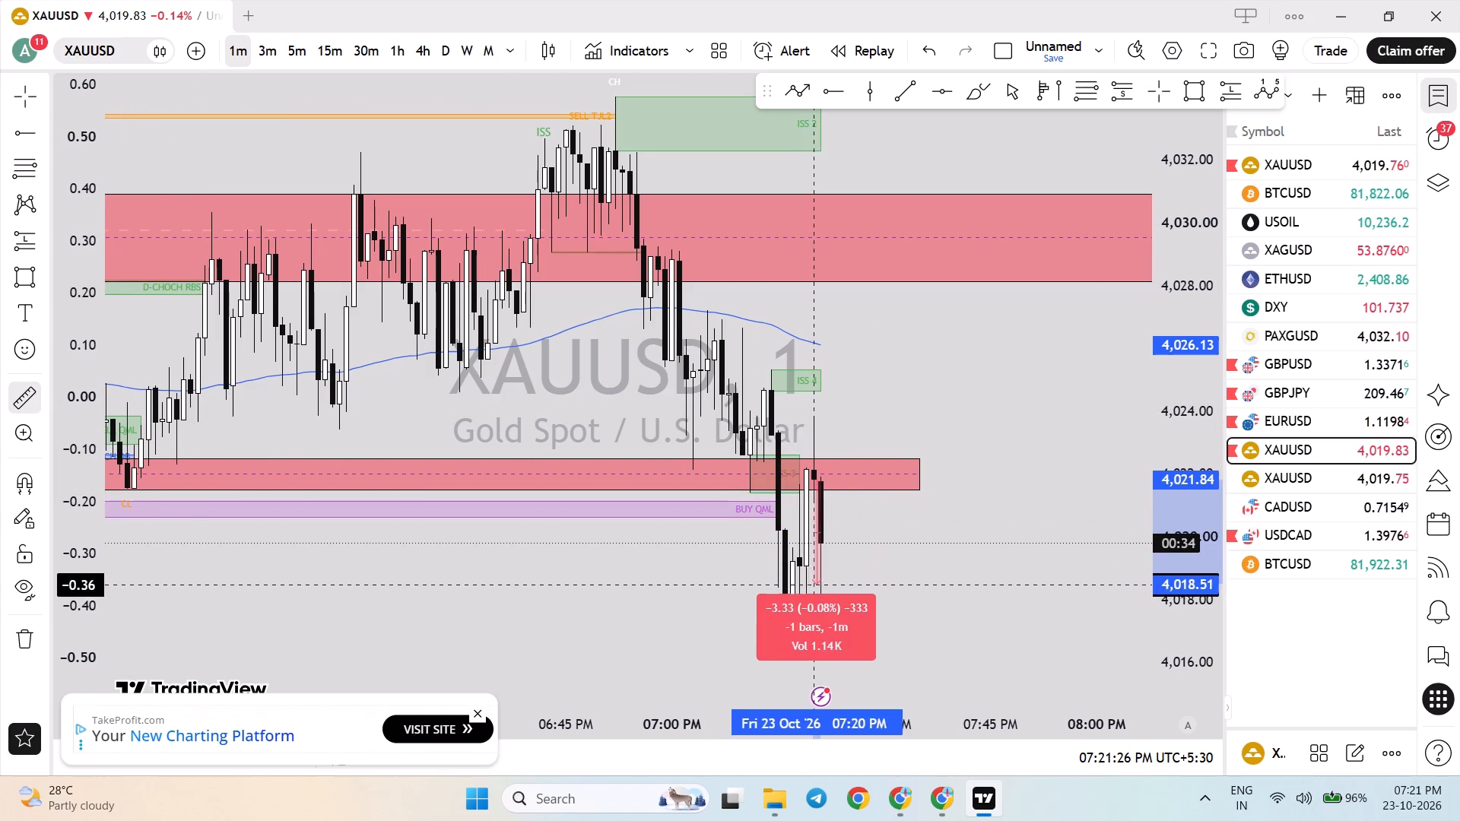
pyautogui.click(811, 566)
pyautogui.click(962, 498)
# Examine the daily XAUUSD chart around the BUY QML zone and the latest candles.
pyautogui.click(431, 50)
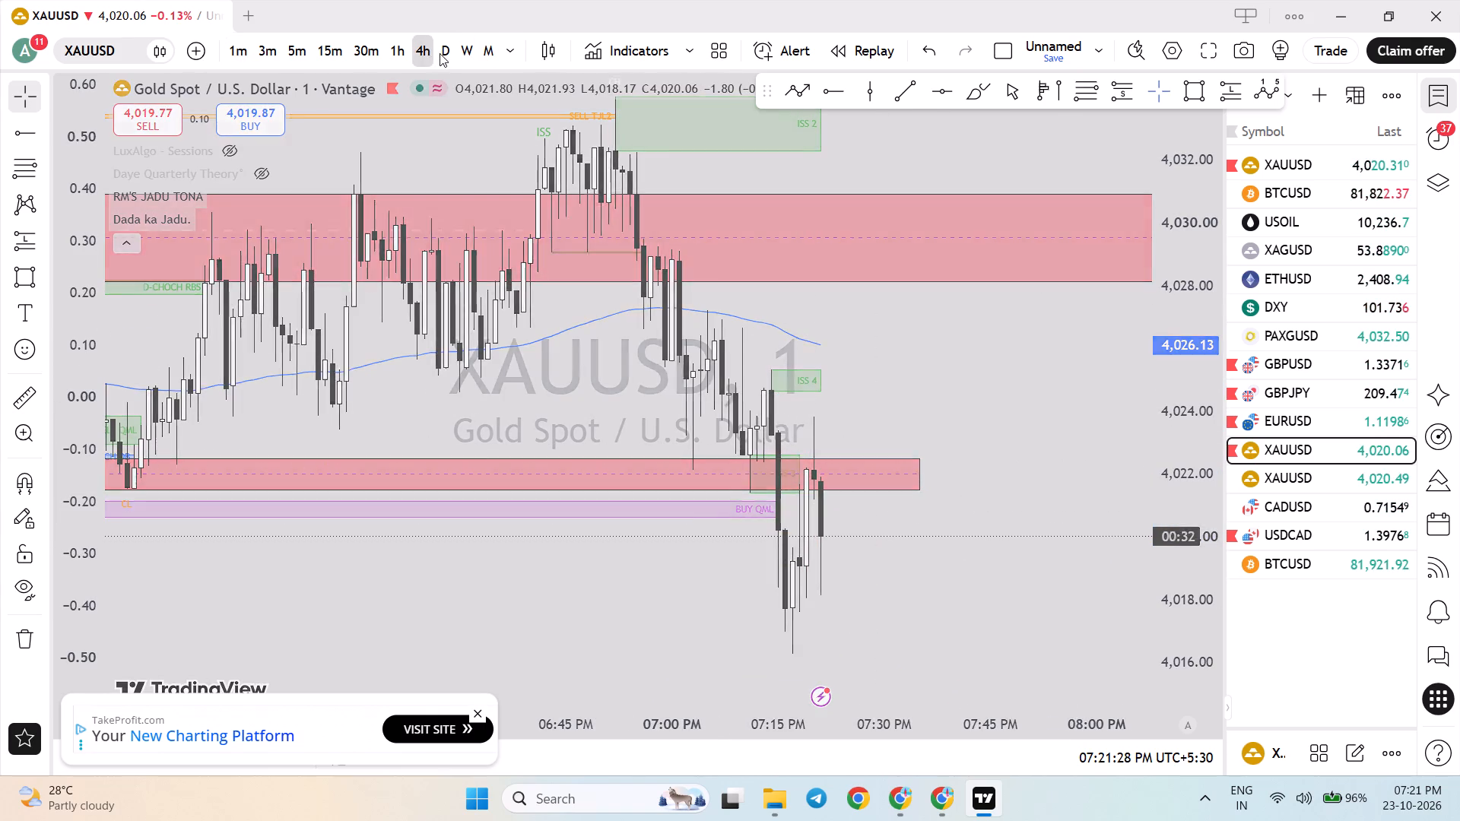
pyautogui.click(440, 53)
pyautogui.moveTo(1173, 273); pyautogui.dragTo(1147, 574)
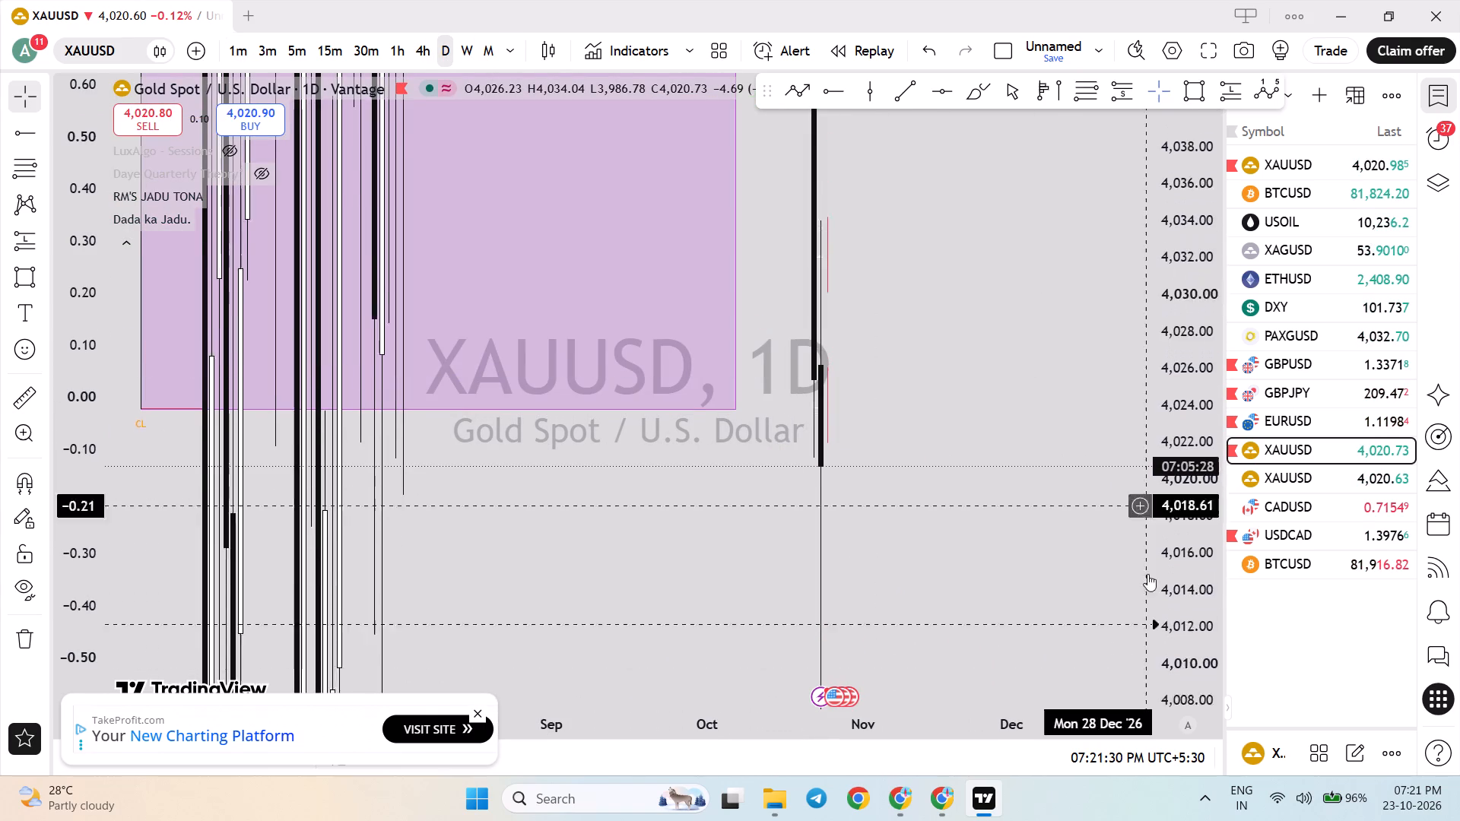
pyautogui.moveTo(1147, 574); pyautogui.dragTo(1147, 579)
pyautogui.moveTo(1170, 331); pyautogui.dragTo(1151, 542)
pyautogui.moveTo(1173, 455); pyautogui.dragTo(1147, 564)
pyautogui.moveTo(1176, 454); pyautogui.dragTo(1163, 563)
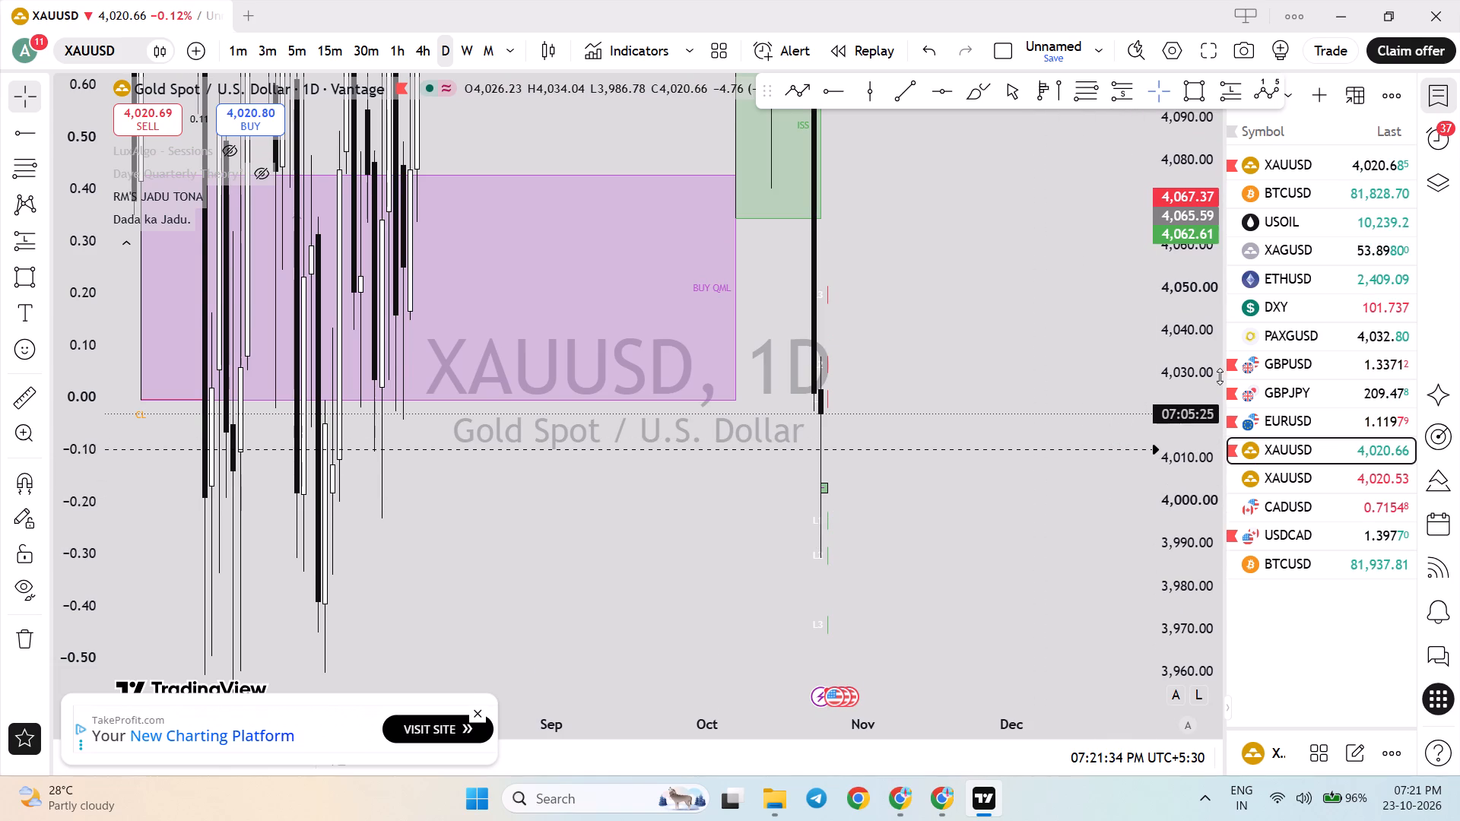
pyautogui.moveTo(1185, 360); pyautogui.dragTo(1185, 520)
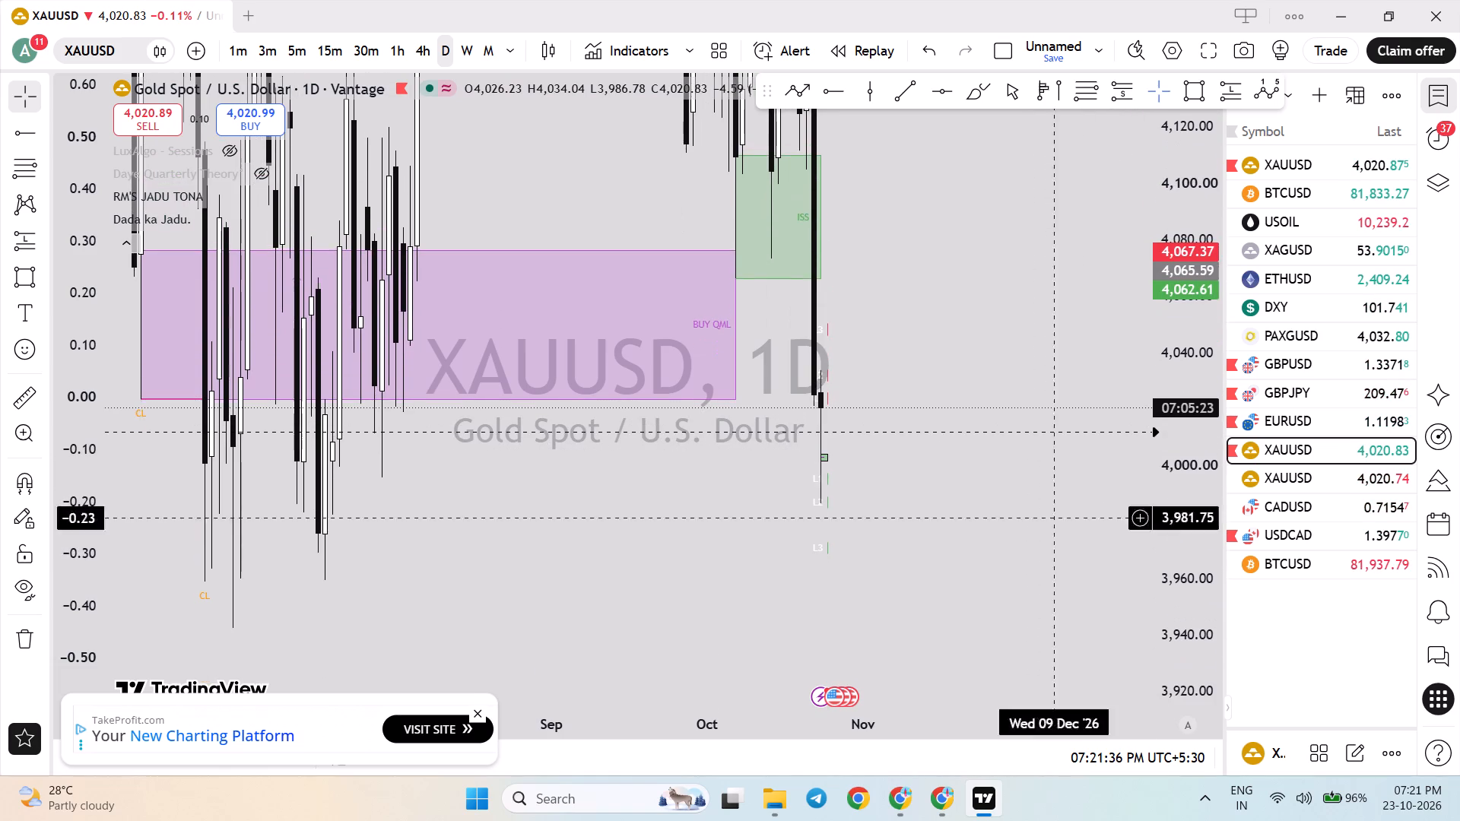
pyautogui.scroll(4, 820, 419)
# Examine recent XAUUSD price action around the BUY T.8.2 zone and marked zones on the 4-hour and 1-hour charts.
pyautogui.click(430, 48)
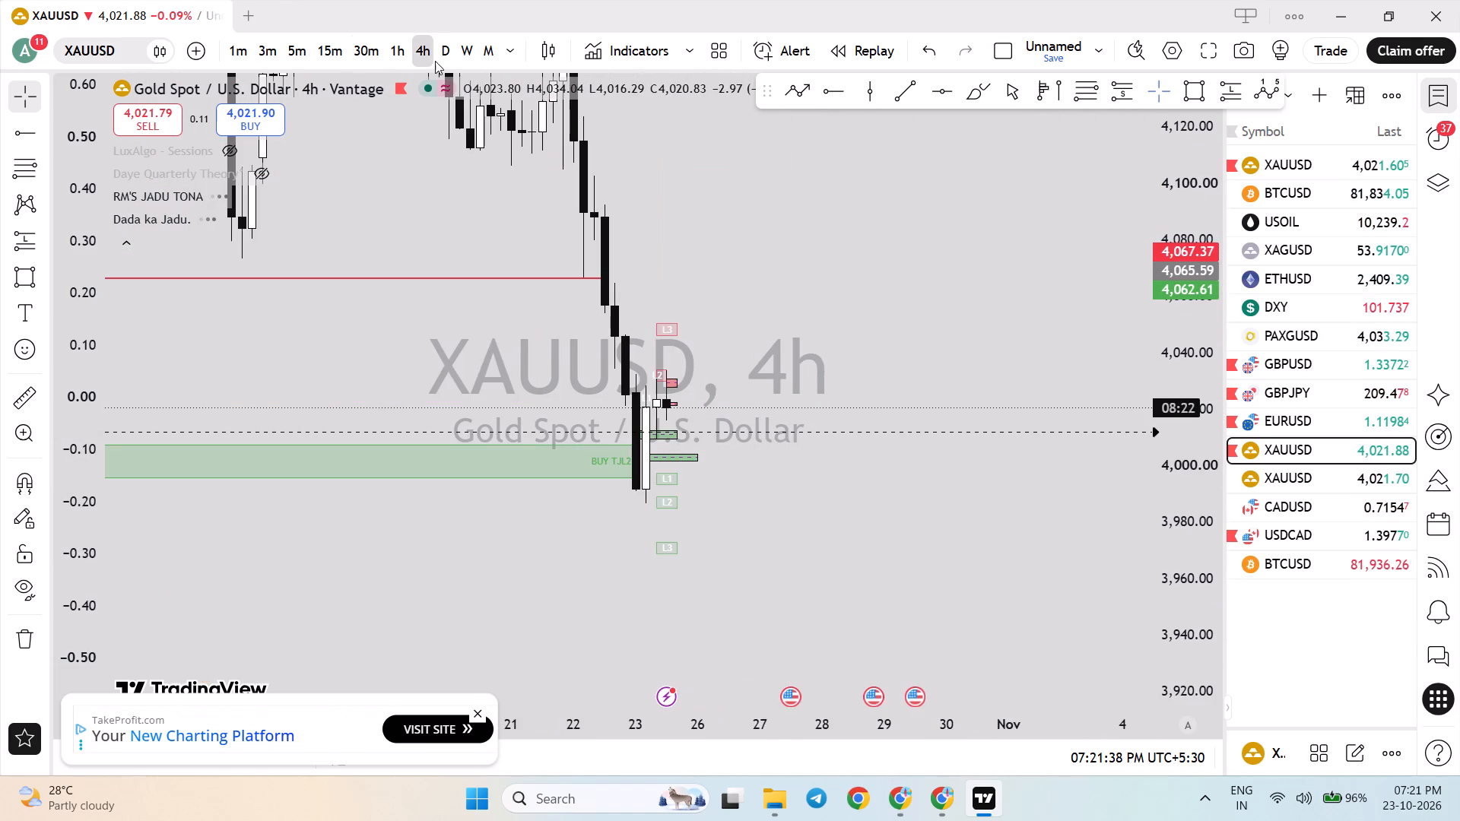
pyautogui.scroll(-1, 643, 398)
pyautogui.moveTo(1166, 564); pyautogui.dragTo(1162, 451)
pyautogui.moveTo(972, 341); pyautogui.dragTo(974, 370)
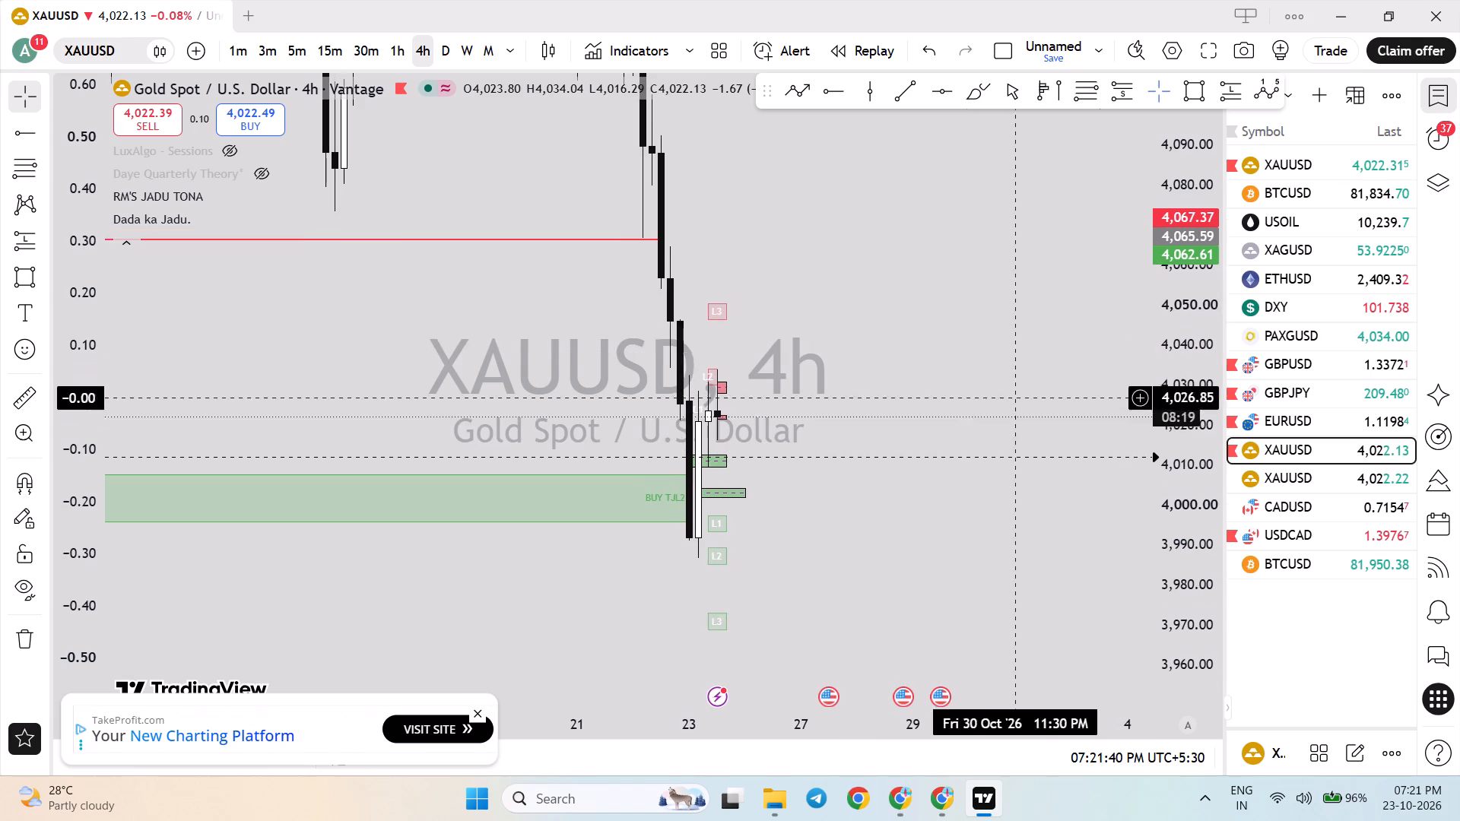
pyautogui.moveTo(1202, 525); pyautogui.dragTo(1198, 441)
pyautogui.moveTo(1102, 355); pyautogui.dragTo(1131, 480)
pyautogui.click(387, 40)
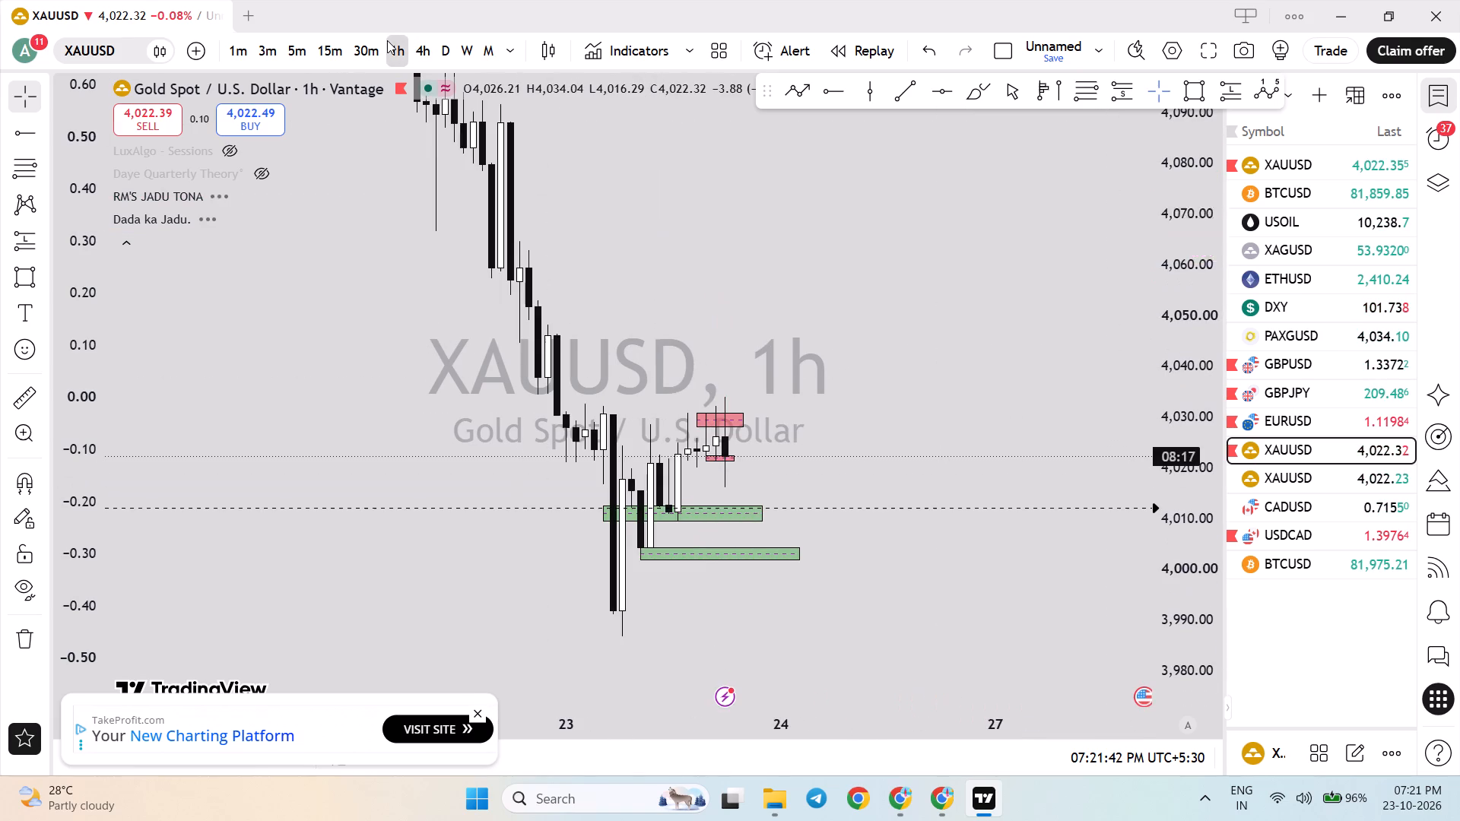
pyautogui.scroll(-3, 543, 315)
pyautogui.moveTo(1201, 556); pyautogui.dragTo(1151, 262)
pyautogui.moveTo(1011, 391); pyautogui.dragTo(1030, 456)
pyautogui.scroll(2, 1036, 461)
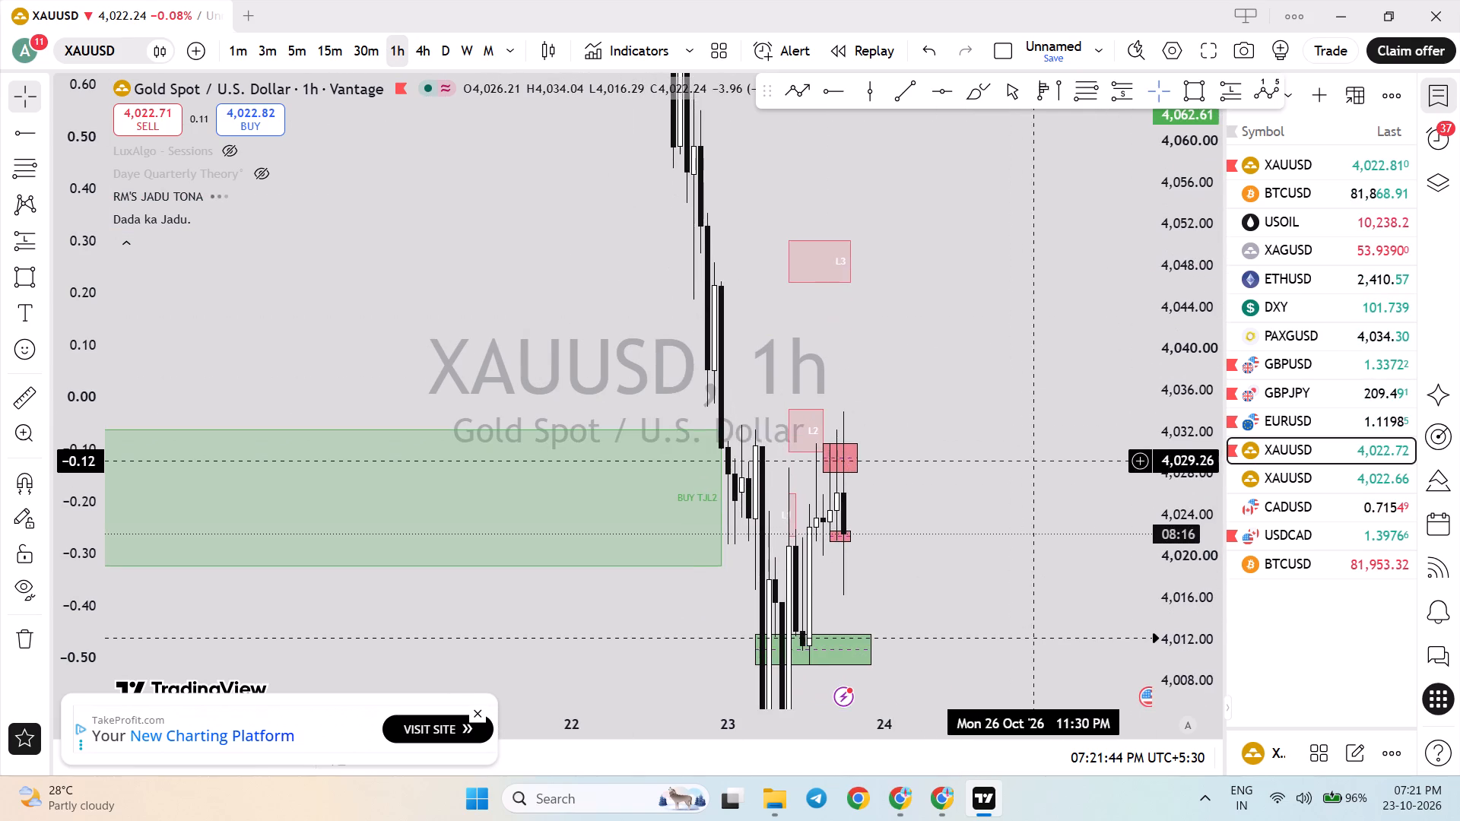
pyautogui.scroll(1, 1036, 461)
pyautogui.moveTo(1198, 588); pyautogui.dragTo(1180, 447)
pyautogui.moveTo(1031, 570); pyautogui.dragTo(1053, 351)
pyautogui.moveTo(1193, 379); pyautogui.dragTo(1163, 525)
pyautogui.click(363, 51)
# Back on the 15-minute XAUUSD chart, extend the green demand zone near 4,011 to about the start of 24 Oct.
pyautogui.click(335, 51)
pyautogui.scroll(-6, 436, 246)
pyautogui.moveTo(1194, 566); pyautogui.dragTo(1157, 394)
pyautogui.moveTo(1052, 445); pyautogui.dragTo(1038, 538)
pyautogui.moveTo(1156, 563); pyautogui.dragTo(1174, 394)
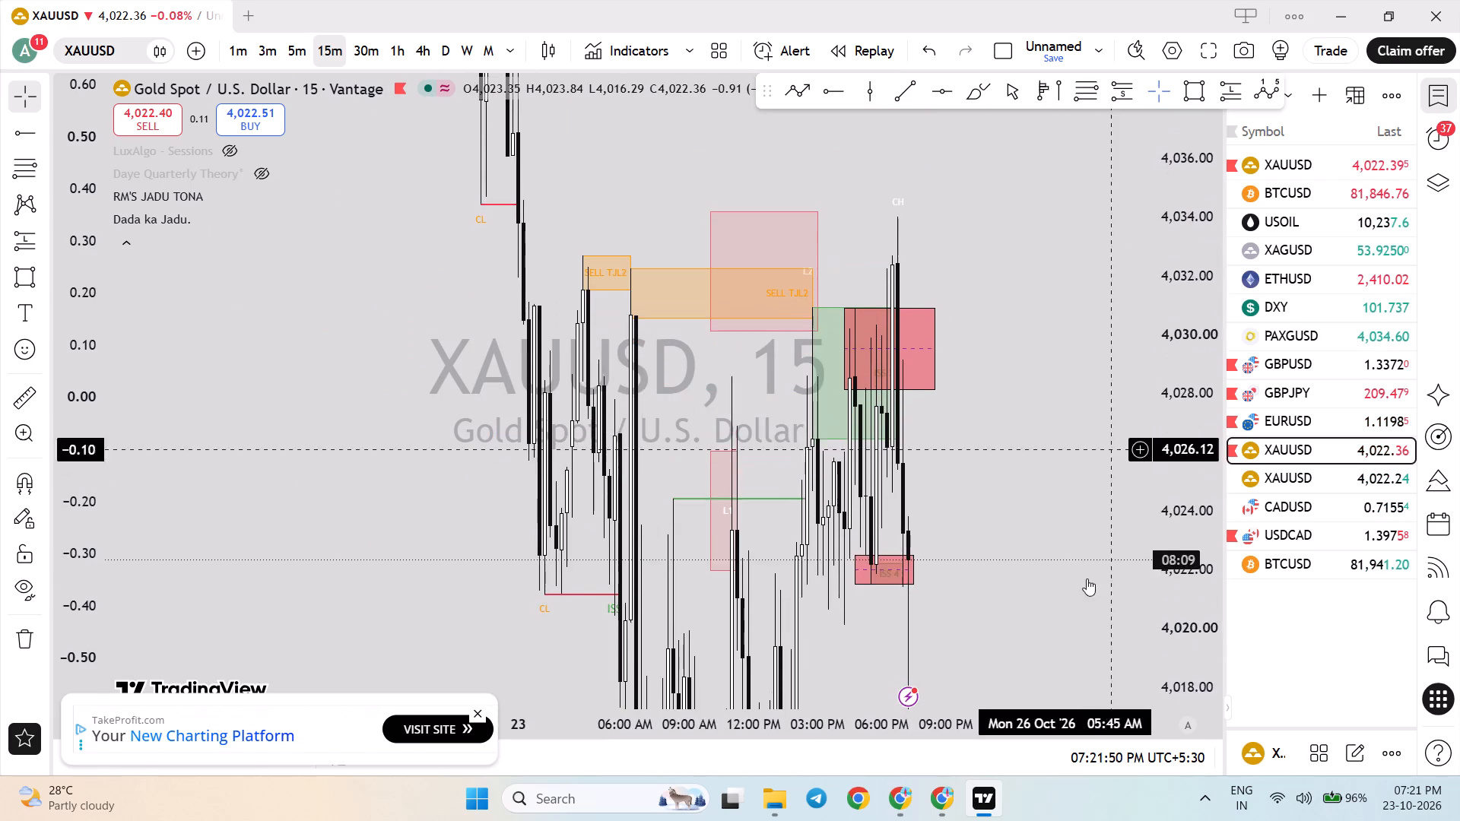
pyautogui.moveTo(1089, 594); pyautogui.dragTo(1041, 456)
pyautogui.moveTo(1185, 339); pyautogui.dragTo(1201, 555)
pyautogui.moveTo(1192, 447); pyautogui.dragTo(1179, 602)
pyautogui.scroll(-3, 943, 511)
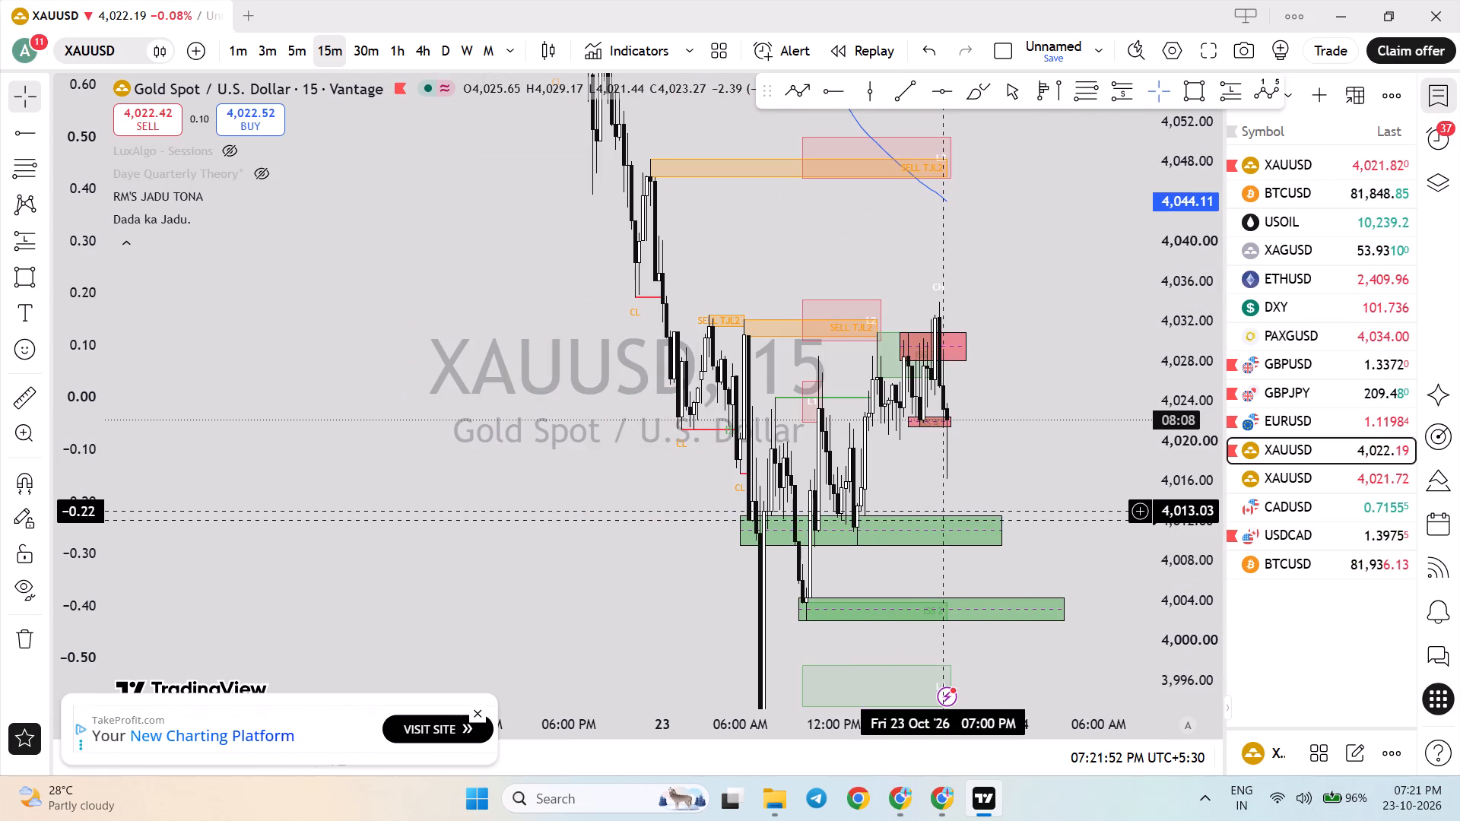
pyautogui.moveTo(996, 531); pyautogui.dragTo(1019, 534)
pyautogui.click(1039, 487)
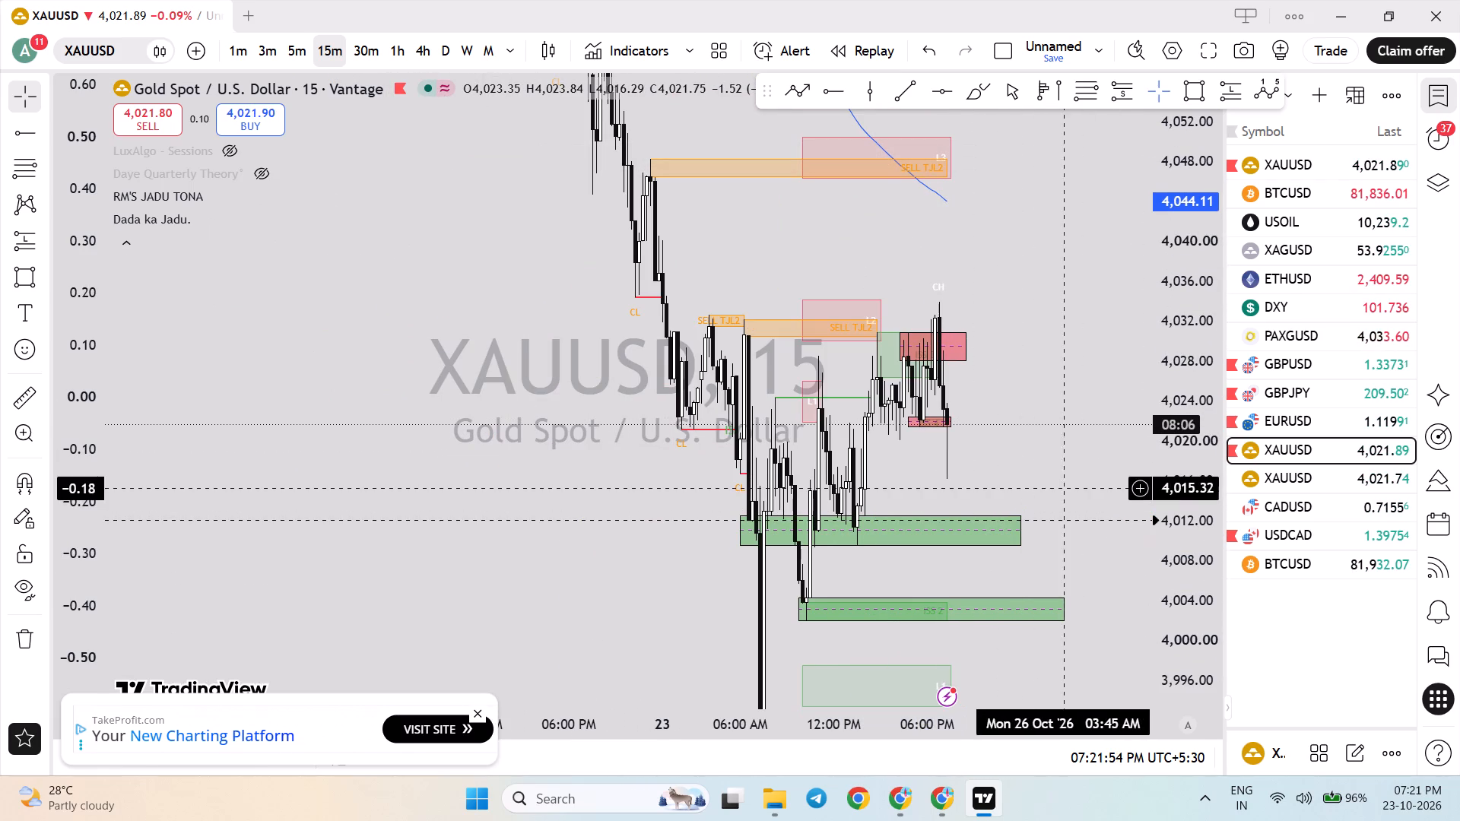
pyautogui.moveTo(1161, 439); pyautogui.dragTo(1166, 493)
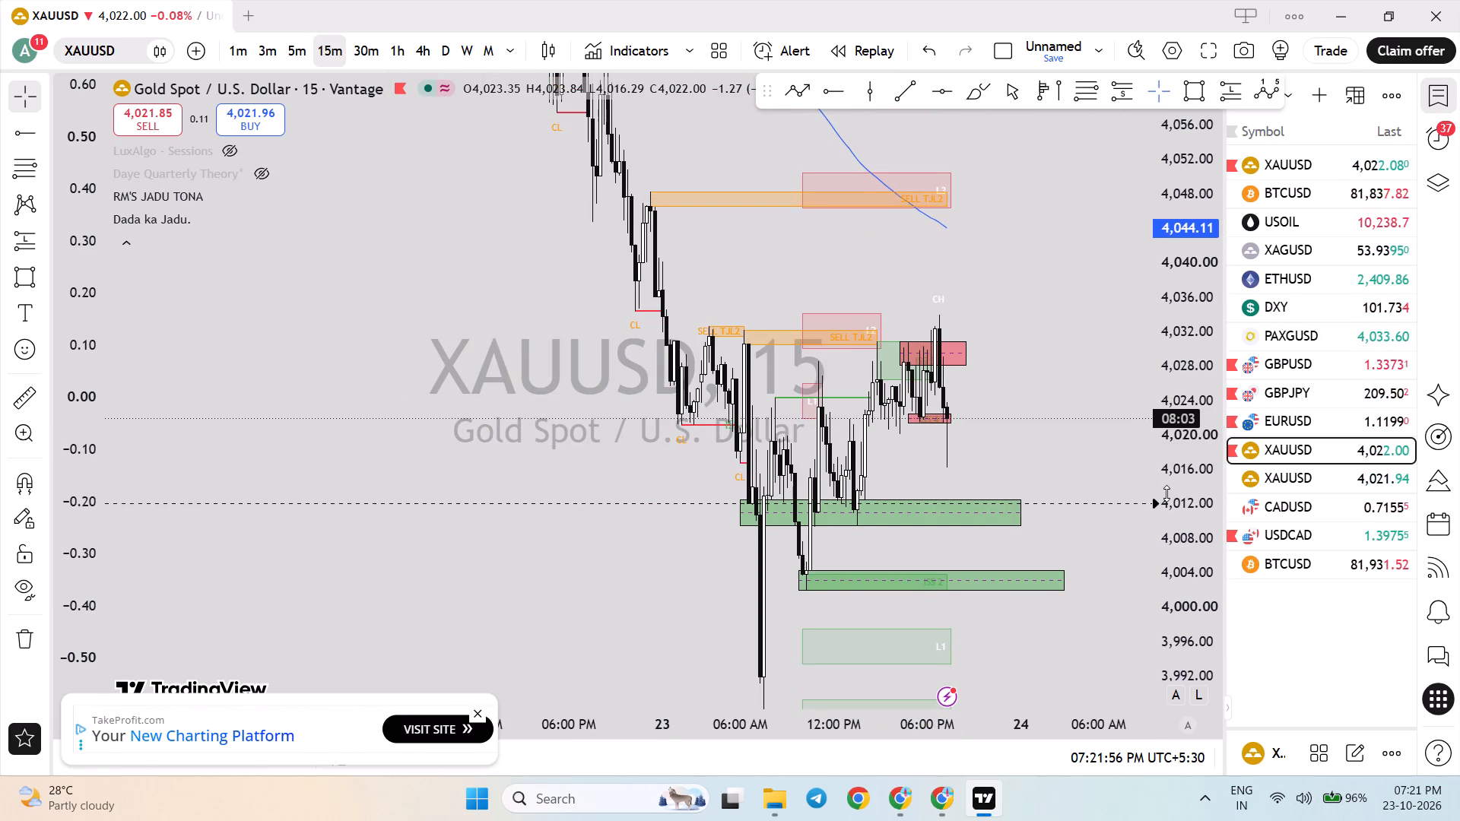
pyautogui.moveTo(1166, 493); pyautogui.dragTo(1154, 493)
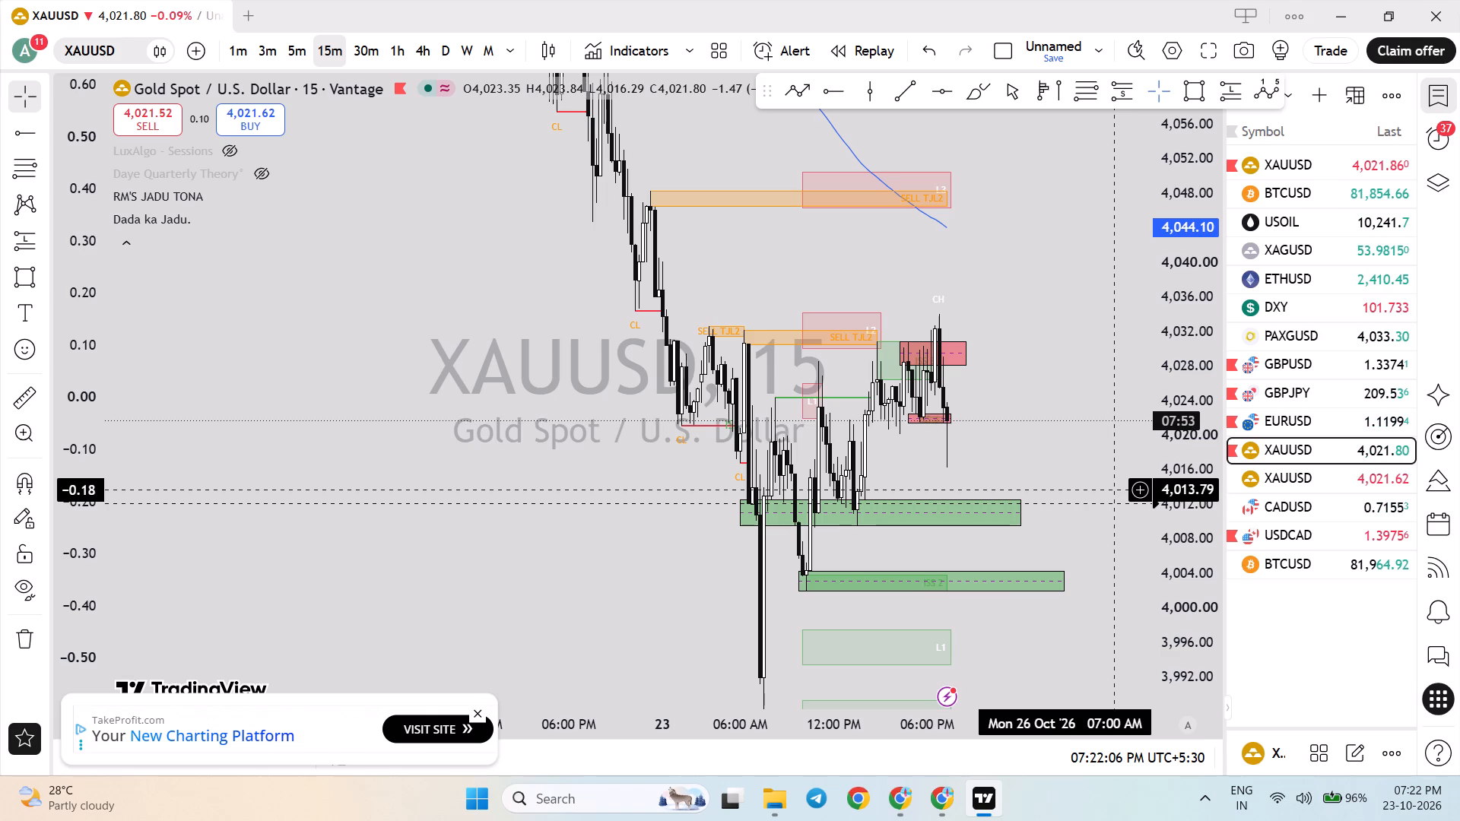
# Examine the 15-minute XAUUSD candles and marked zones around 4,011 to 4,030 on the Vantage feed, and on the OANDA feed.
pyautogui.moveTo(1168, 552); pyautogui.dragTo(1181, 425)
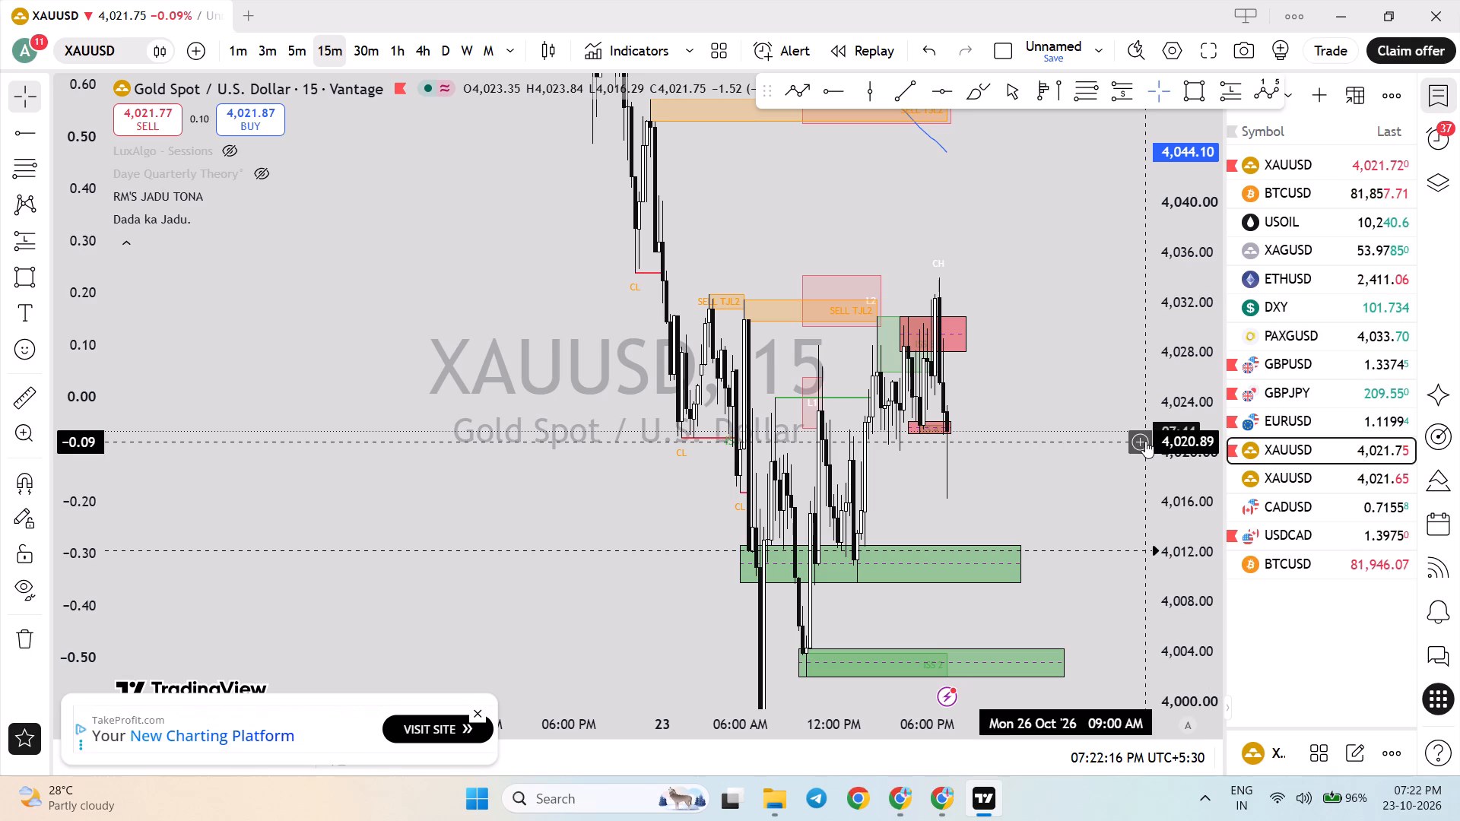
pyautogui.moveTo(1174, 509); pyautogui.dragTo(1174, 473)
pyautogui.moveTo(1164, 518); pyautogui.dragTo(1176, 461)
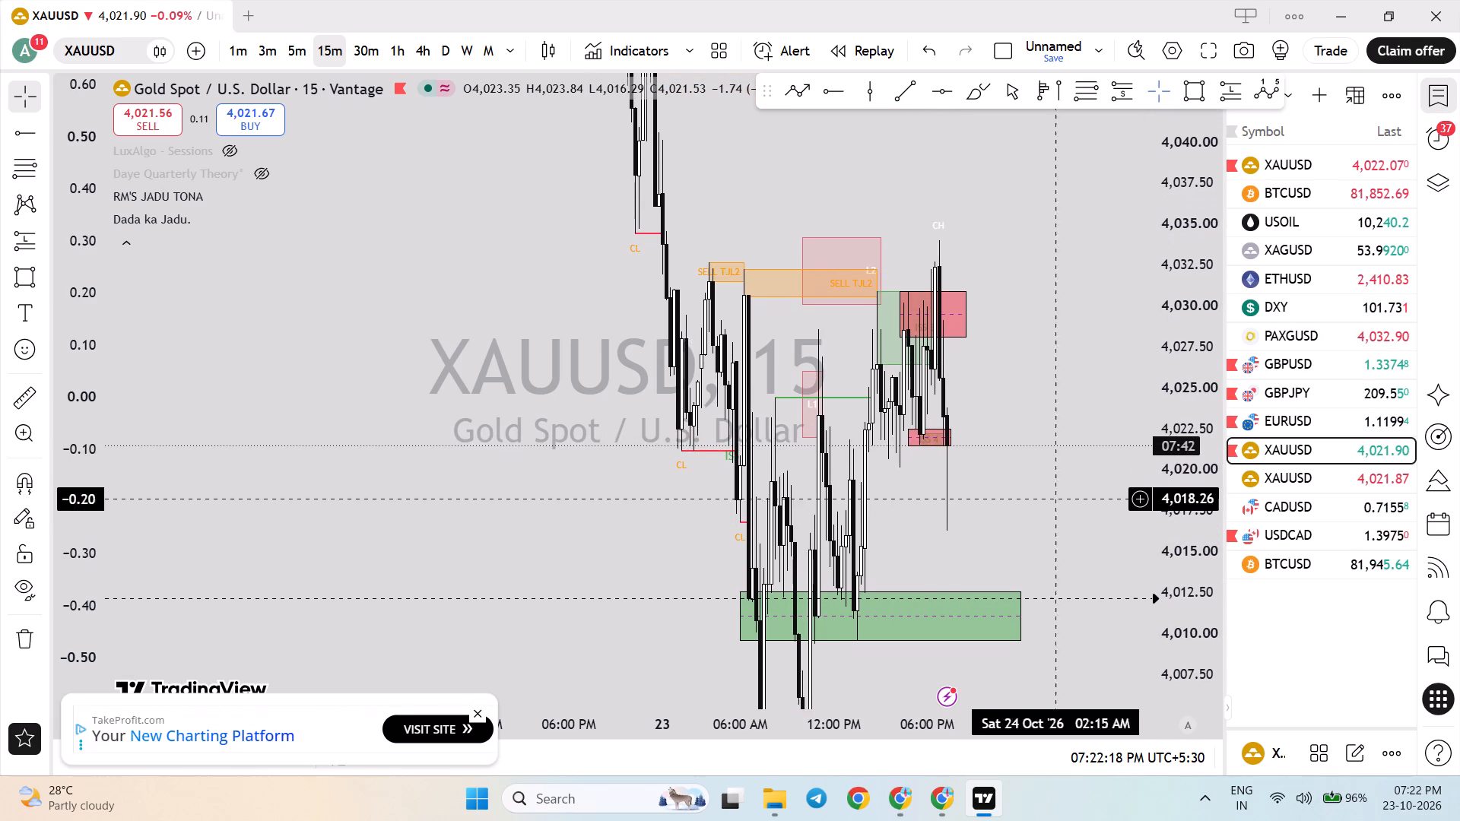
pyautogui.scroll(2, 1024, 502)
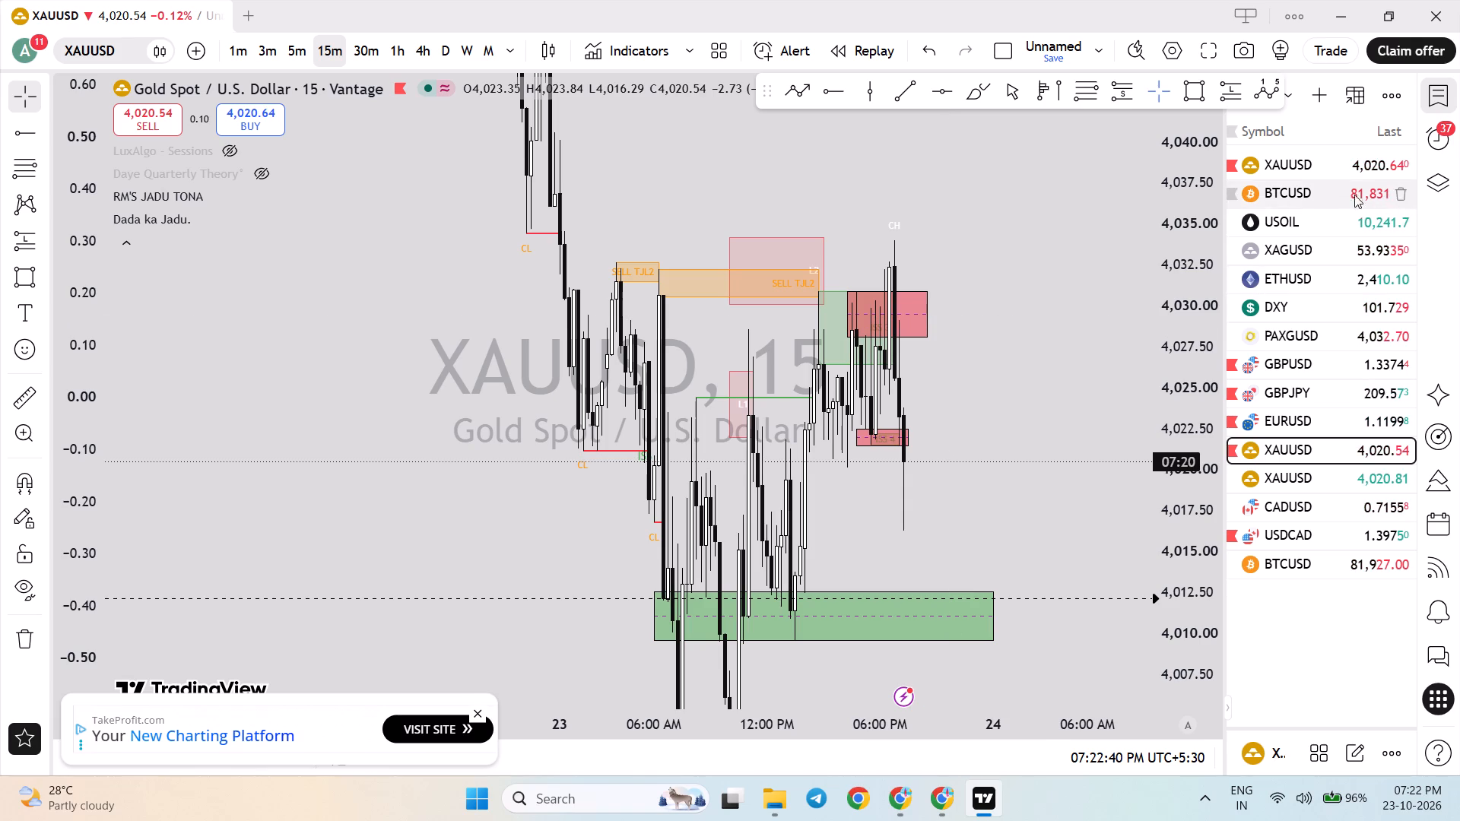
pyautogui.click(1328, 157)
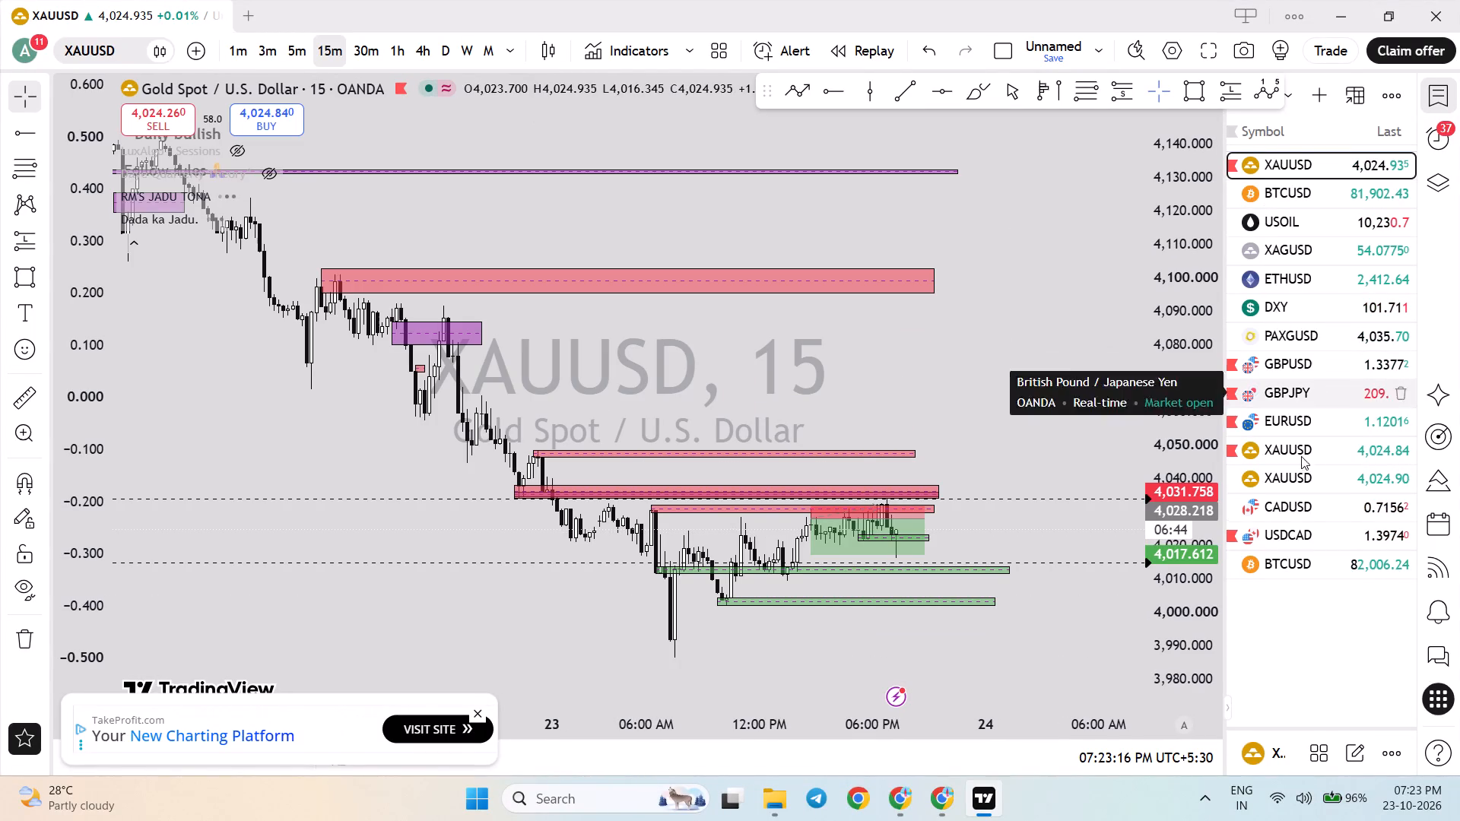
pyautogui.moveTo(1175, 577); pyautogui.dragTo(1155, 403)
pyautogui.moveTo(1077, 449); pyautogui.dragTo(1103, 213)
pyautogui.moveTo(1077, 253); pyautogui.dragTo(1100, 196)
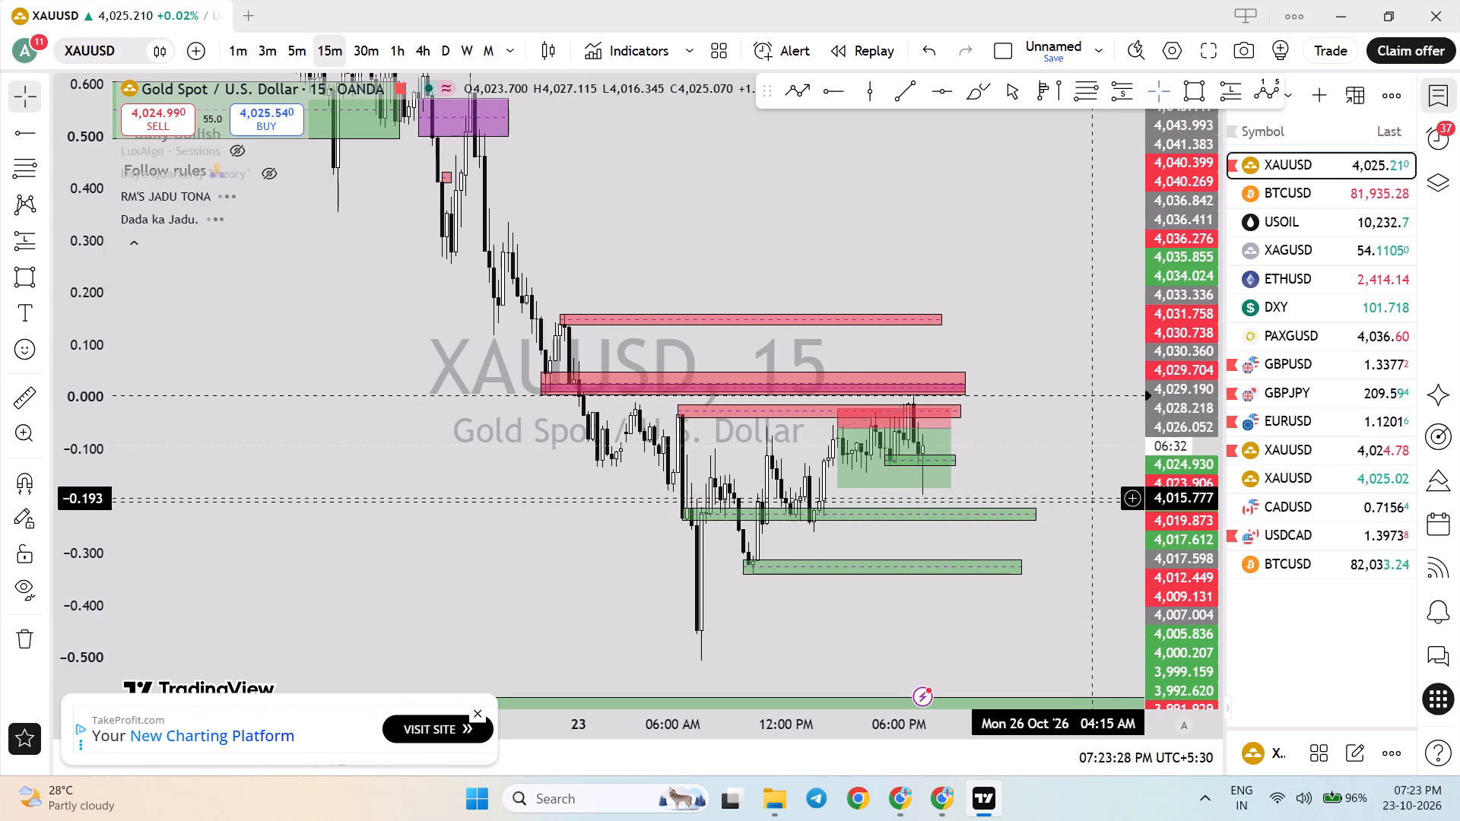
pyautogui.moveTo(1154, 493); pyautogui.dragTo(1157, 385)
pyautogui.moveTo(1097, 452); pyautogui.dragTo(1097, 338)
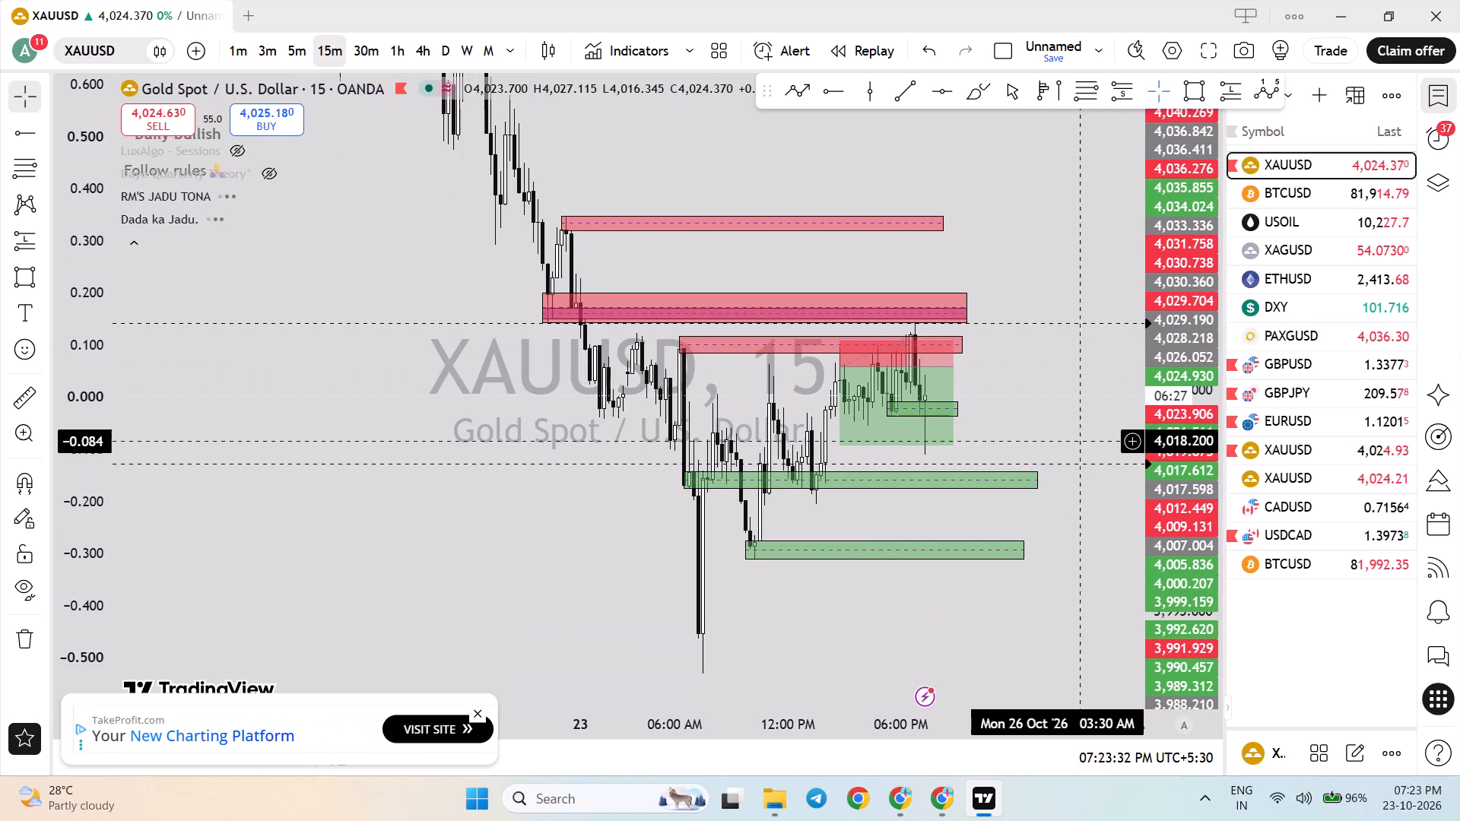
pyautogui.moveTo(1191, 493); pyautogui.dragTo(1185, 449)
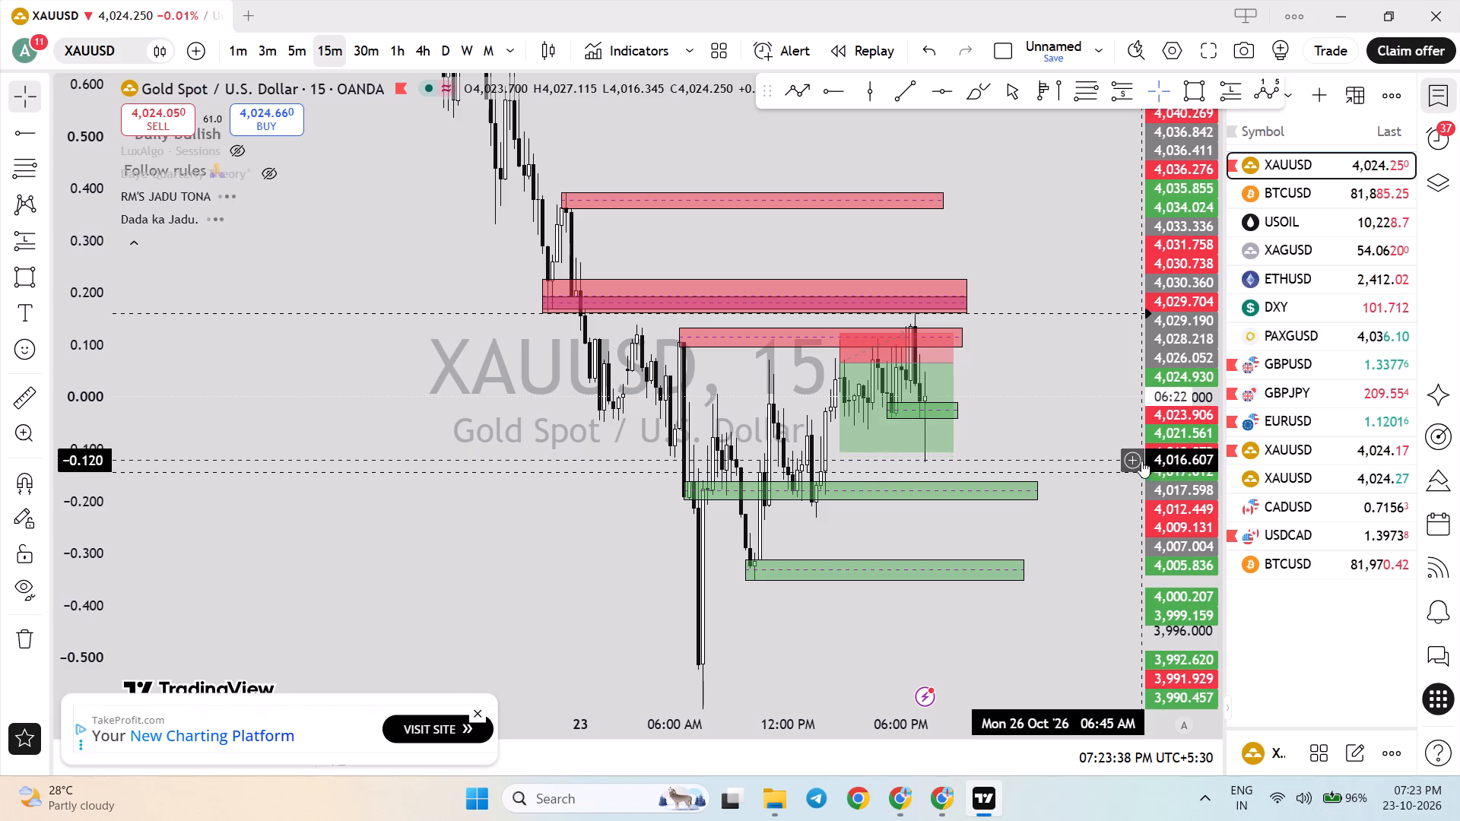
# Examine the latest Vantage XAUUSD candles against the green and red zones on the 15-minute and 1-minute charts.
pyautogui.click(1304, 465)
pyautogui.click(1309, 451)
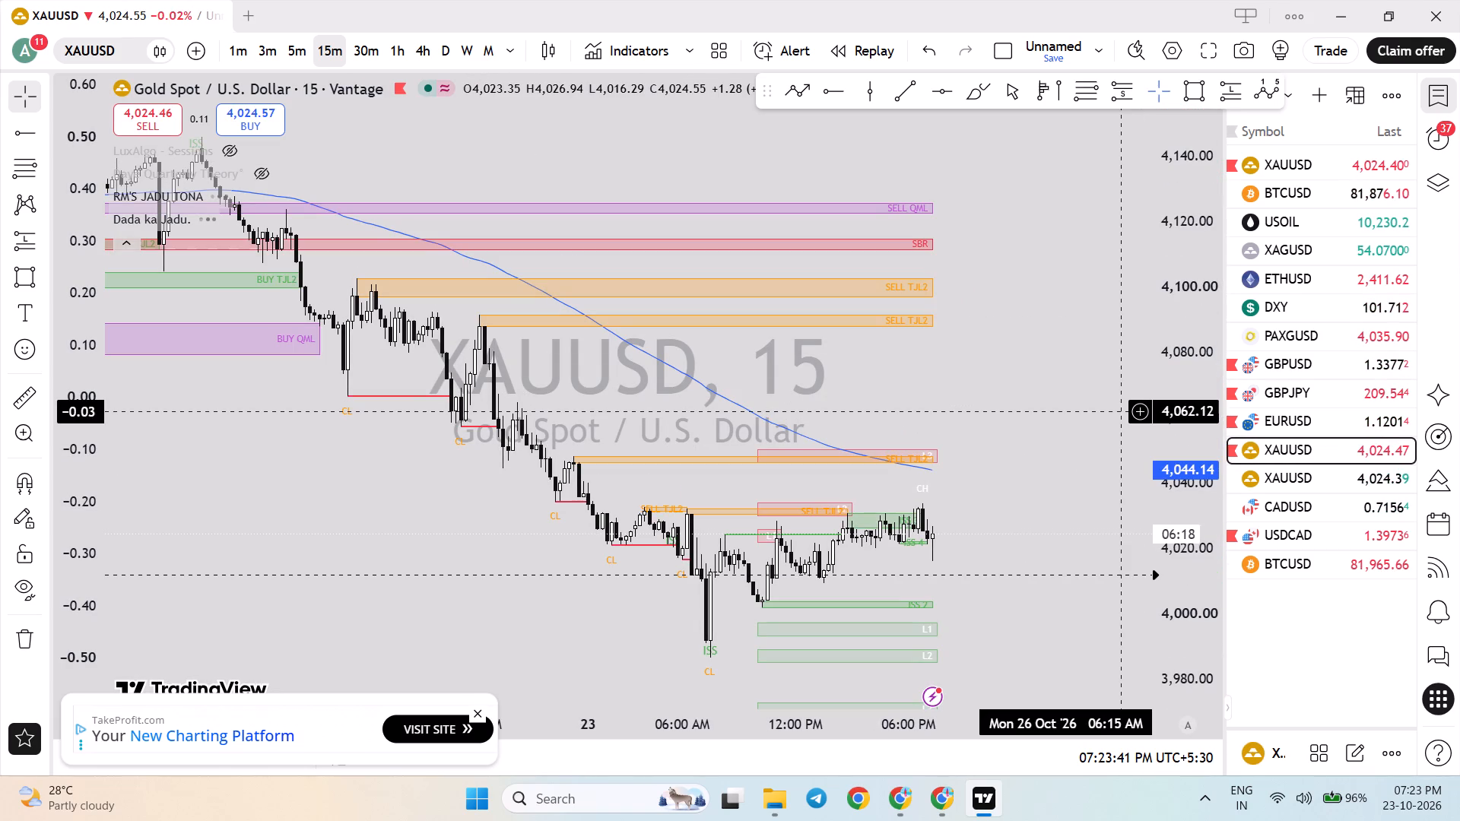
pyautogui.moveTo(1188, 553); pyautogui.dragTo(1171, 476)
pyautogui.moveTo(1117, 555); pyautogui.dragTo(1080, 293)
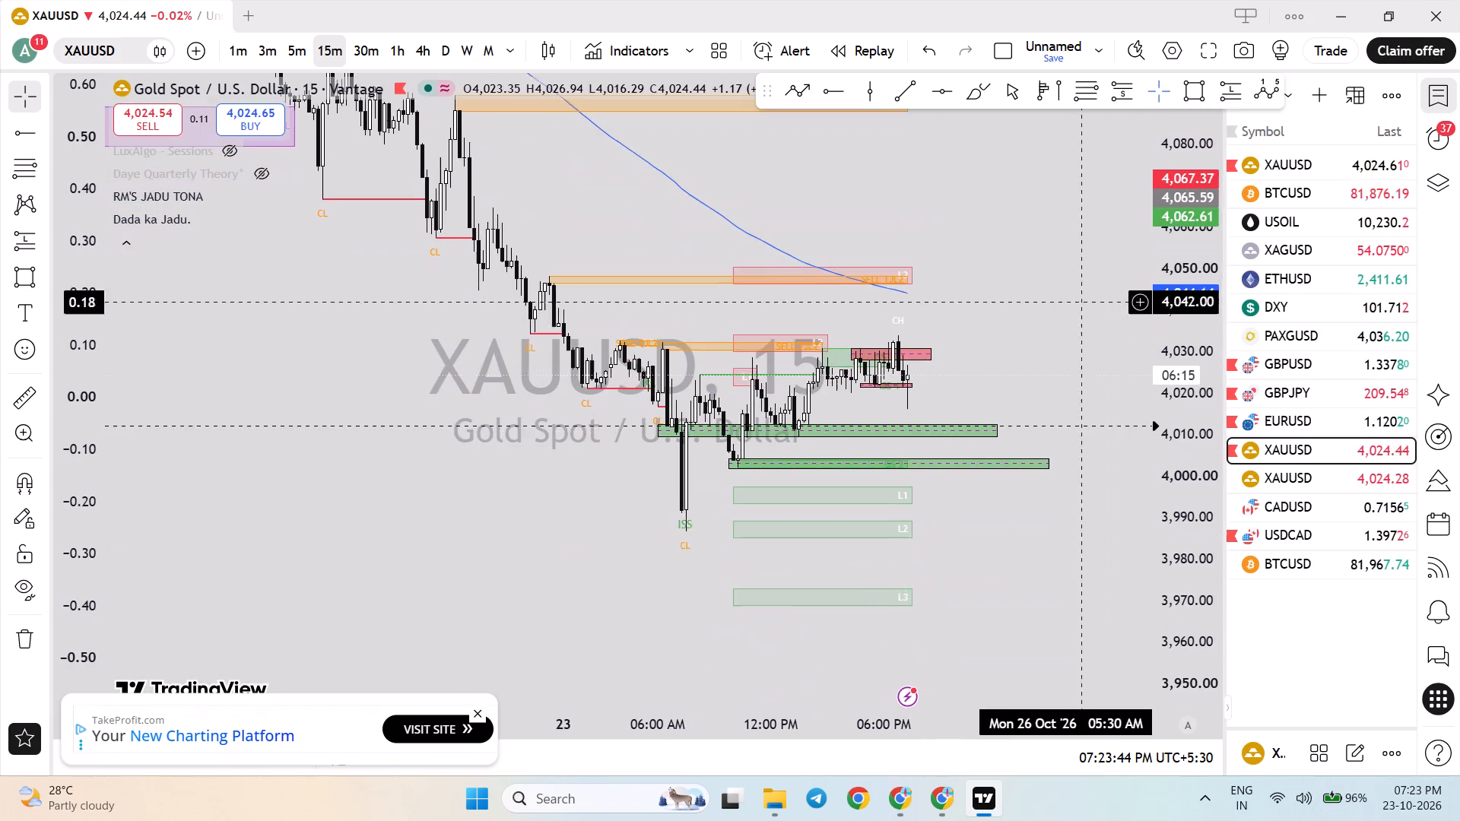
pyautogui.moveTo(1198, 585); pyautogui.dragTo(1153, 237)
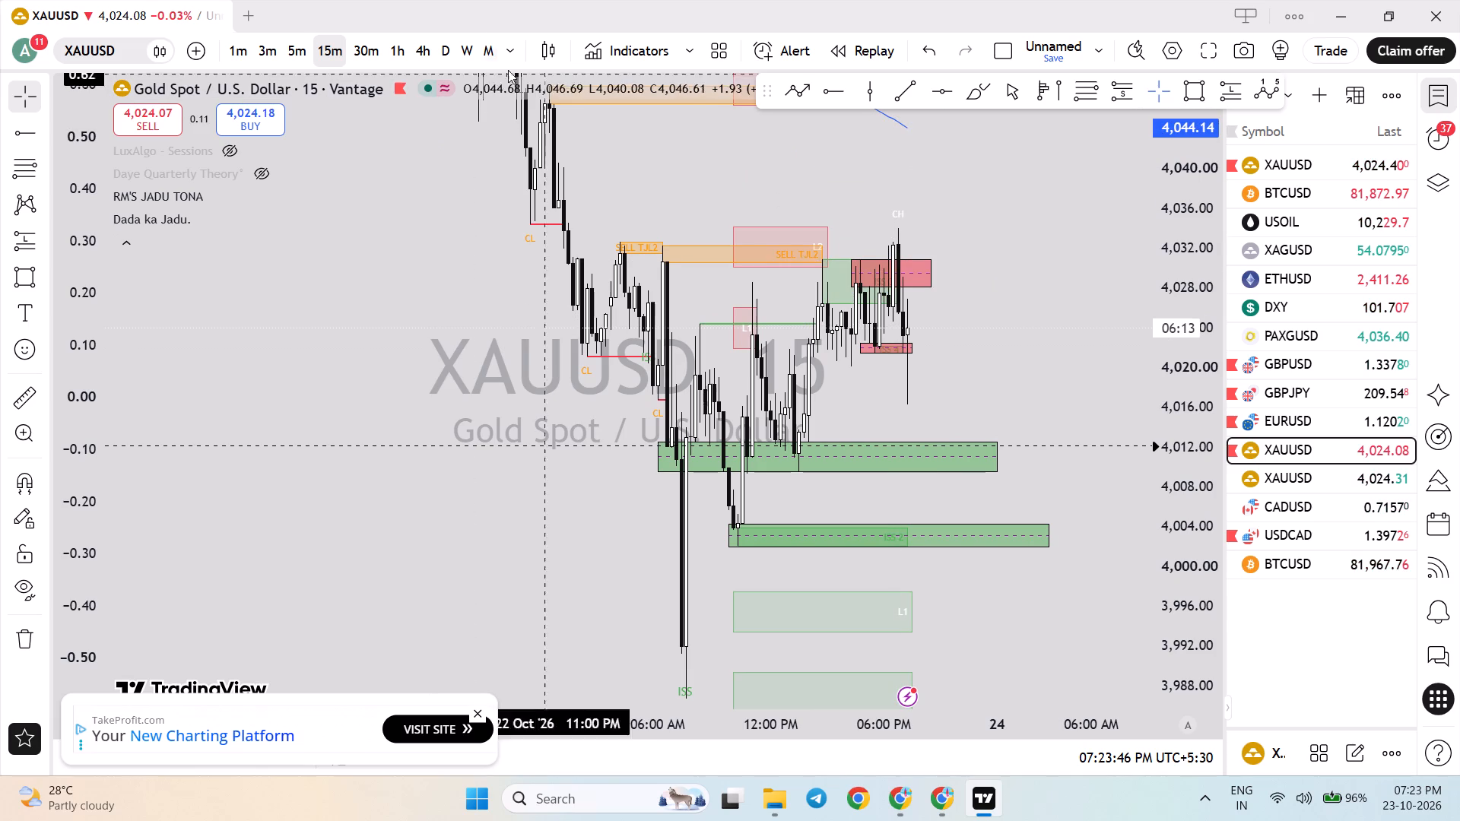
pyautogui.click(247, 54)
pyautogui.moveTo(1173, 493); pyautogui.dragTo(1173, 491)
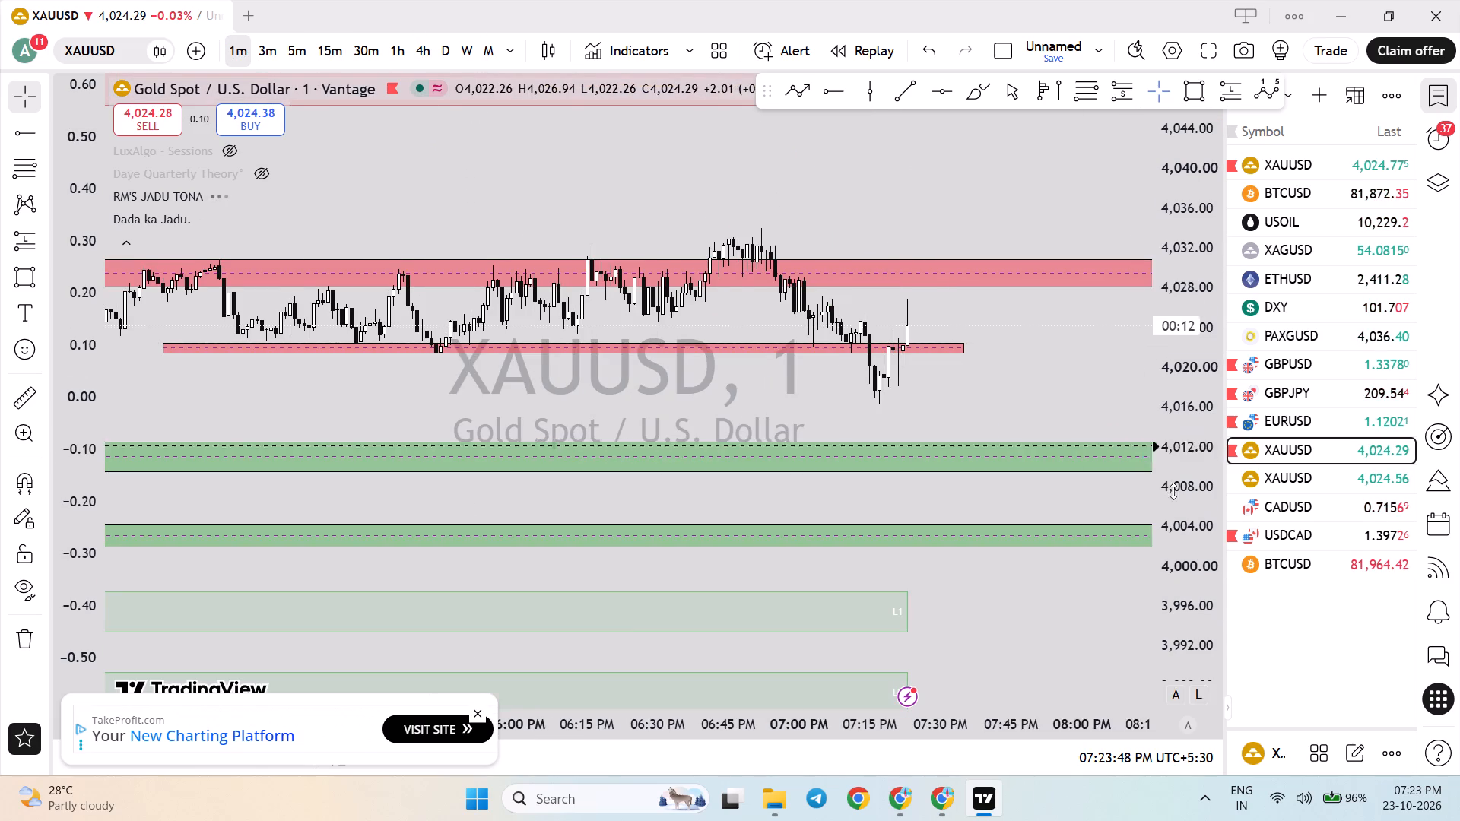
pyautogui.moveTo(1173, 491); pyautogui.dragTo(1165, 345)
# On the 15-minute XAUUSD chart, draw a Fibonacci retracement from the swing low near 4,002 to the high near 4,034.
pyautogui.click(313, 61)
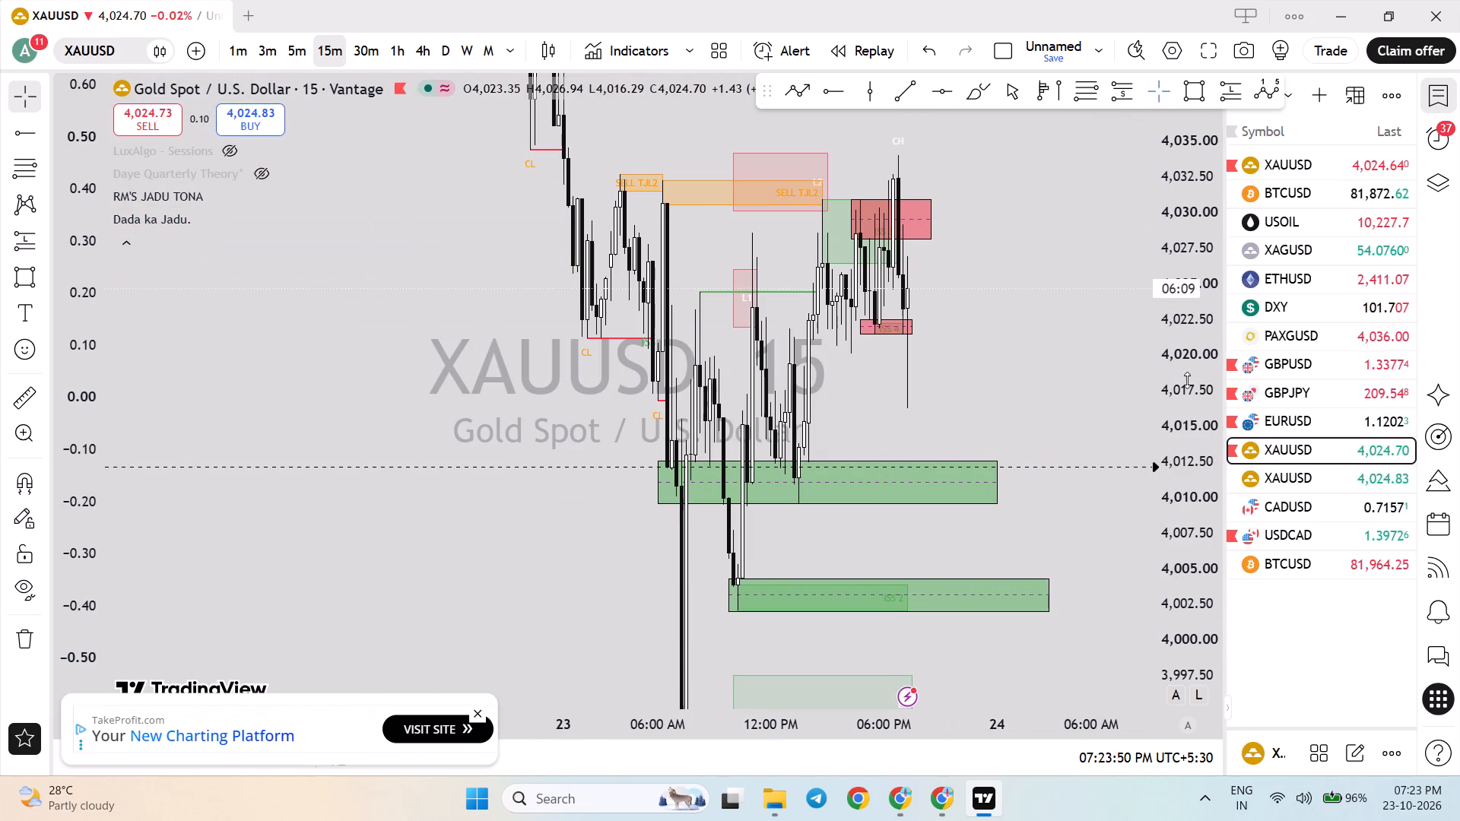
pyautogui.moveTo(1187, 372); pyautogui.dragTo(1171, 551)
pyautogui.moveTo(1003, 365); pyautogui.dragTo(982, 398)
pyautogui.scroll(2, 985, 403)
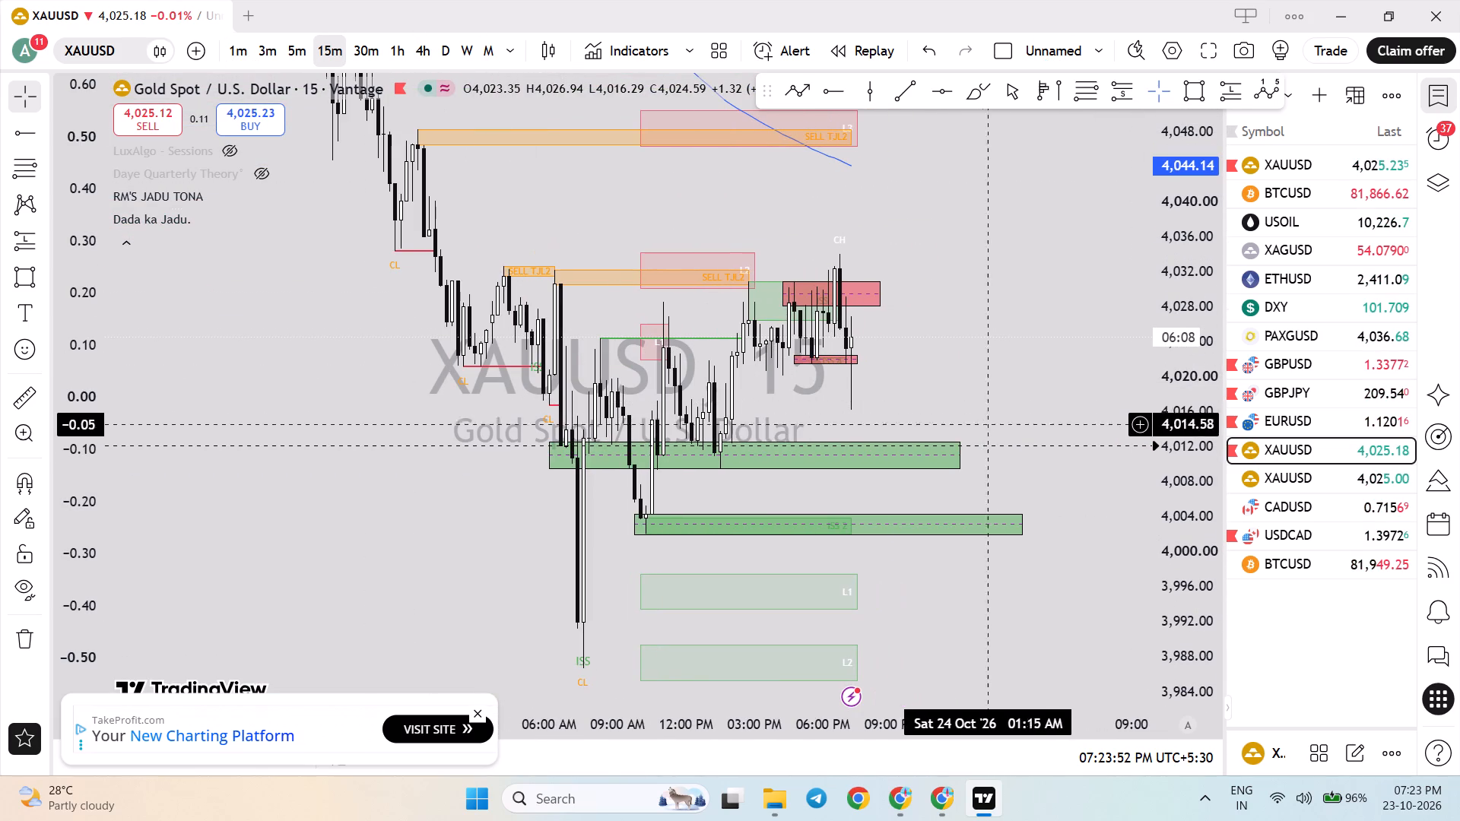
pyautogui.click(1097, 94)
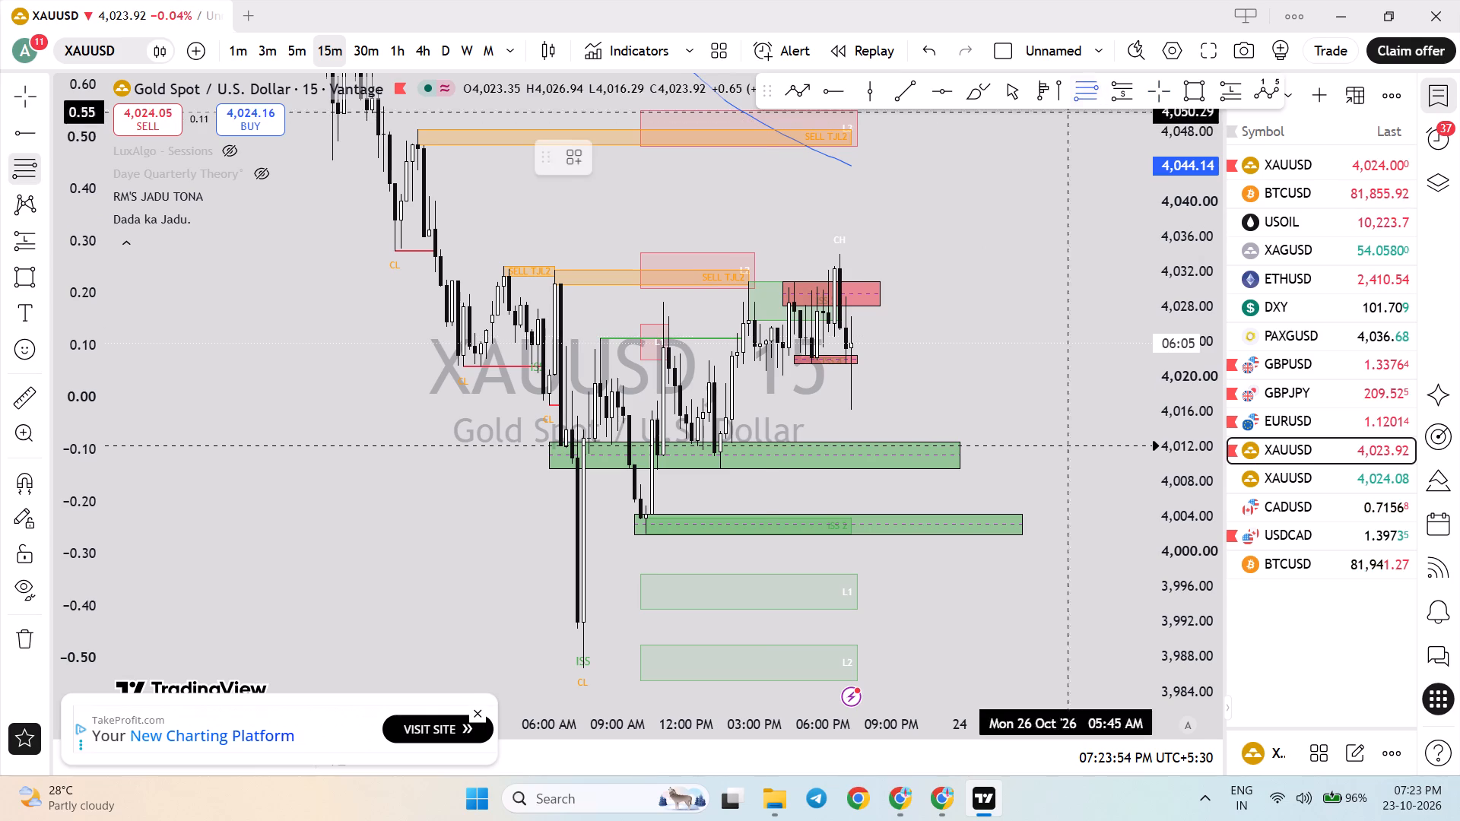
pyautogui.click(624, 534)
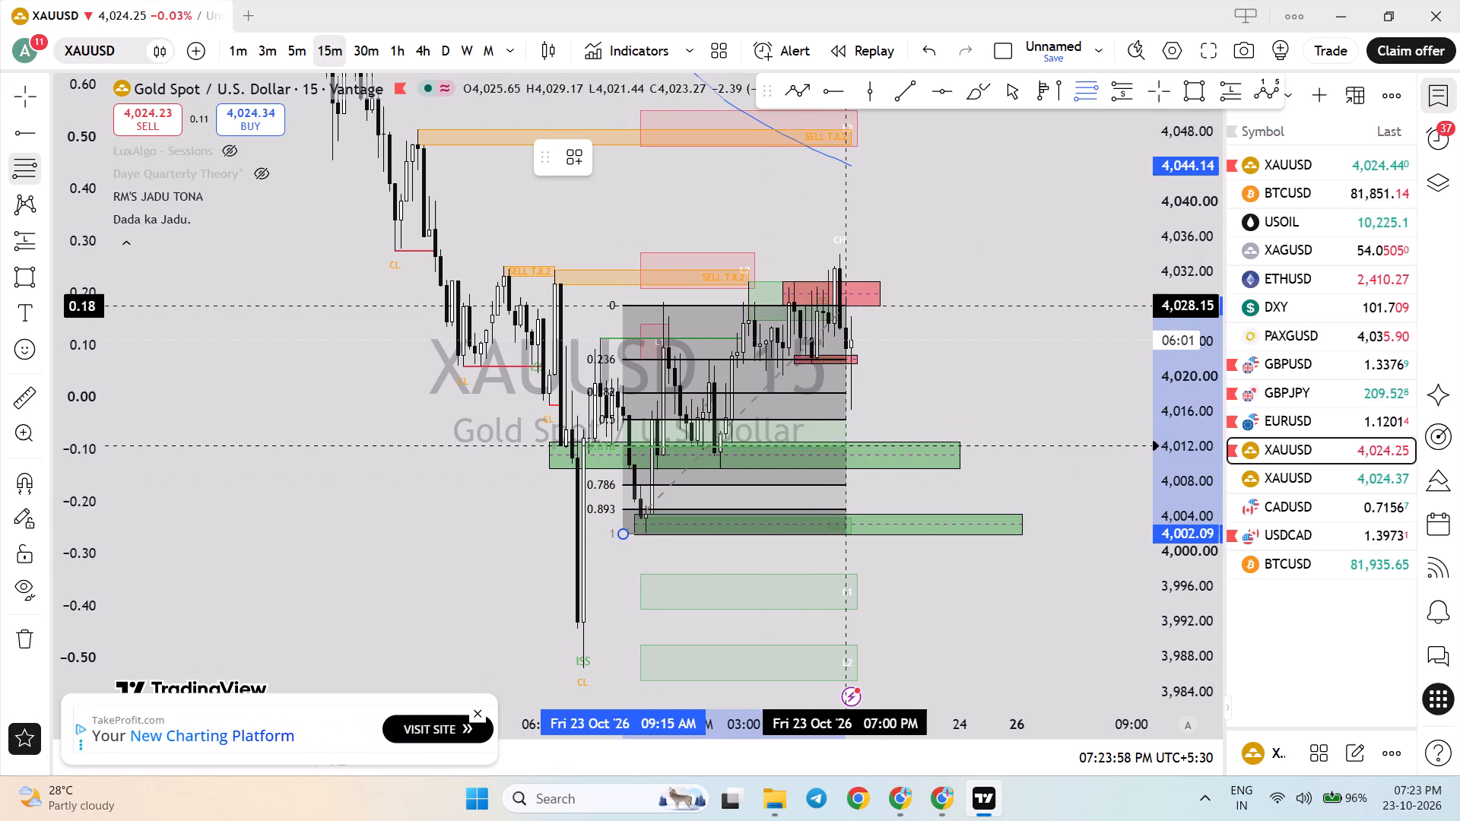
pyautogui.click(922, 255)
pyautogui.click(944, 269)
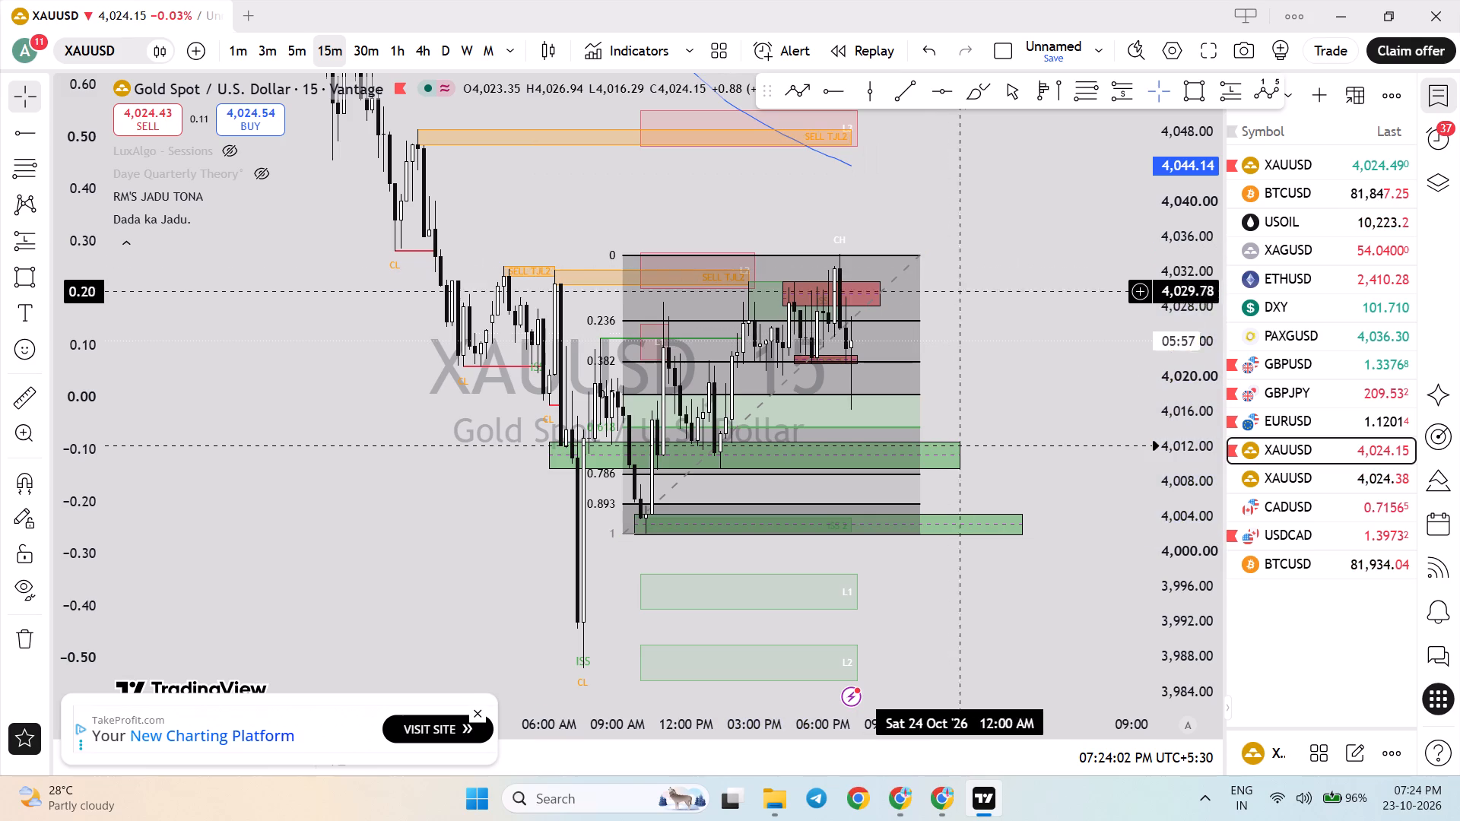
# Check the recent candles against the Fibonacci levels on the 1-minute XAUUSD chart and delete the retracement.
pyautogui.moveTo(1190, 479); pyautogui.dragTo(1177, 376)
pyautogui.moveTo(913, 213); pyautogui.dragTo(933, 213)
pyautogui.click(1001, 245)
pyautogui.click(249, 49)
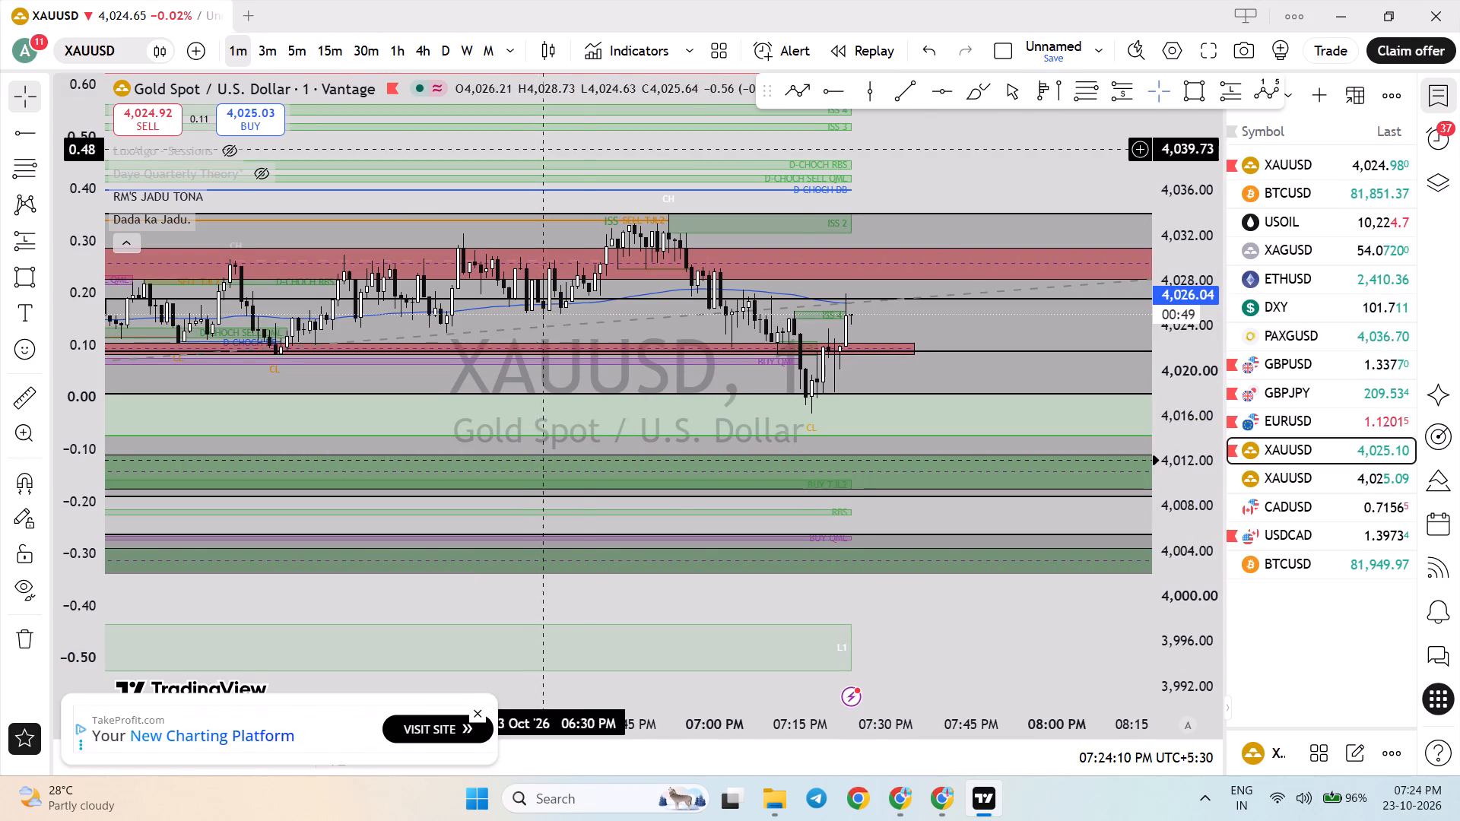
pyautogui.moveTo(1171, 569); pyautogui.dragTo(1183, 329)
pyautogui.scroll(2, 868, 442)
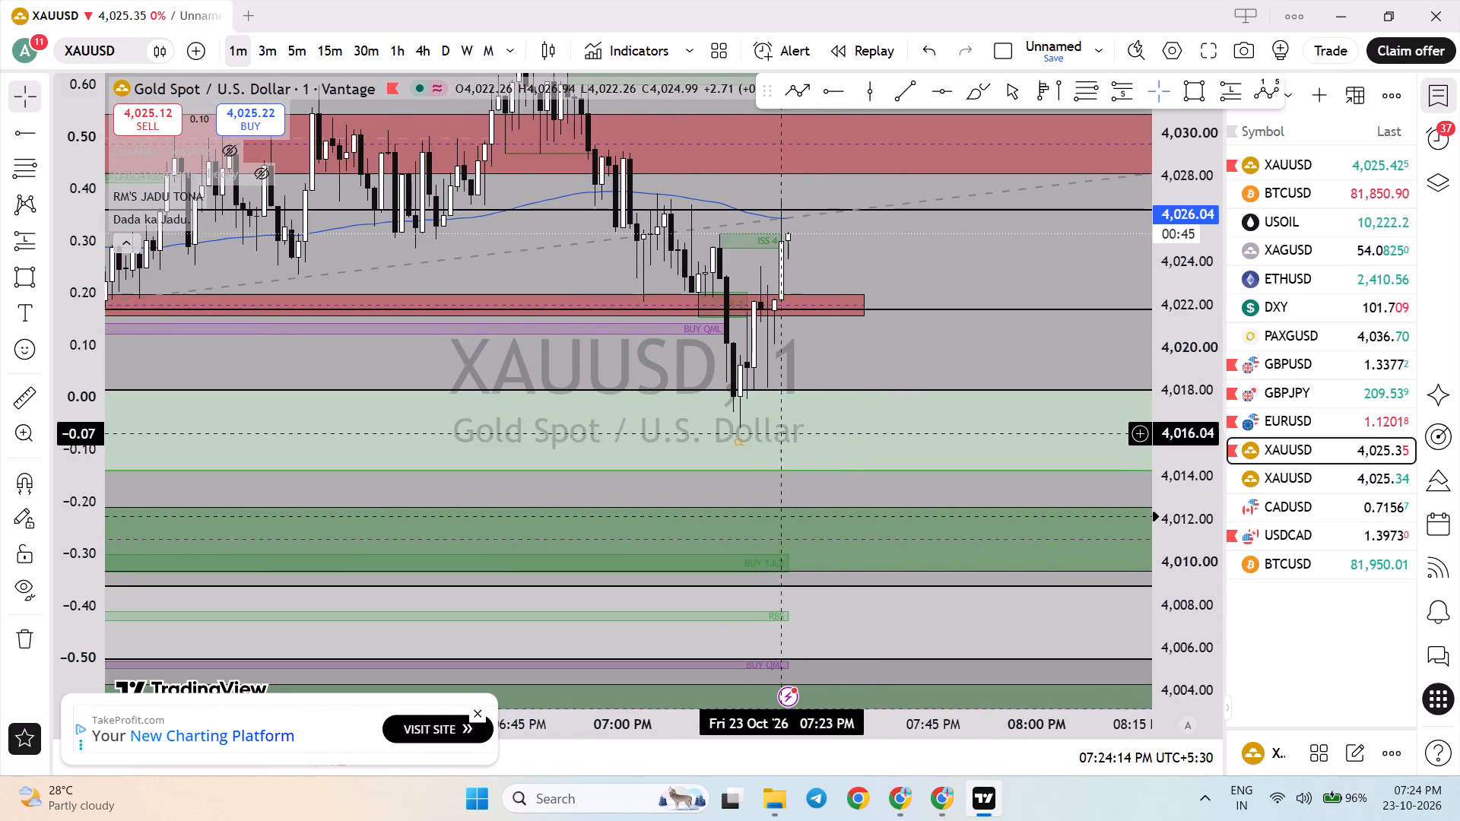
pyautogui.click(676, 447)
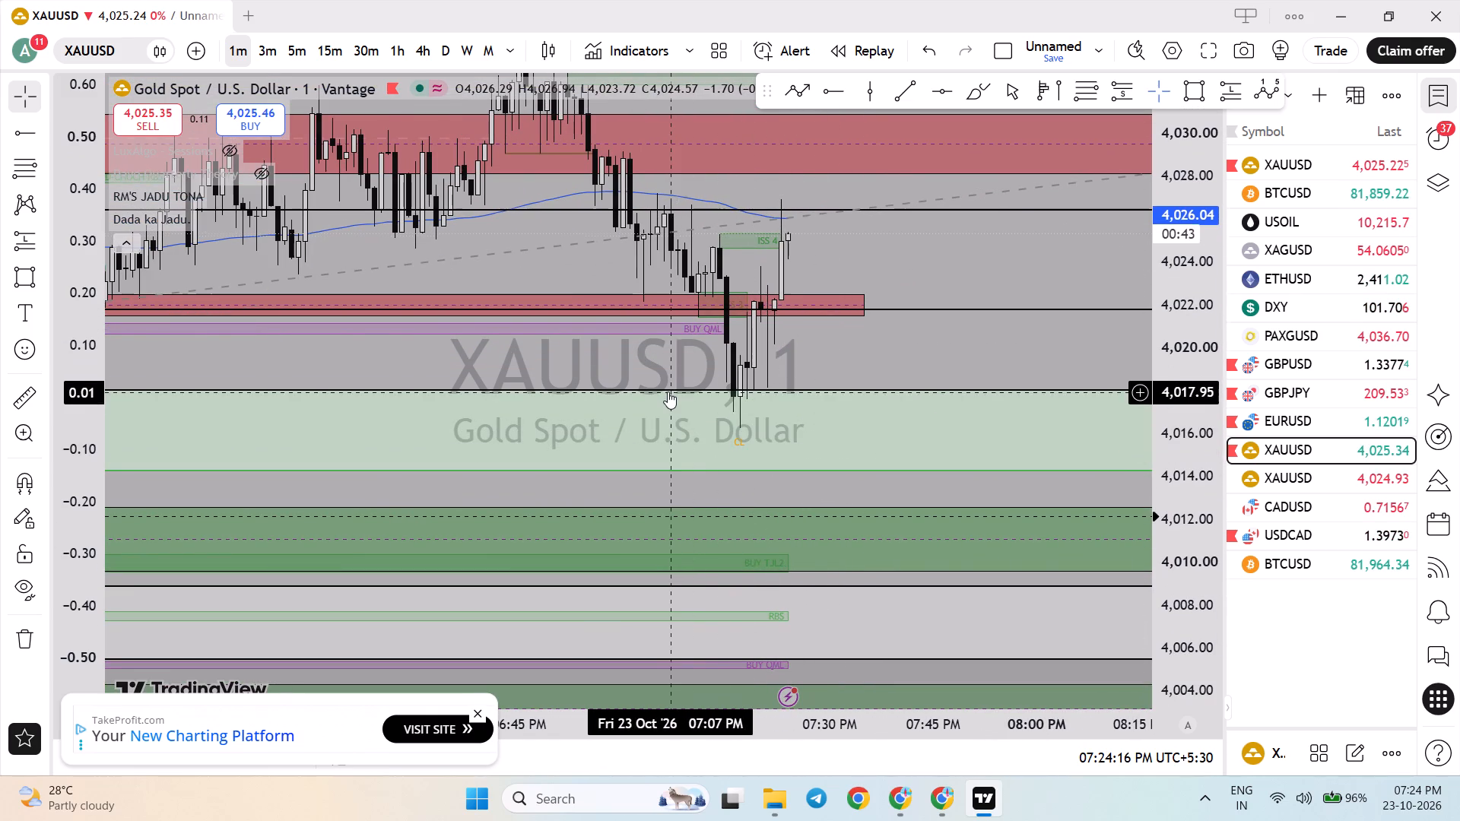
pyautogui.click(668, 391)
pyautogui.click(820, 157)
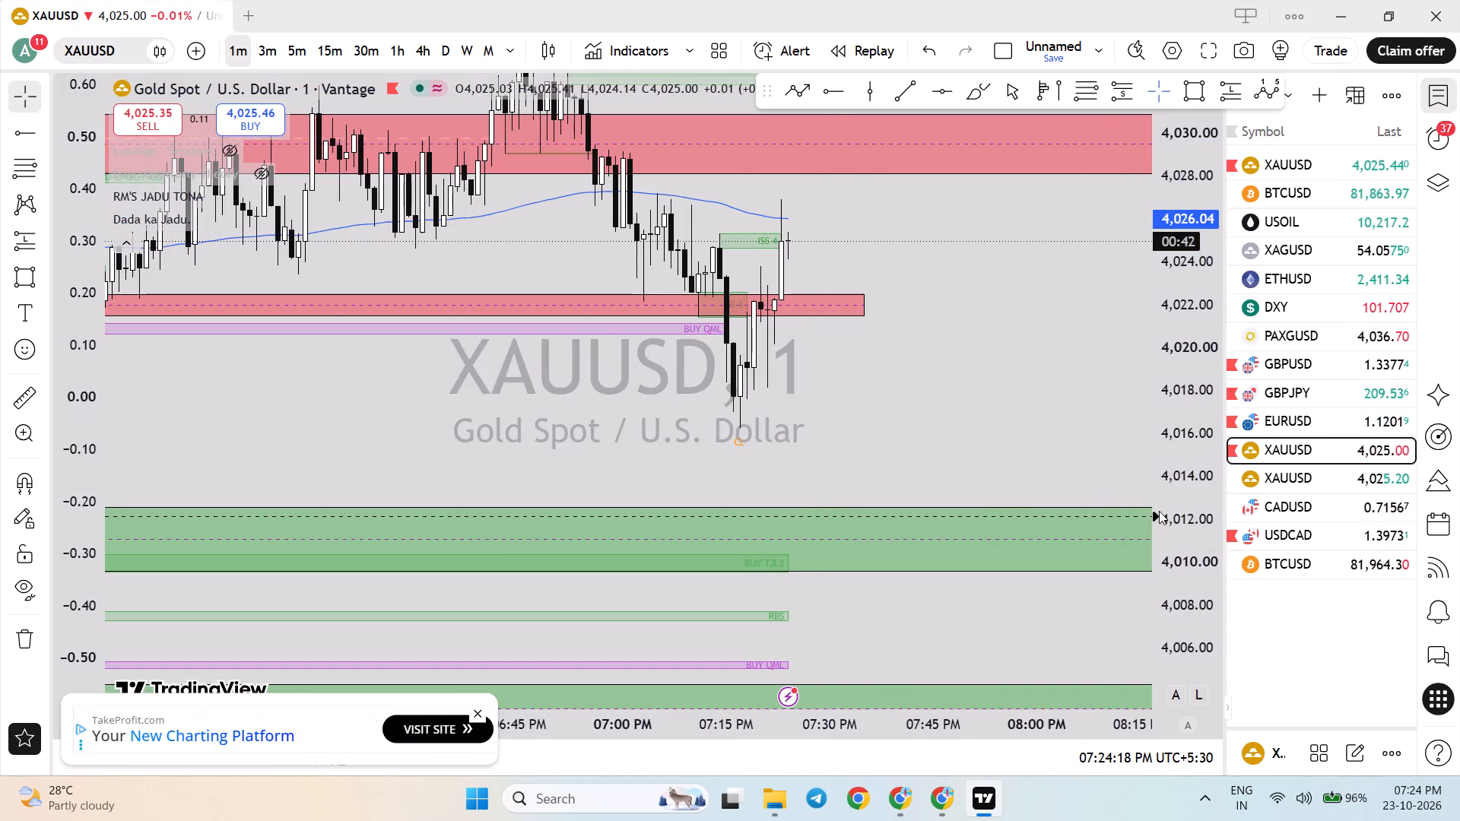
# On the 1-minute XAUUSD chart, measure the recent rise starting from about 4,019.20, and clear the measurement.
pyautogui.moveTo(1197, 525); pyautogui.dragTo(1176, 480)
pyautogui.moveTo(1087, 474); pyautogui.dragTo(1042, 574)
pyautogui.scroll(3, 991, 559)
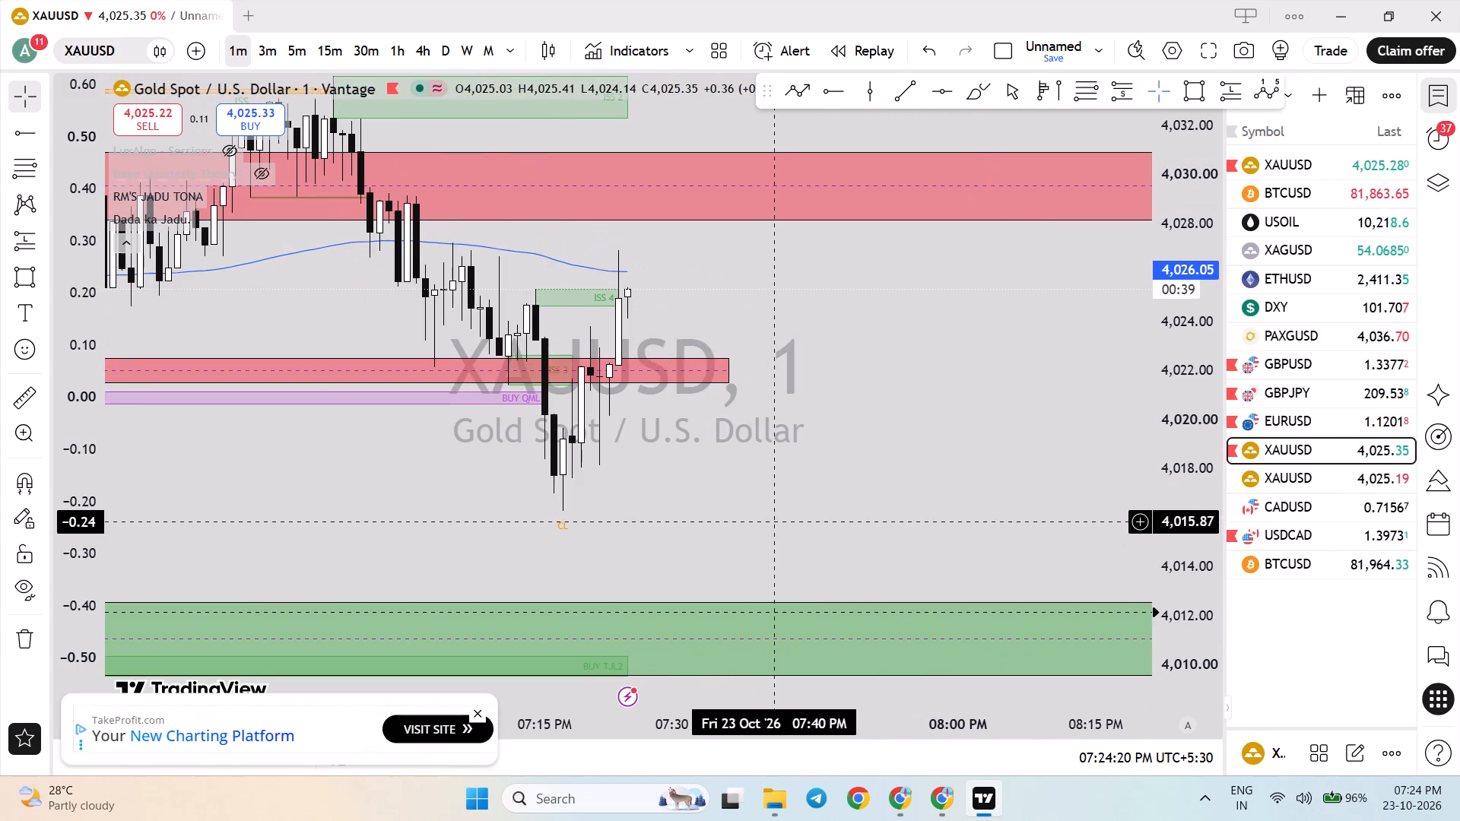
pyautogui.click(23, 398)
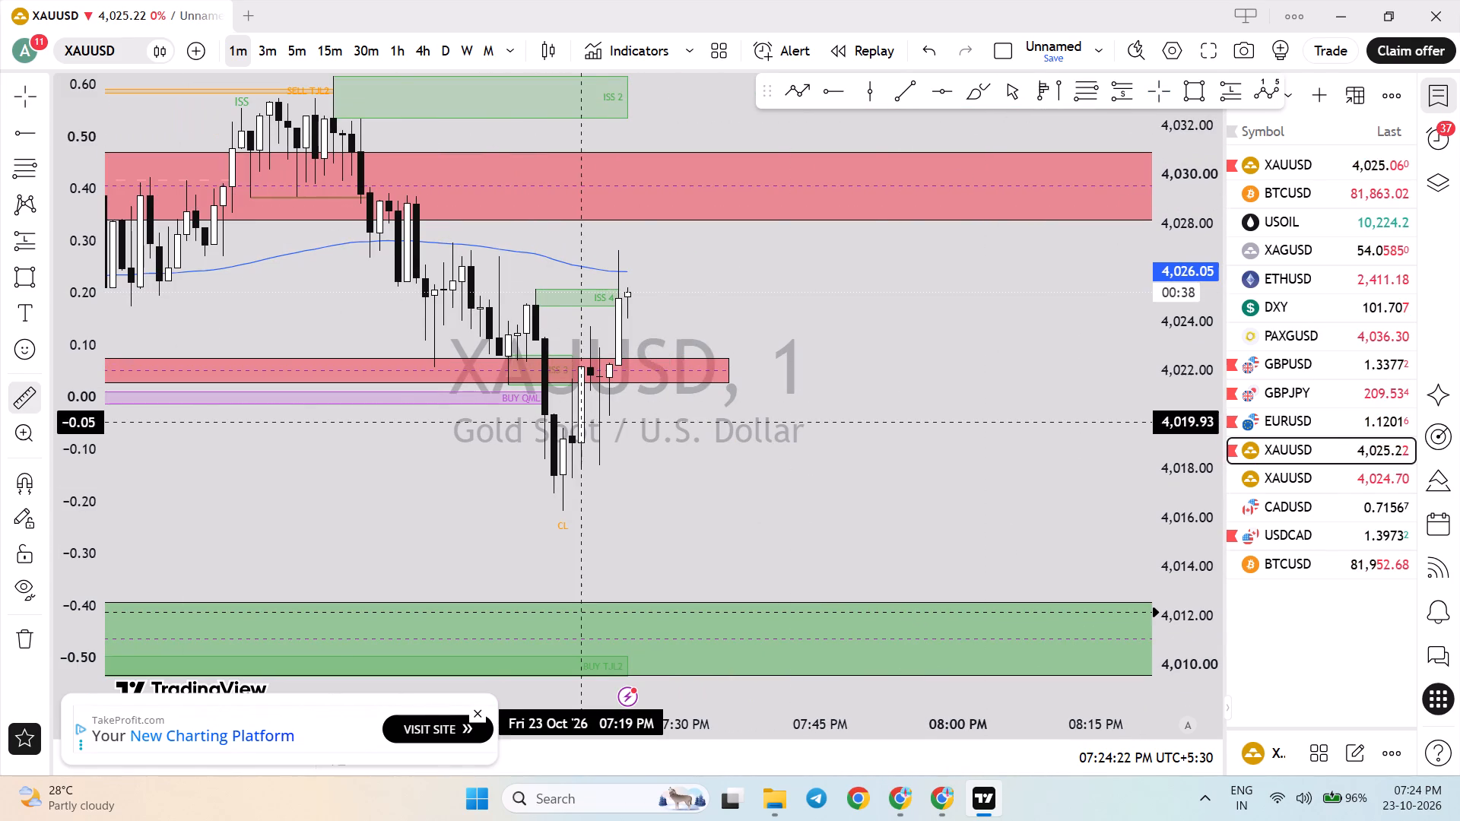
pyautogui.click(588, 439)
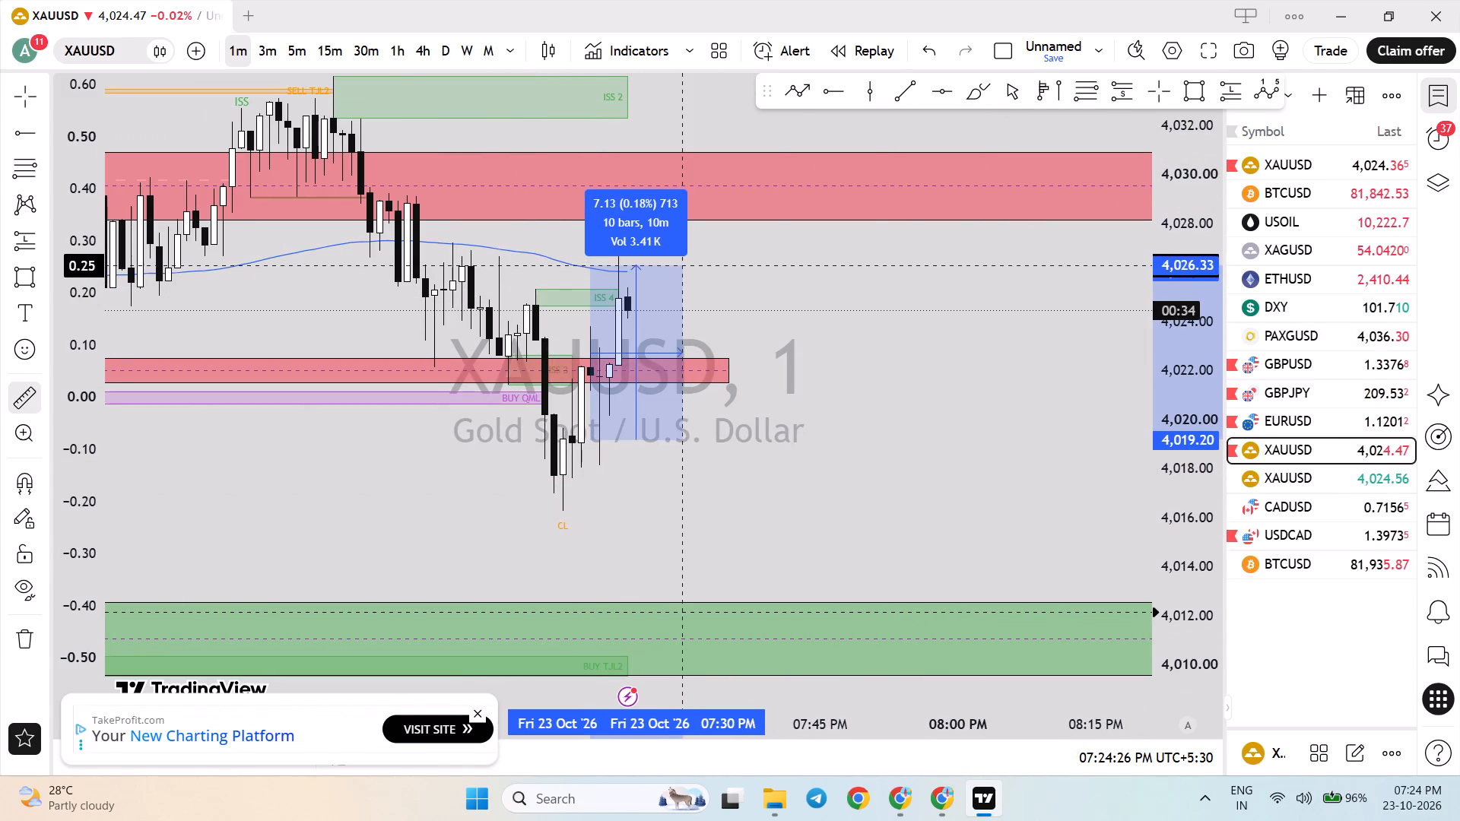
pyautogui.click(667, 248)
pyautogui.click(701, 288)
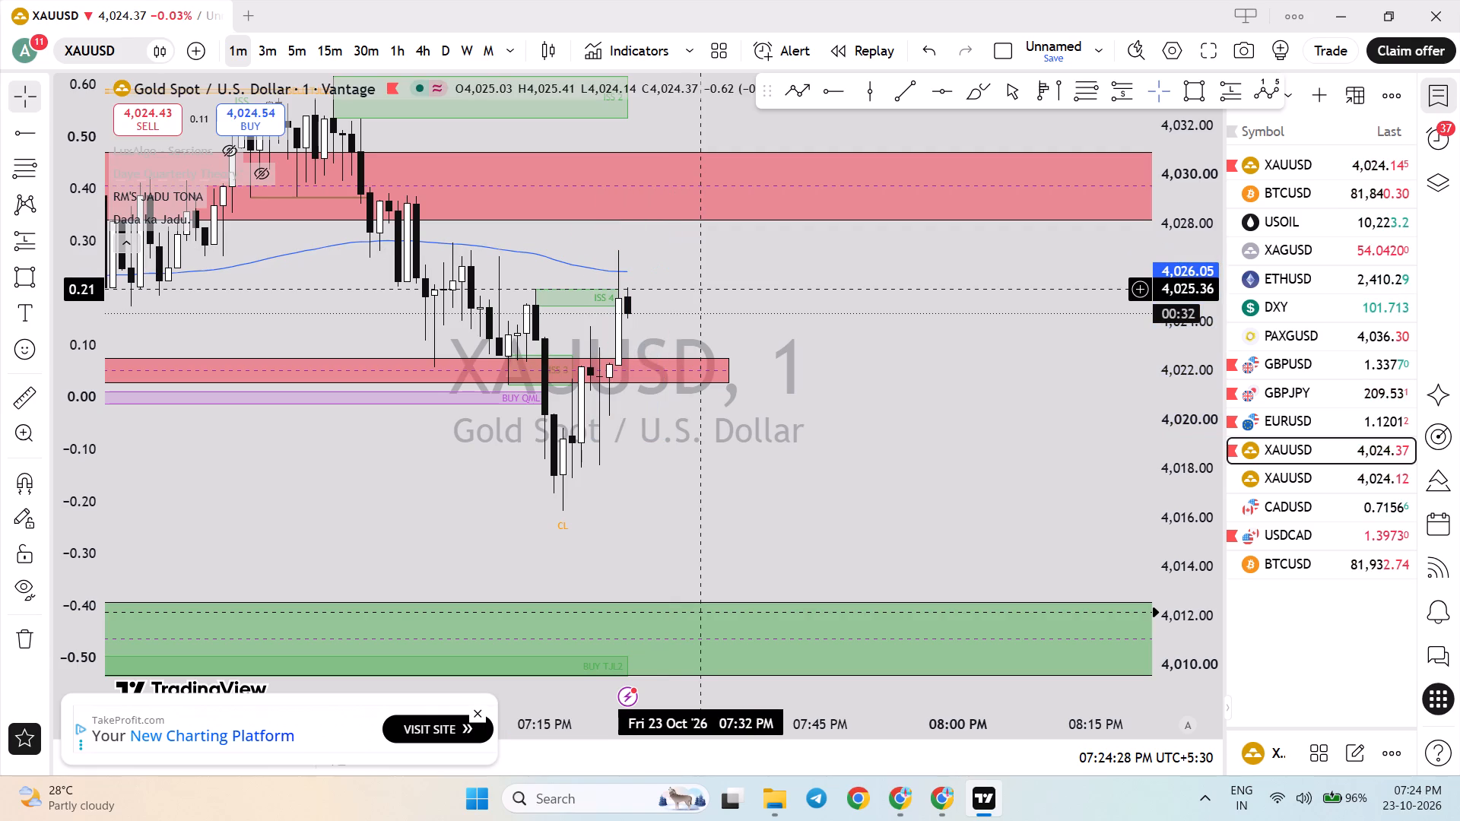
# Shorten the narrow red zone near 4,022 back to about 7:17 PM on 23 Oct, and delete that zone.
pyautogui.scroll(-3, 700, 296)
pyautogui.moveTo(840, 370); pyautogui.dragTo(774, 374)
pyautogui.moveTo(774, 374); pyautogui.dragTo(722, 377)
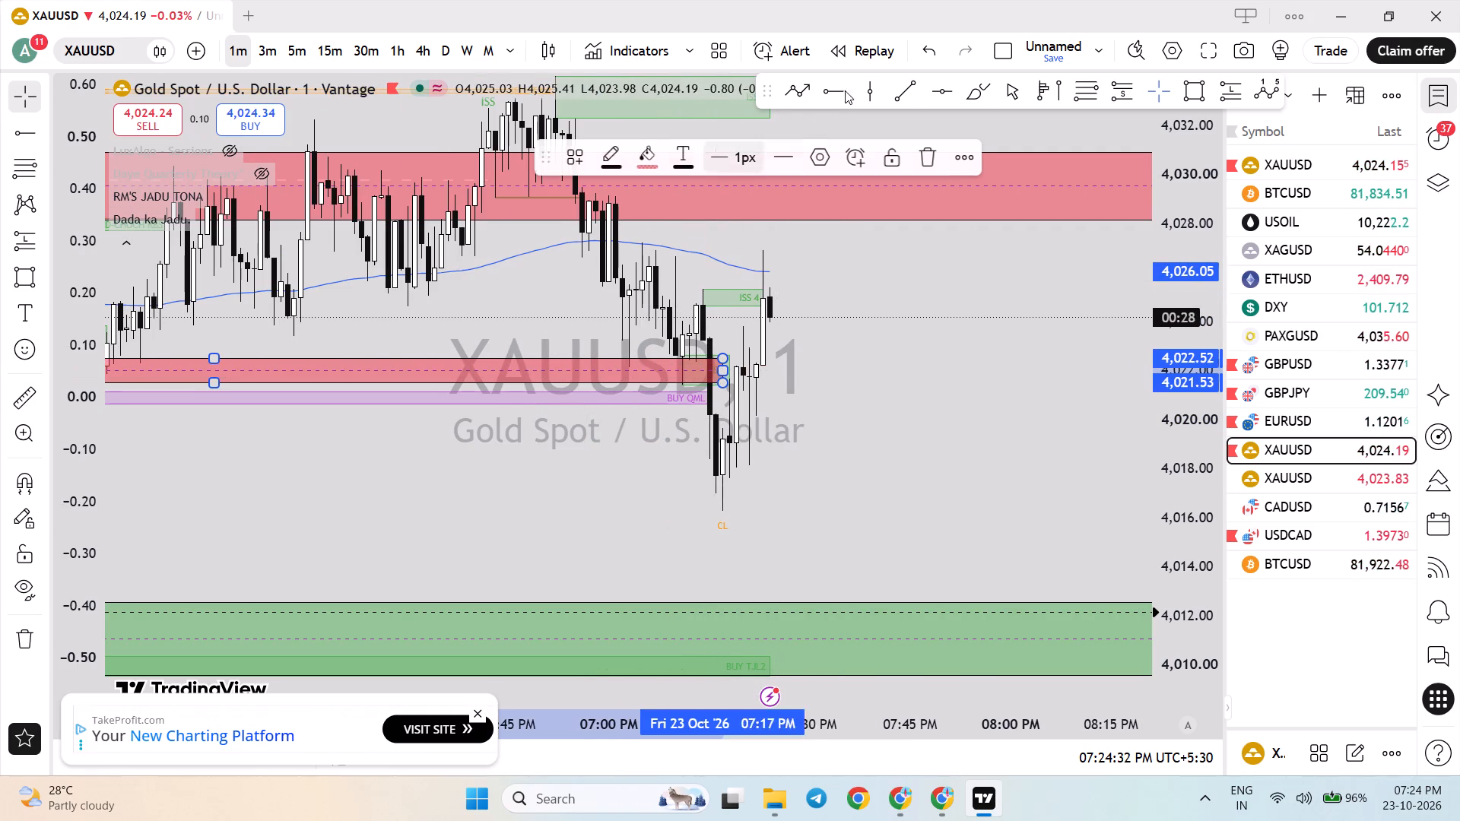
pyautogui.click(916, 170)
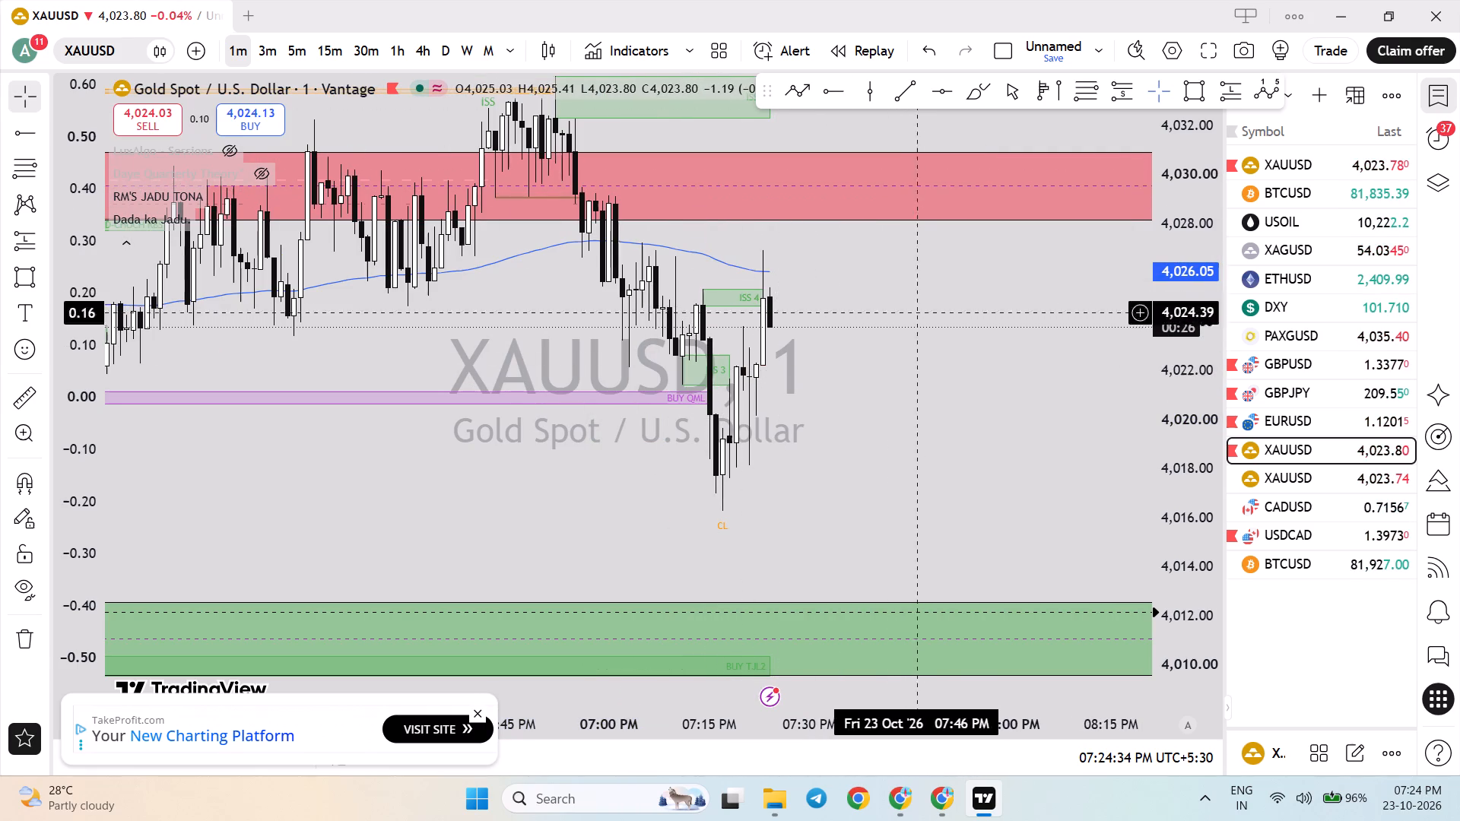
# Examine the latest XAUUSD price action around the marked zones on the 1-minute, 5-minute and 3-minute charts.
pyautogui.moveTo(1182, 326); pyautogui.dragTo(1189, 370)
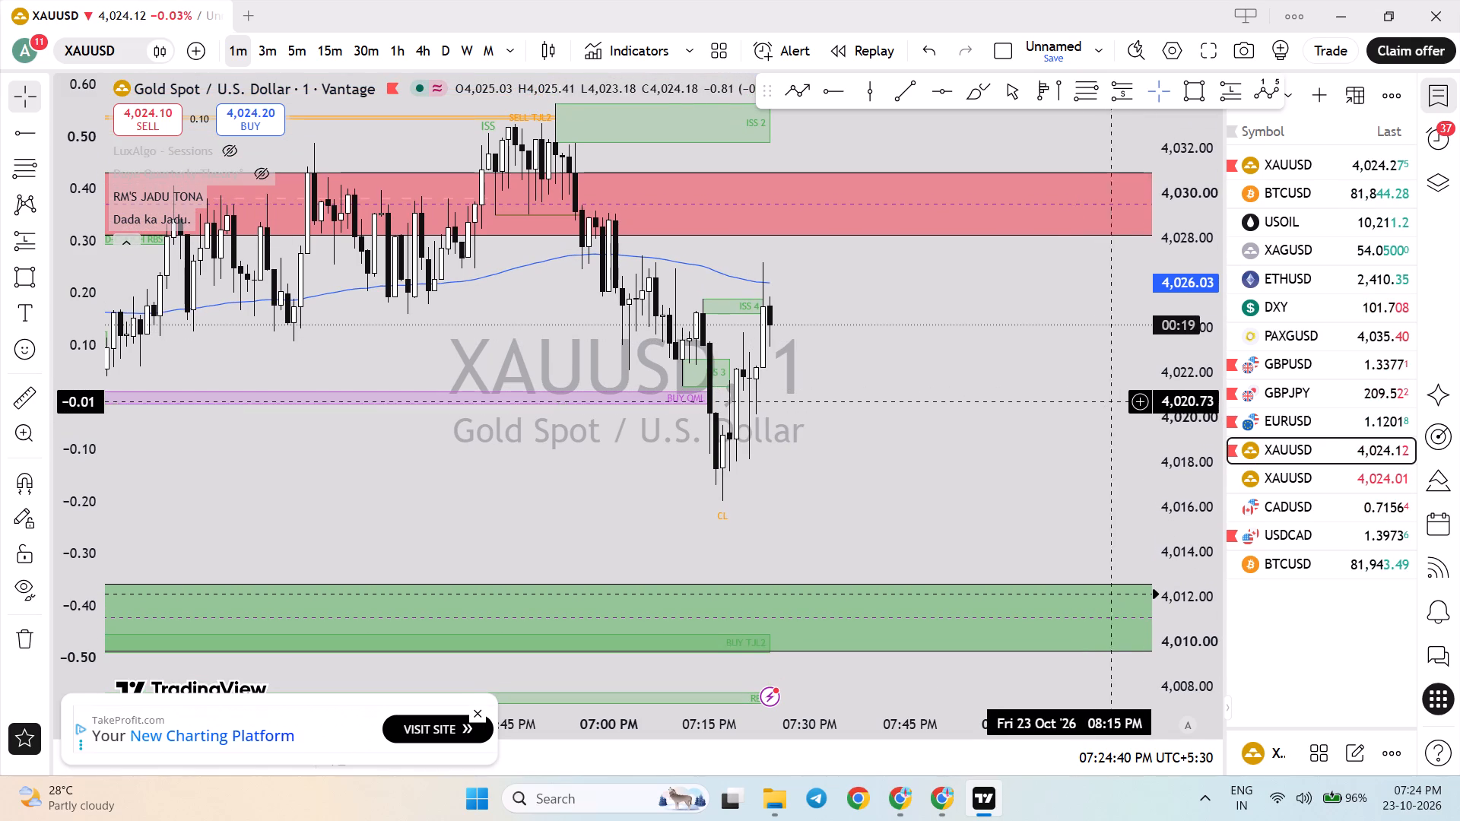
pyautogui.moveTo(1168, 355); pyautogui.dragTo(1195, 453)
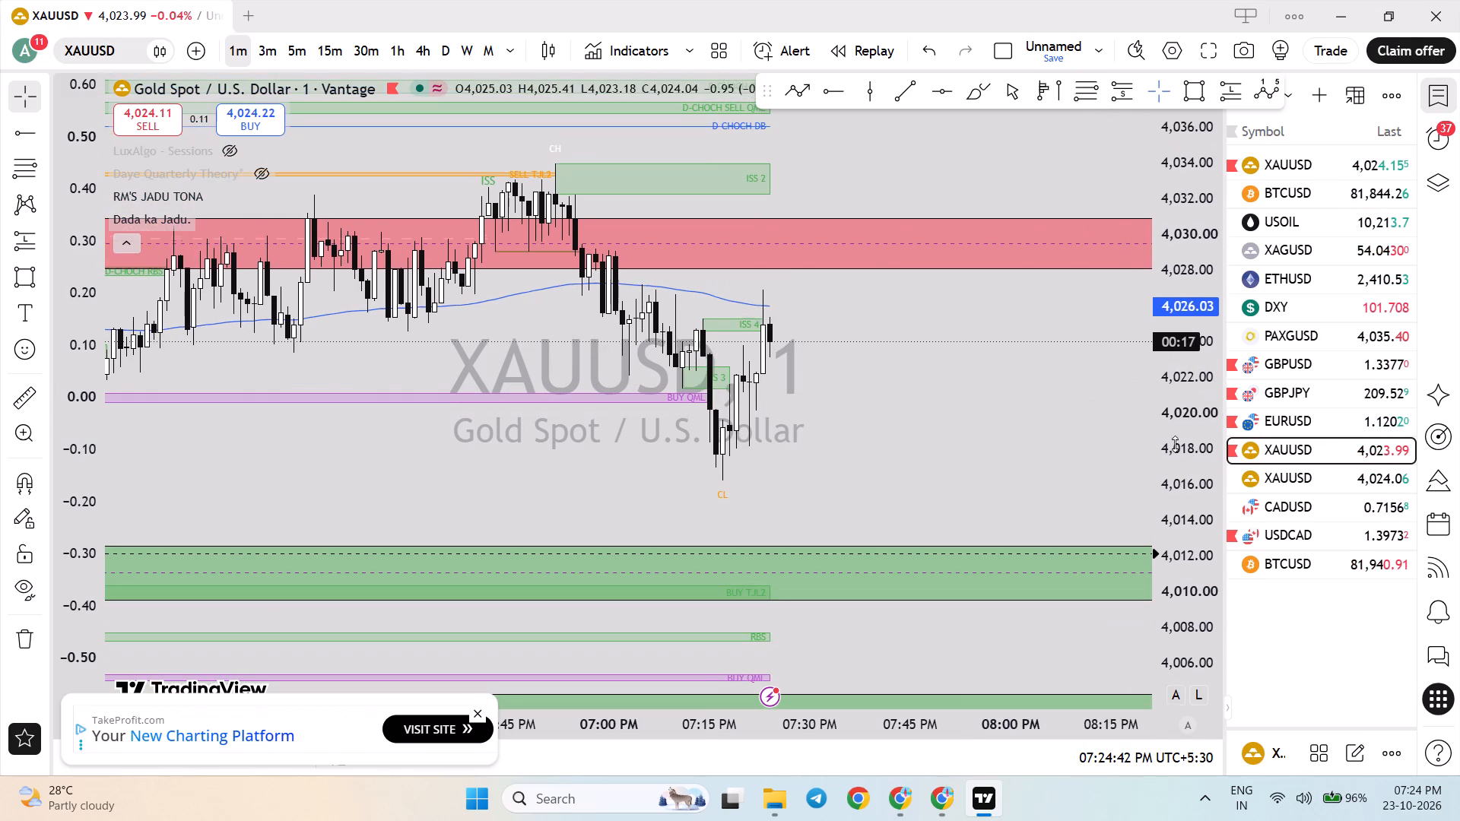
pyautogui.scroll(-3, 790, 260)
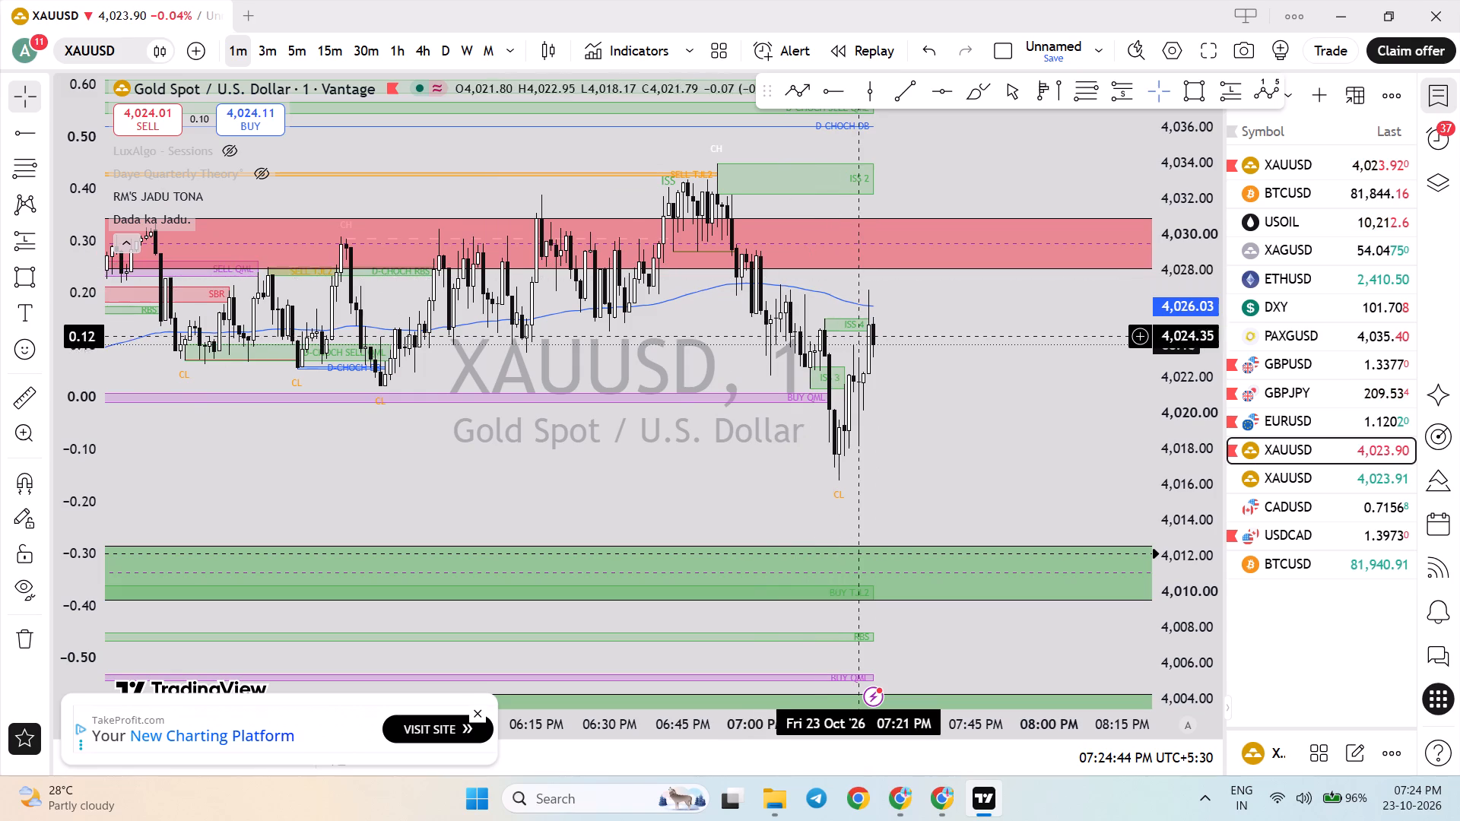
pyautogui.click(328, 55)
pyautogui.click(303, 52)
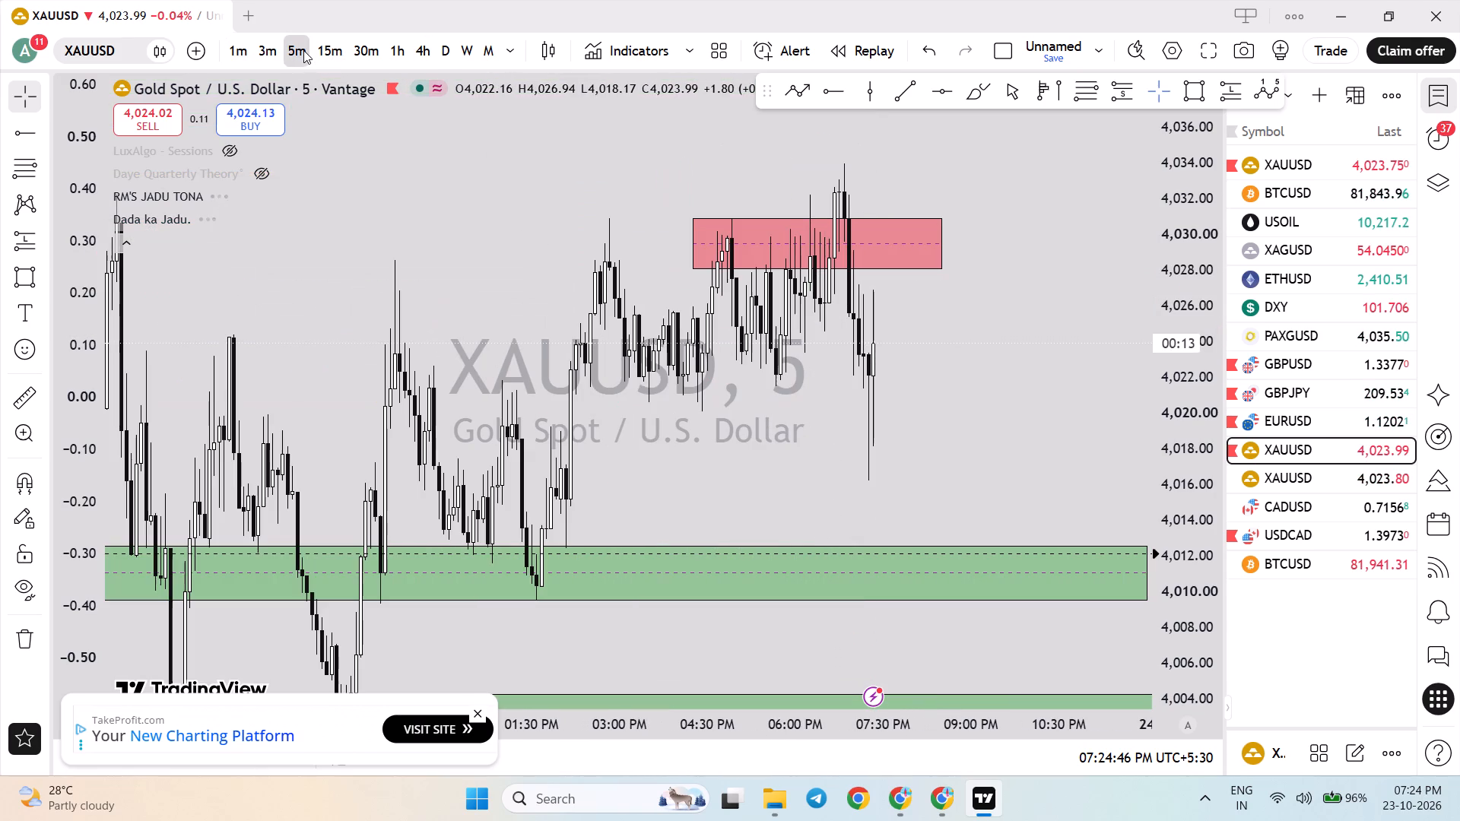
pyautogui.moveTo(1158, 429); pyautogui.dragTo(1150, 377)
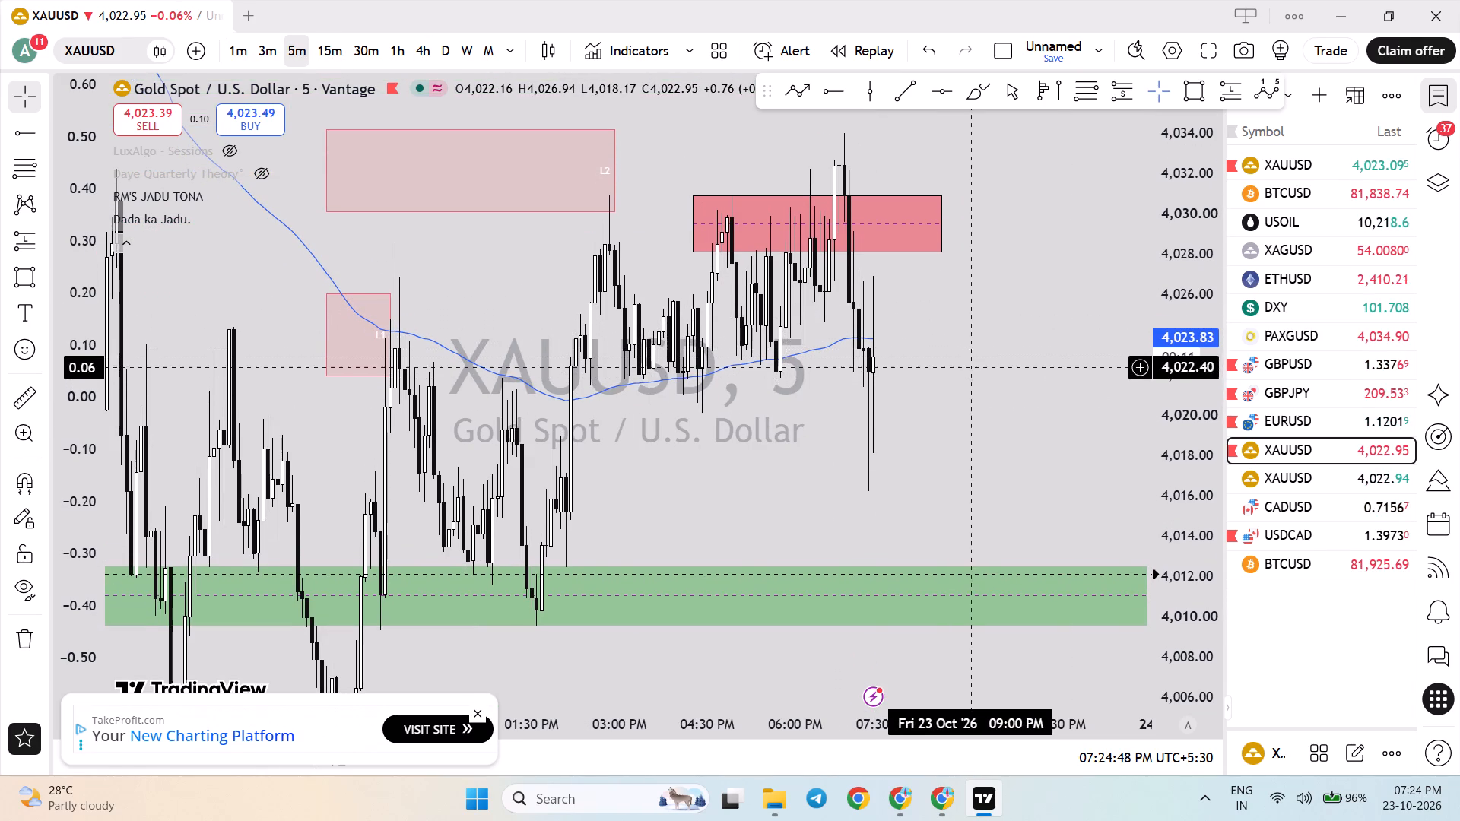
pyautogui.click(225, 55)
pyautogui.click(262, 54)
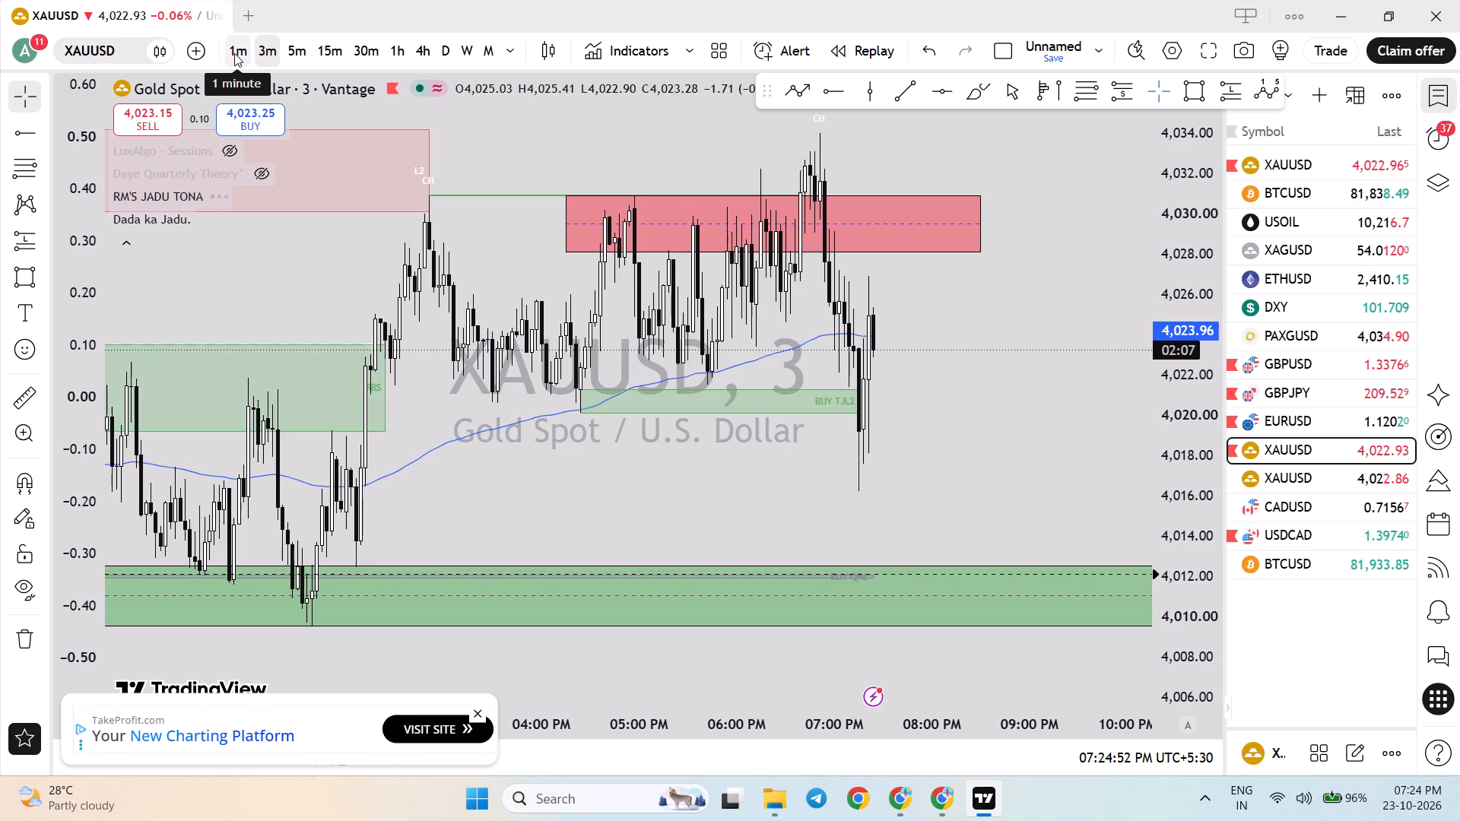
pyautogui.click(234, 53)
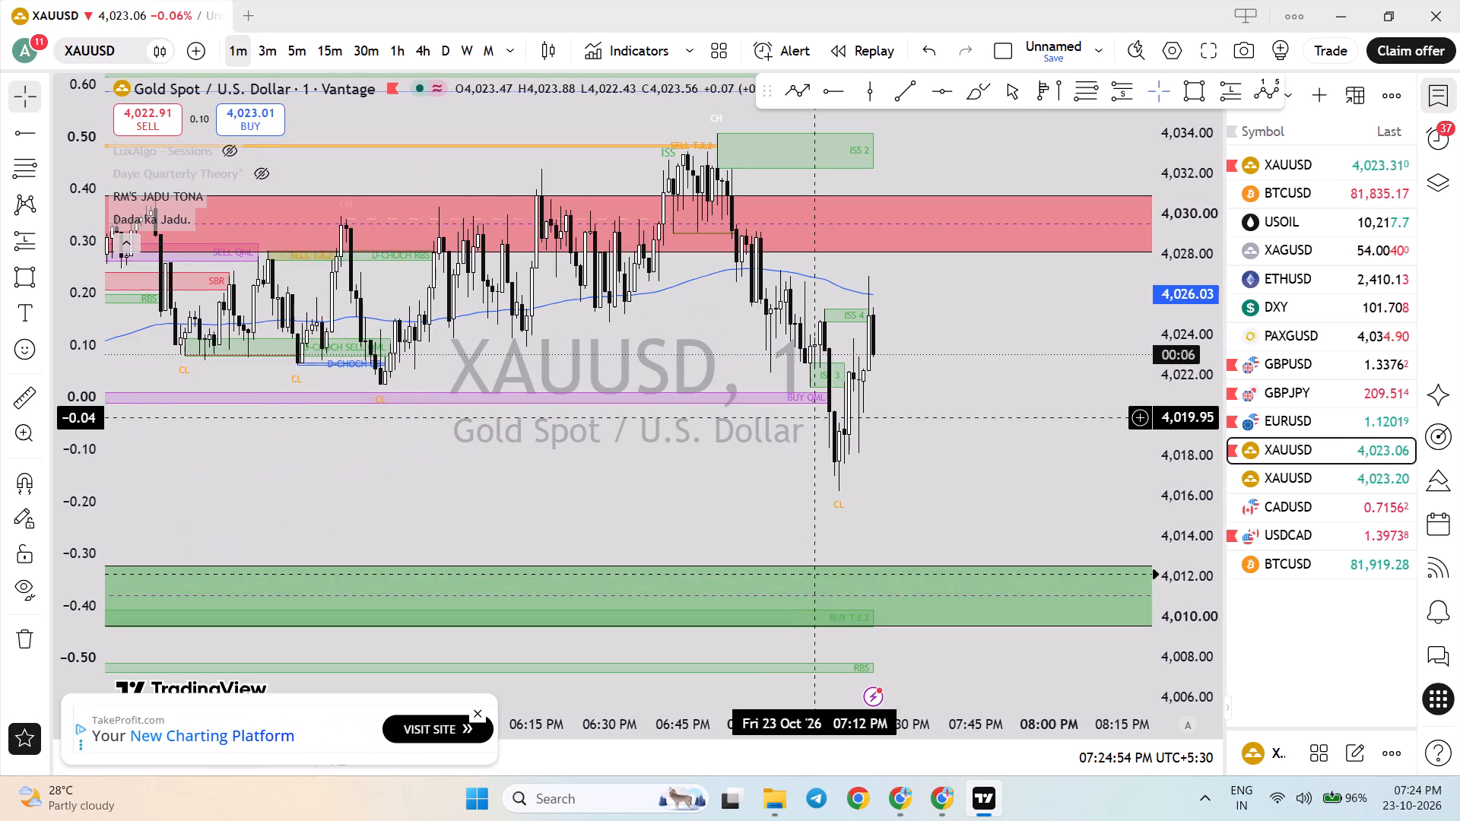
# Plan a long position from the 7:15 PM candle with entry 4,019.21, stop 4,016.21 and target 4,028.28.
pyautogui.moveTo(1170, 464); pyautogui.dragTo(1163, 398)
pyautogui.scroll(3, 1129, 409)
pyautogui.moveTo(1197, 509); pyautogui.dragTo(1182, 433)
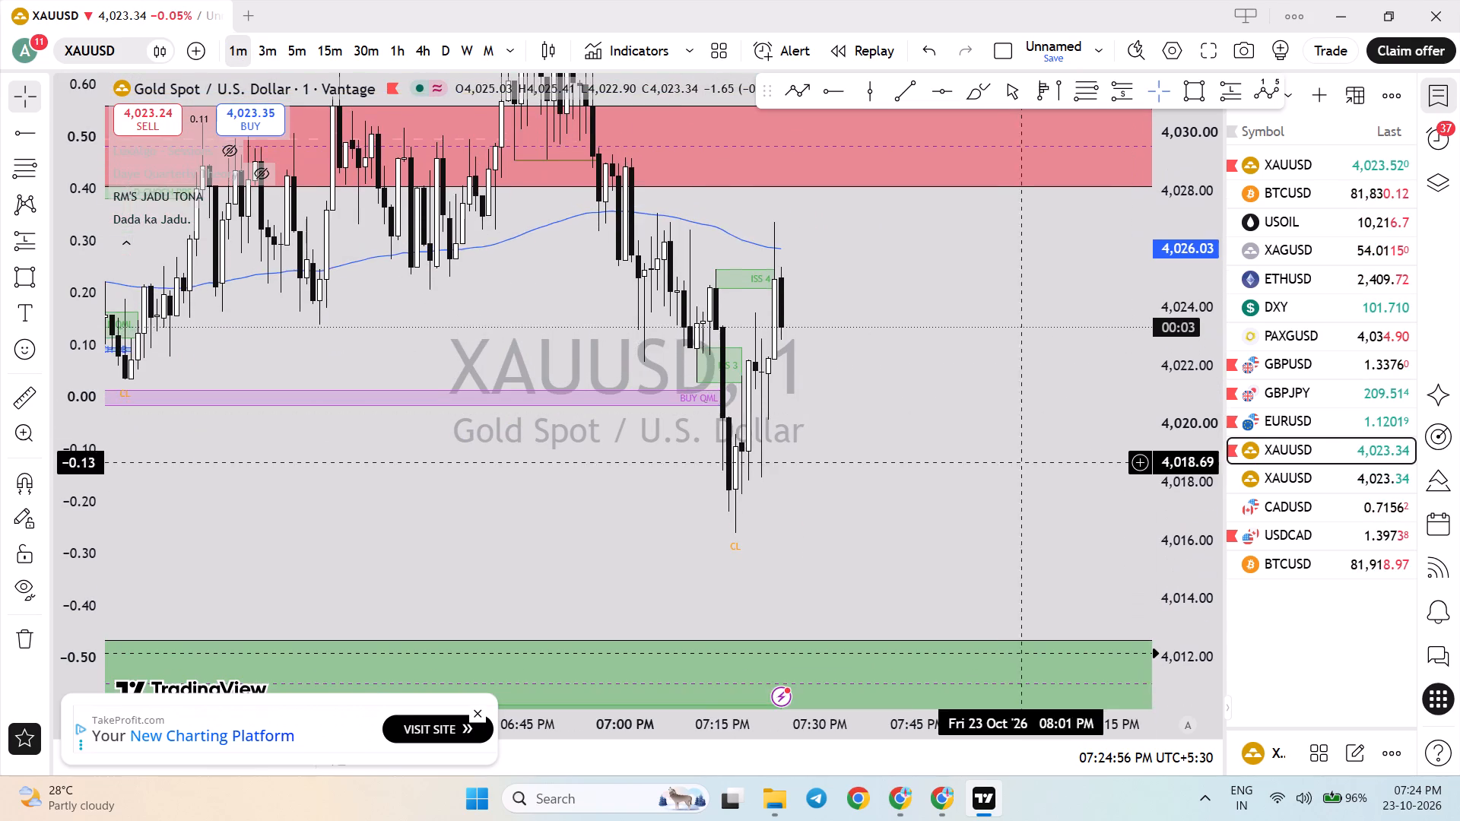
pyautogui.scroll(3, 1014, 473)
pyautogui.click(1230, 92)
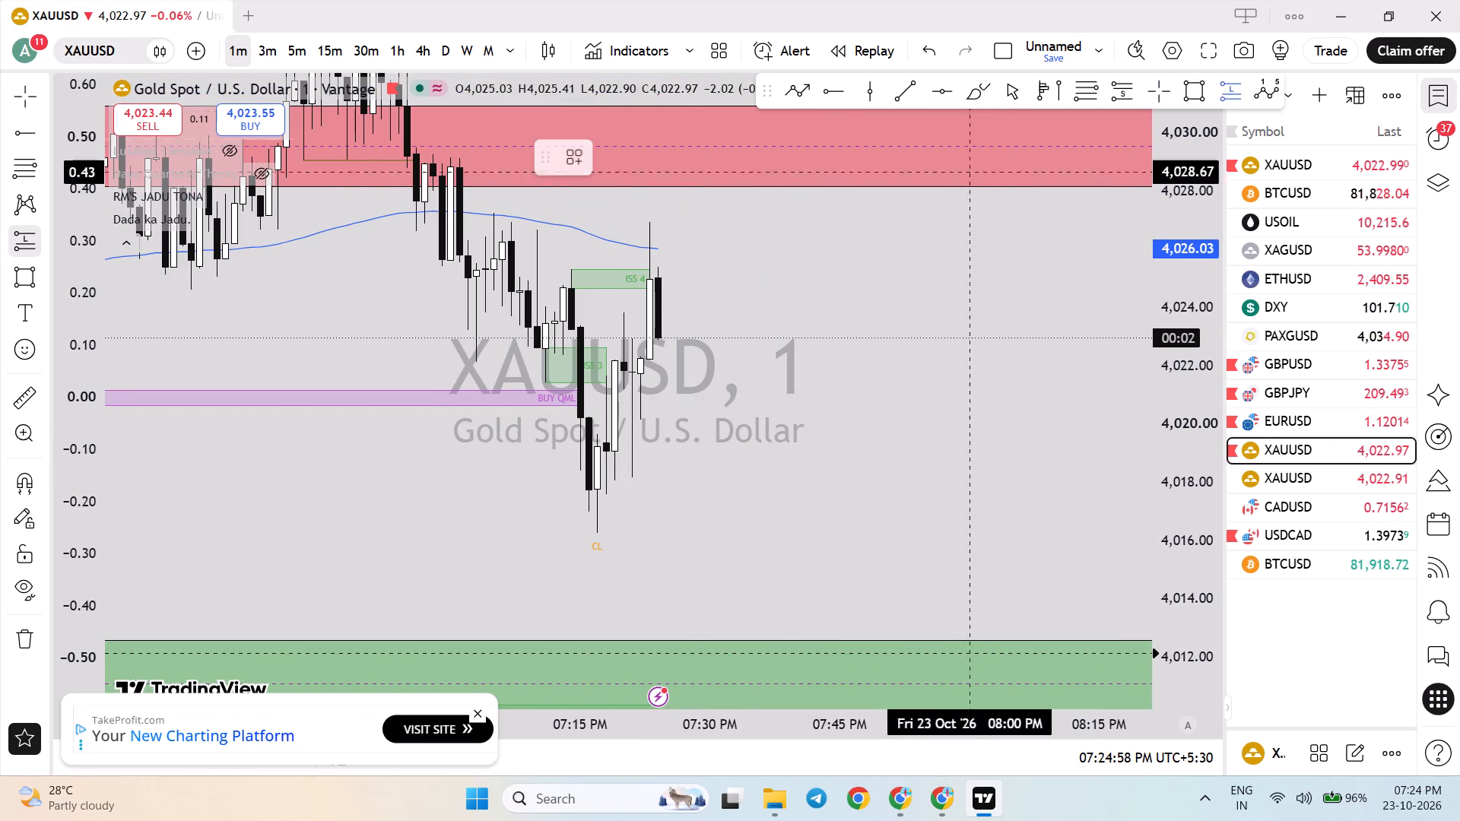
pyautogui.click(583, 447)
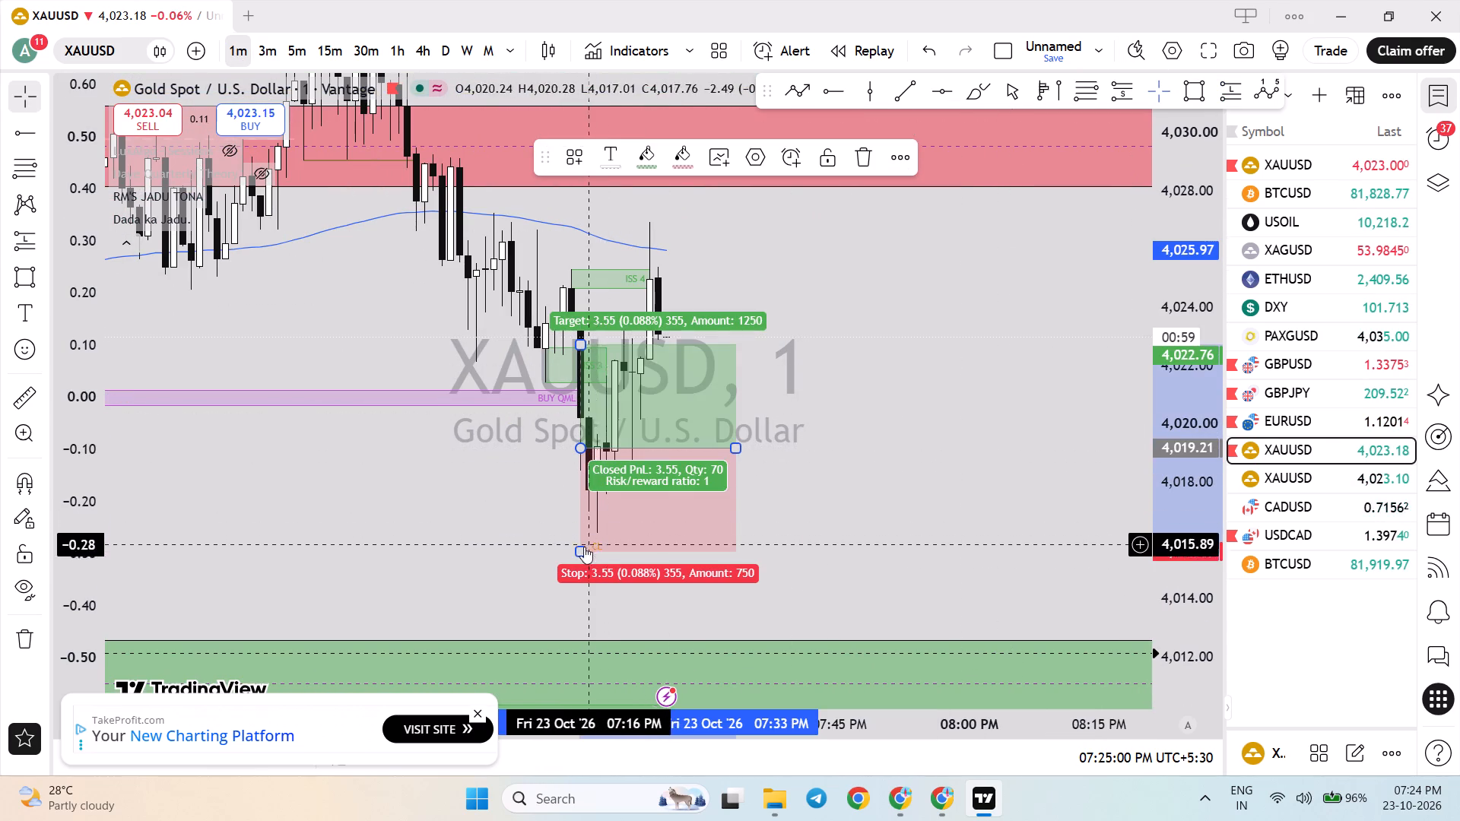
pyautogui.moveTo(576, 550); pyautogui.dragTo(575, 533)
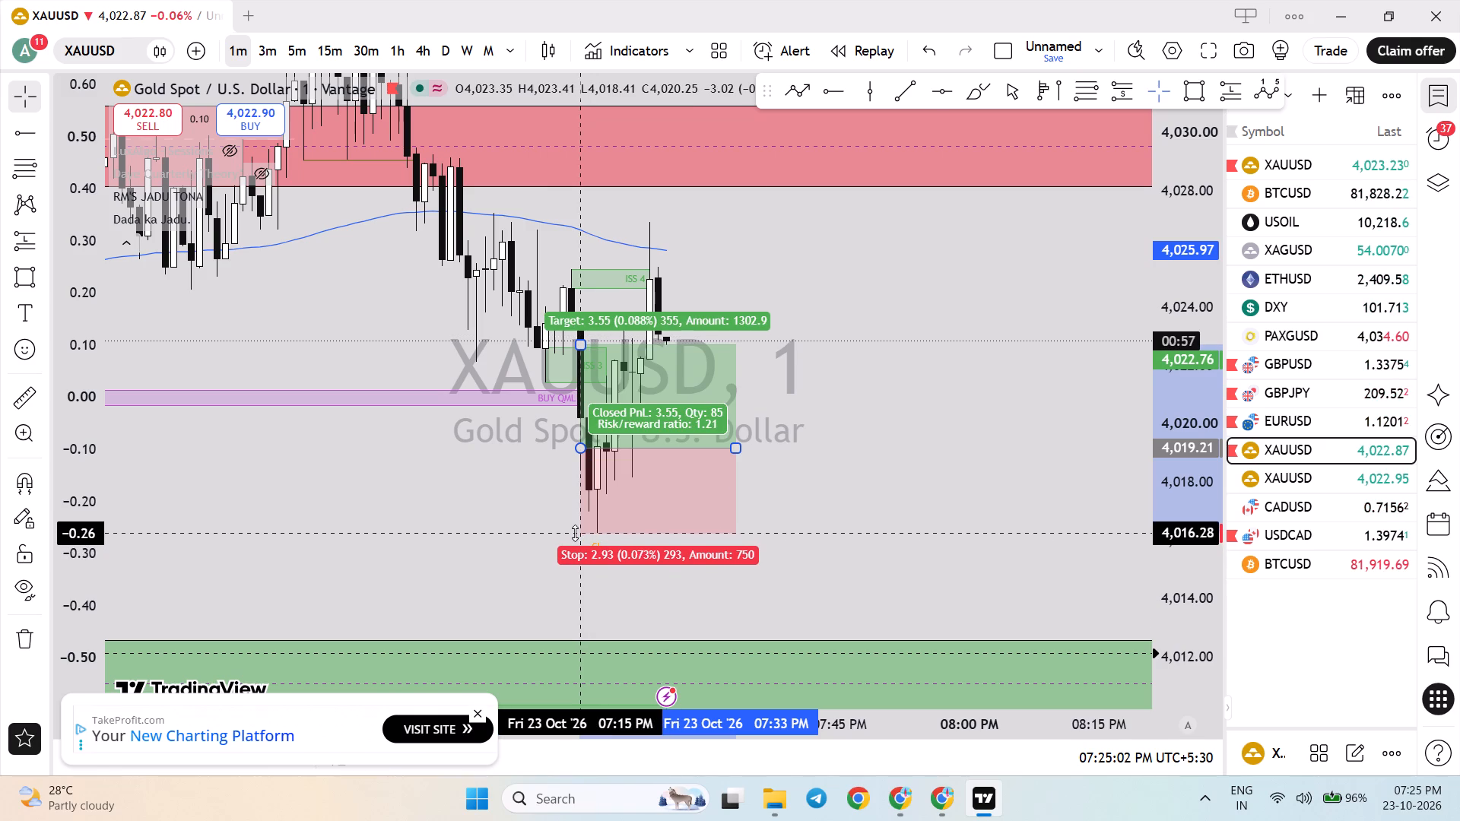
pyautogui.moveTo(575, 533); pyautogui.dragTo(576, 534)
pyautogui.moveTo(579, 349); pyautogui.dragTo(609, 221)
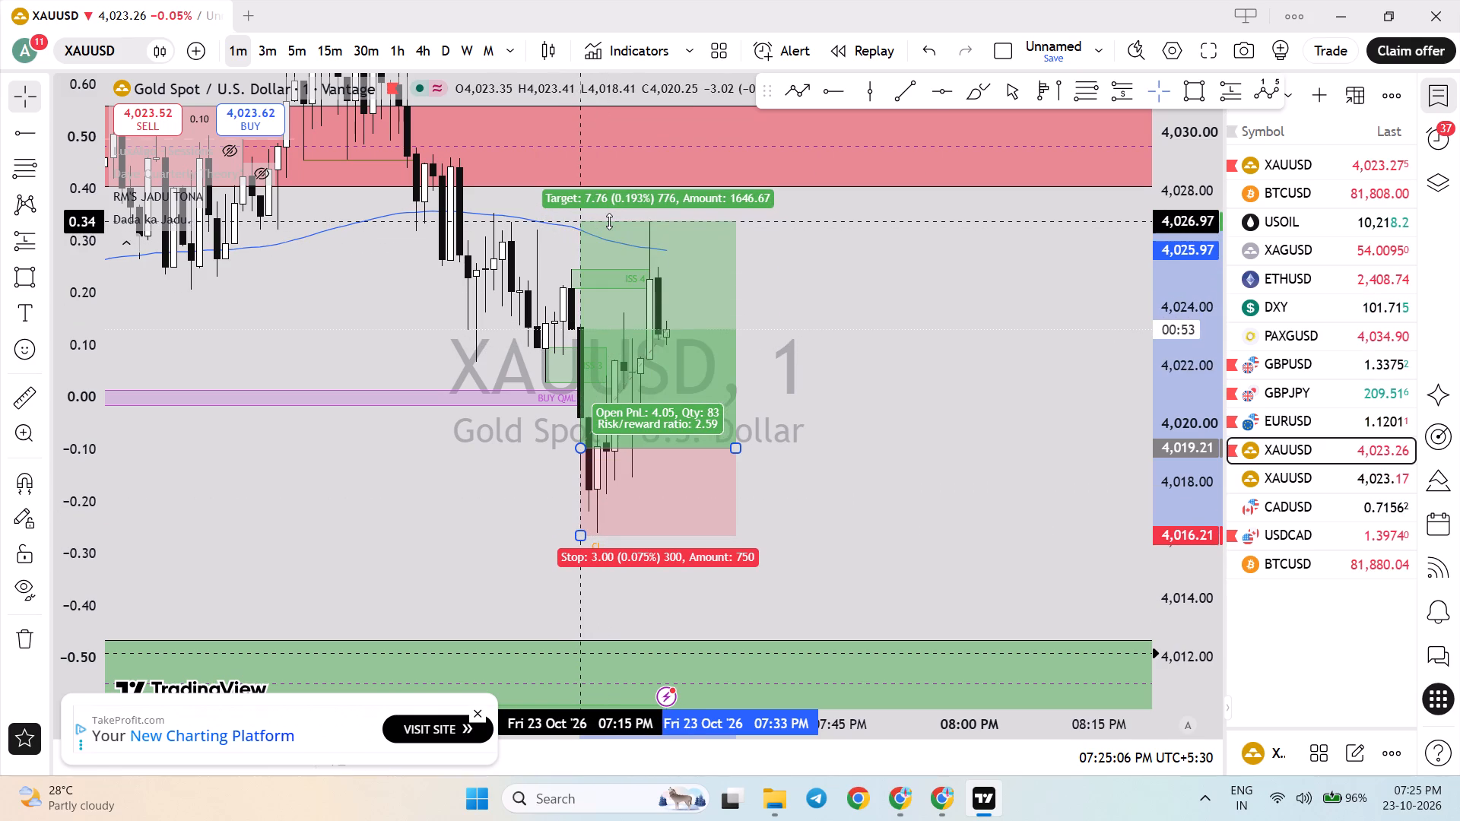
pyautogui.moveTo(609, 221); pyautogui.dragTo(622, 183)
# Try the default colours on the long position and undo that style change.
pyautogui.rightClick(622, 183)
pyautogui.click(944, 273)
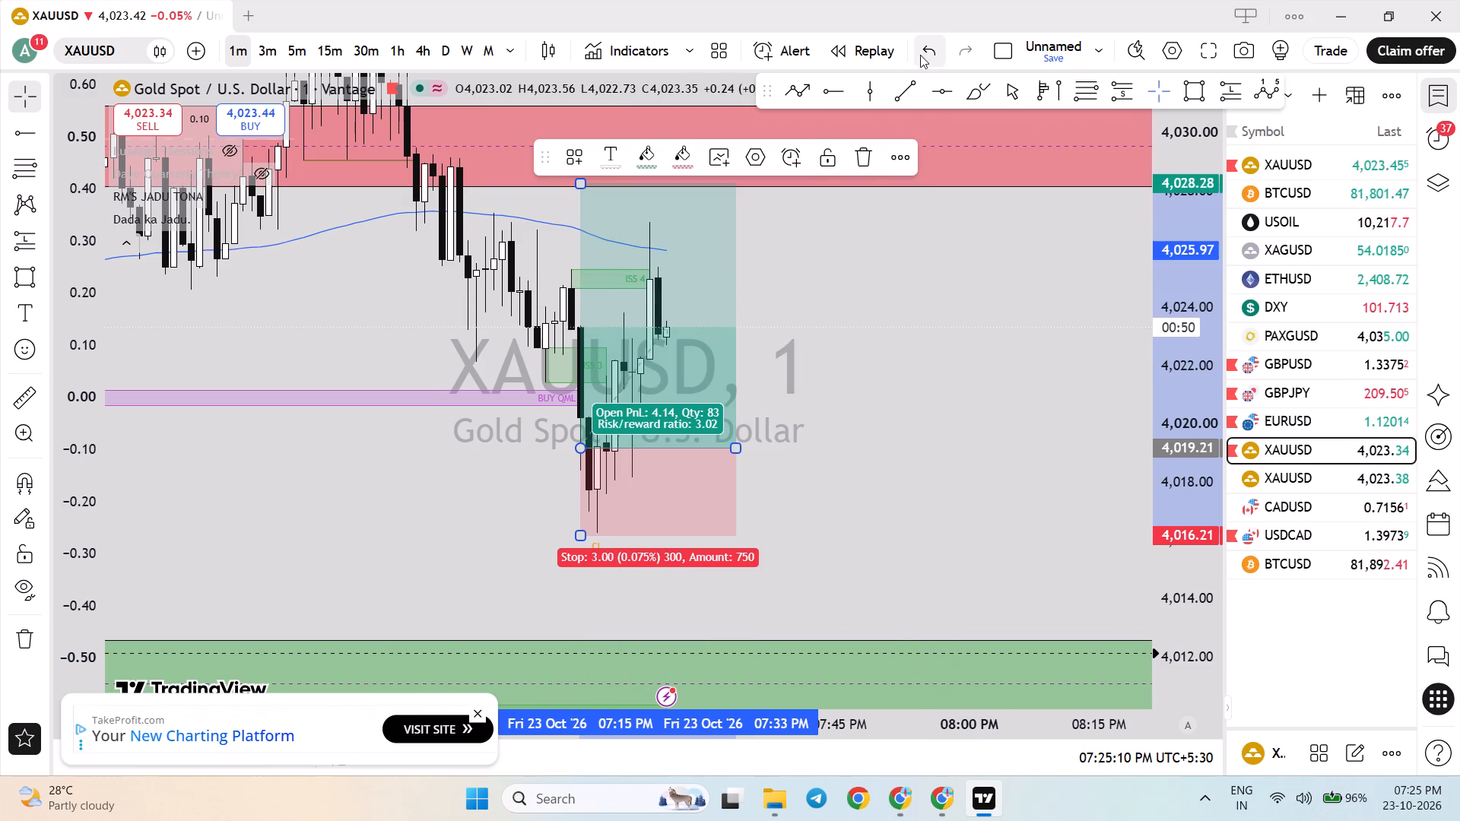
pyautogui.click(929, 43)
# Extend the long position's time span to end at about 7:37 PM, undoing any accidental move of the whole position.
pyautogui.moveTo(734, 444); pyautogui.dragTo(749, 444)
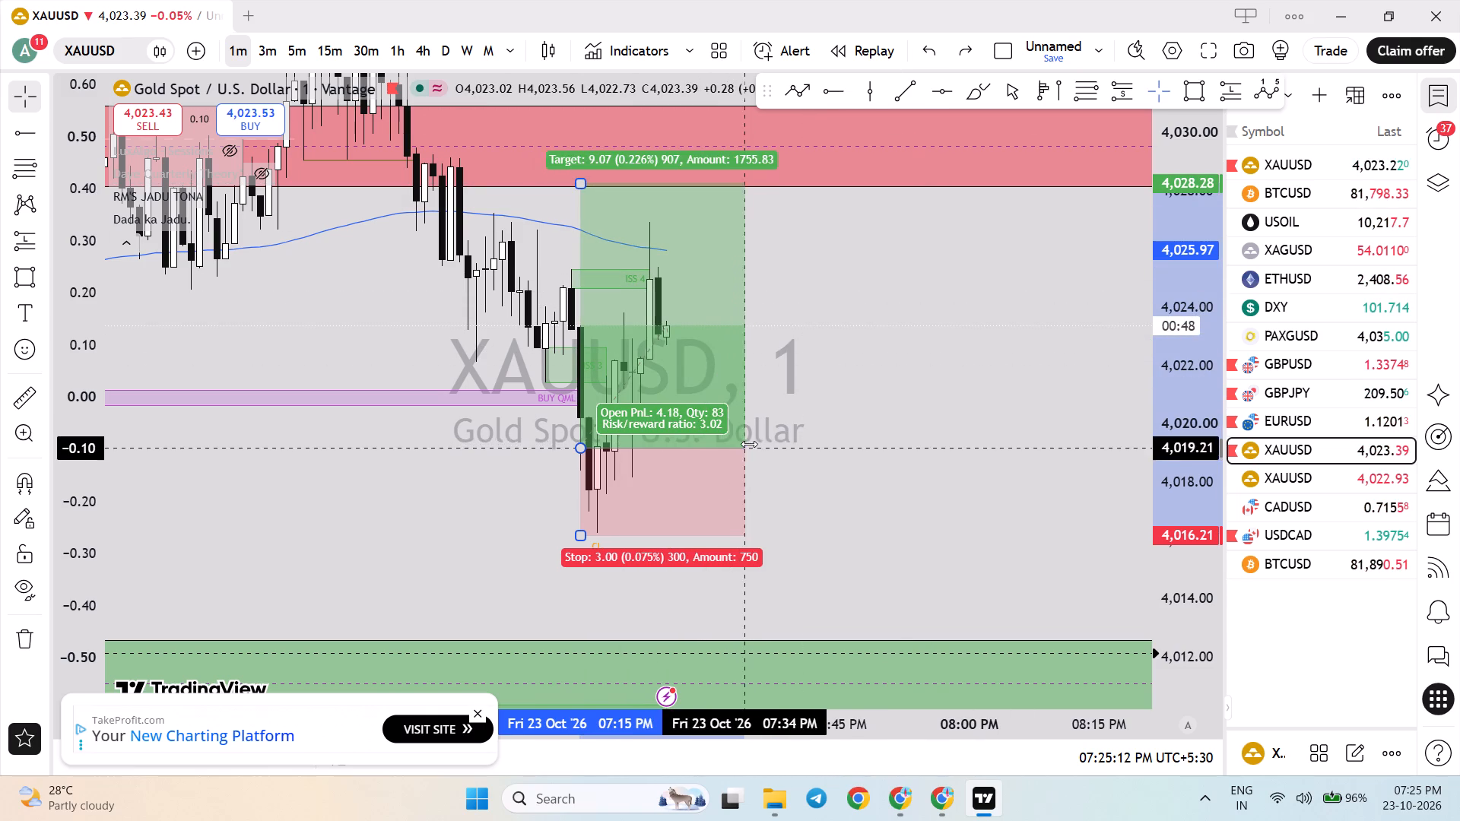
pyautogui.moveTo(749, 444); pyautogui.dragTo(750, 444)
pyautogui.click(782, 432)
pyautogui.rightClick(729, 339)
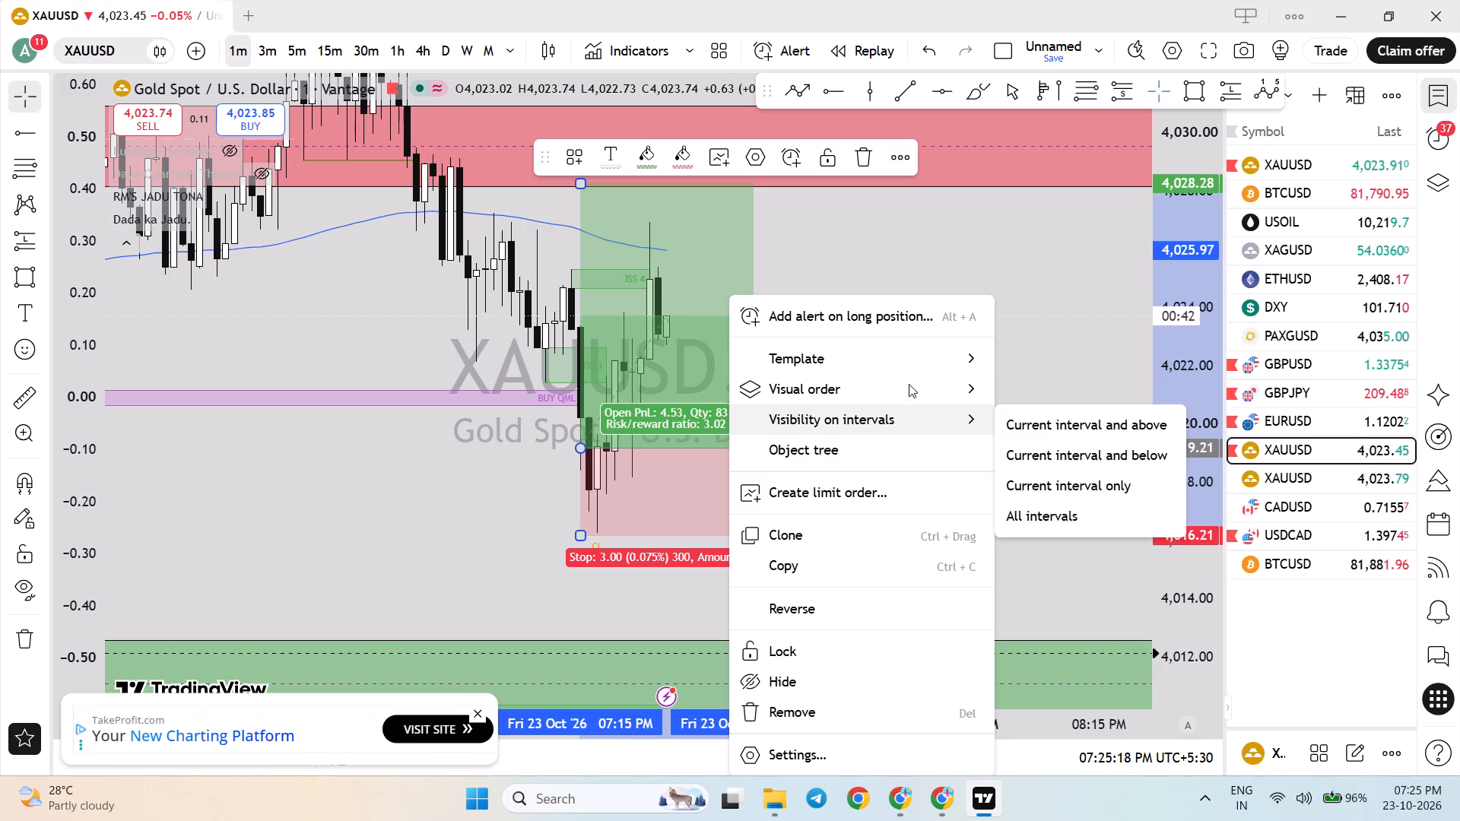
pyautogui.click(1020, 389)
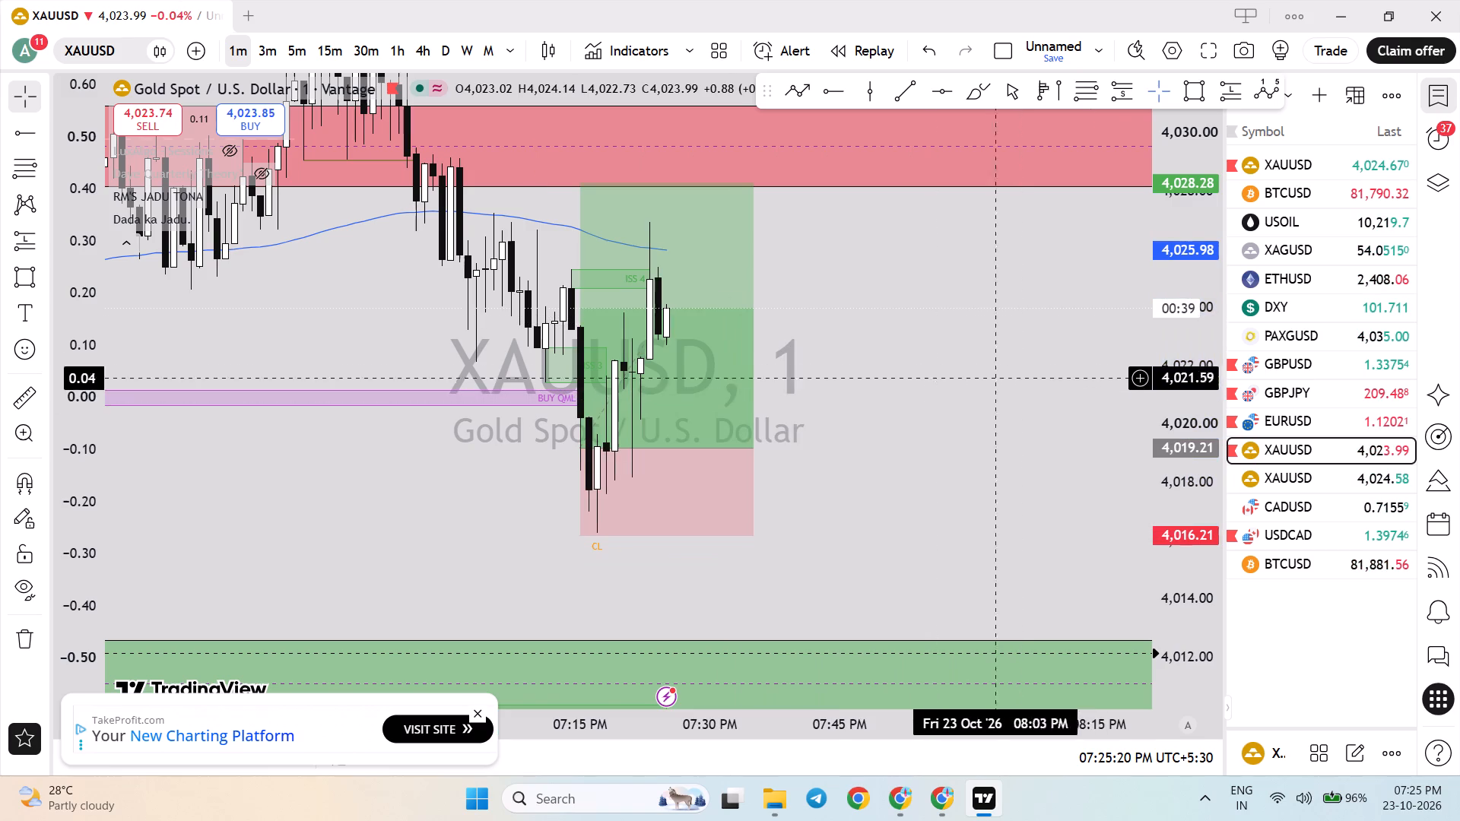
pyautogui.moveTo(1143, 324); pyautogui.dragTo(1149, 428)
pyautogui.scroll(-3, 827, 405)
pyautogui.moveTo(1172, 343); pyautogui.dragTo(1161, 469)
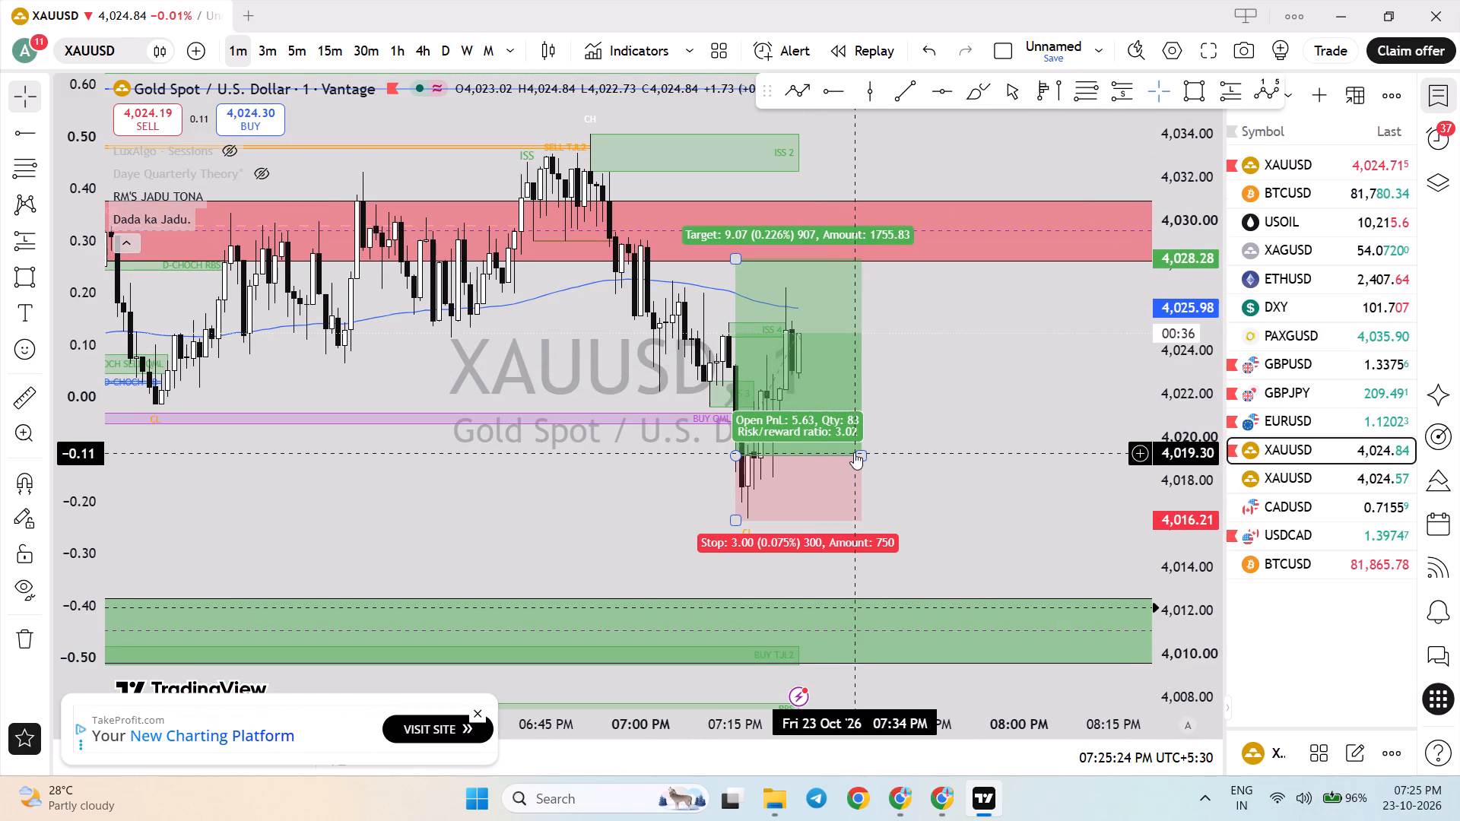
pyautogui.moveTo(854, 452); pyautogui.dragTo(861, 453)
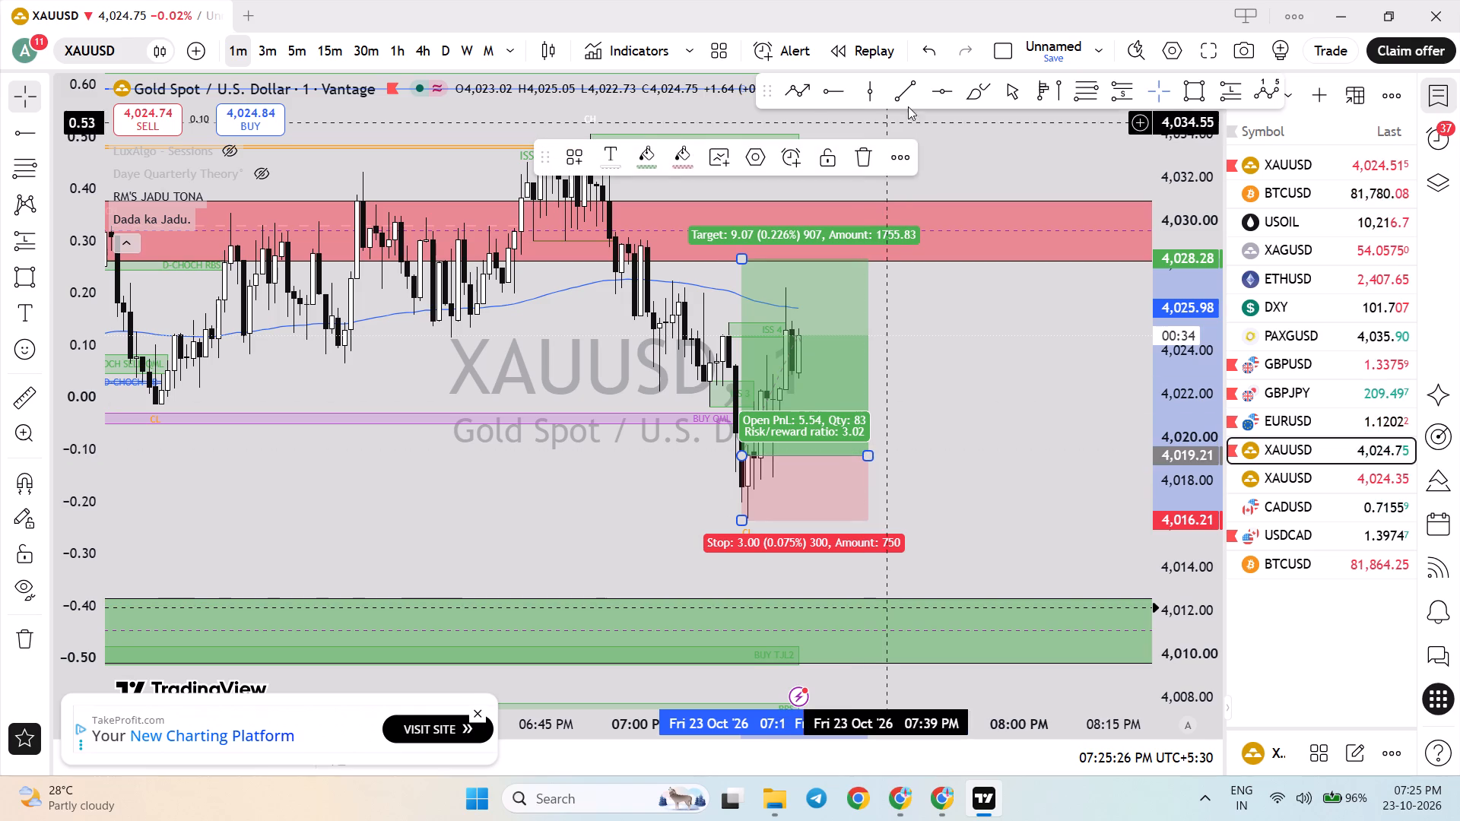
pyautogui.click(921, 59)
pyautogui.click(890, 429)
pyautogui.moveTo(855, 458); pyautogui.dragTo(868, 459)
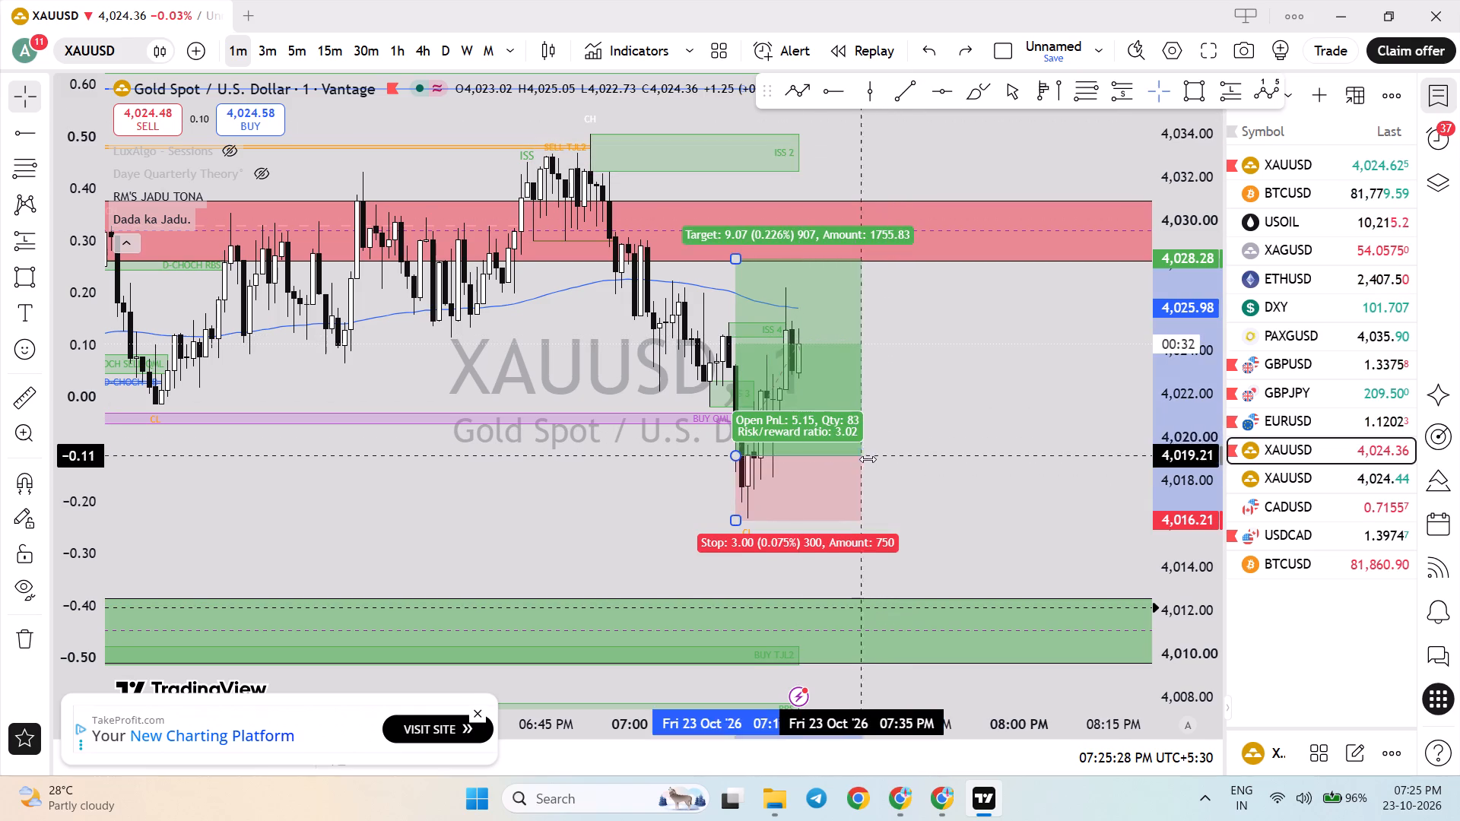
pyautogui.moveTo(868, 459); pyautogui.dragTo(871, 459)
pyautogui.click(917, 433)
# Examine the recent 1-minute price action around the long position and zones, comparing the Vantage and OANDA XAUUSD charts.
pyautogui.scroll(-7, 960, 416)
pyautogui.scroll(5, 838, 452)
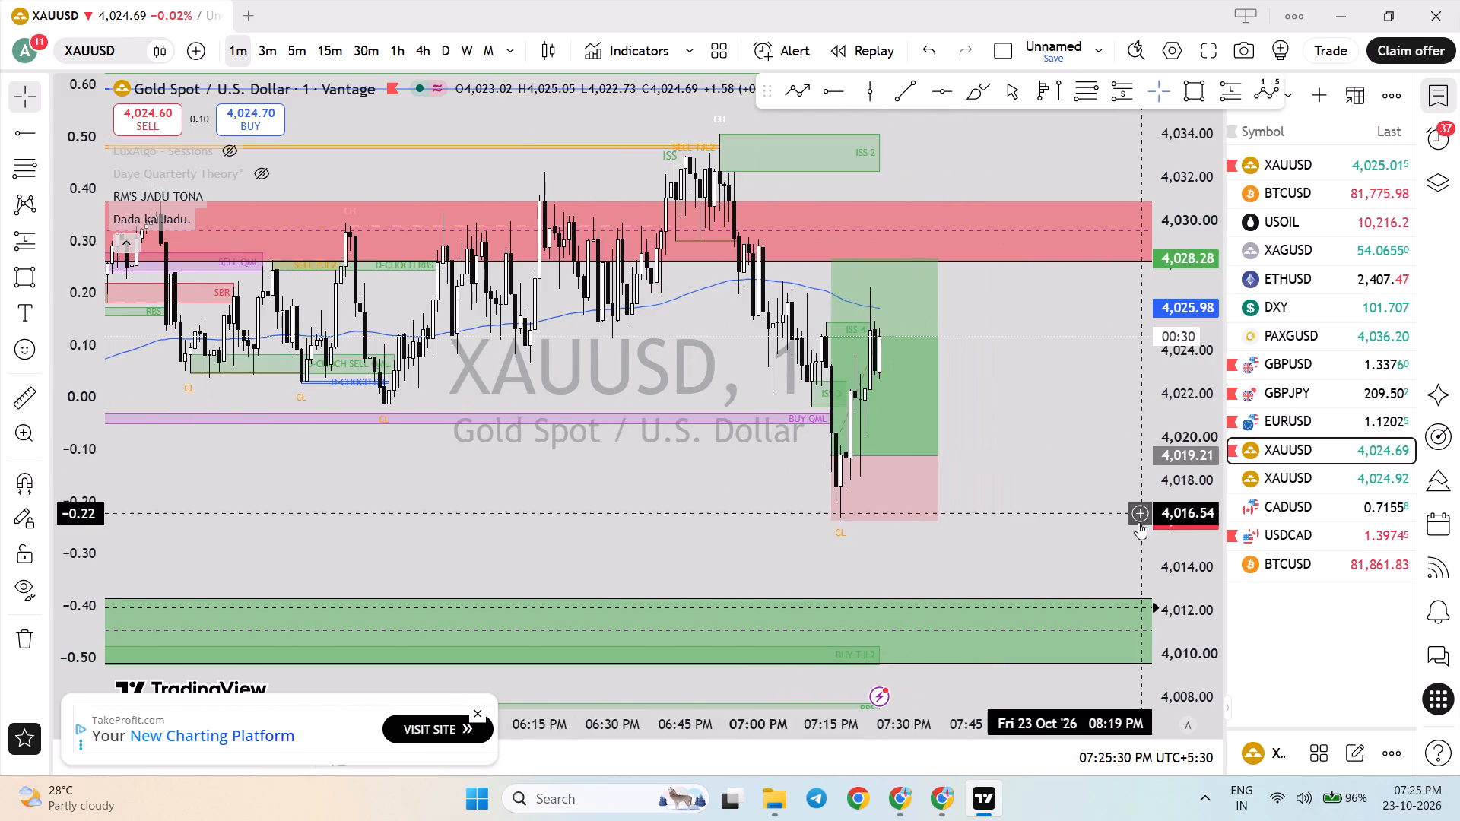
pyautogui.moveTo(1185, 535); pyautogui.dragTo(1163, 443)
pyautogui.scroll(2, 971, 434)
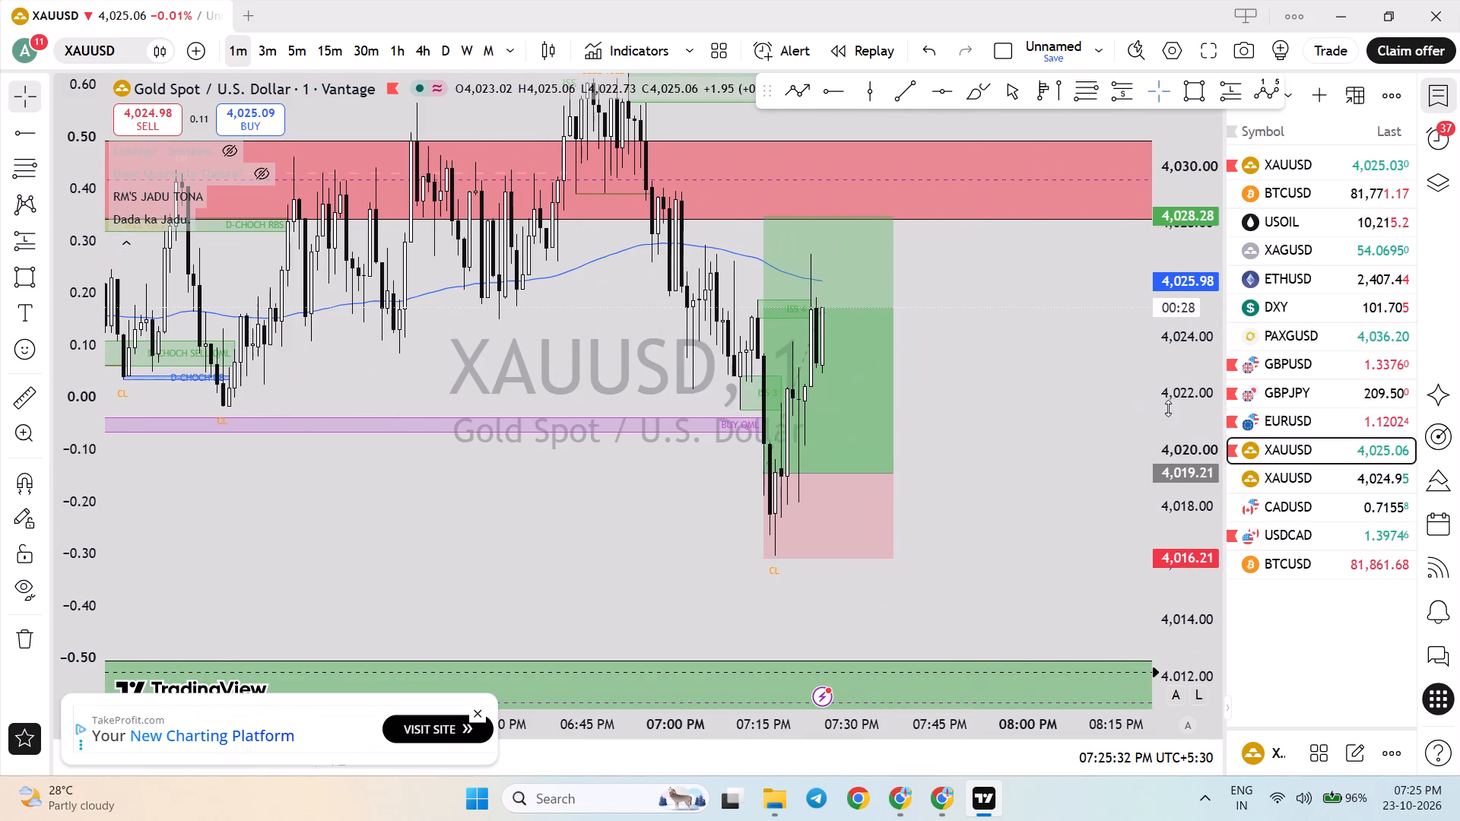
pyautogui.moveTo(1179, 385); pyautogui.dragTo(1181, 460)
pyautogui.scroll(-4, 818, 391)
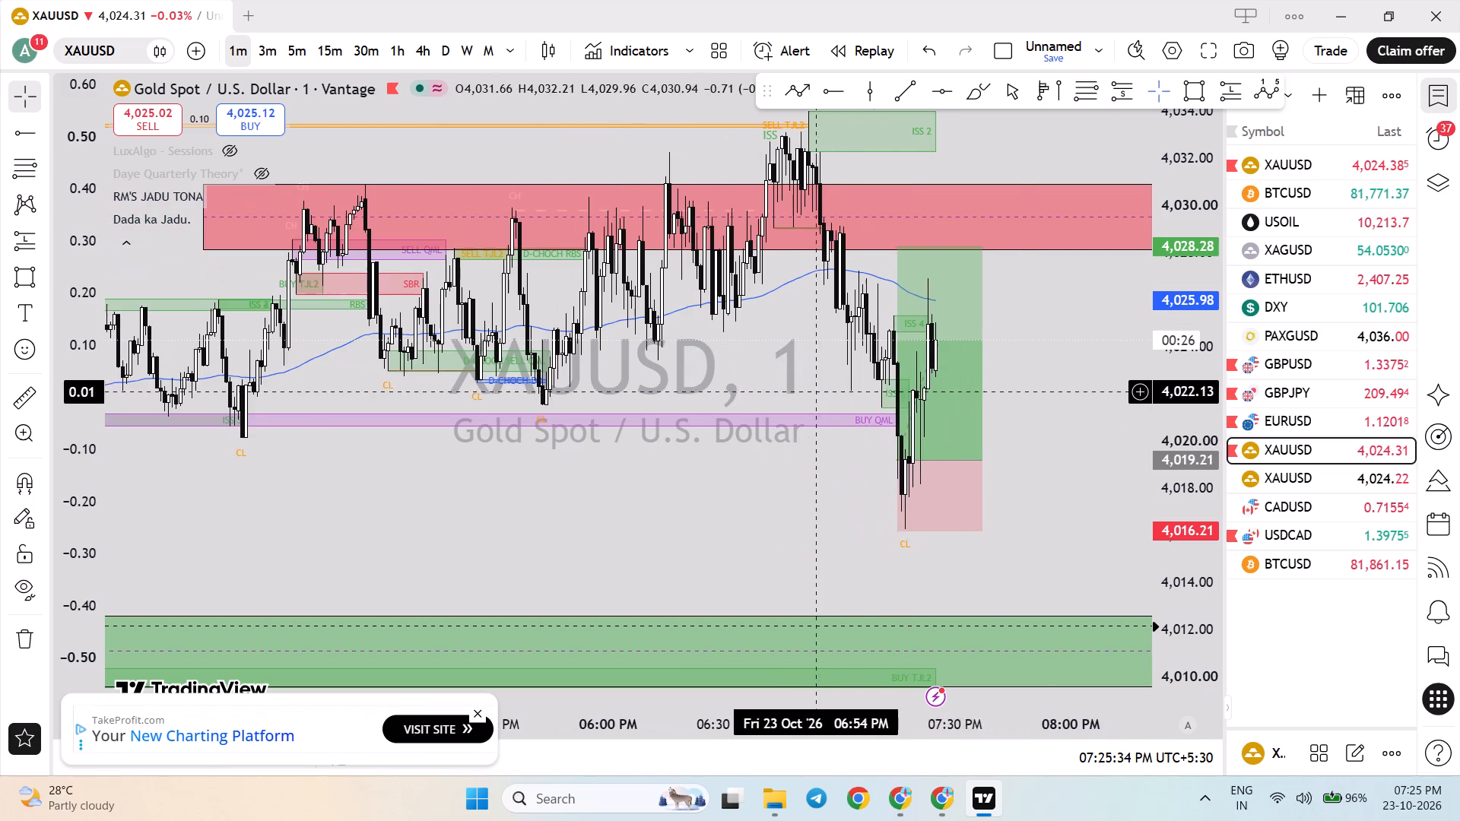
pyautogui.moveTo(1167, 286); pyautogui.dragTo(1178, 443)
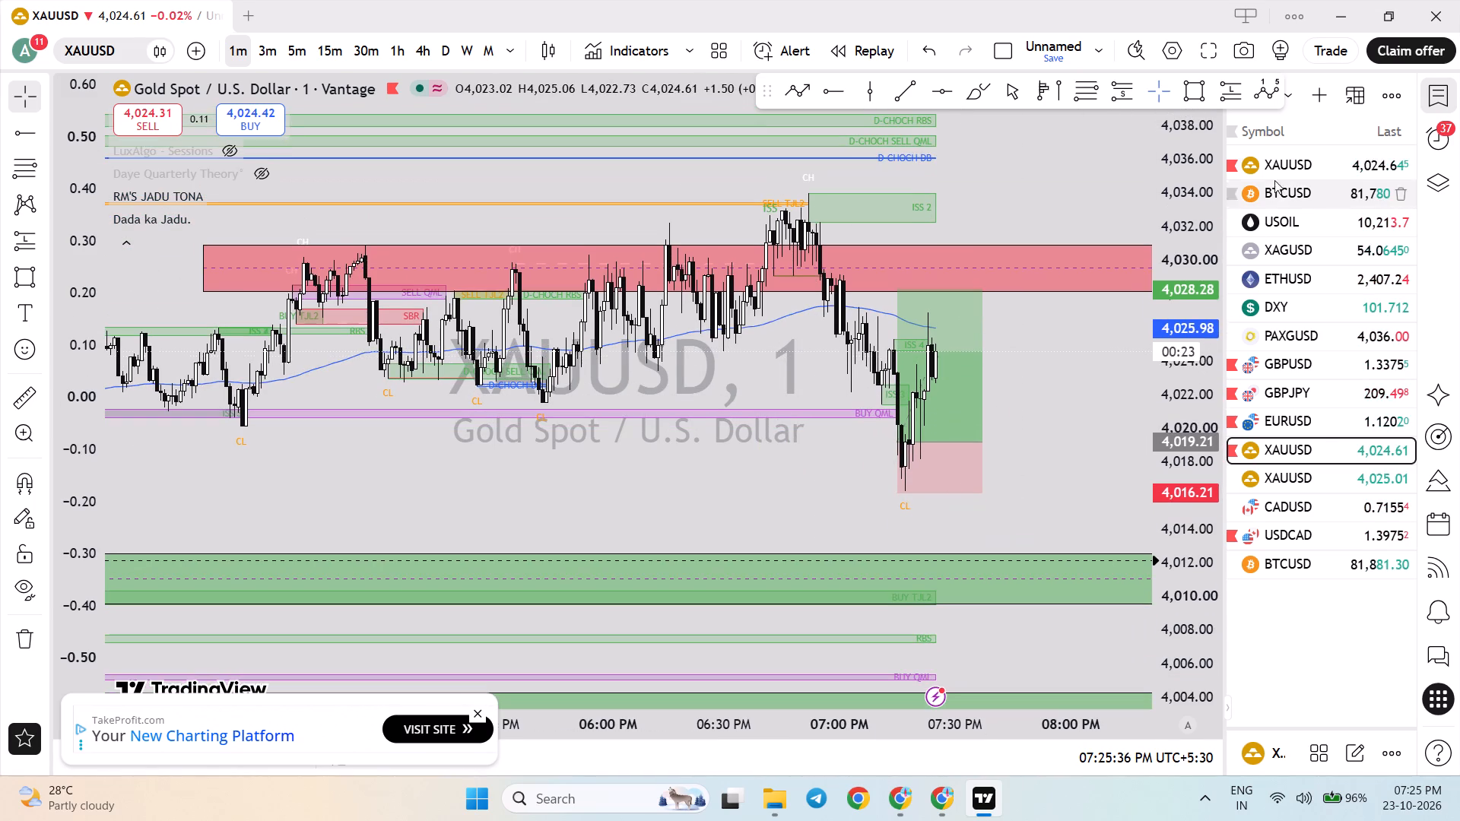
pyautogui.click(1283, 170)
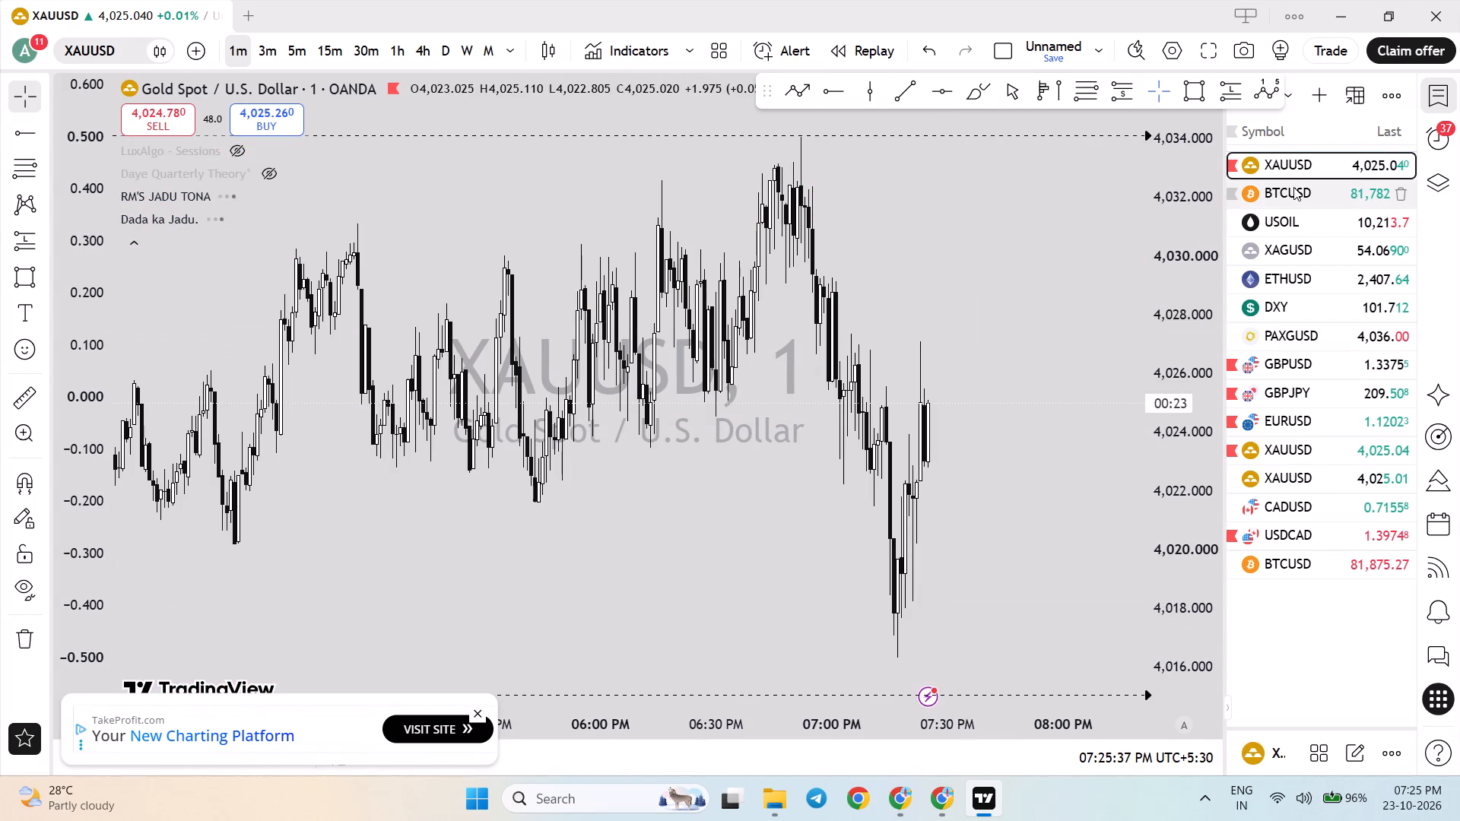
pyautogui.click(1300, 439)
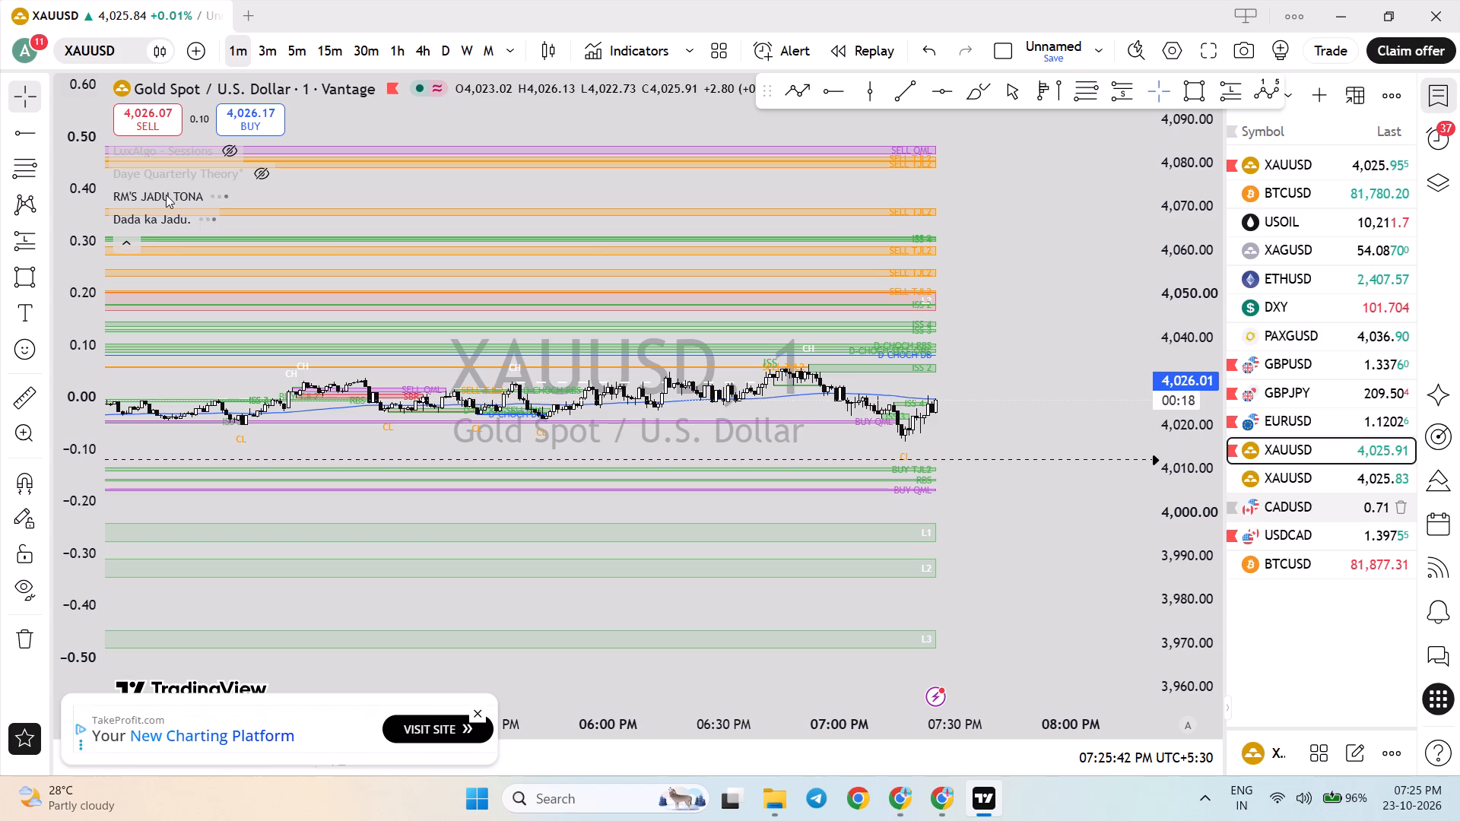
# Hide the RM'S JADU TONA indicator on the Vantage XAUUSD chart.
pyautogui.click(195, 196)
pyautogui.click(210, 199)
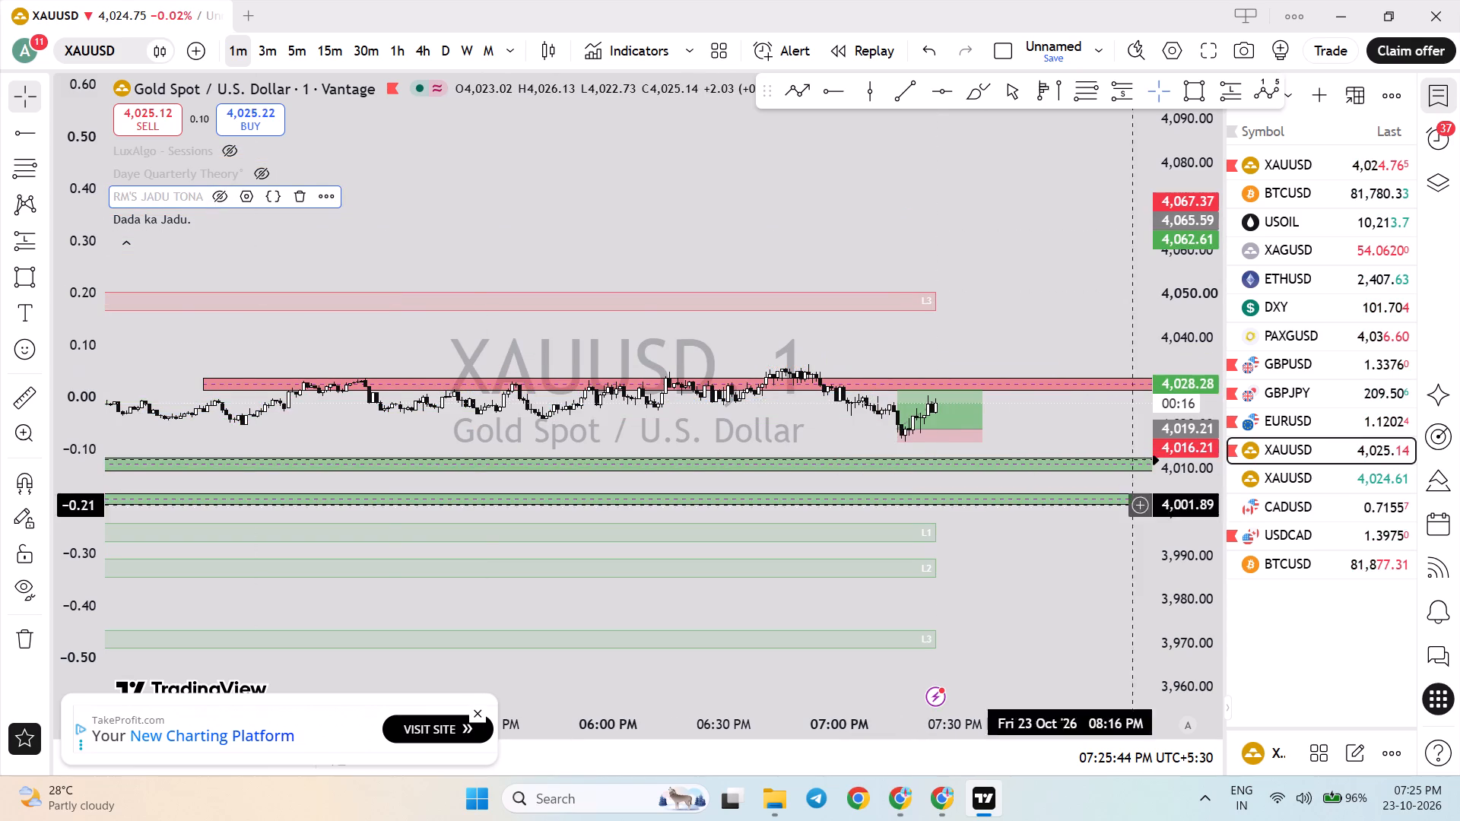
# Examine XAUUSD price action around the red and green zones on the 1-minute and 15-minute charts.
pyautogui.moveTo(1179, 572); pyautogui.dragTo(1163, 70)
pyautogui.moveTo(1111, 439); pyautogui.dragTo(1084, 366)
pyautogui.moveTo(1175, 526); pyautogui.dragTo(1159, 395)
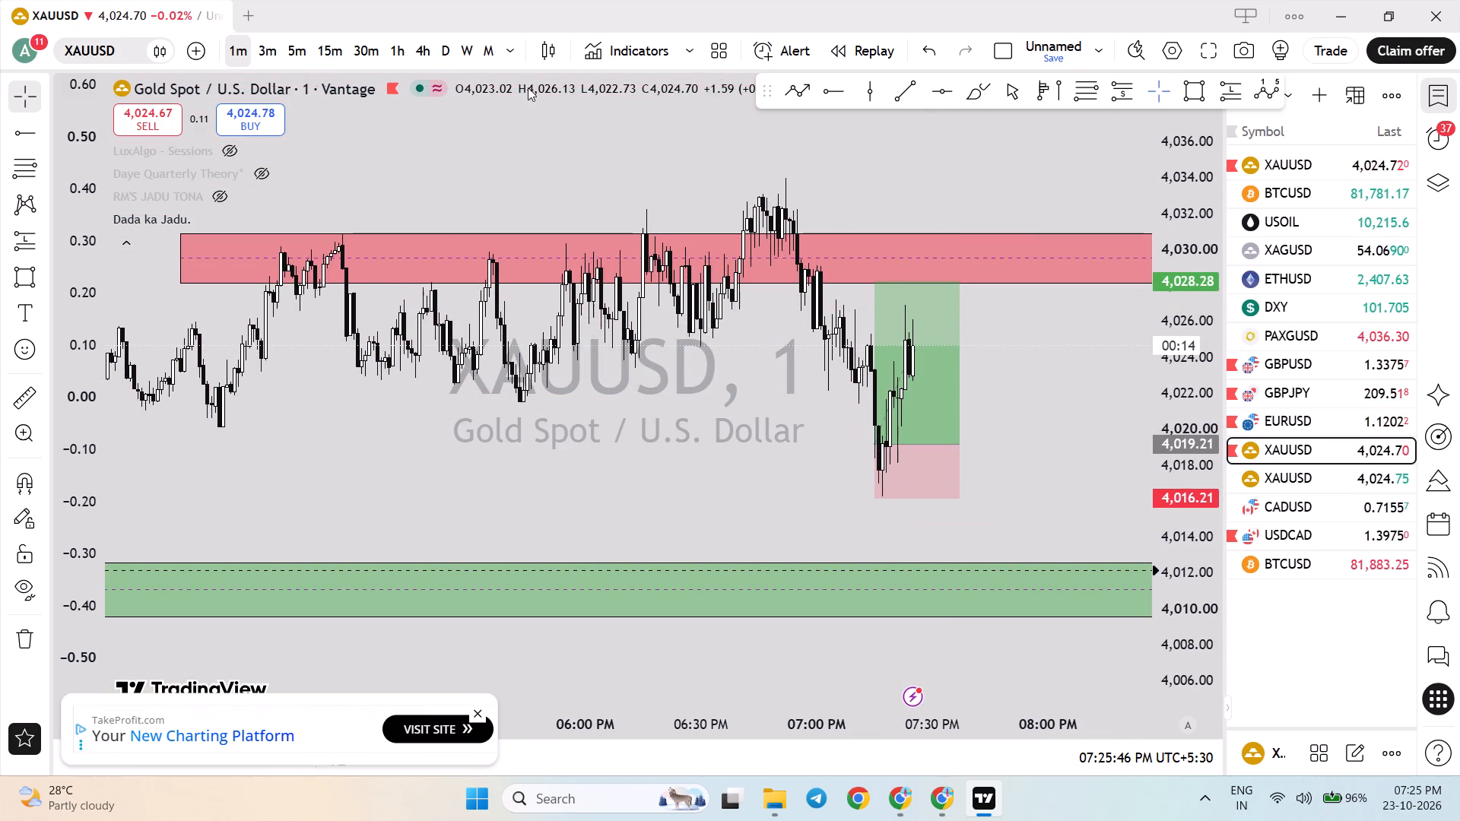
pyautogui.click(322, 50)
pyautogui.moveTo(1189, 327); pyautogui.dragTo(1238, 620)
pyautogui.scroll(4, 954, 513)
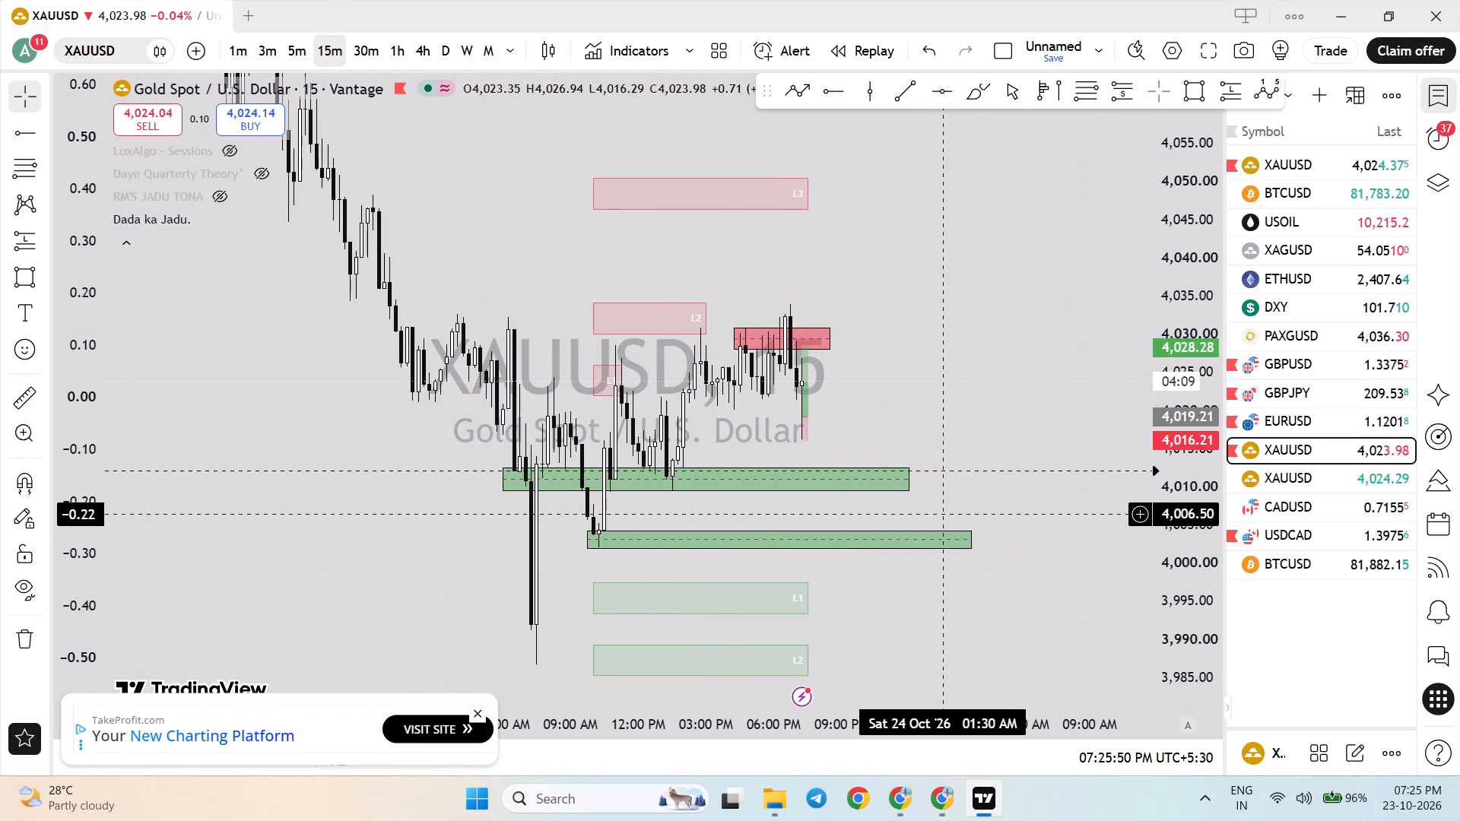
pyautogui.moveTo(1200, 550); pyautogui.dragTo(1162, 353)
pyautogui.moveTo(1039, 412); pyautogui.dragTo(1053, 356)
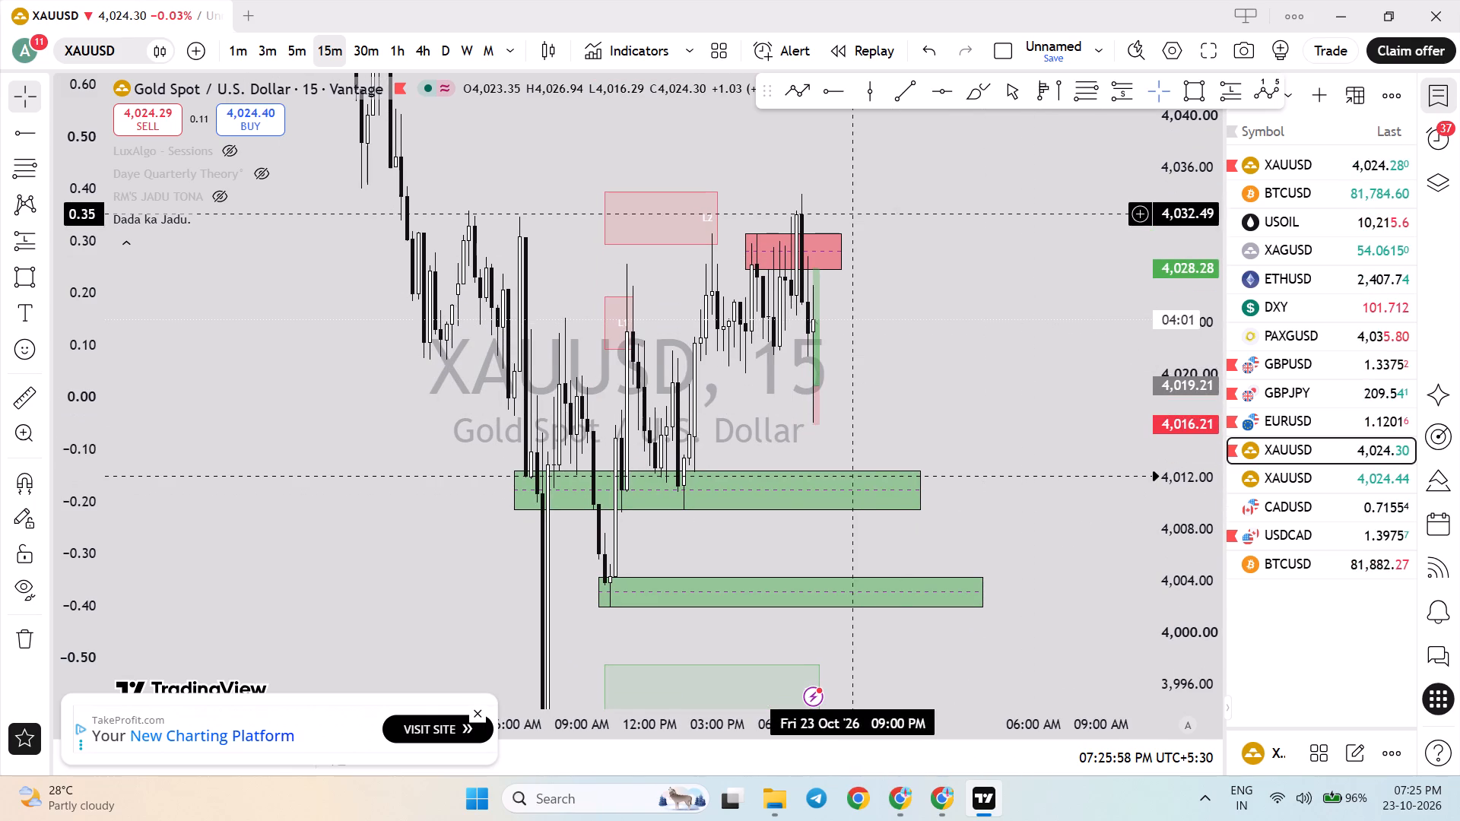
# On the 1-minute XAUUSD chart, shorten the red supply zone near 4,030 to end at about 7:59 PM on 23 Oct.
pyautogui.click(246, 52)
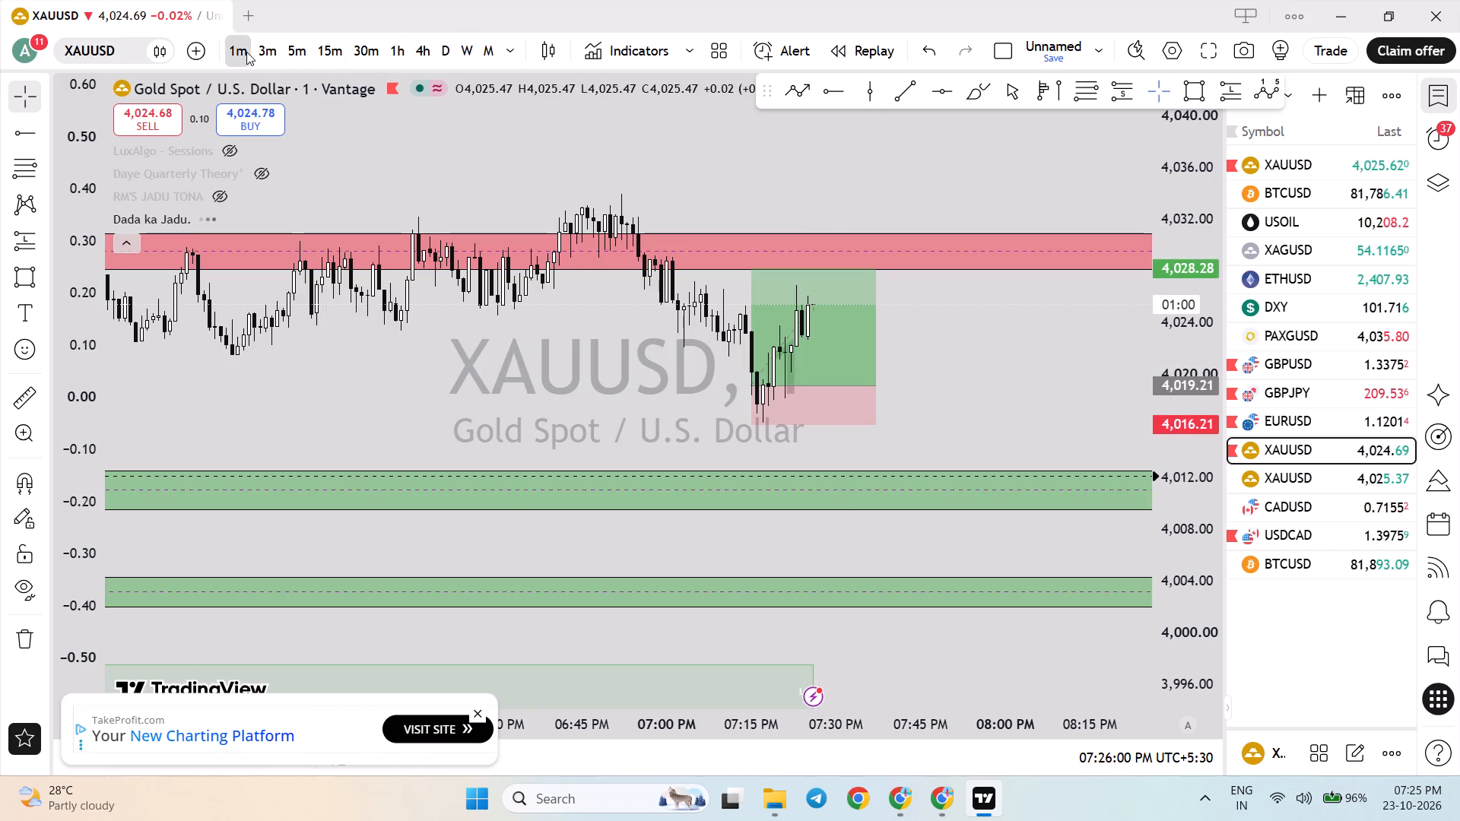
pyautogui.moveTo(1200, 498); pyautogui.dragTo(1144, 343)
pyautogui.moveTo(1069, 385); pyautogui.dragTo(1049, 455)
pyautogui.scroll(-4, 1023, 423)
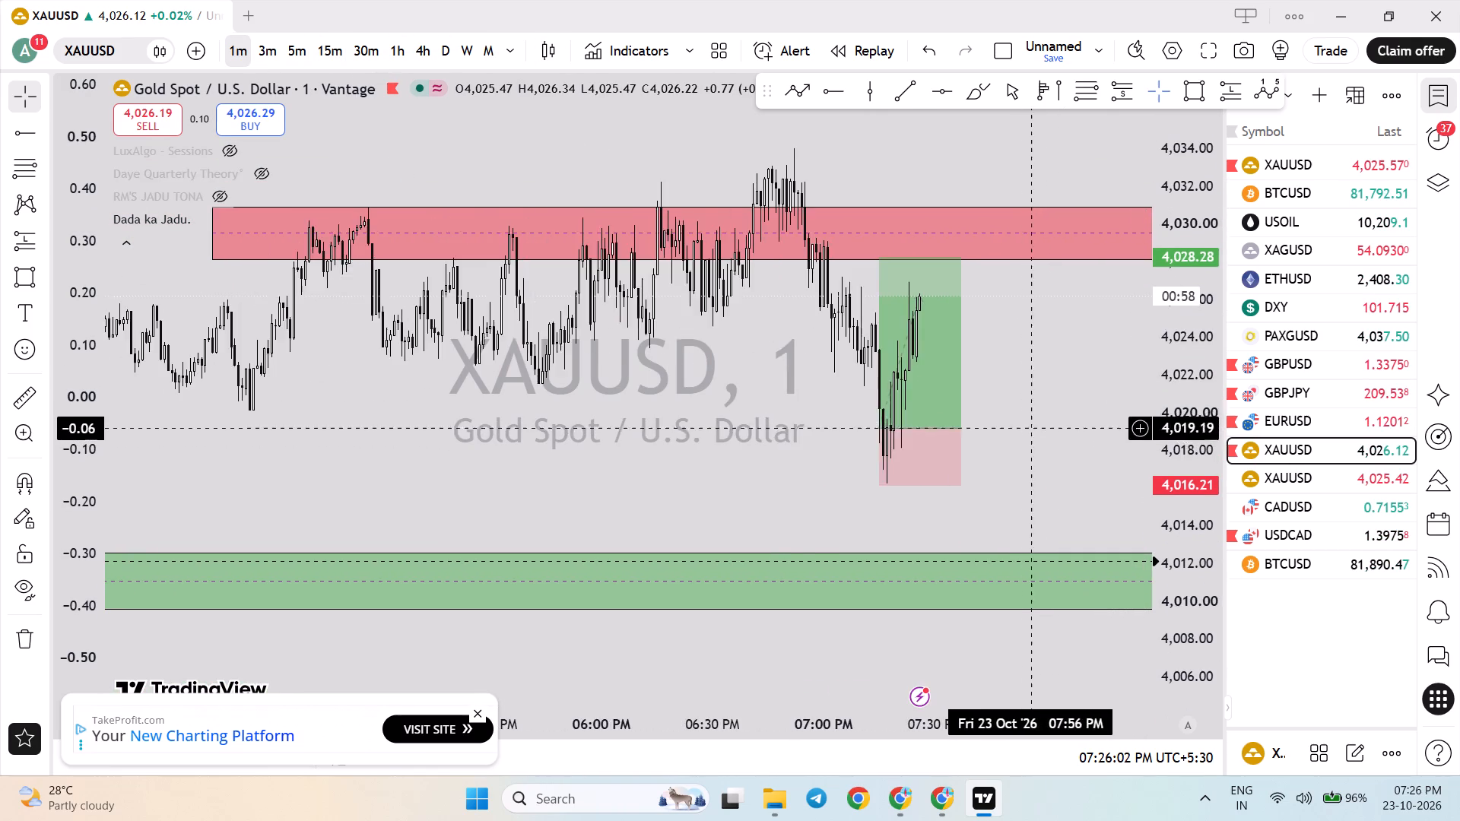
pyautogui.moveTo(1033, 430); pyautogui.dragTo(941, 498)
pyautogui.moveTo(1185, 551); pyautogui.dragTo(1148, 395)
pyautogui.scroll(2, 1058, 435)
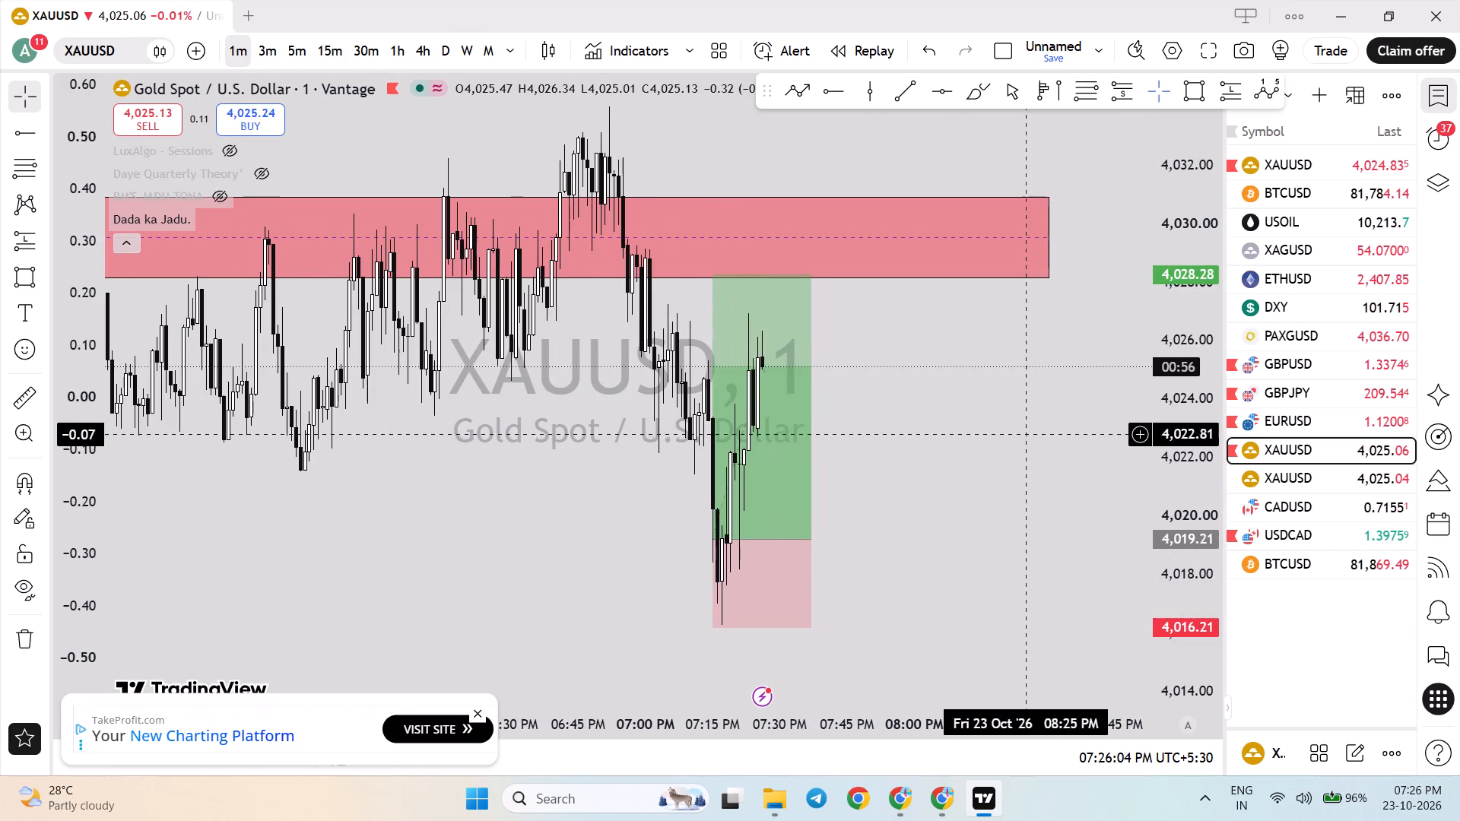
pyautogui.moveTo(1050, 233); pyautogui.dragTo(908, 255)
pyautogui.click(944, 329)
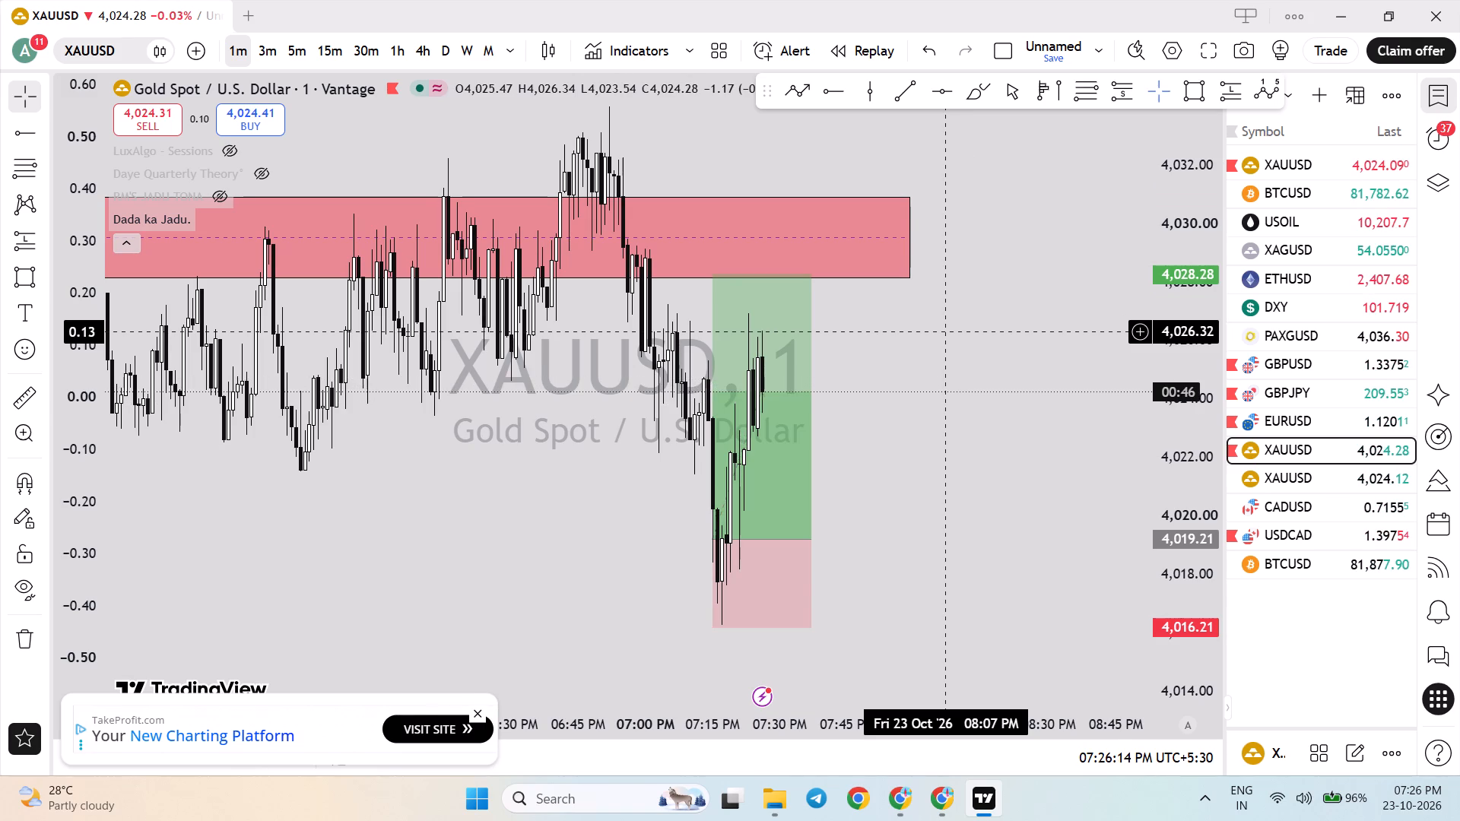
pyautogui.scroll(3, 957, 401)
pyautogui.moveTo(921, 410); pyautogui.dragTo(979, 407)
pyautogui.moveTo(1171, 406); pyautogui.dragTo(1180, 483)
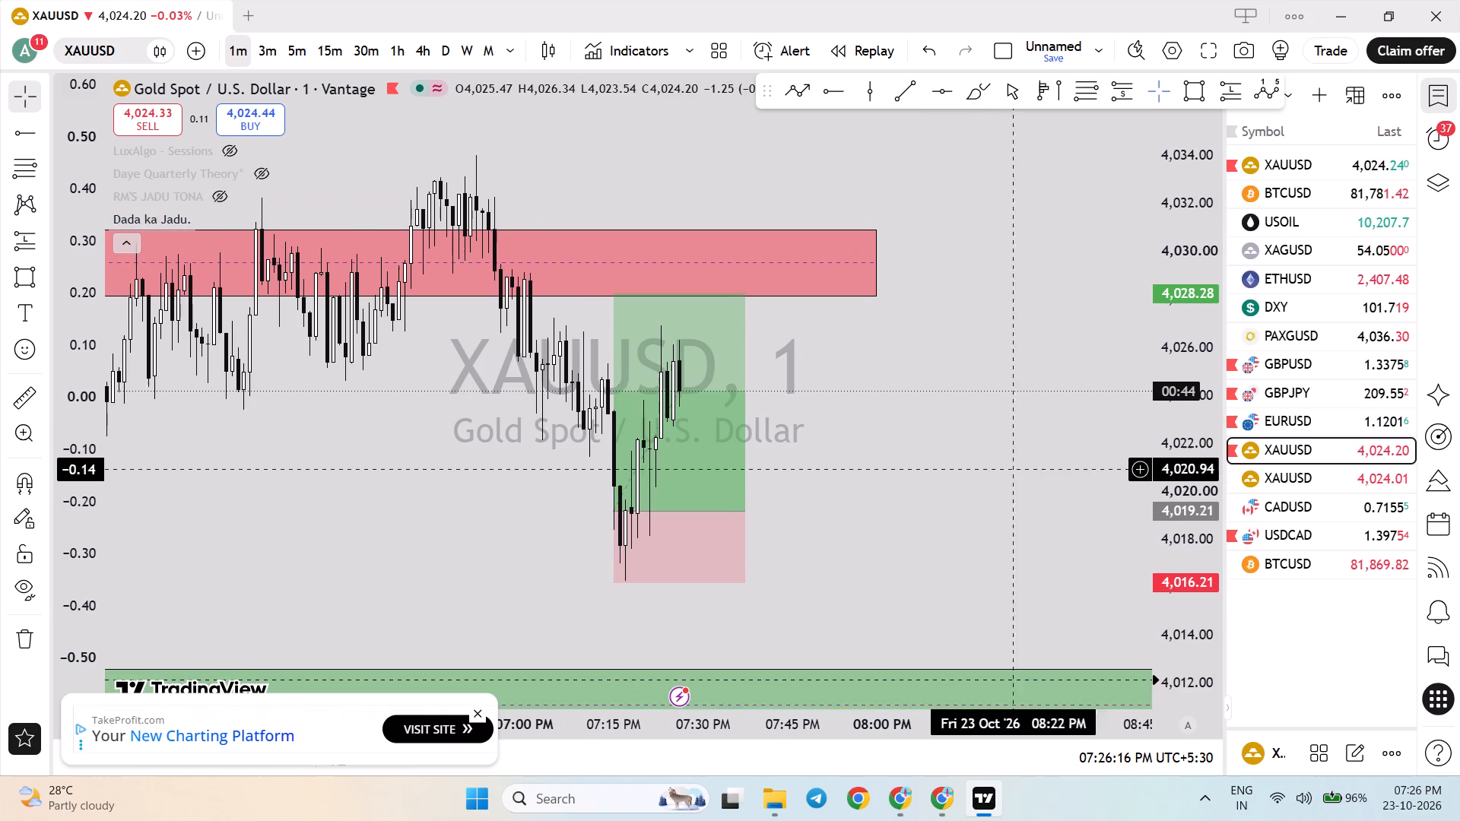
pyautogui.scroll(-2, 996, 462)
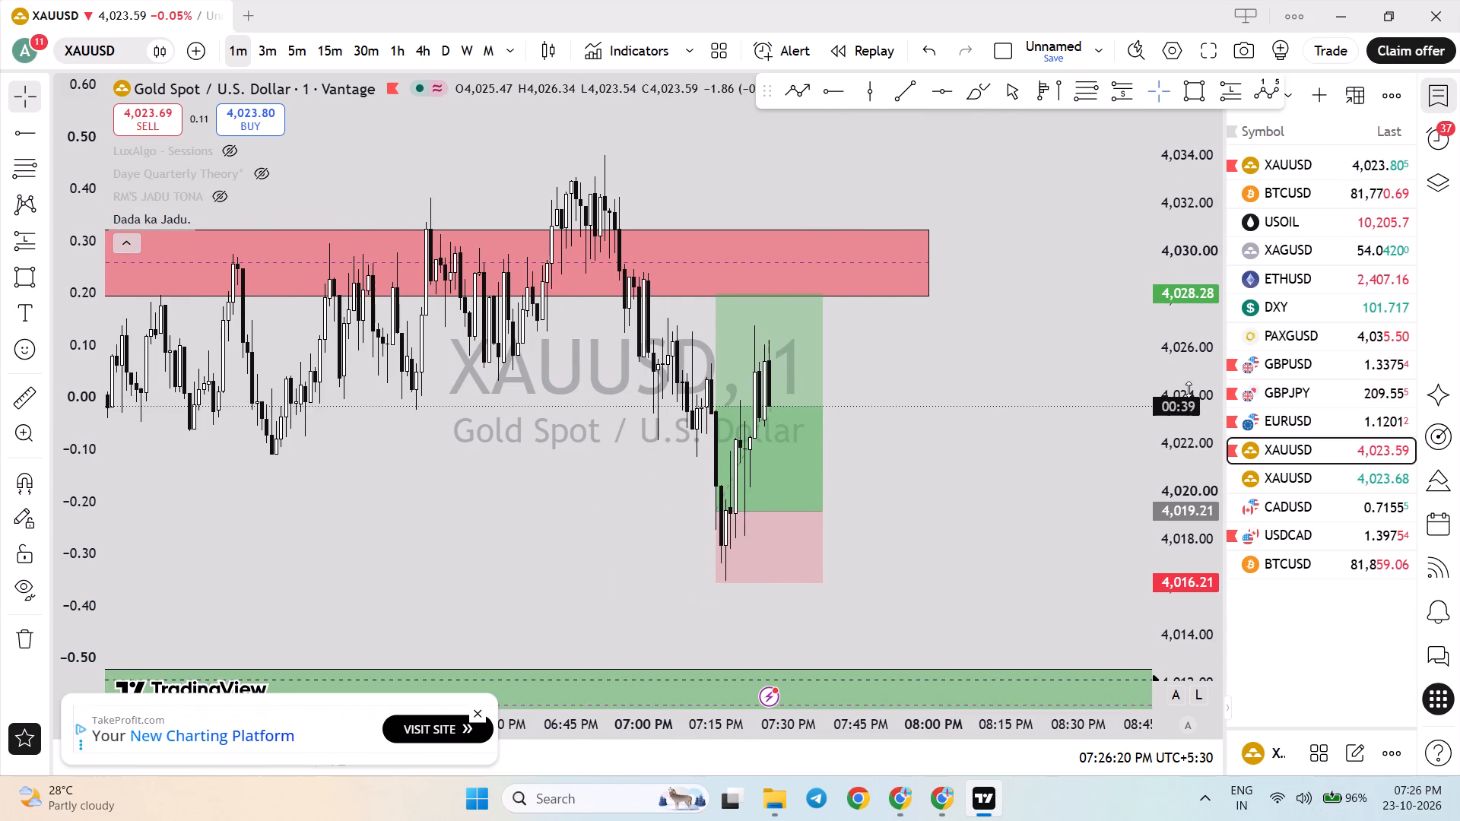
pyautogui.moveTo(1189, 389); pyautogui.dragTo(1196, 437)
# Examine the recent decline and rebound on the 1-minute GBPJPY chart, and view the PAXGUSD chart.
pyautogui.click(1309, 407)
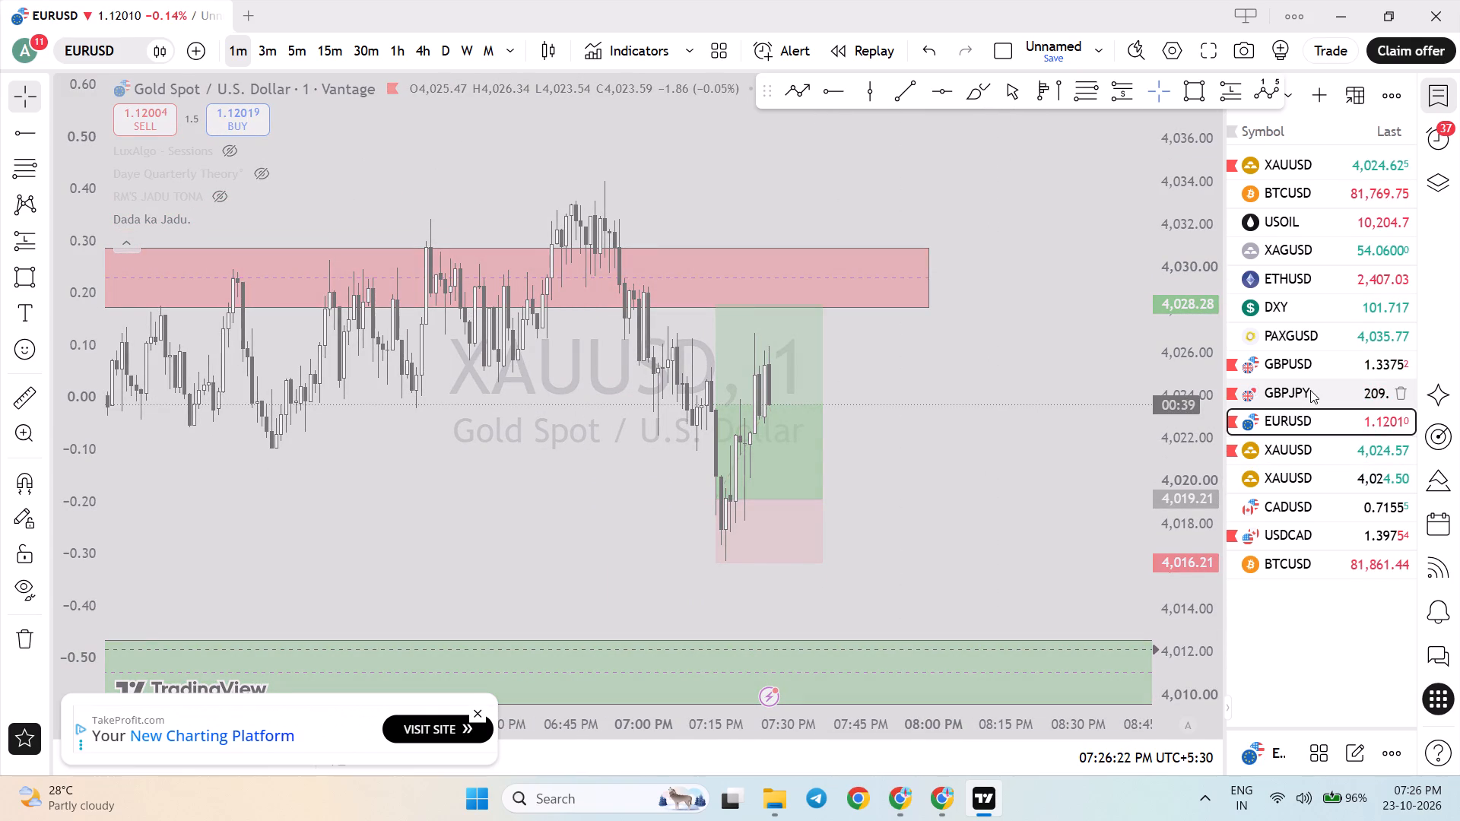
pyautogui.click(1310, 390)
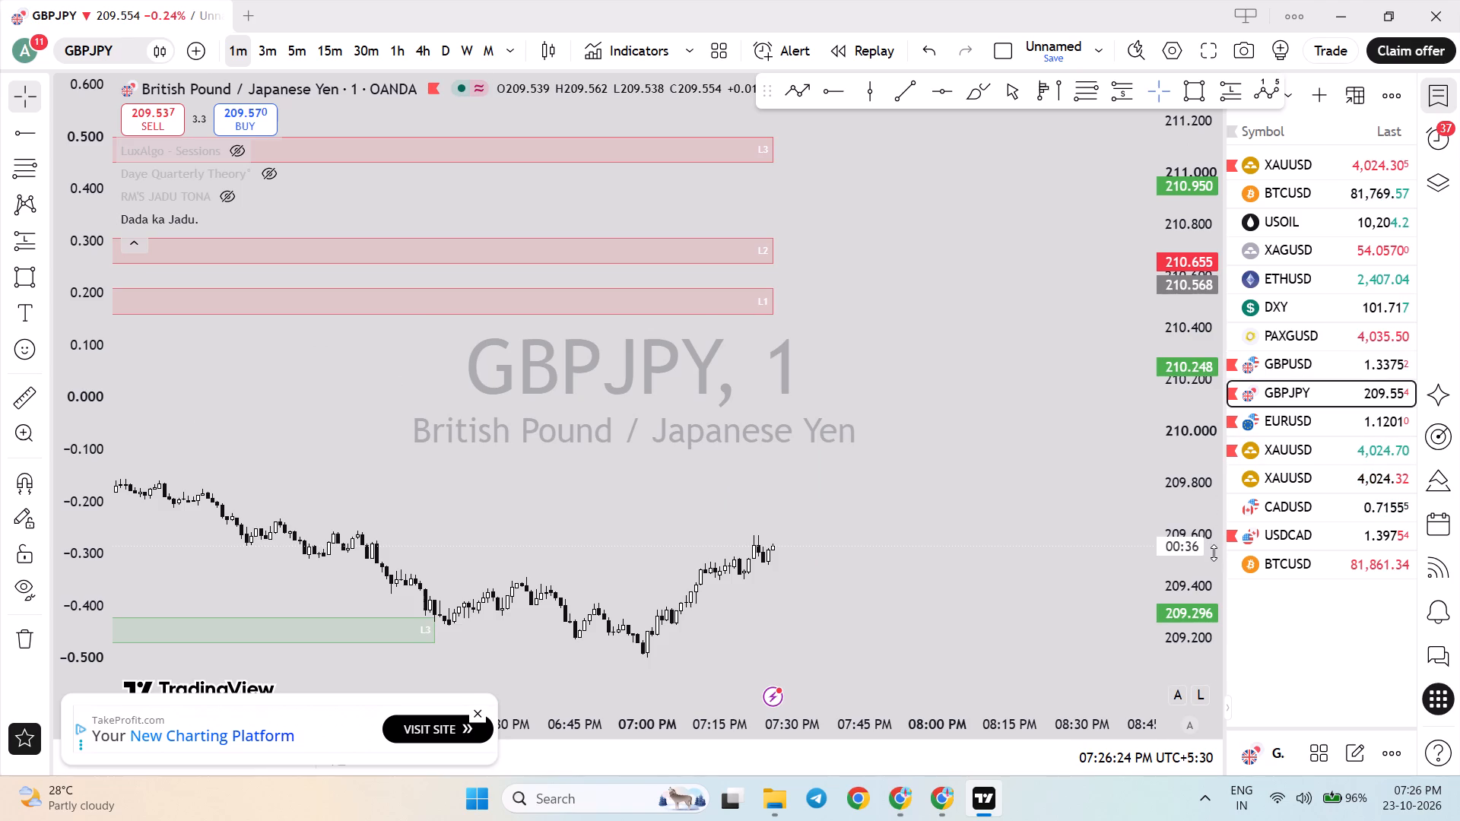
pyautogui.moveTo(1207, 548); pyautogui.dragTo(1180, 427)
pyautogui.moveTo(1058, 537); pyautogui.dragTo(1084, 233)
pyautogui.scroll(-7, 1085, 250)
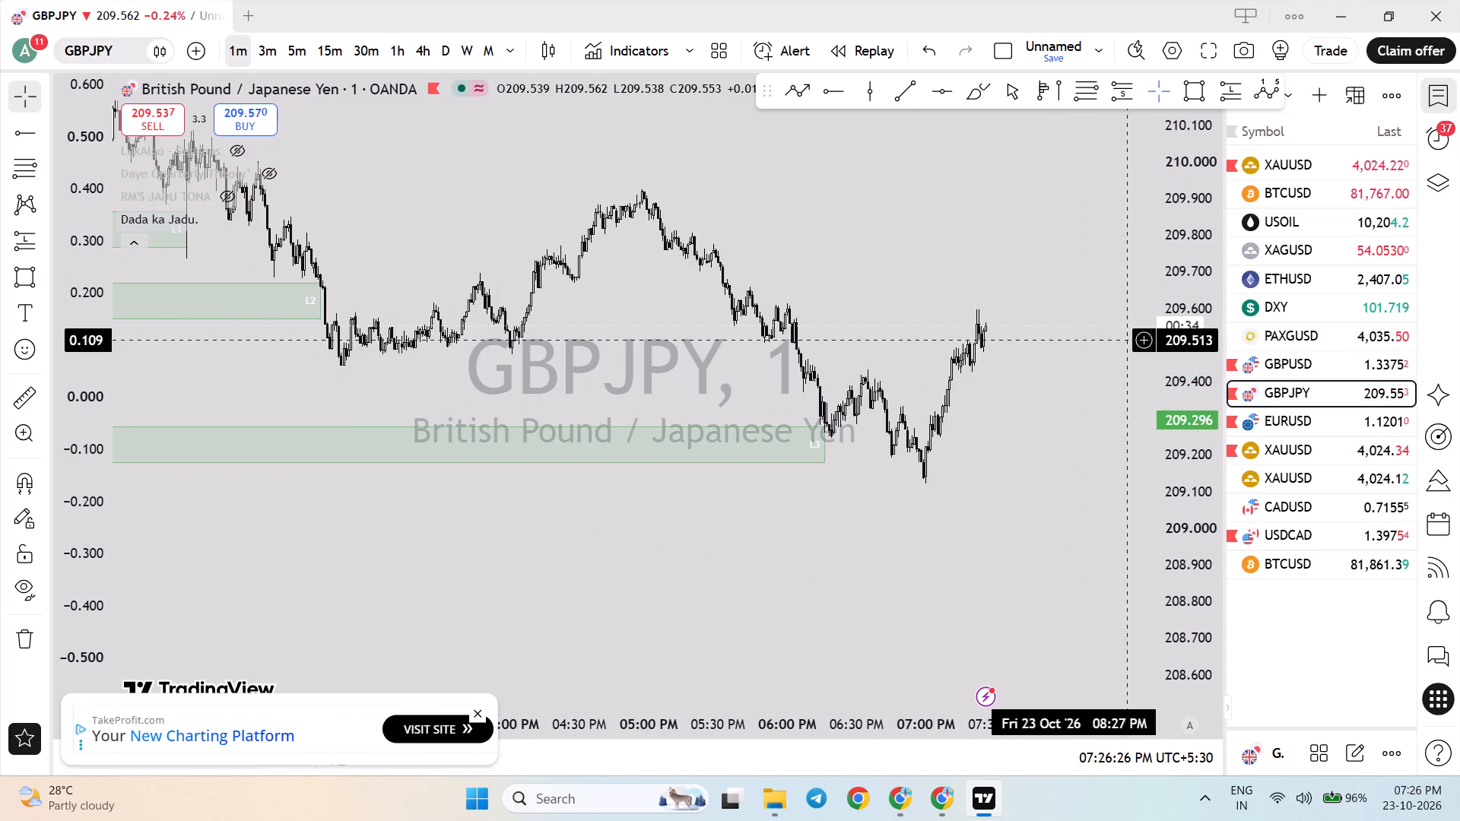
pyautogui.moveTo(1173, 513); pyautogui.dragTo(1129, 236)
pyautogui.scroll(4, 893, 470)
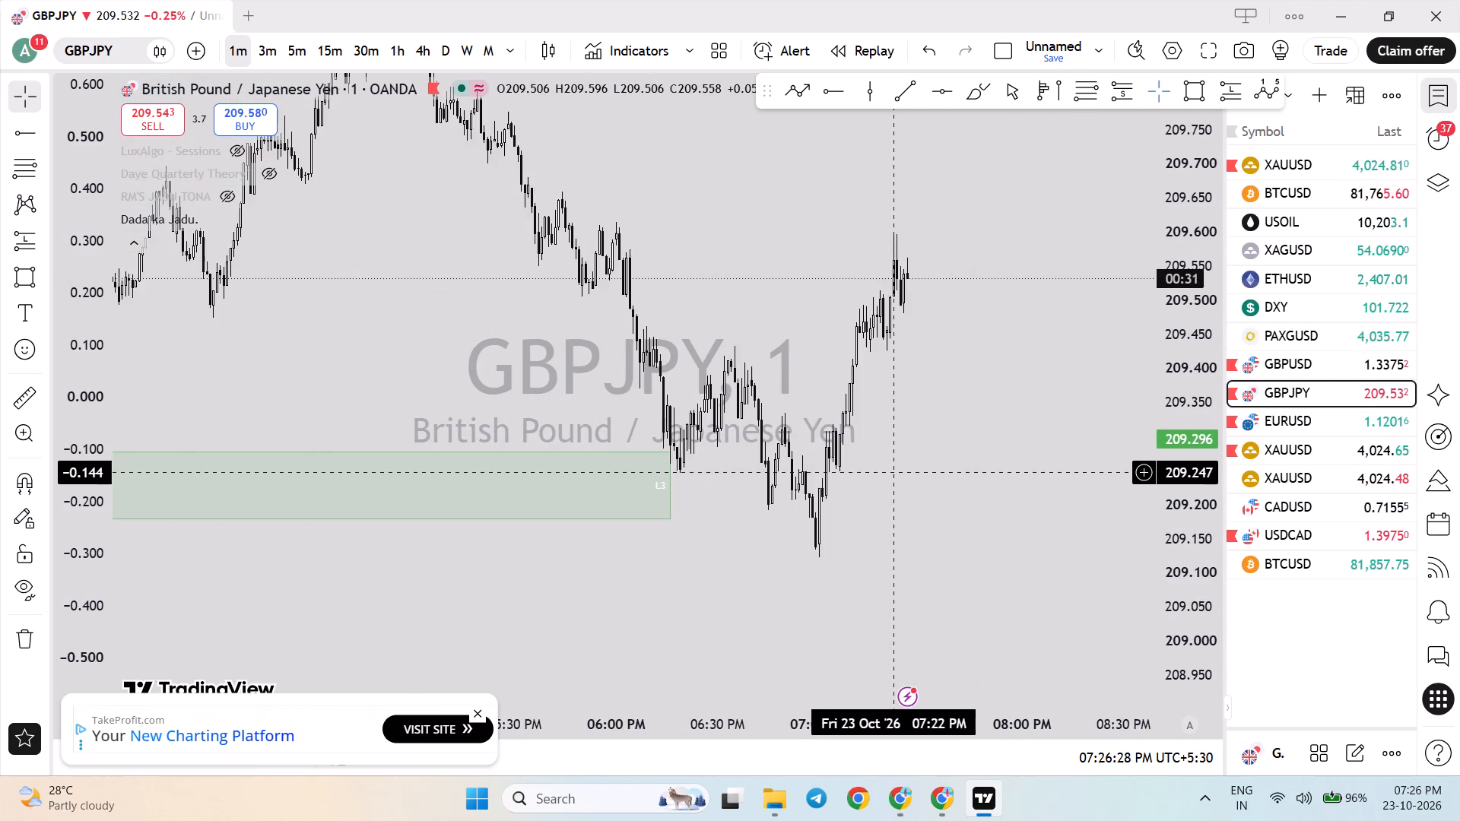
pyautogui.scroll(5, 893, 471)
pyautogui.scroll(-2, 893, 471)
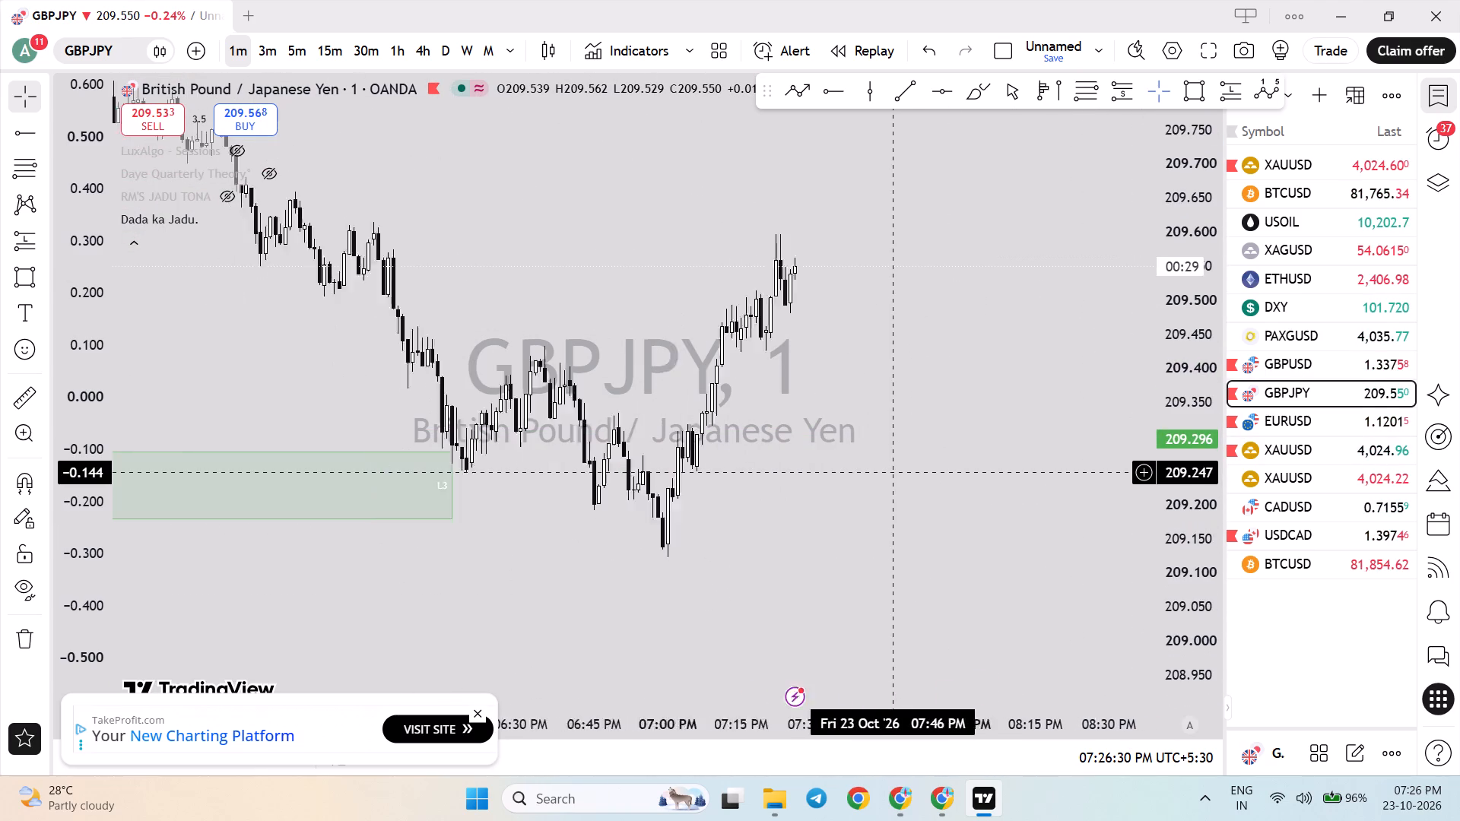
pyautogui.scroll(-4, 893, 471)
pyautogui.moveTo(1152, 319); pyautogui.dragTo(1167, 498)
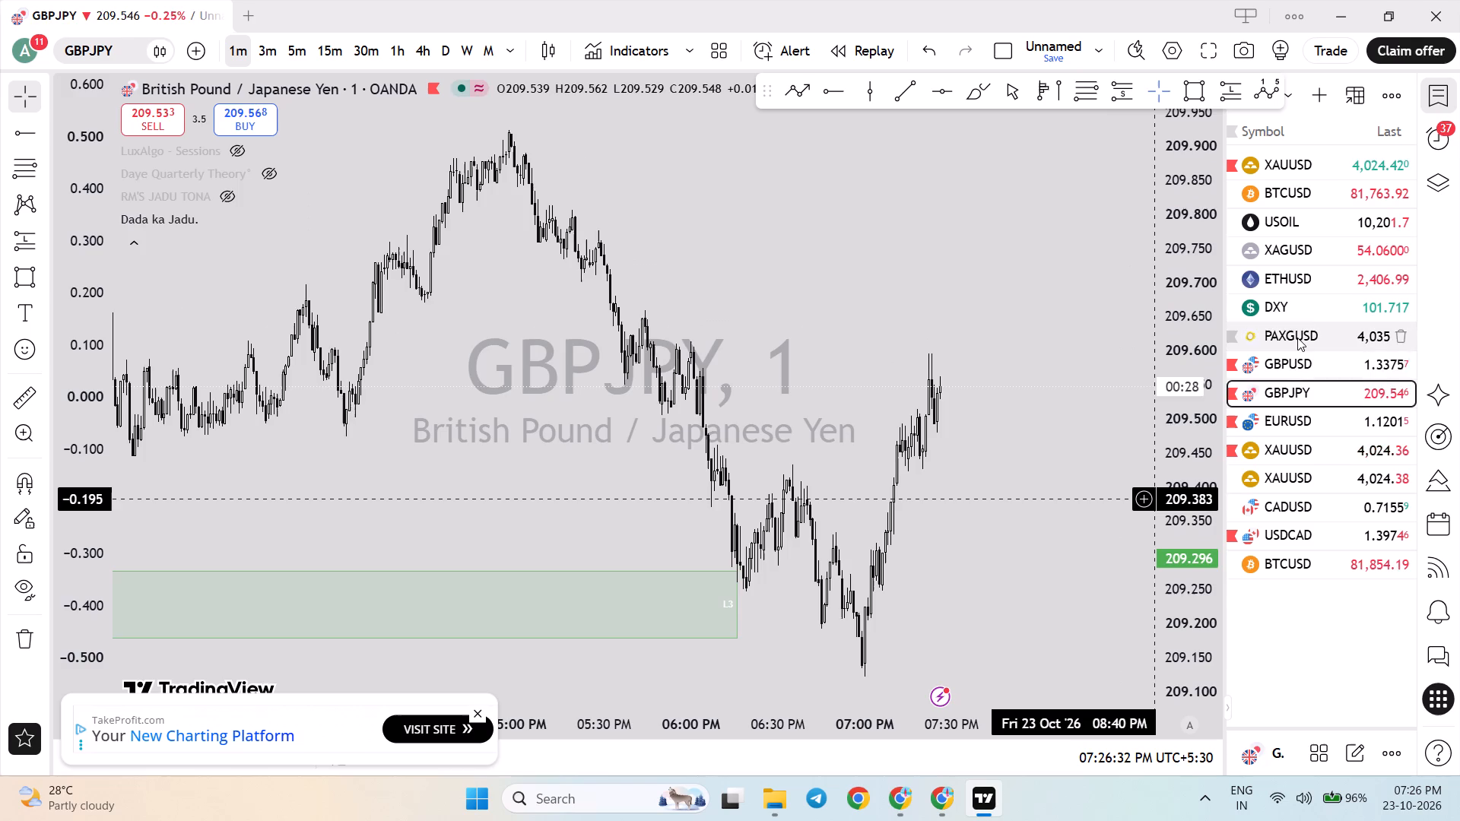
pyautogui.click(1297, 338)
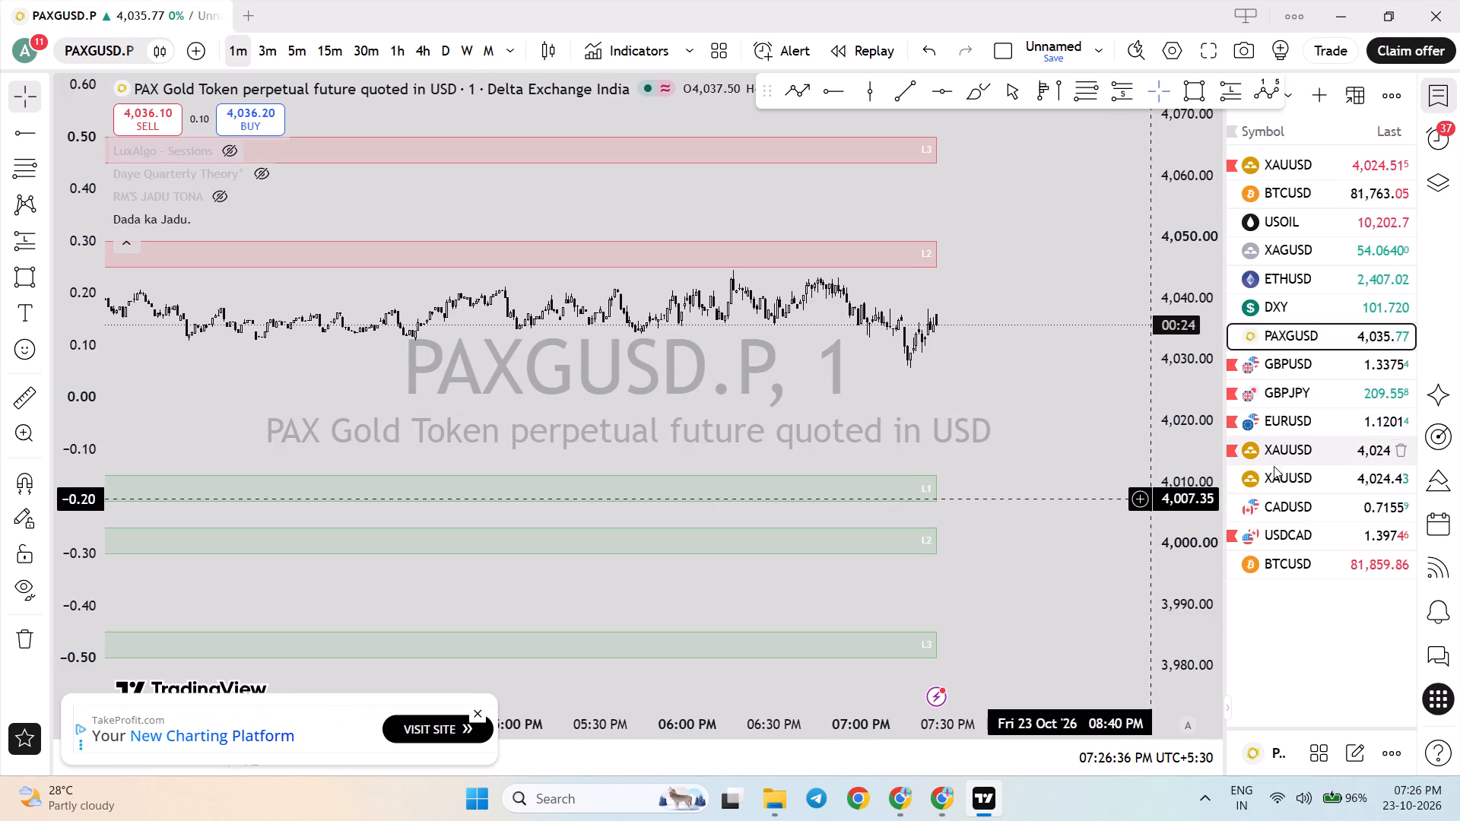
# Return to the Vantage XAUUSD chart and examine 1-minute price action around the red supply zone and the long position.
pyautogui.click(1285, 444)
pyautogui.click(1448, 104)
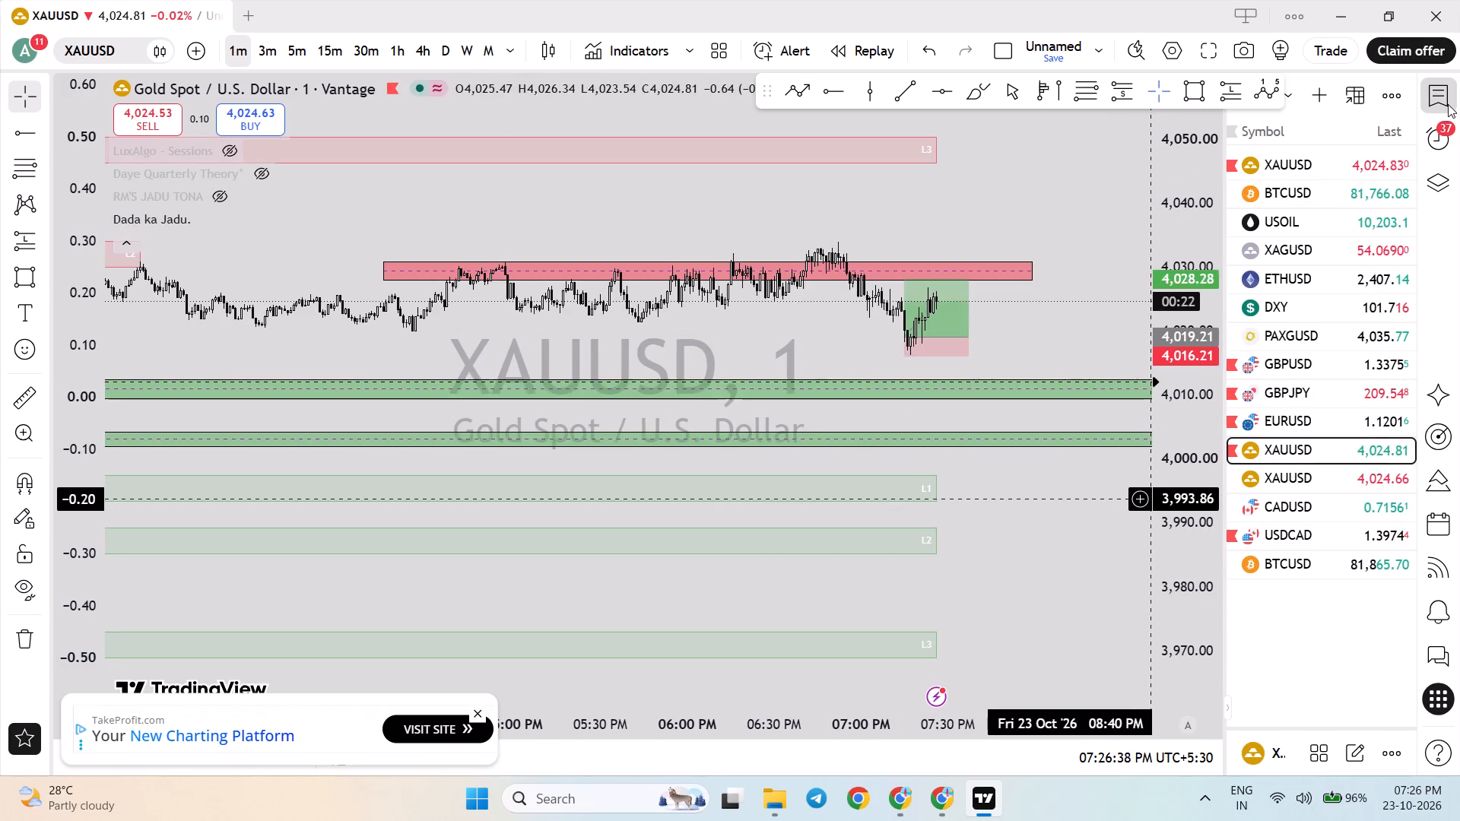
pyautogui.moveTo(1411, 507); pyautogui.dragTo(1382, 378)
pyautogui.moveTo(1358, 412); pyautogui.dragTo(1370, 310)
pyautogui.moveTo(1292, 321); pyautogui.dragTo(1237, 528)
pyautogui.click(1451, 448)
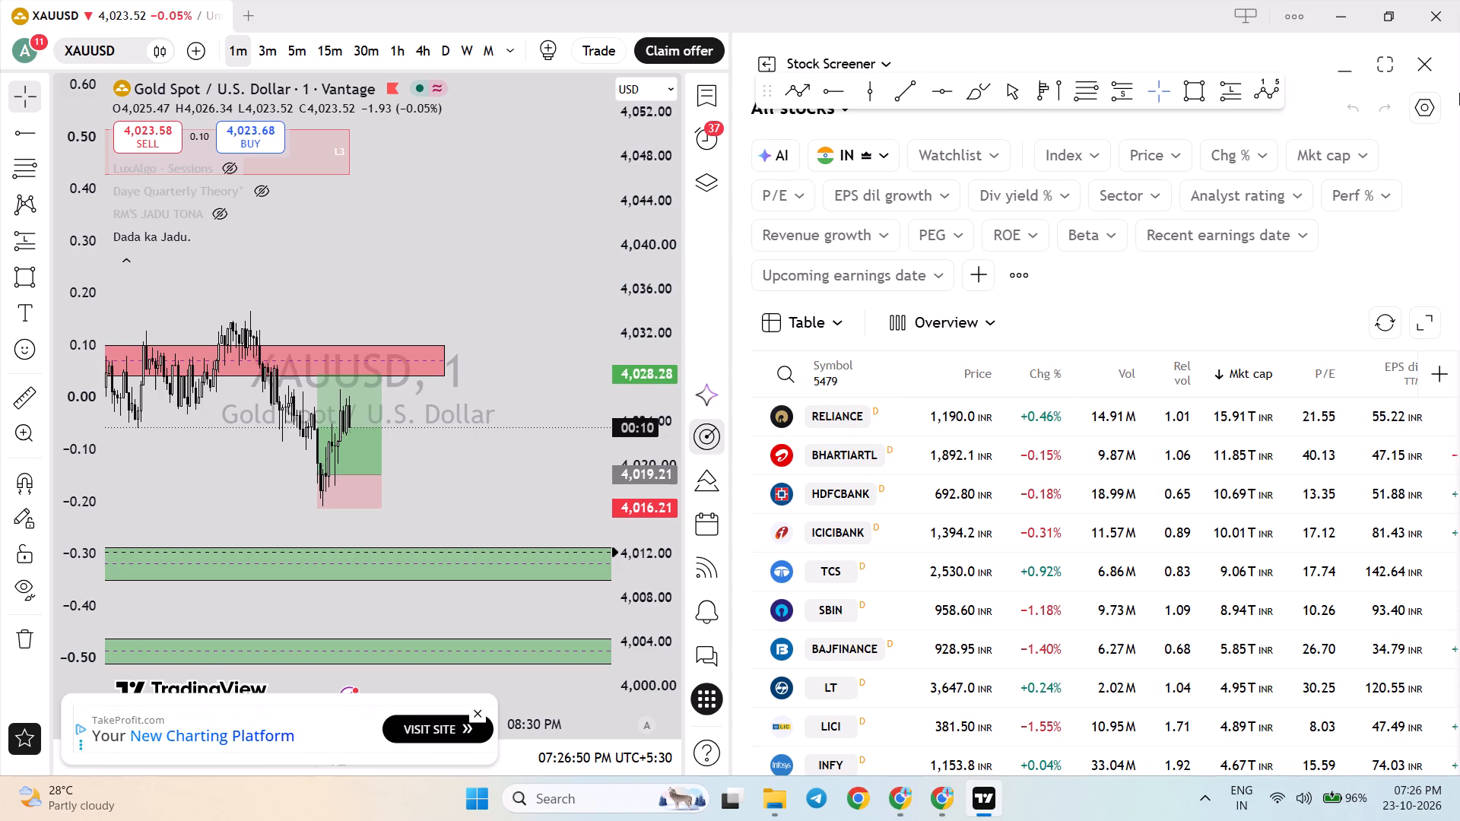
pyautogui.click(1433, 71)
pyautogui.moveTo(1359, 506); pyautogui.dragTo(1360, 369)
pyautogui.moveTo(1256, 449); pyautogui.dragTo(1202, 465)
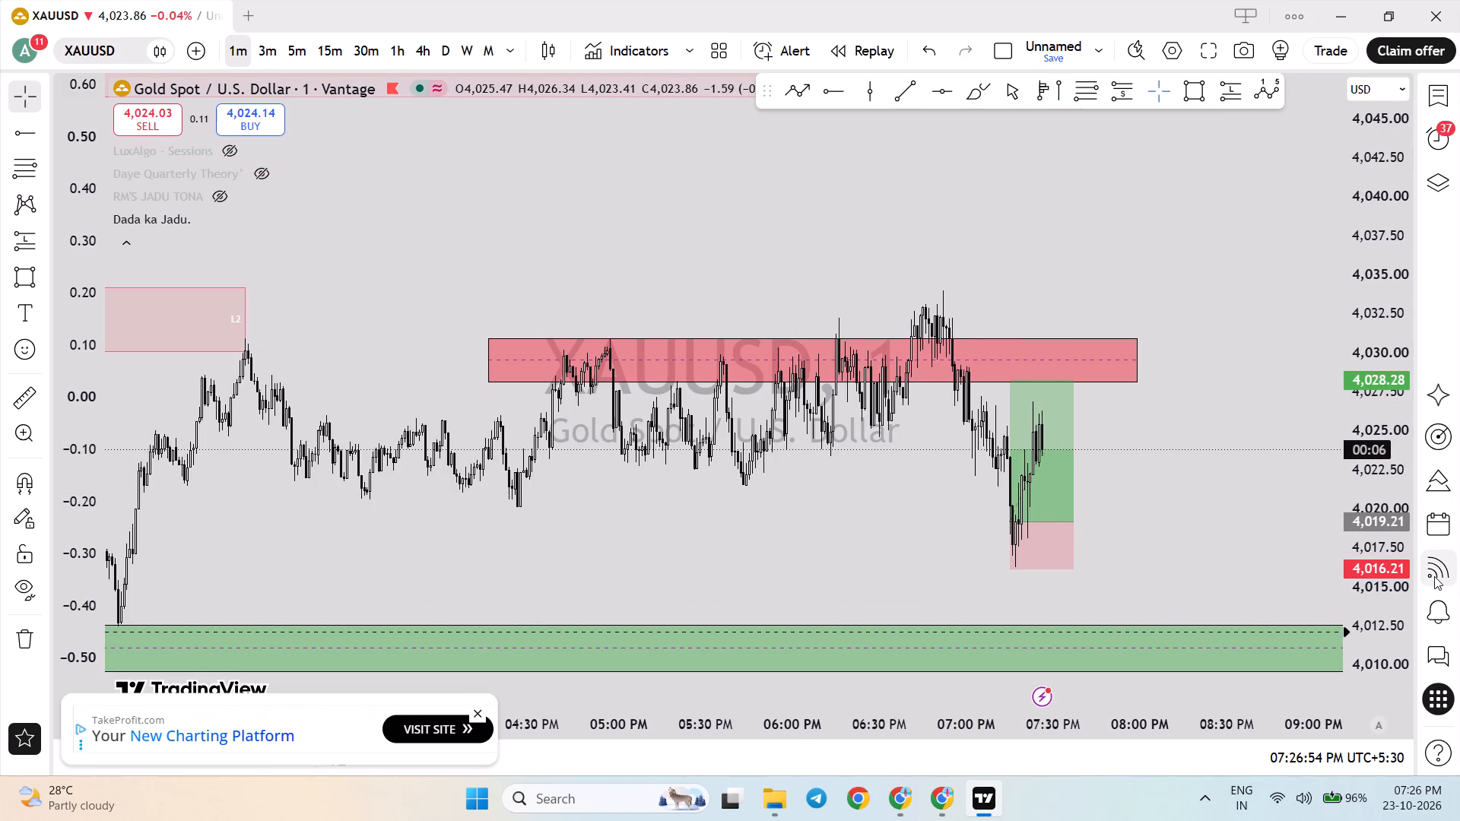
# Browse the community feed's trade ideas on XAUUSD and BTCUSD.
pyautogui.click(1434, 576)
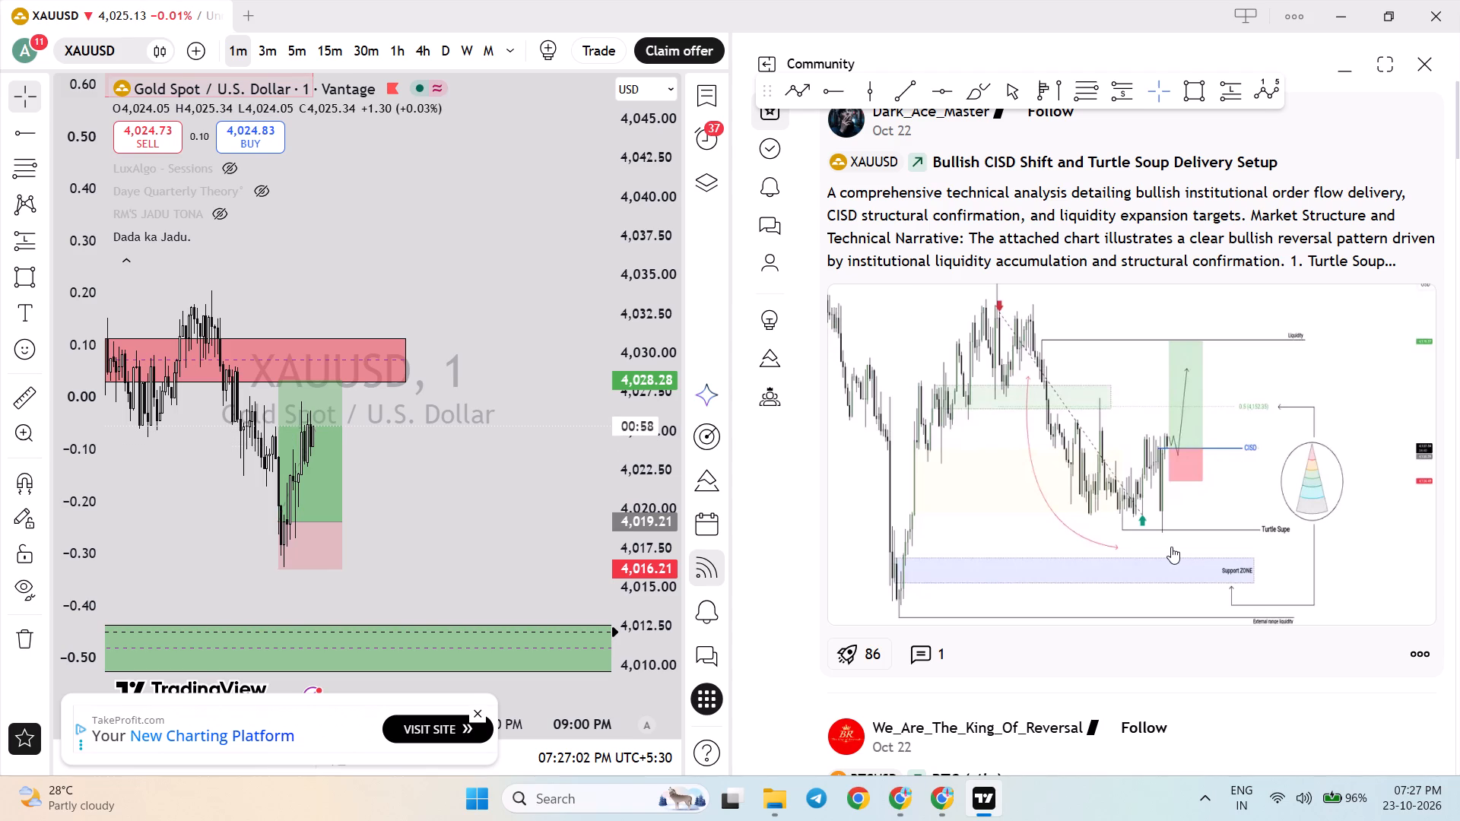
pyautogui.scroll(1, 1171, 547)
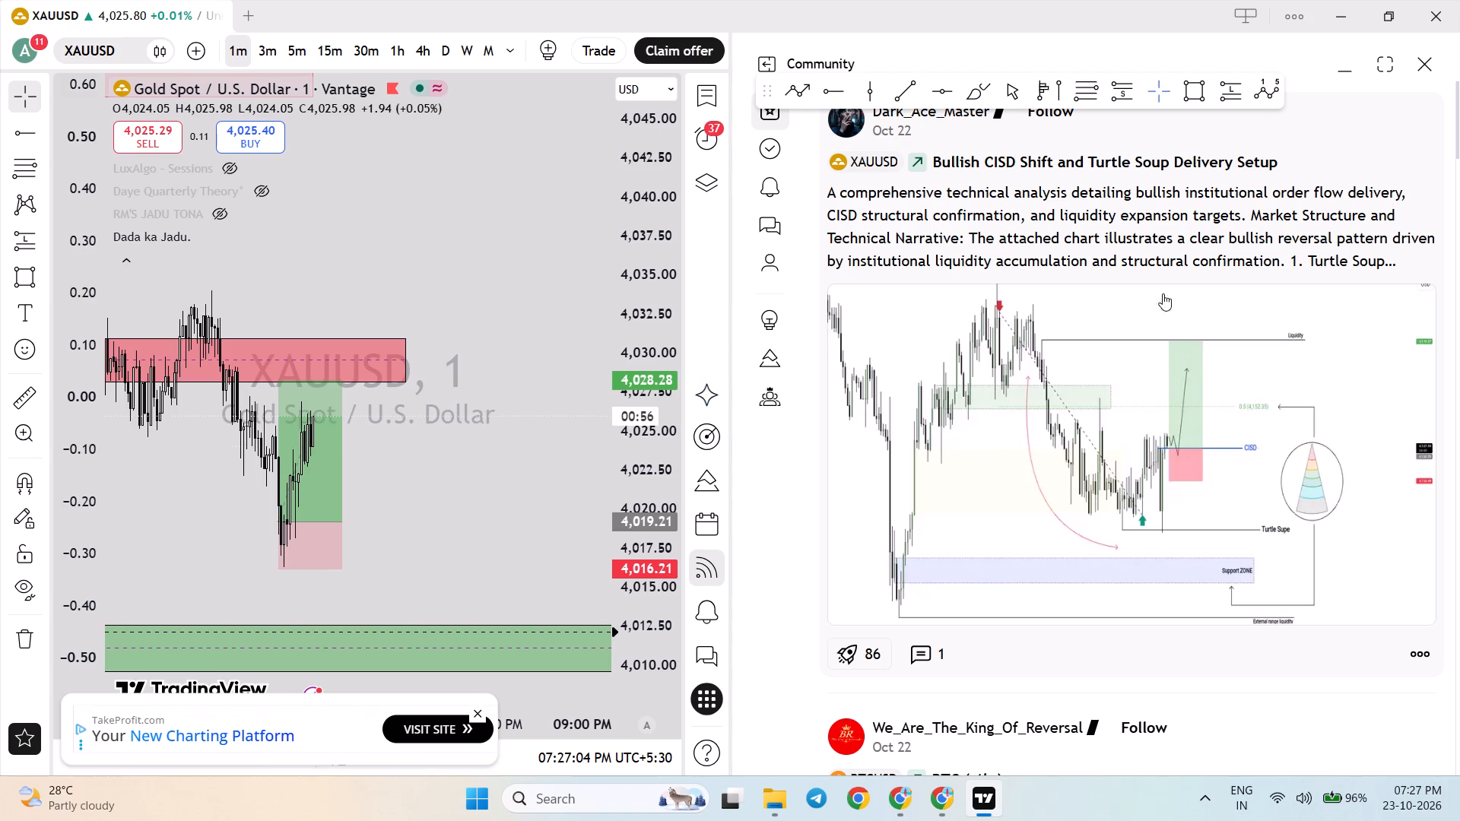
pyautogui.scroll(3, 1046, 412)
pyautogui.scroll(-6, 1048, 390)
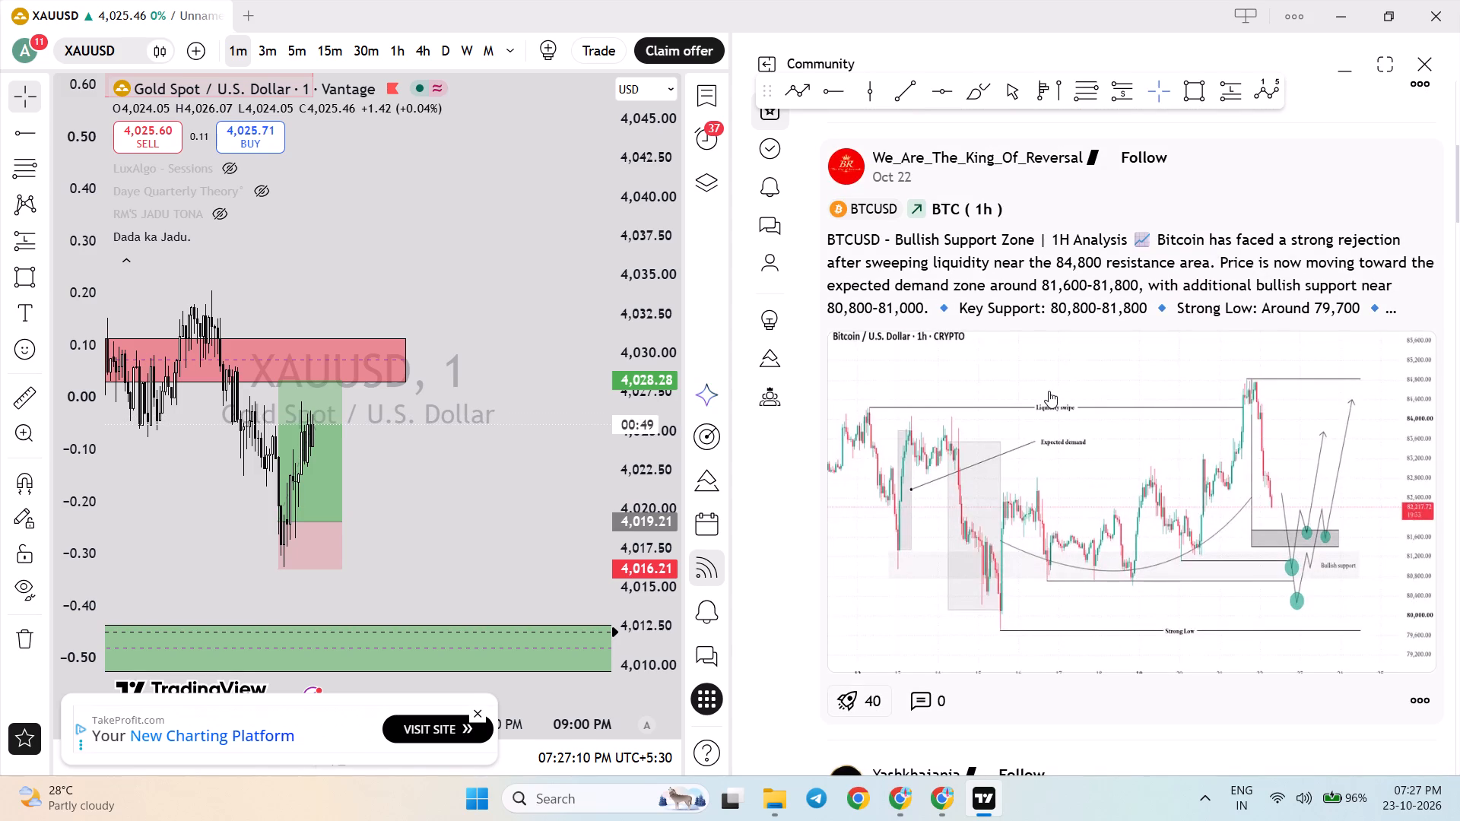
pyautogui.scroll(-1, 1049, 391)
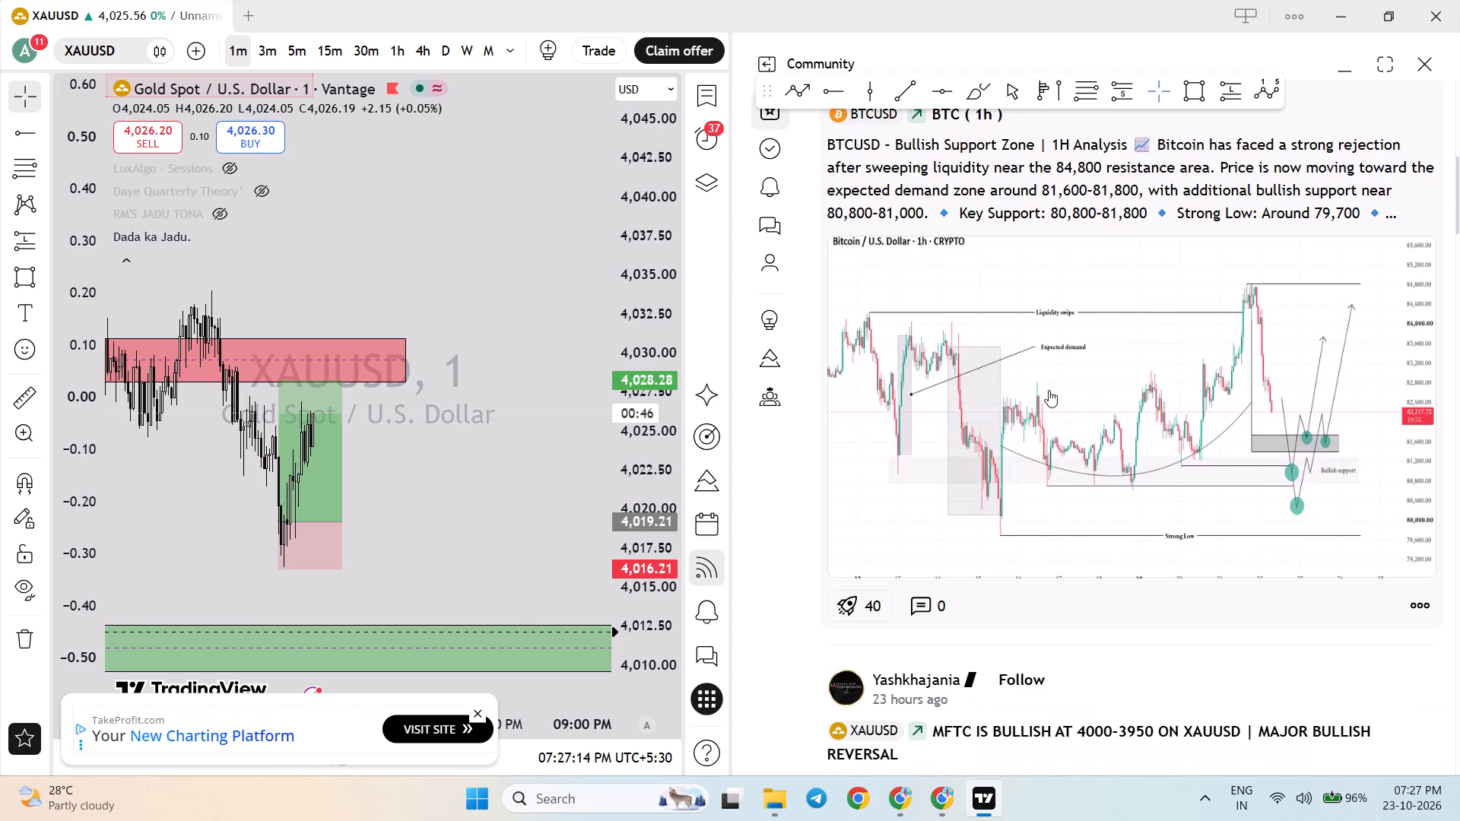
pyautogui.scroll(2, 1049, 390)
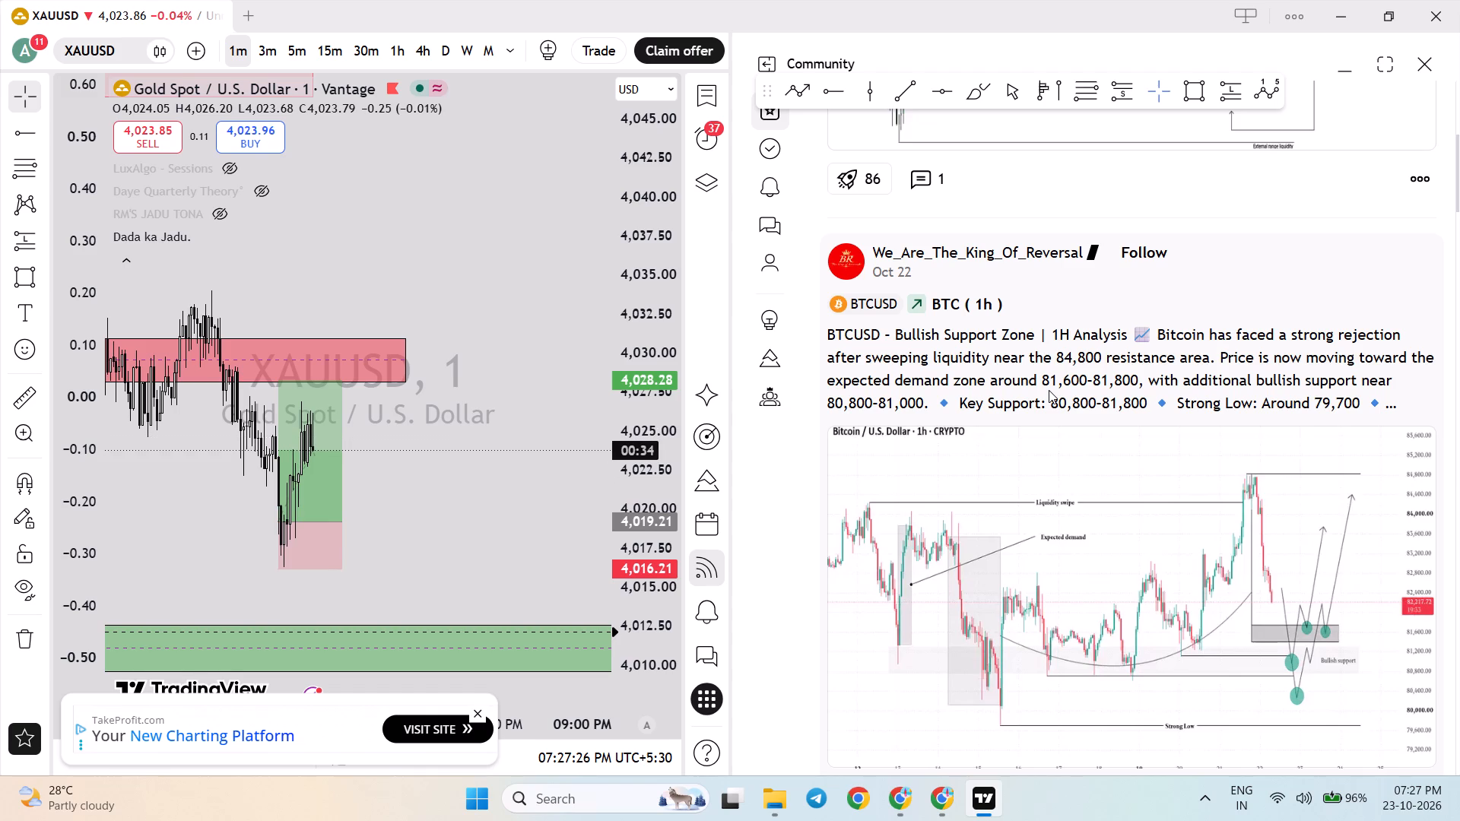
pyautogui.scroll(-3, 1151, 367)
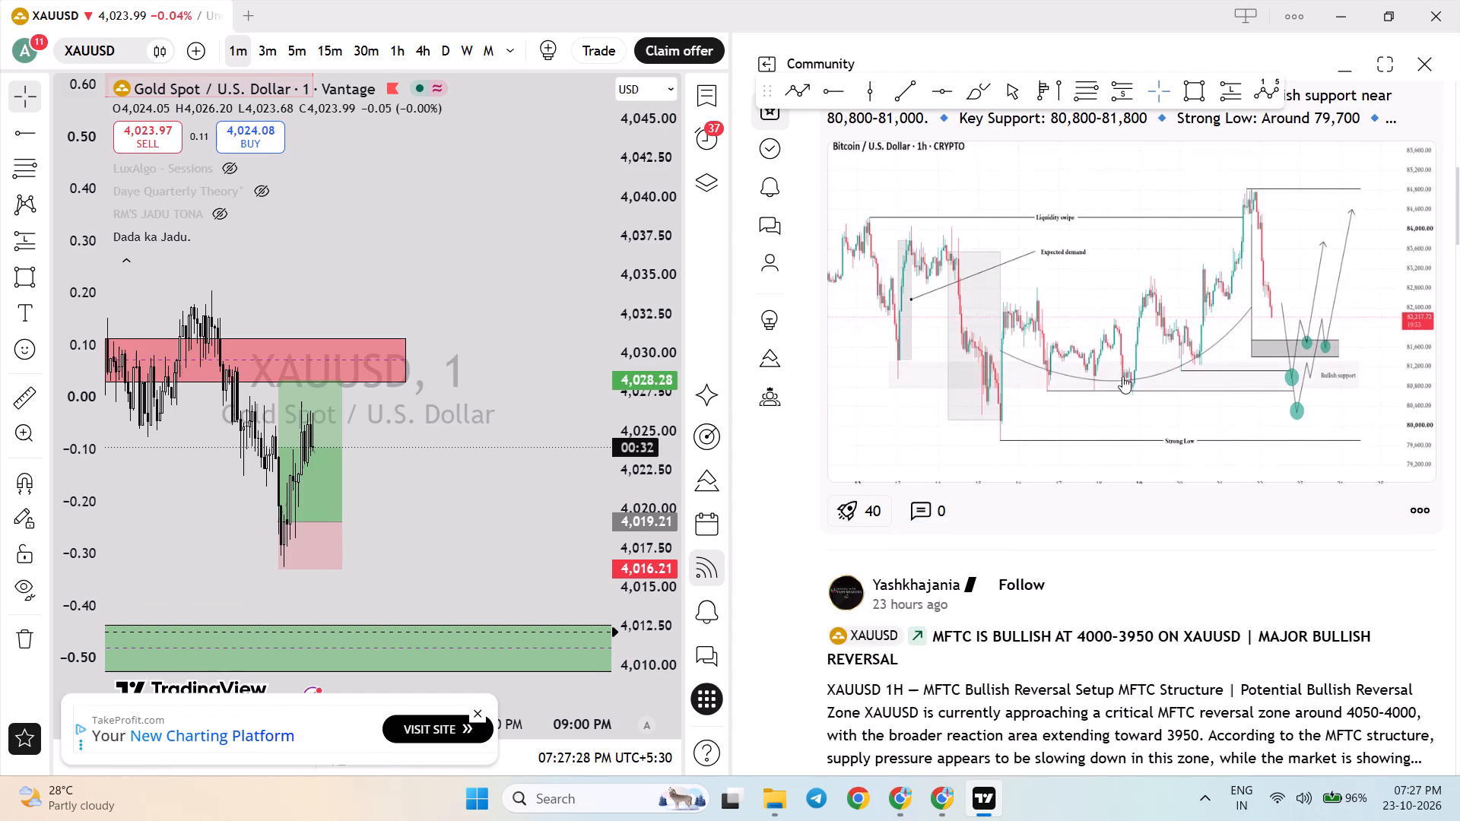
pyautogui.scroll(-4, 1111, 385)
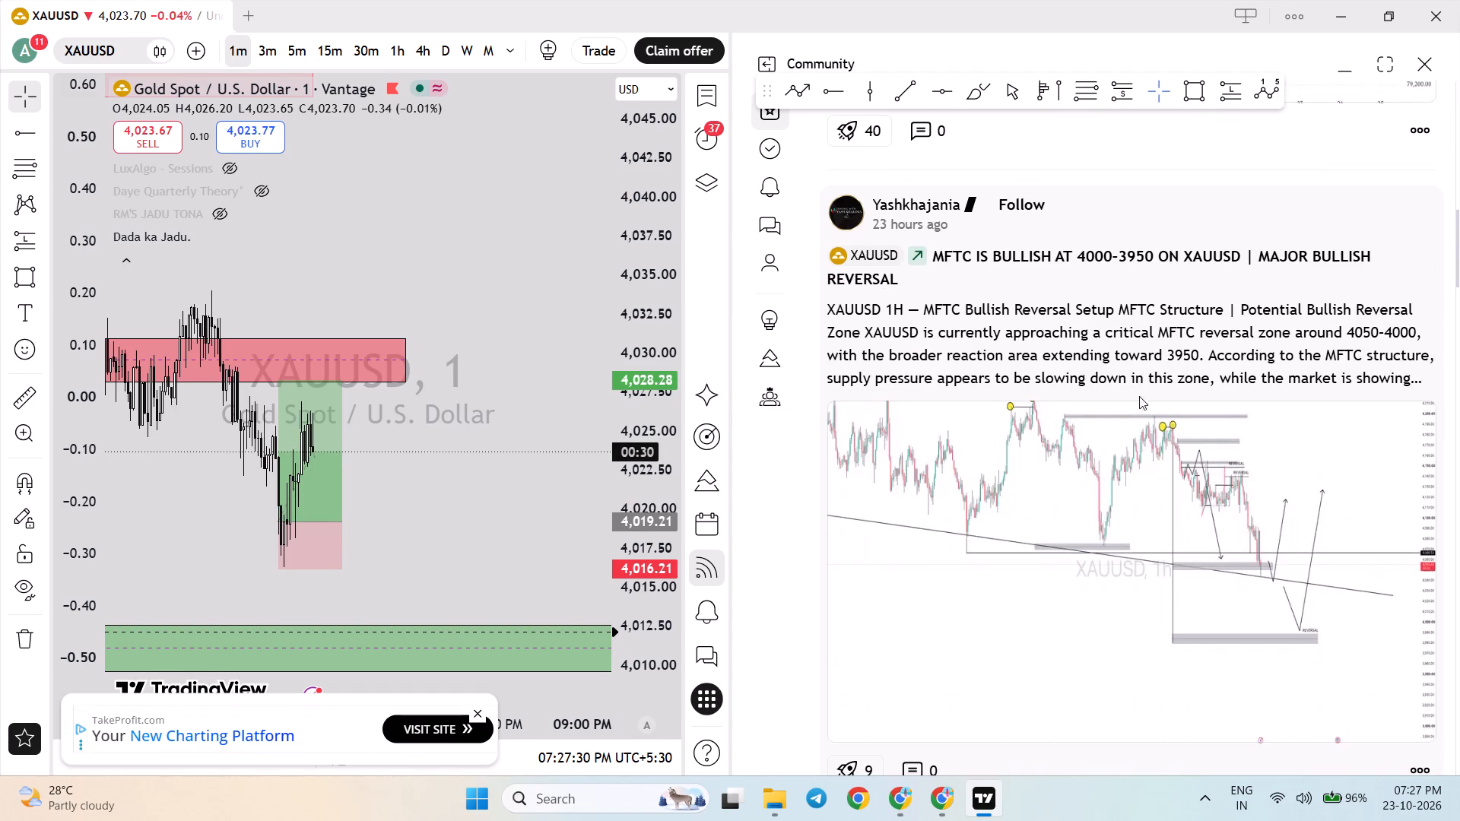
pyautogui.scroll(-1, 1109, 471)
# Open the community idea "MFTC is bullish at 4000-3950 on XAUUSD", play its chart forward, read the analysis, and close the community feed.
pyautogui.click(1109, 471)
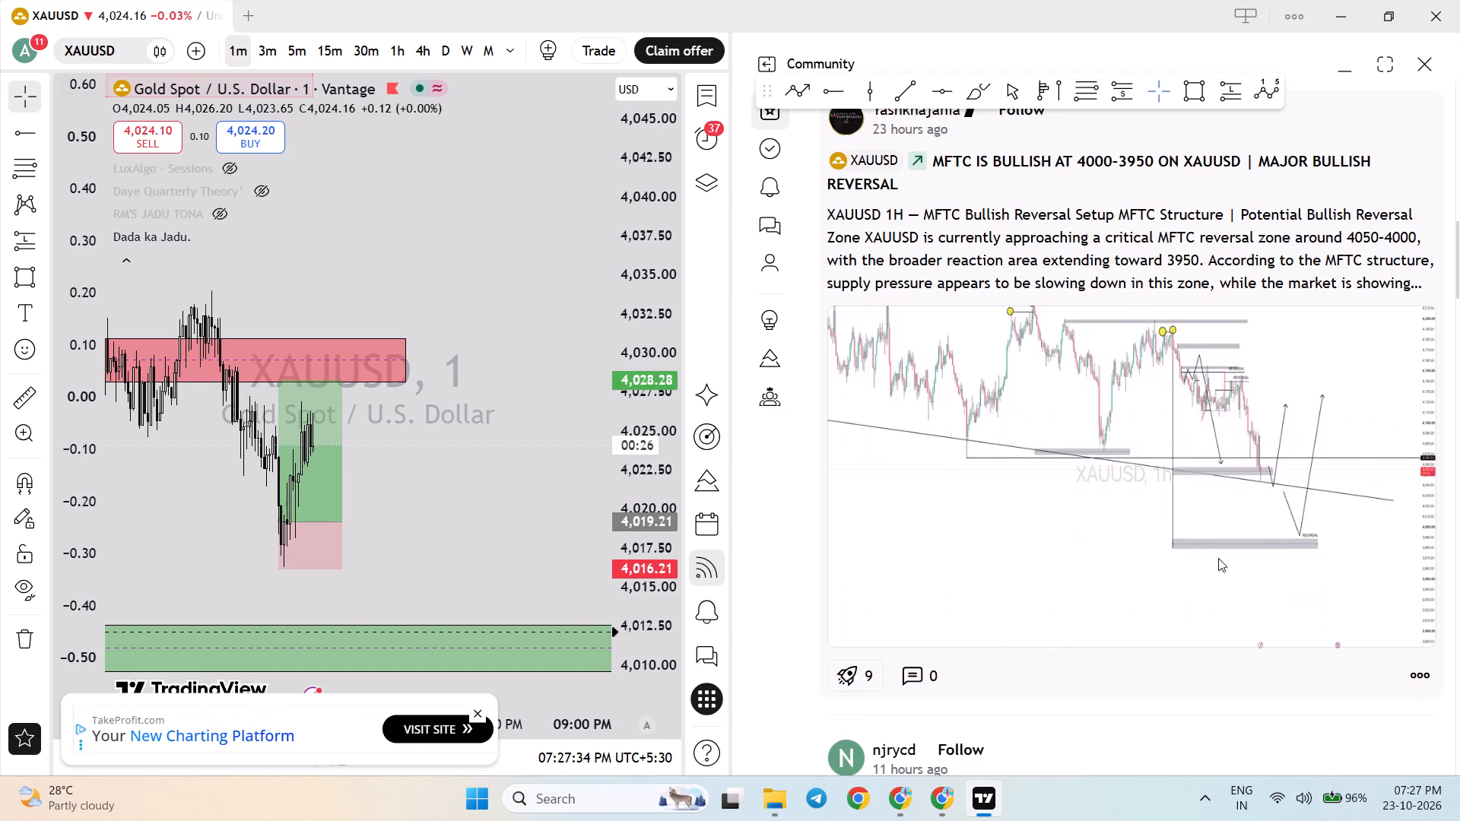
pyautogui.click(1293, 569)
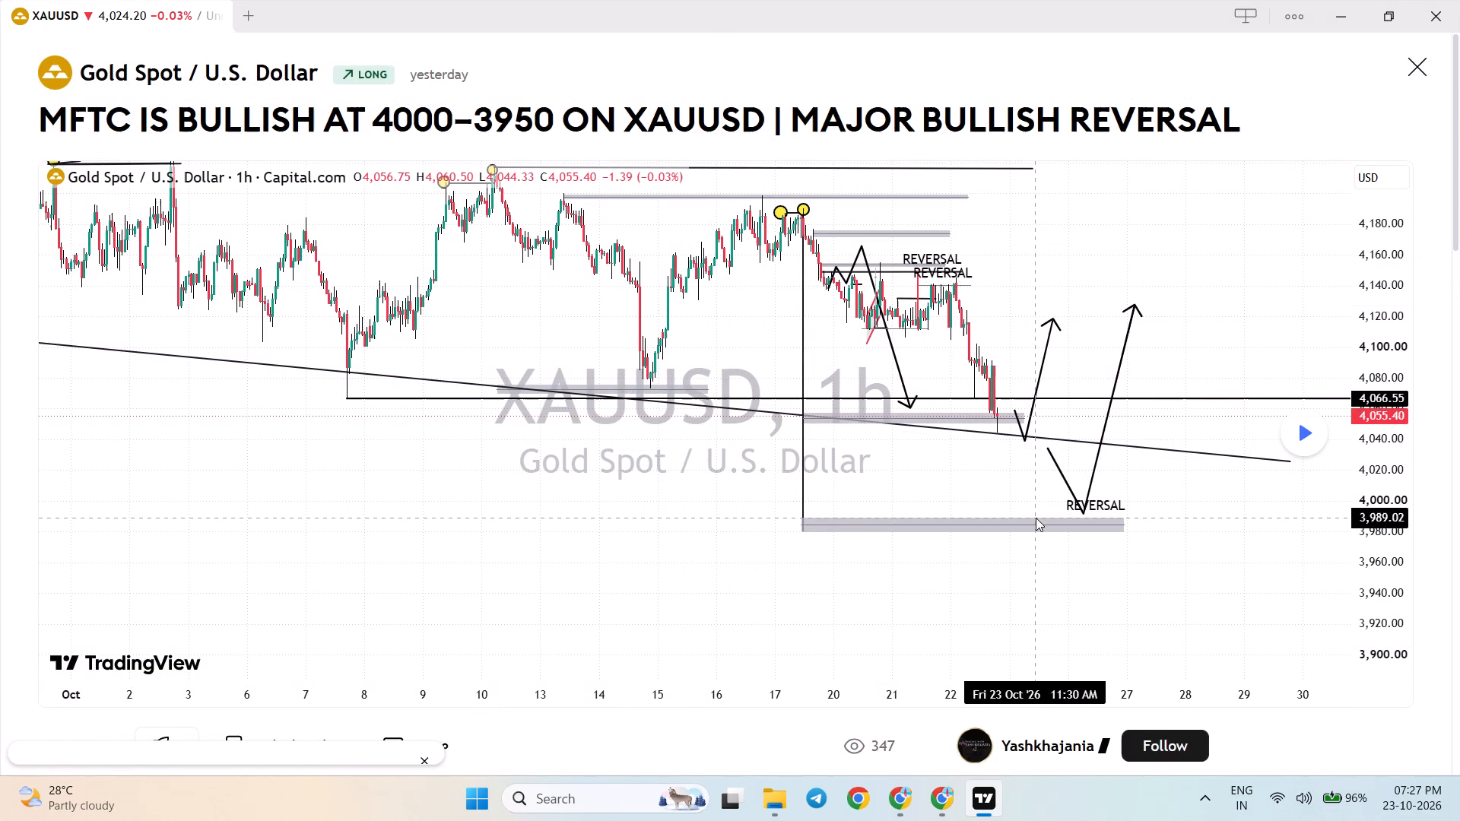
pyautogui.click(1313, 443)
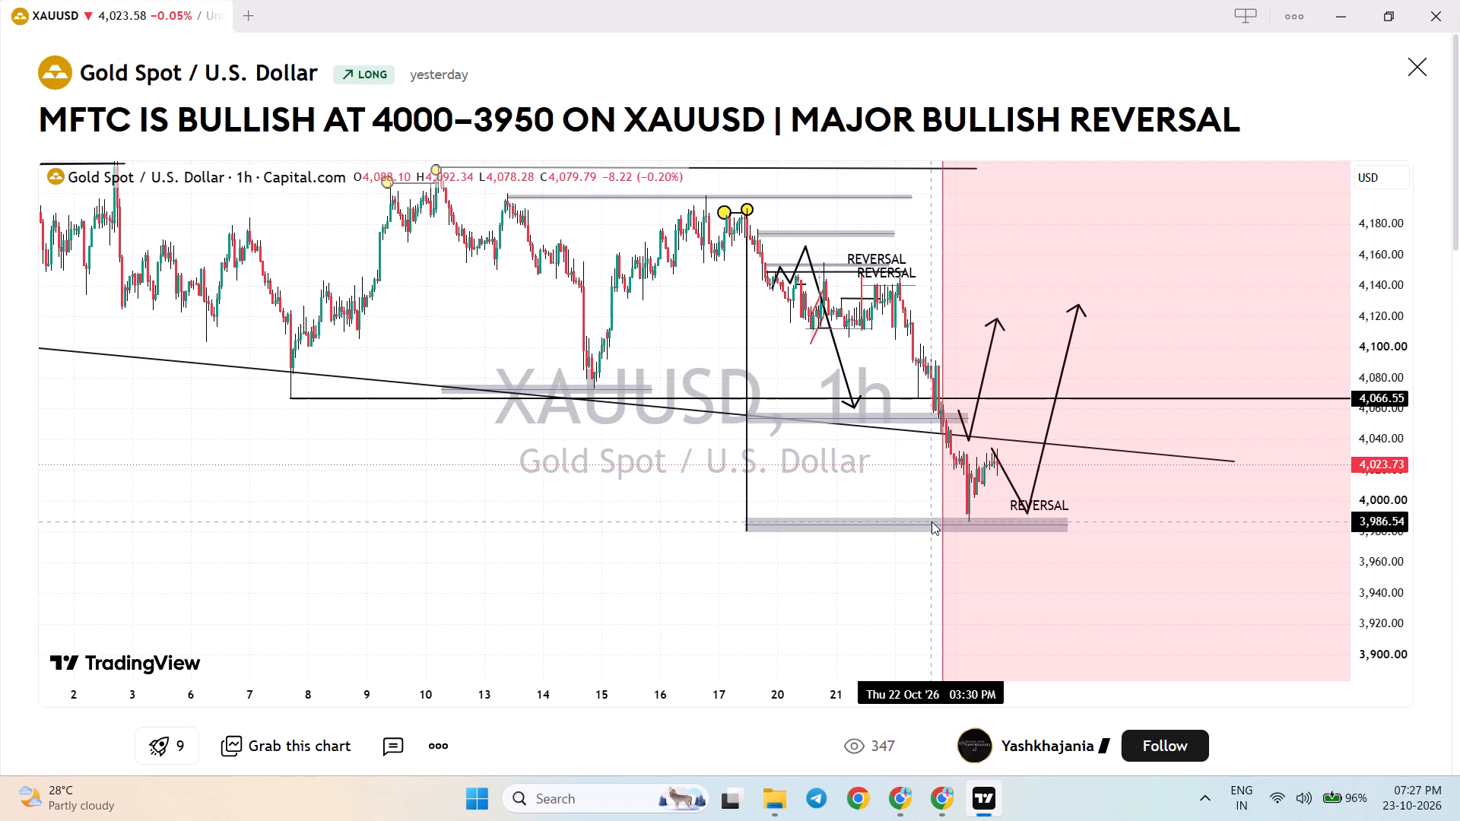
pyautogui.click(744, 491)
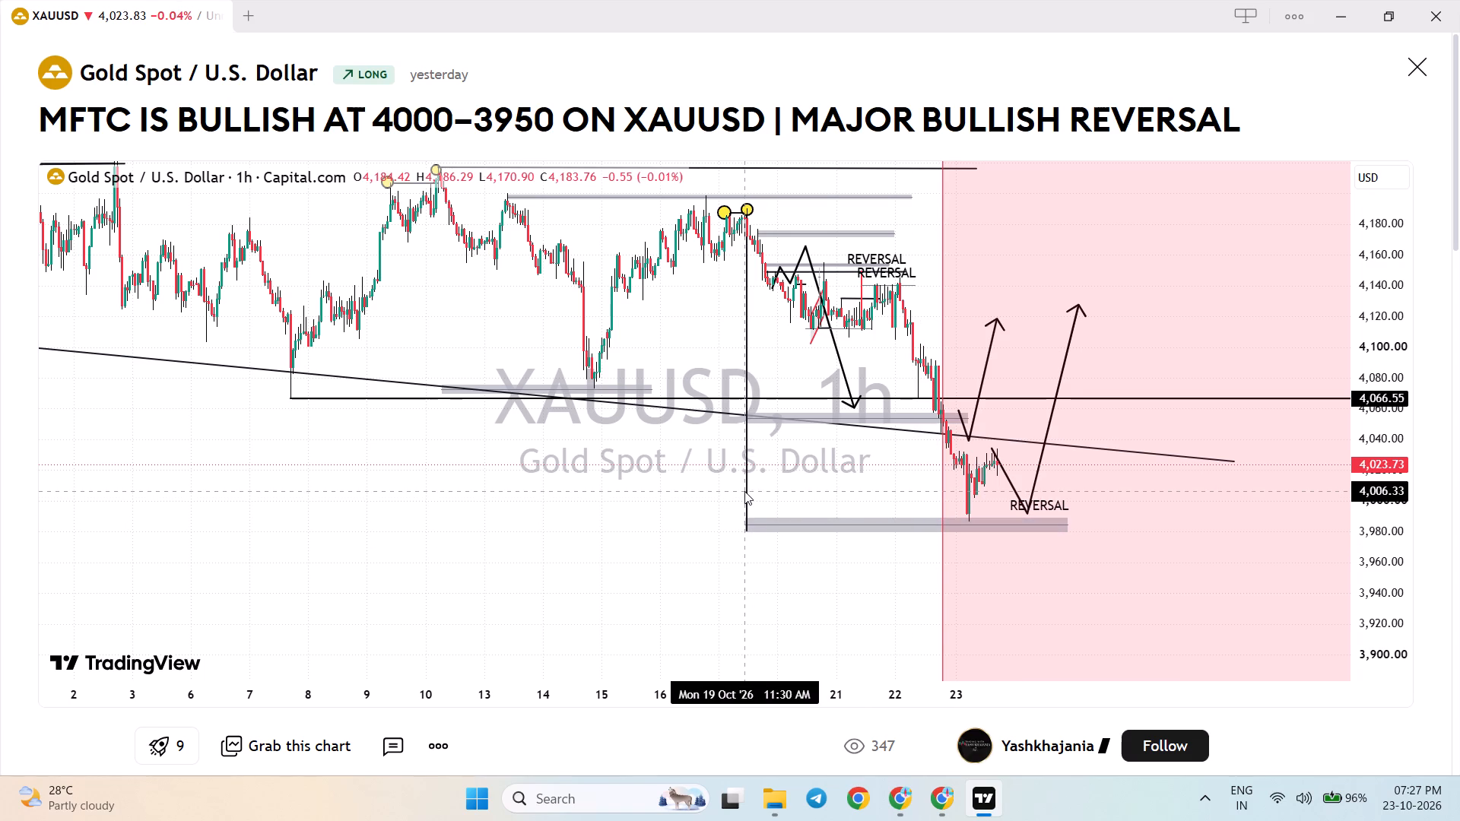
pyautogui.click(745, 493)
pyautogui.click(747, 498)
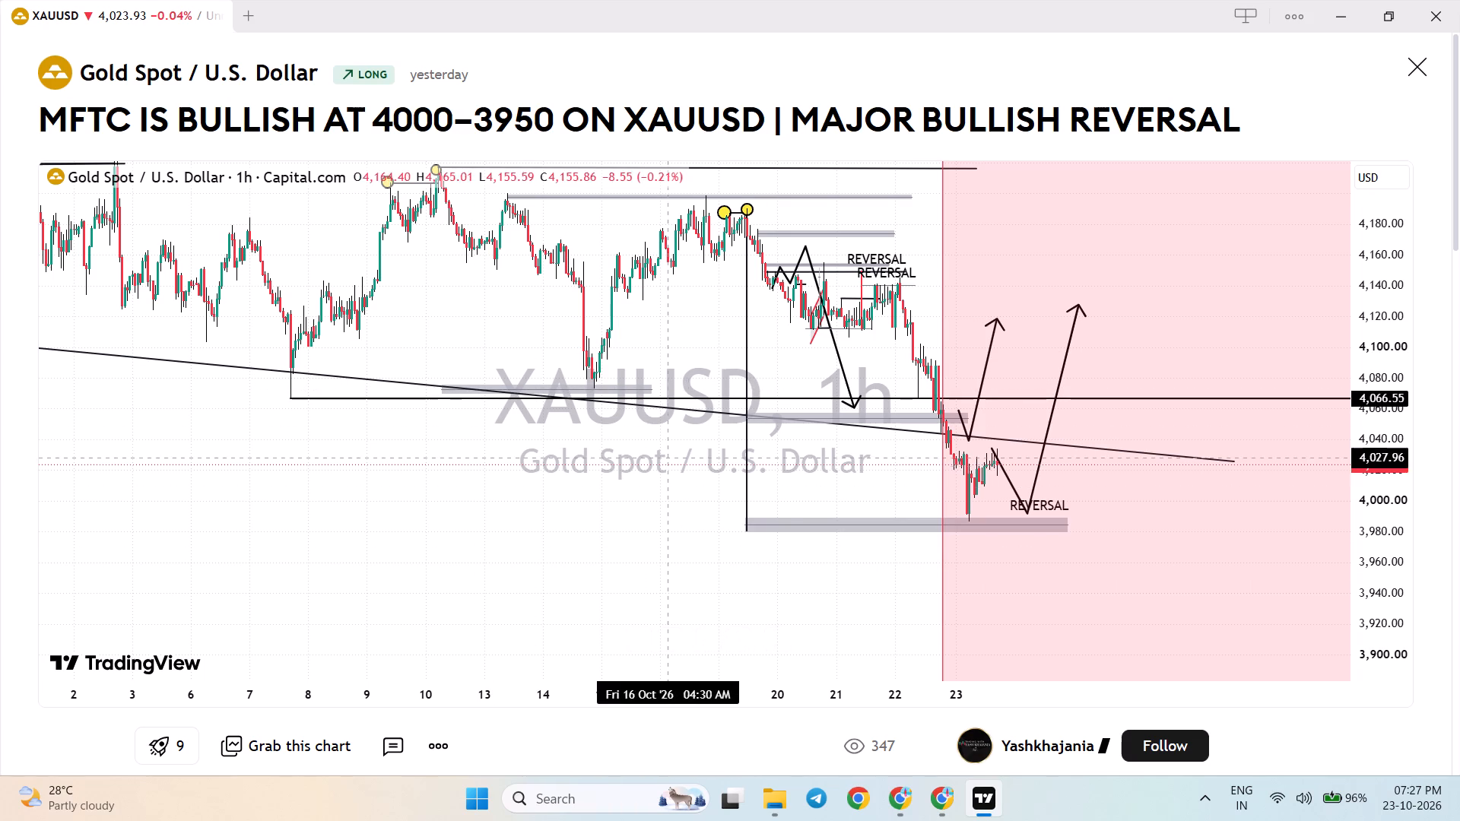
pyautogui.click(980, 526)
pyautogui.click(980, 516)
pyautogui.scroll(2, 664, 455)
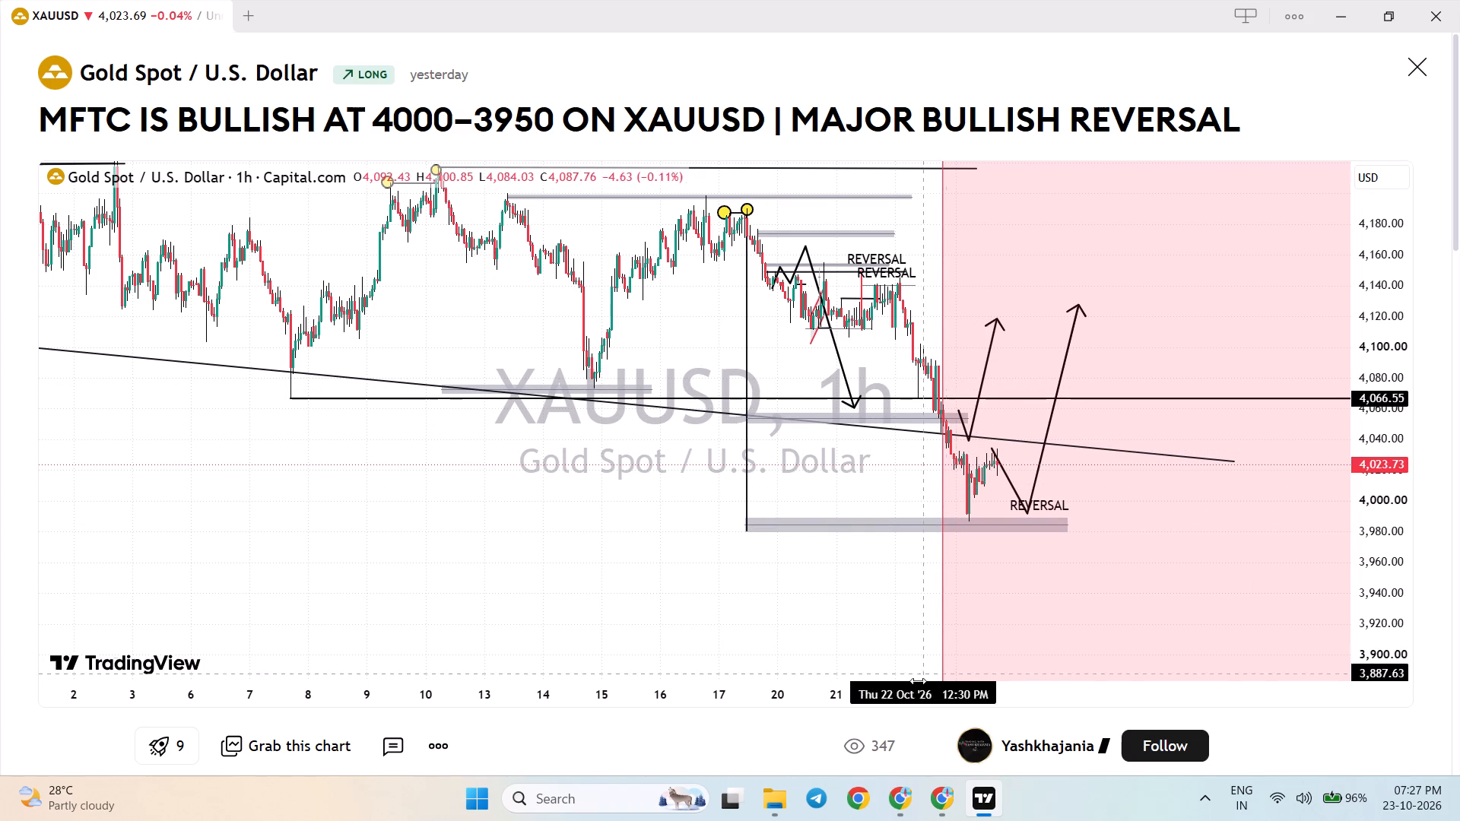
pyautogui.scroll(-5, 515, 627)
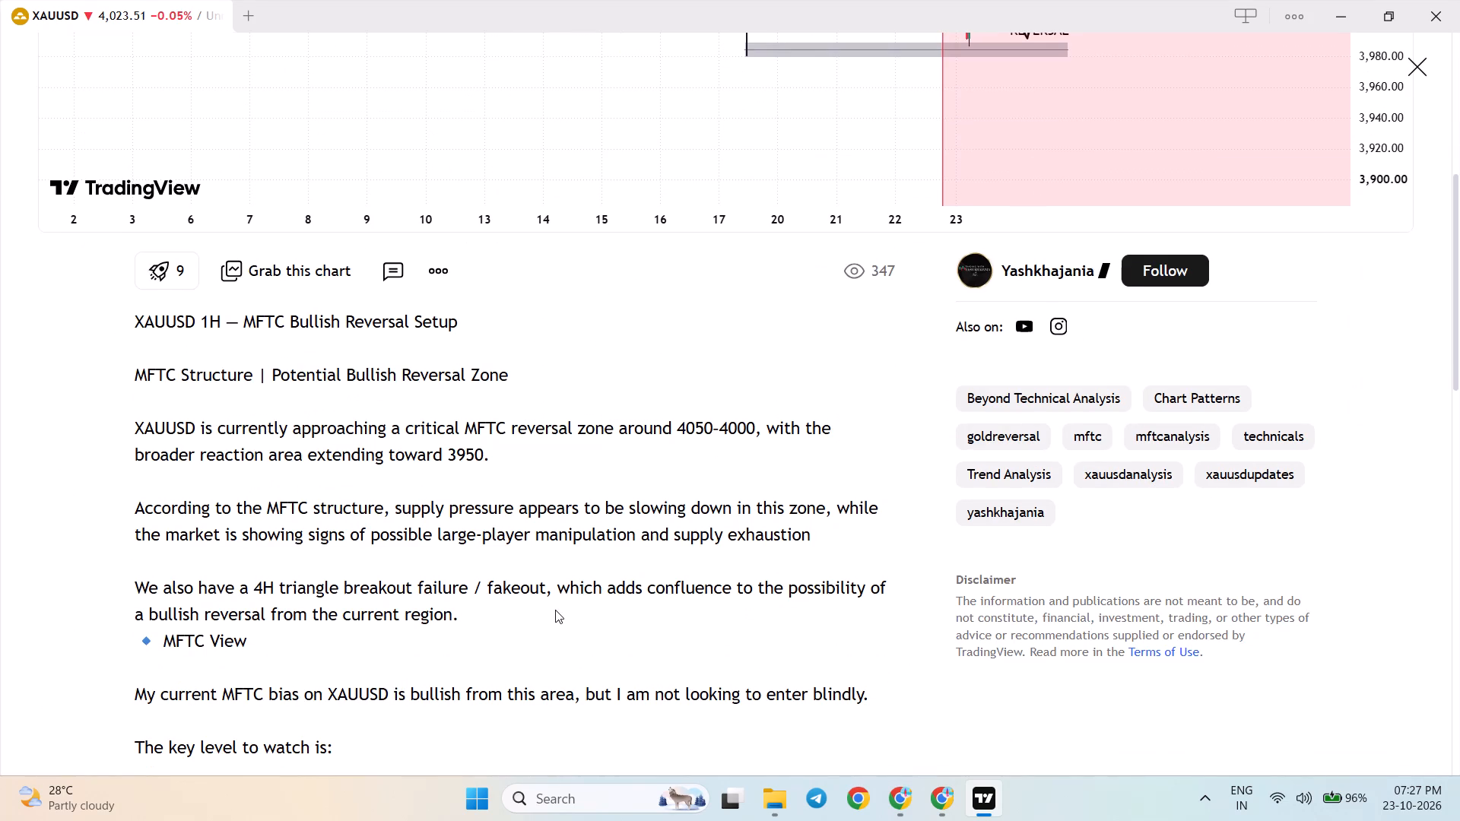
pyautogui.scroll(-2, 555, 610)
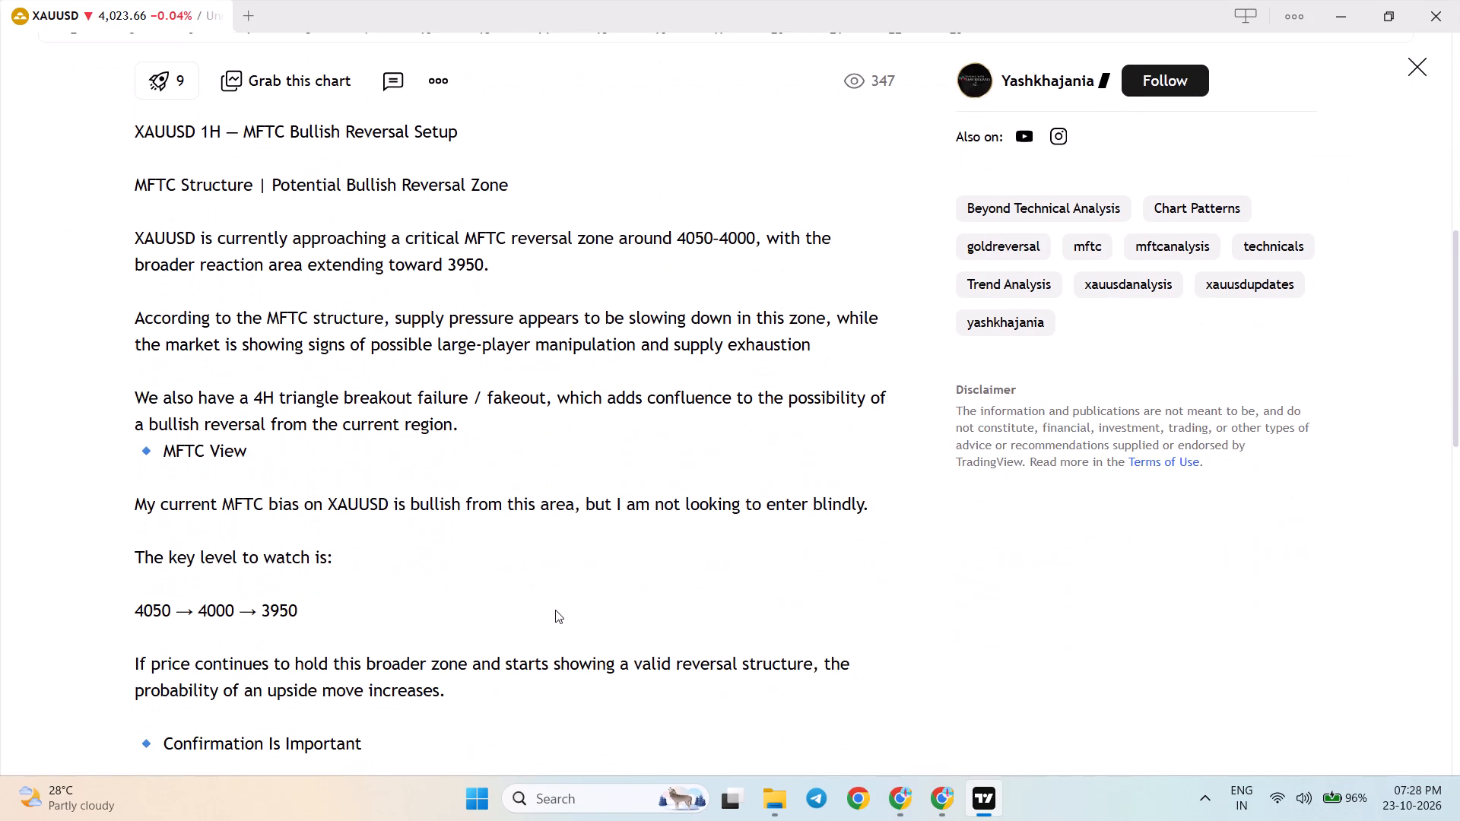
pyautogui.scroll(10, 555, 610)
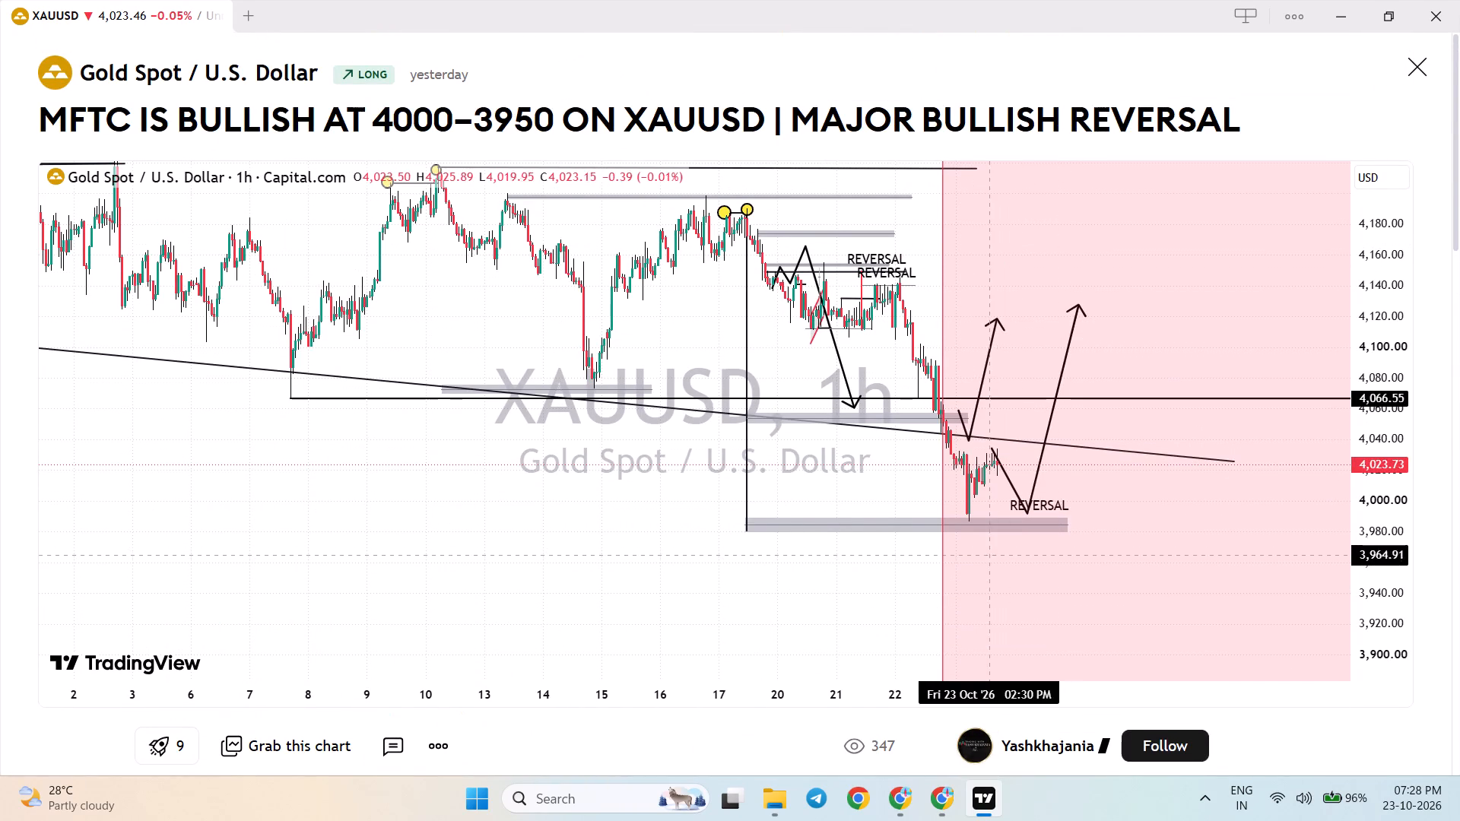
pyautogui.click(1408, 65)
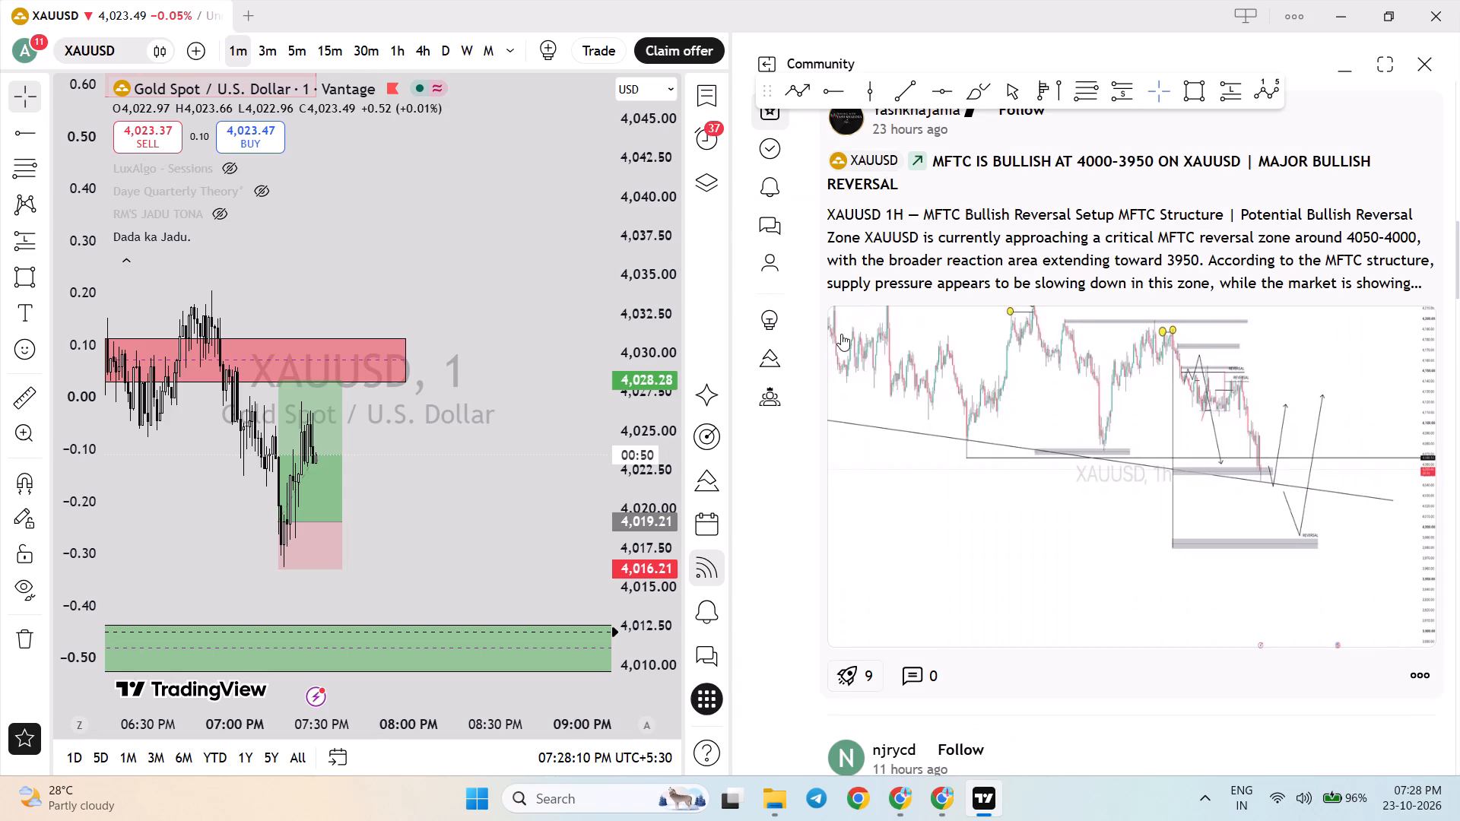
pyautogui.click(1426, 65)
# Examine XAUUSD price action around the red and green zones on the 15-minute chart.
pyautogui.scroll(-2, 928, 334)
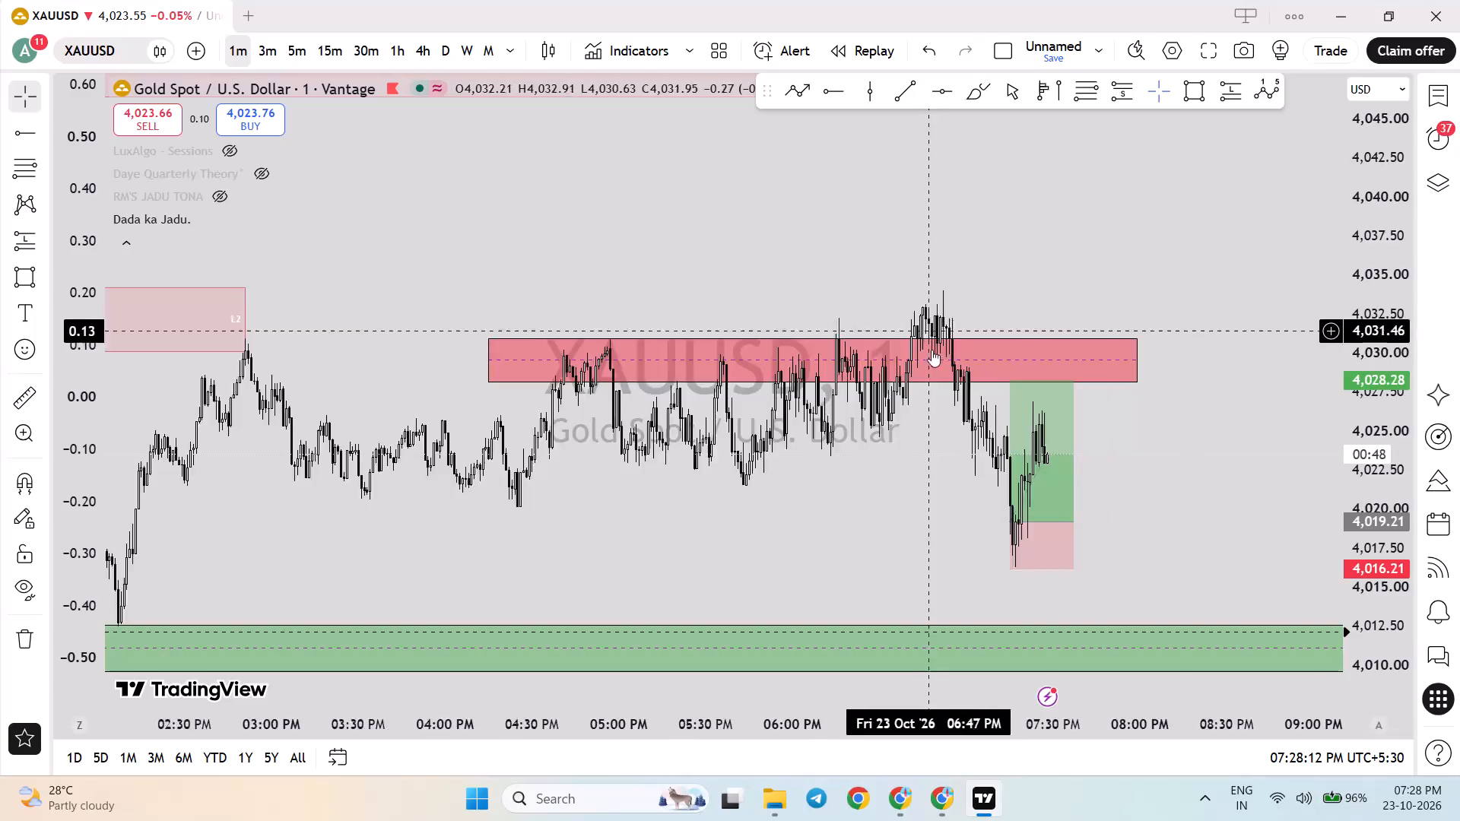
pyautogui.scroll(-4, 932, 350)
pyautogui.click(336, 40)
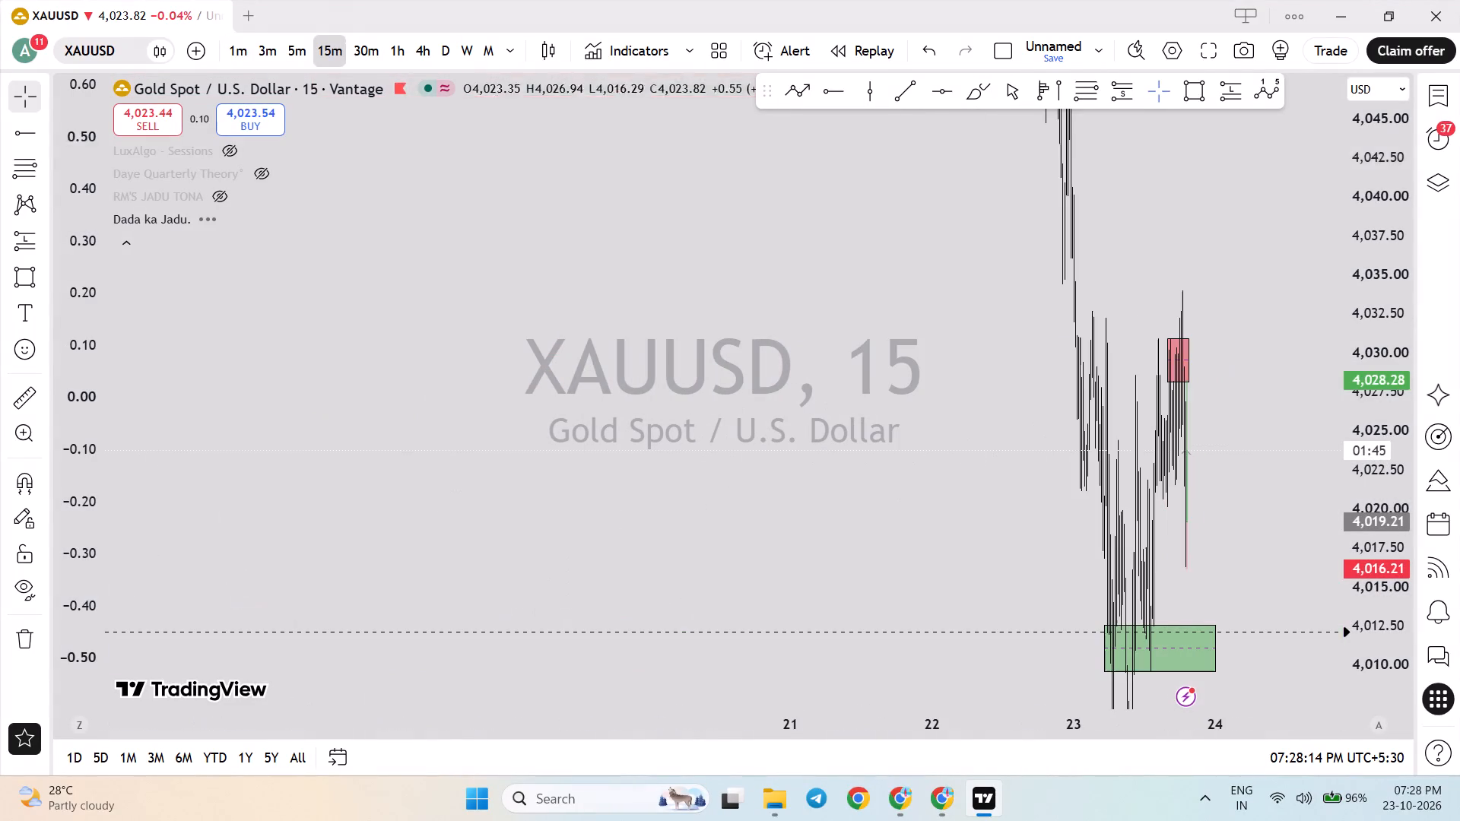
pyautogui.scroll(16, 1023, 426)
pyautogui.moveTo(899, 458); pyautogui.dragTo(1001, 286)
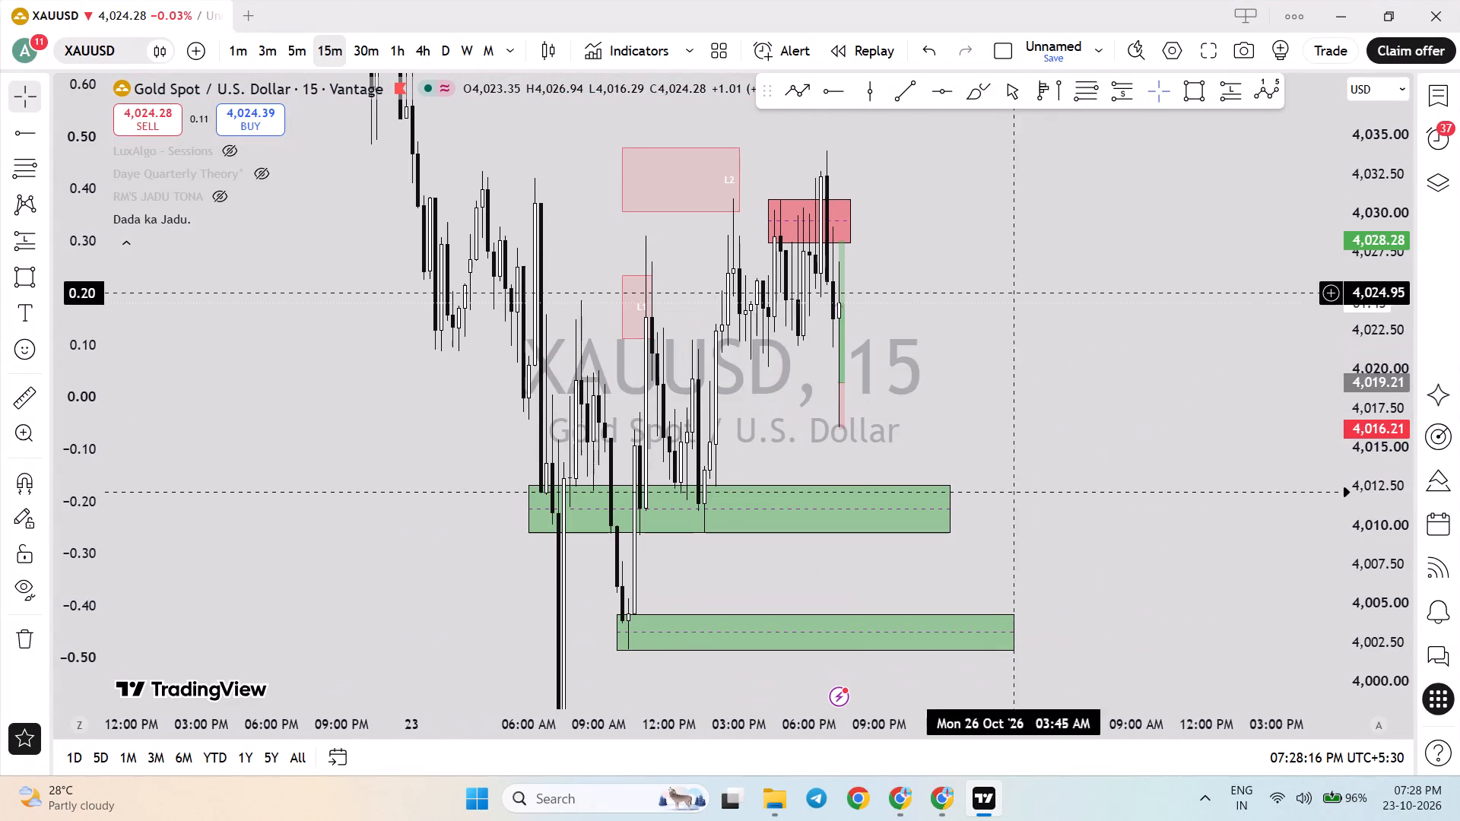
pyautogui.moveTo(1353, 337); pyautogui.dragTo(1375, 507)
pyautogui.scroll(3, 1047, 431)
pyautogui.moveTo(1363, 329); pyautogui.dragTo(1363, 334)
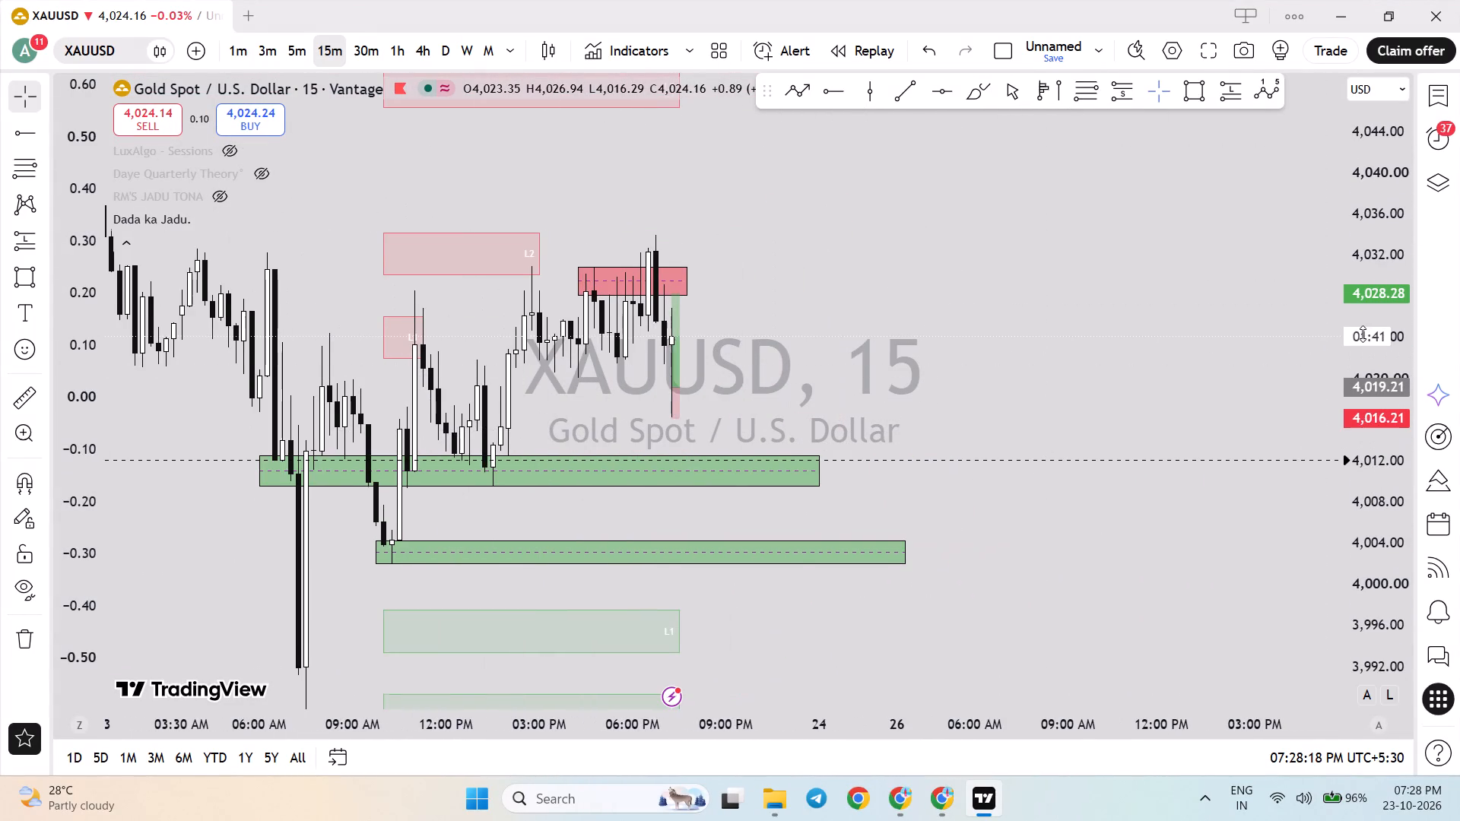
pyautogui.moveTo(1363, 334); pyautogui.dragTo(1389, 458)
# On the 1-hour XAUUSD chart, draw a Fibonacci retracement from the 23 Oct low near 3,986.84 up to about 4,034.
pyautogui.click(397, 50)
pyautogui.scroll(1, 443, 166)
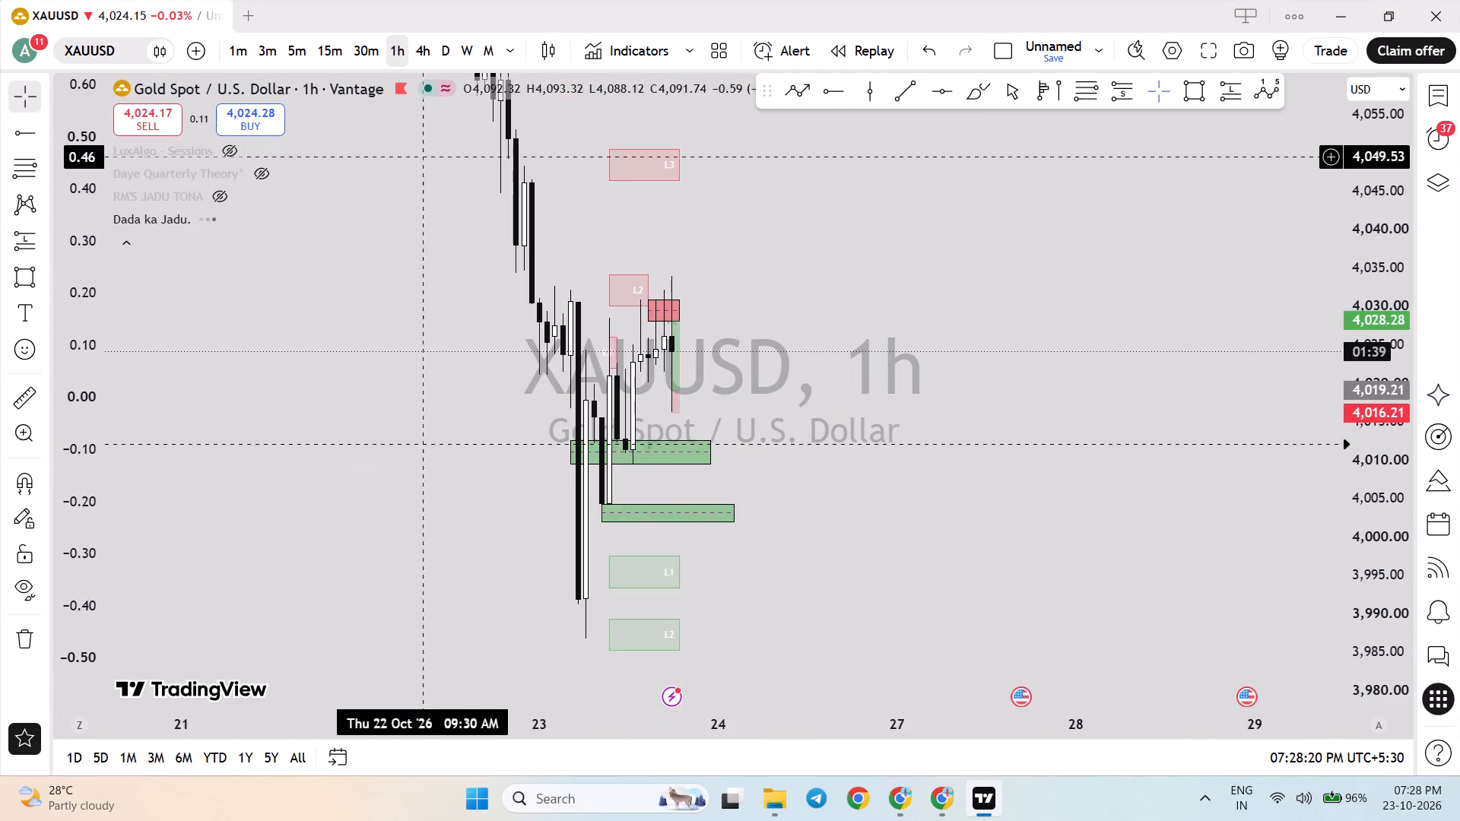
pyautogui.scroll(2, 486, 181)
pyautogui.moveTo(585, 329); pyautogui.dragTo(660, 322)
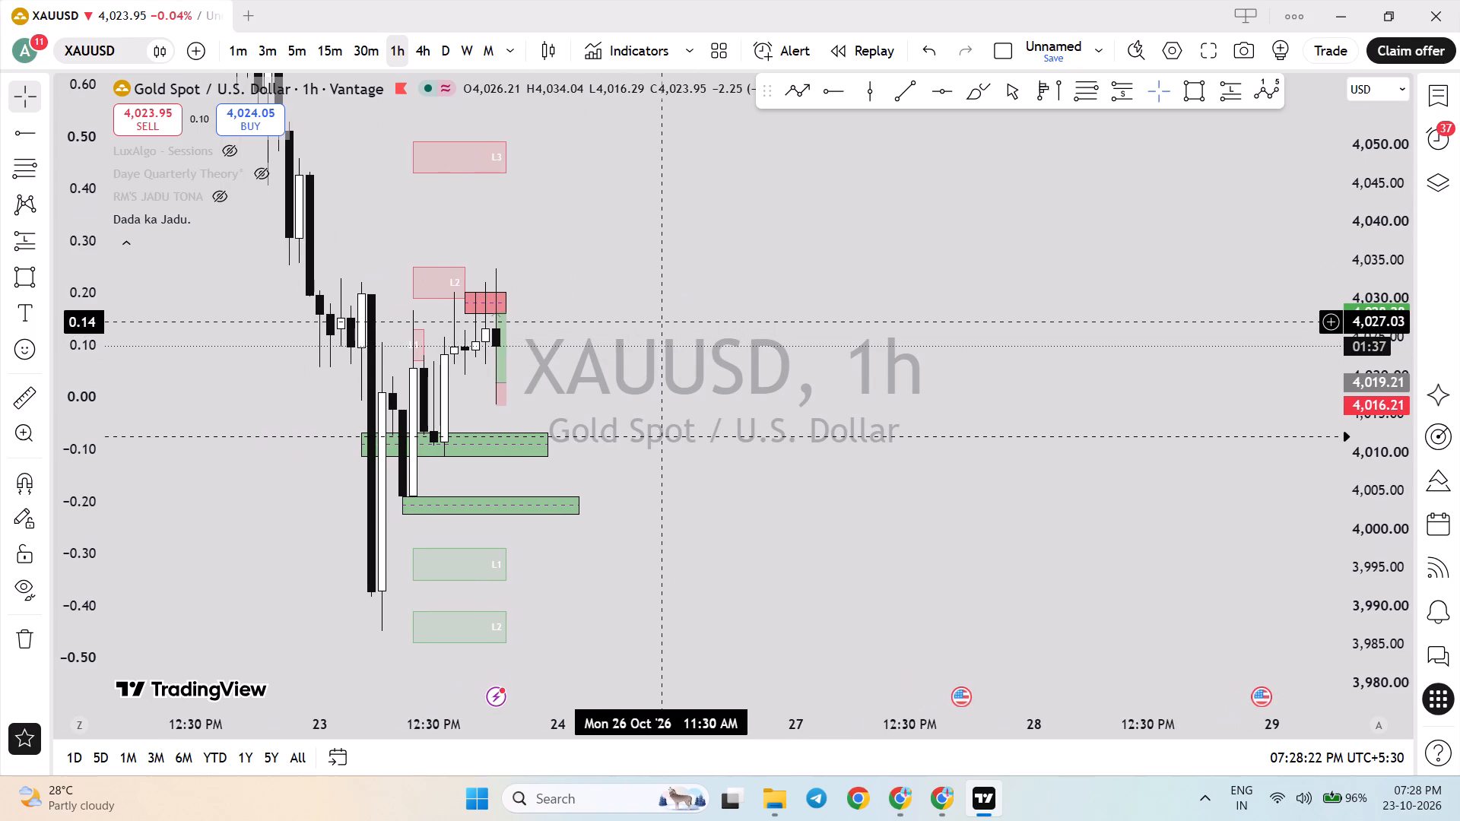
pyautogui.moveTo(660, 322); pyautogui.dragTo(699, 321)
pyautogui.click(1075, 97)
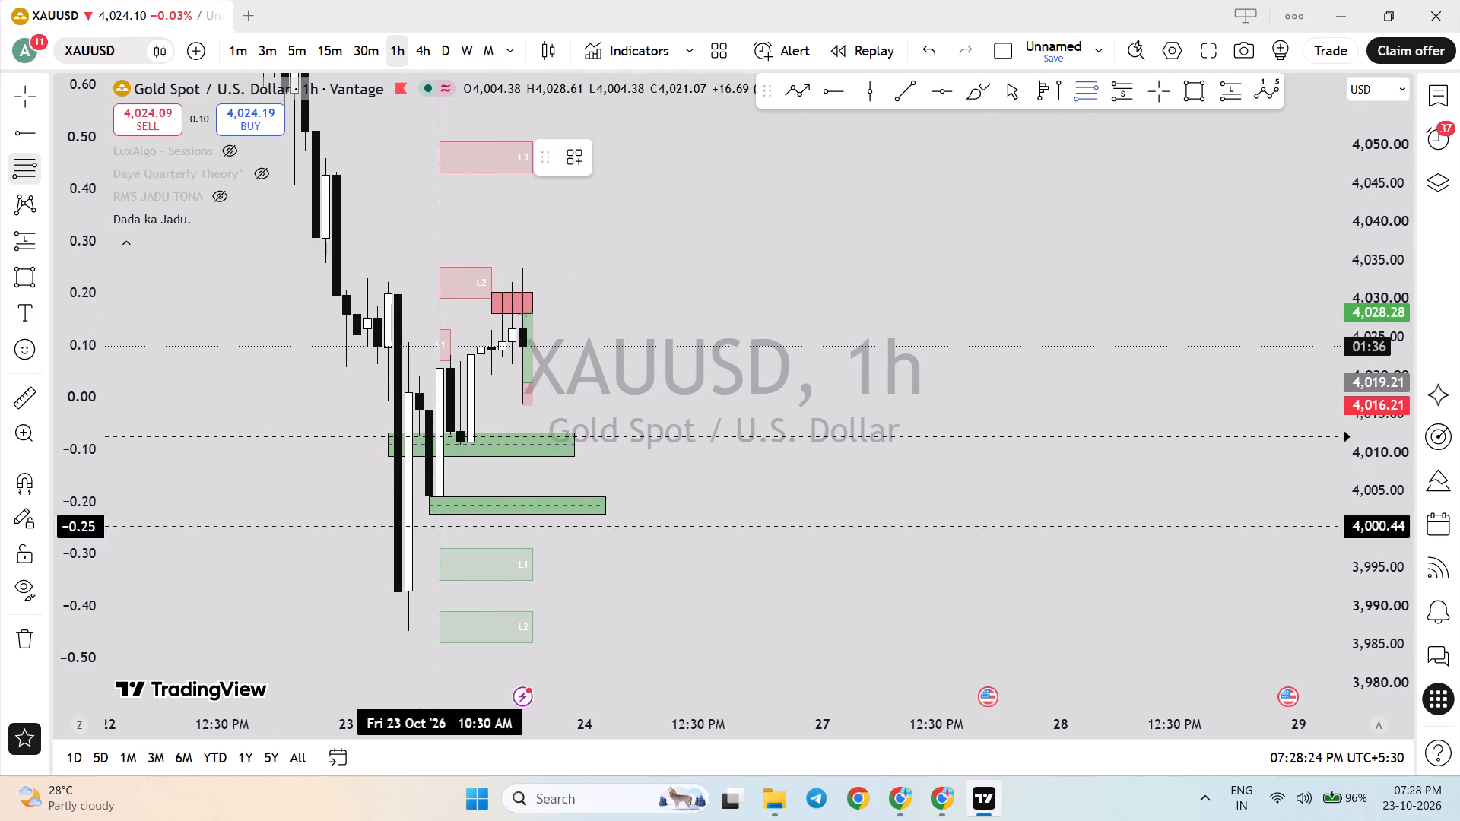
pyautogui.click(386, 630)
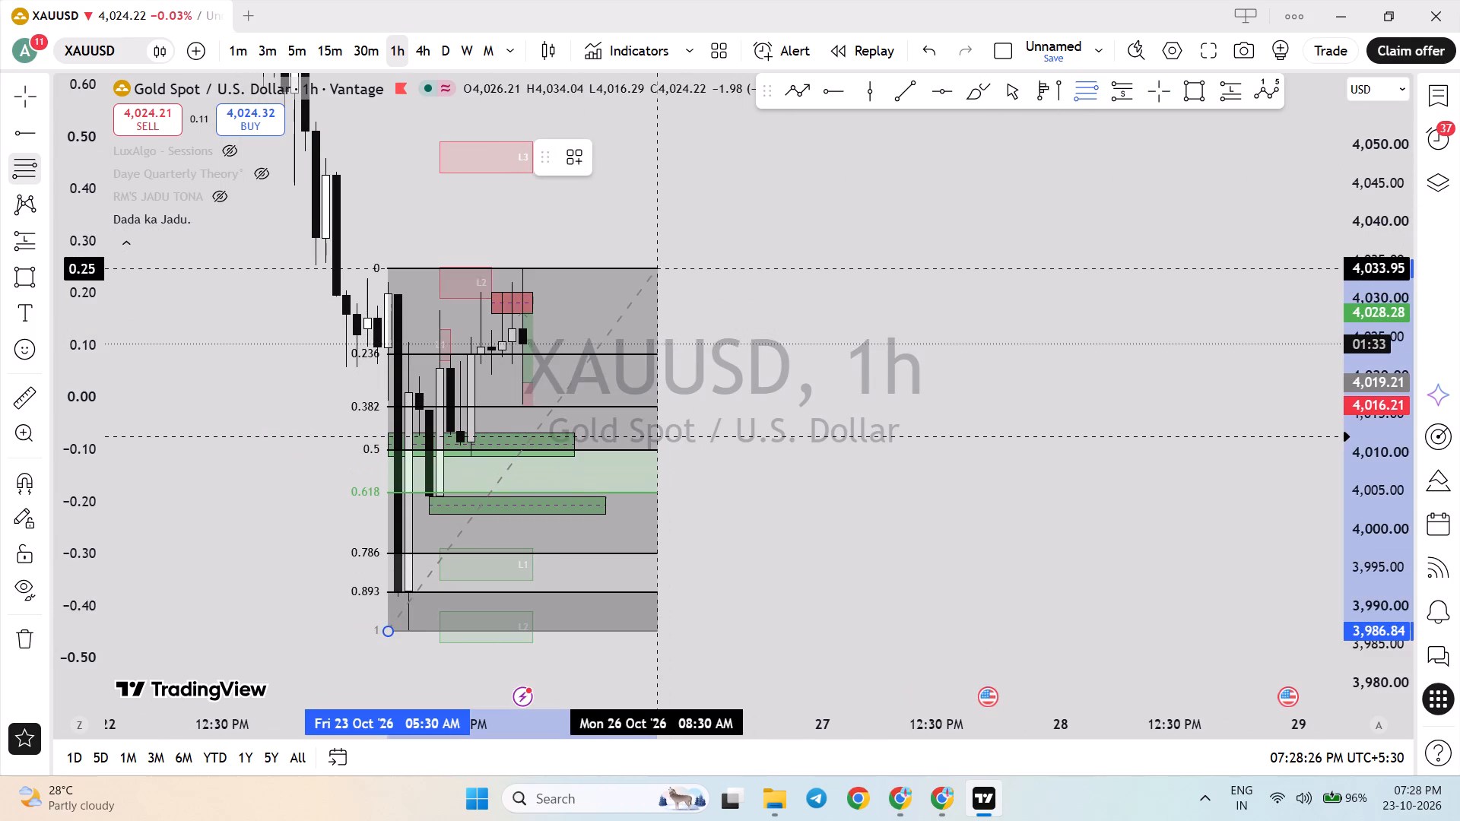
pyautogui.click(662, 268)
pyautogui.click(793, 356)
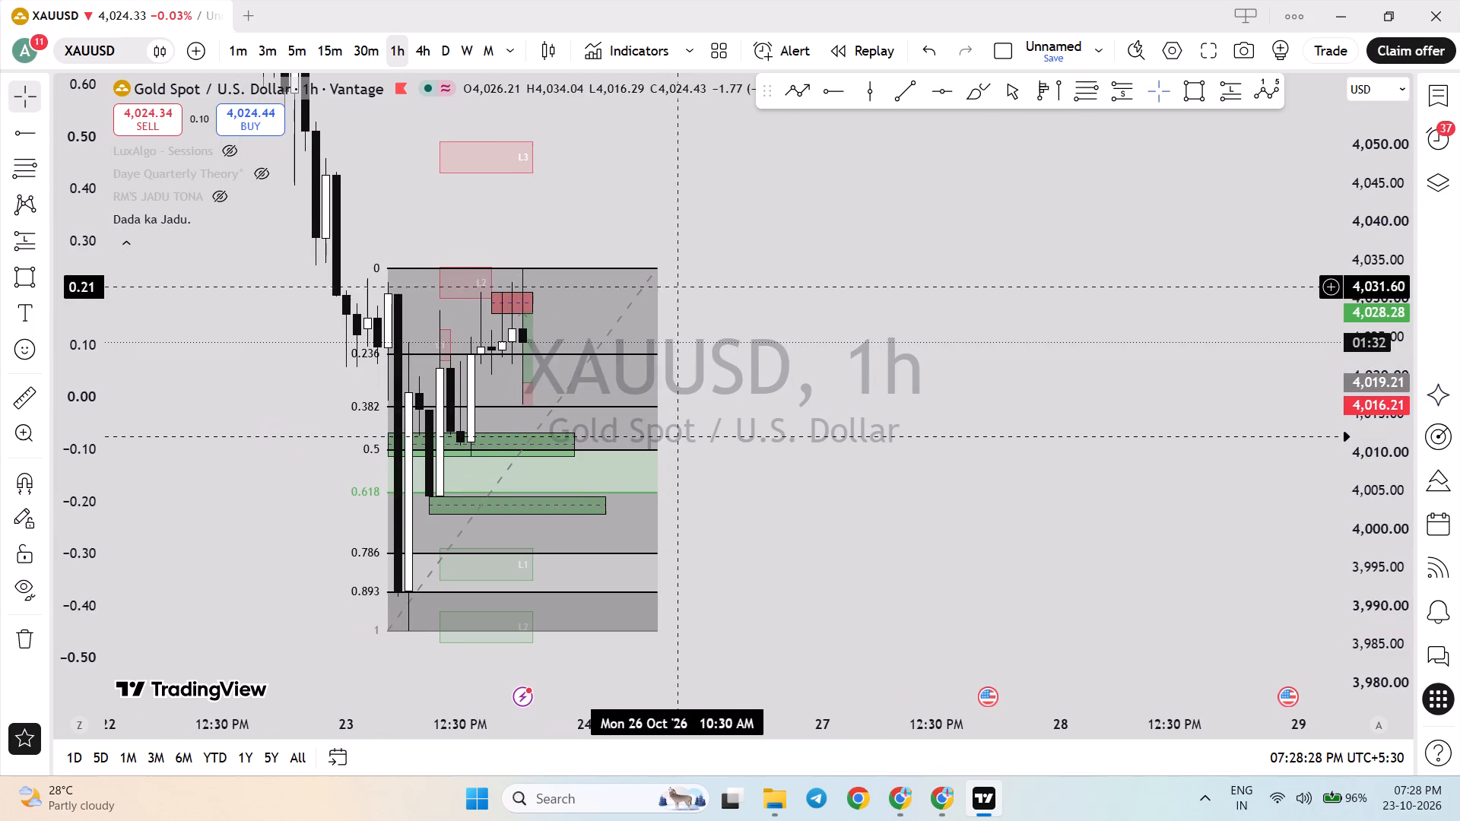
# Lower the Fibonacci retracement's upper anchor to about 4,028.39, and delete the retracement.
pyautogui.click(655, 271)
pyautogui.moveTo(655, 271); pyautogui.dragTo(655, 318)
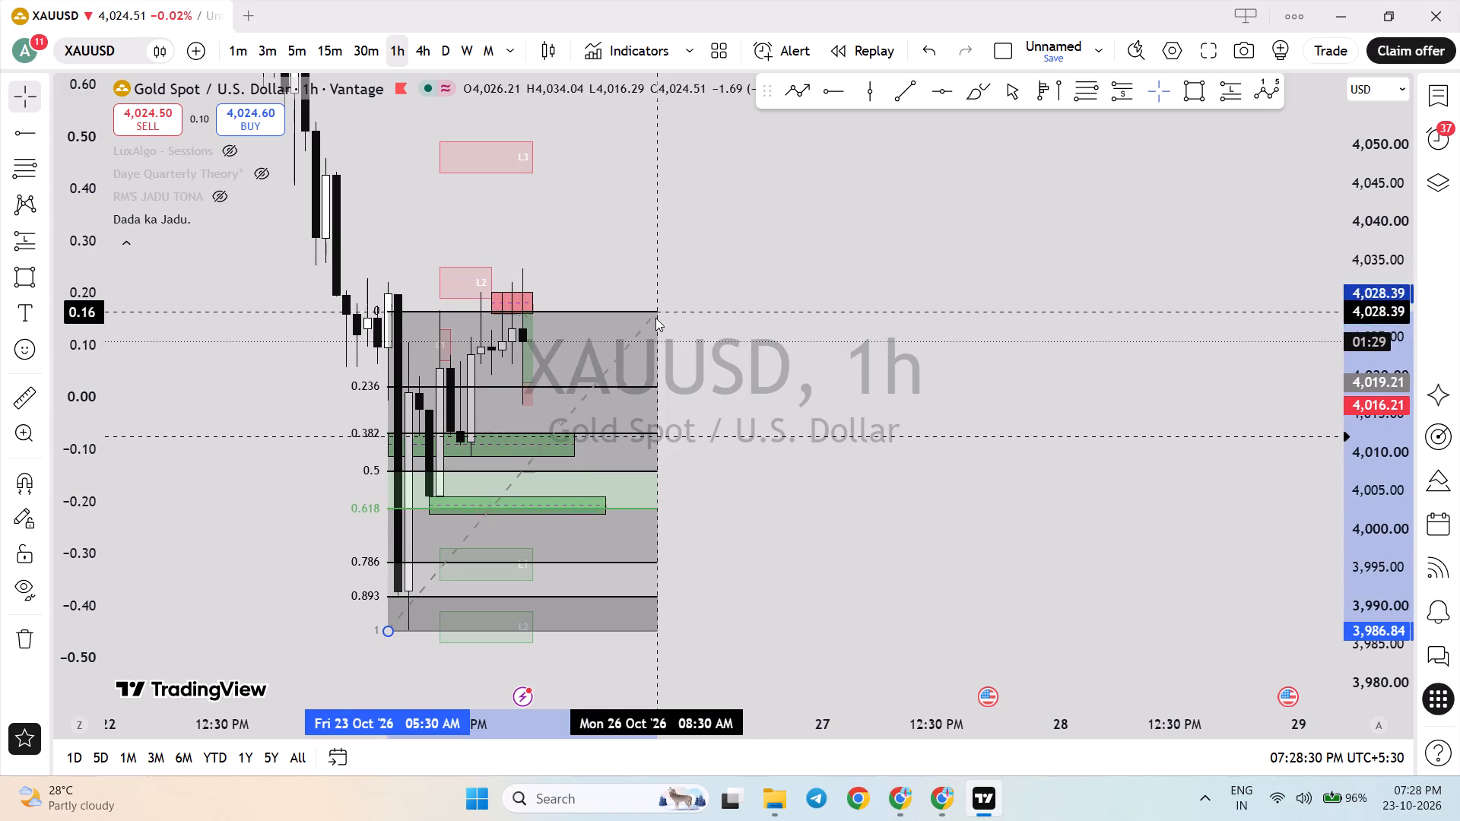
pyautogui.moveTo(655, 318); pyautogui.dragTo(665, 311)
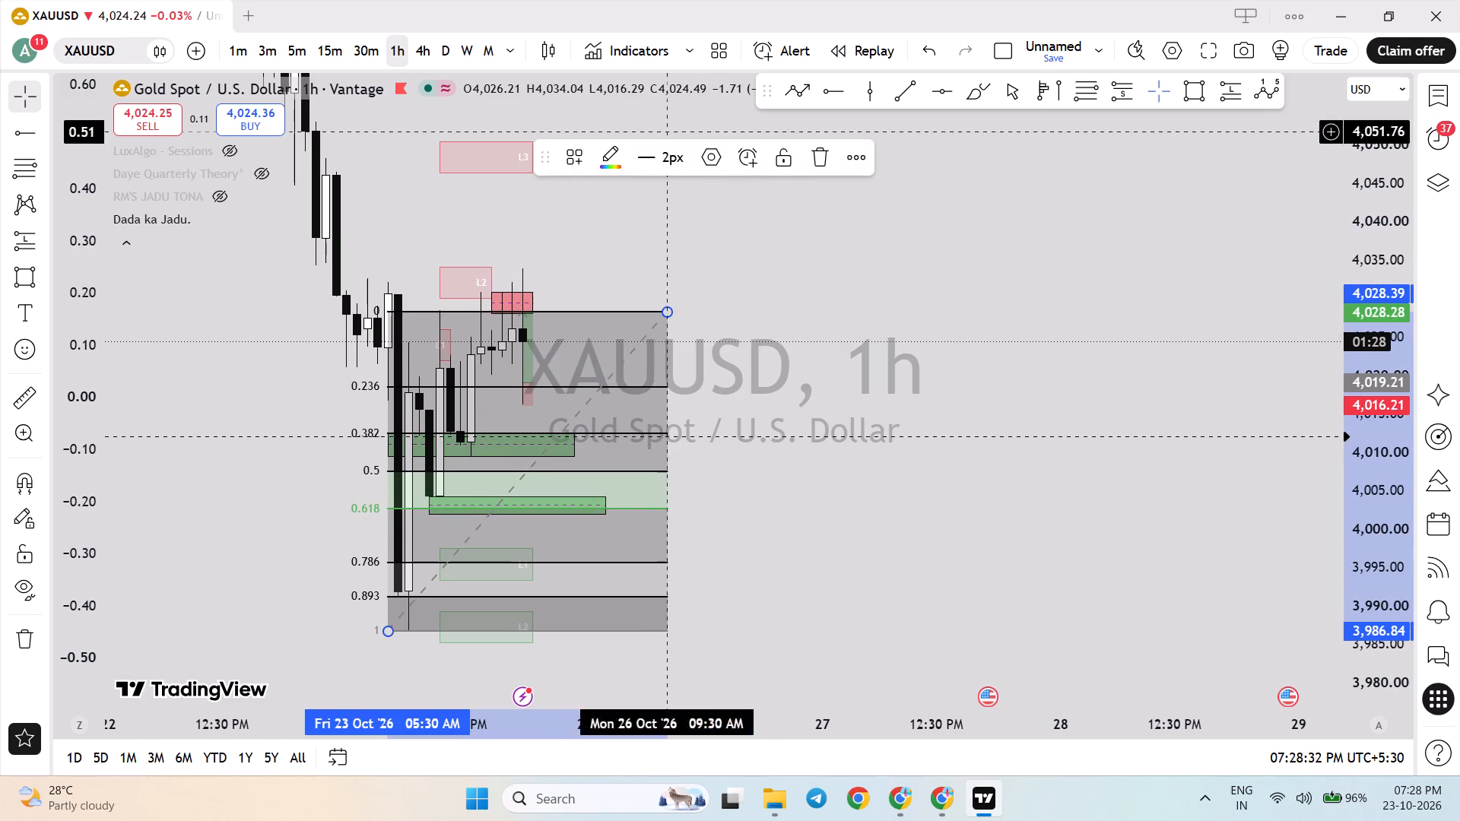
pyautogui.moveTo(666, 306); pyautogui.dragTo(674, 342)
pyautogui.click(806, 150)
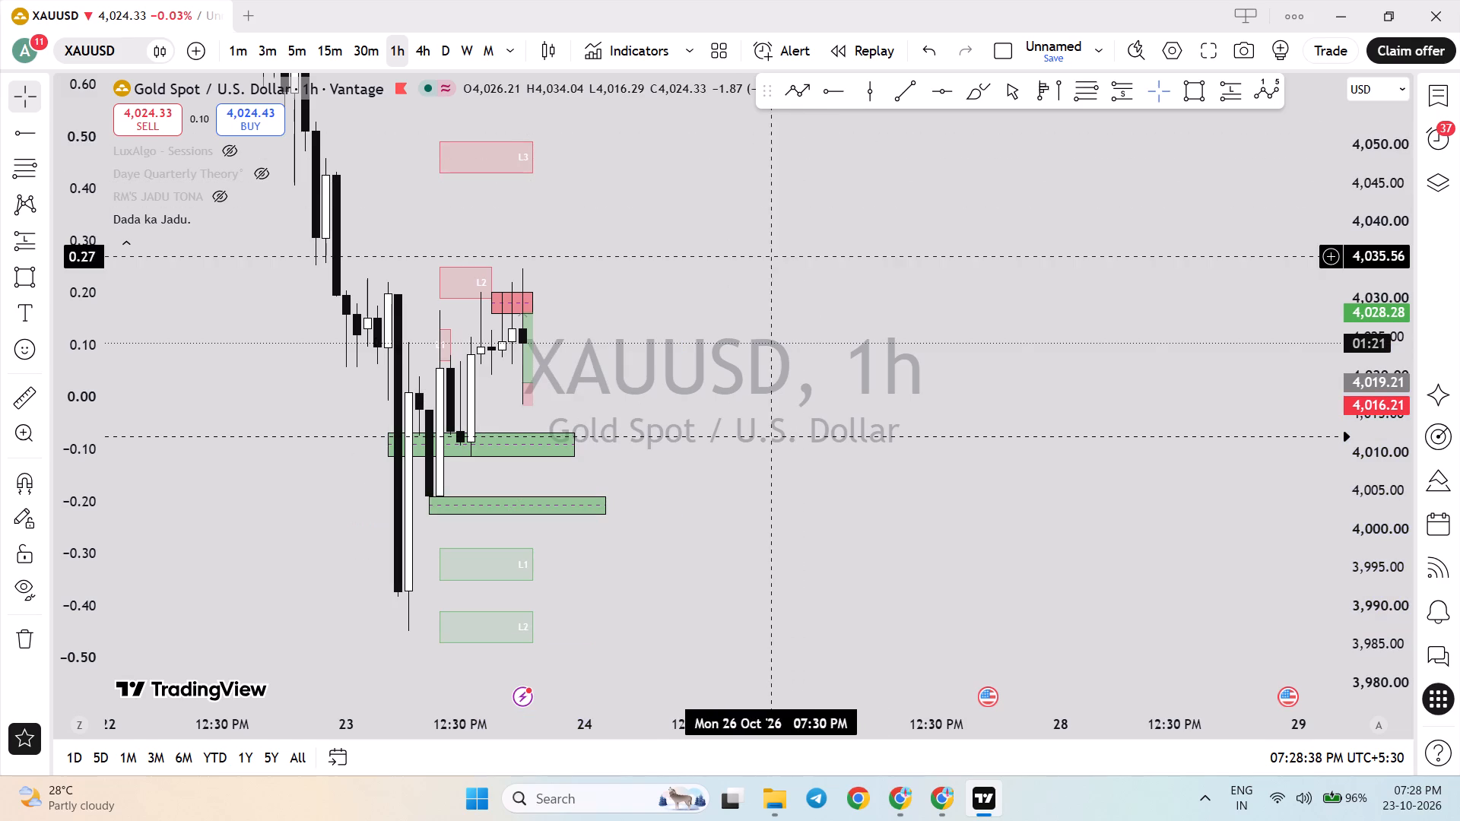
# On the 15-minute XAUUSD chart, draw a Fibonacci retracement from the 23 Oct 7:15 AM low near 3,986.83 up to the recent high near 4,034.
pyautogui.click(335, 59)
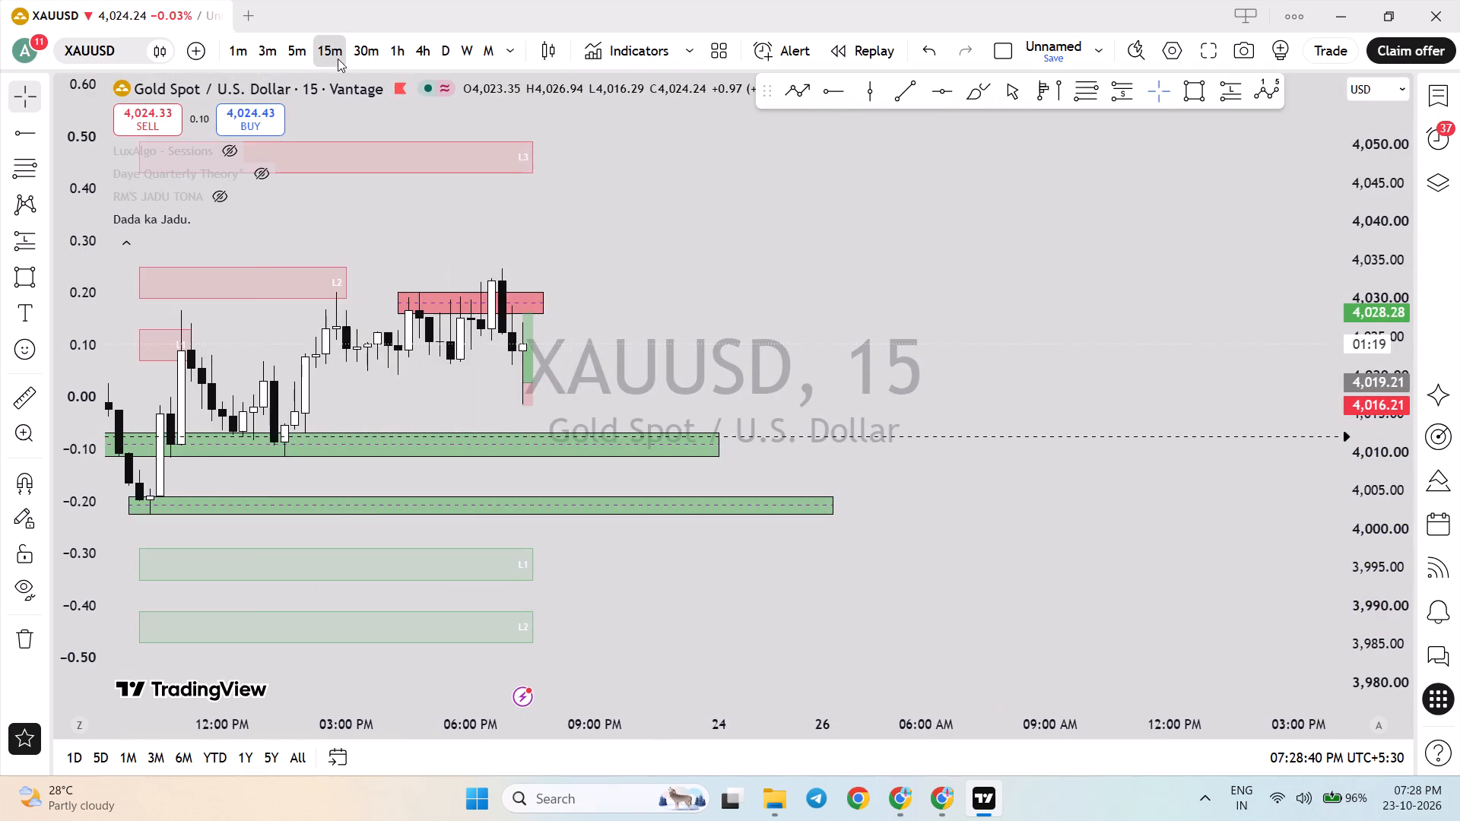
pyautogui.scroll(-5, 348, 109)
pyautogui.scroll(2, 609, 347)
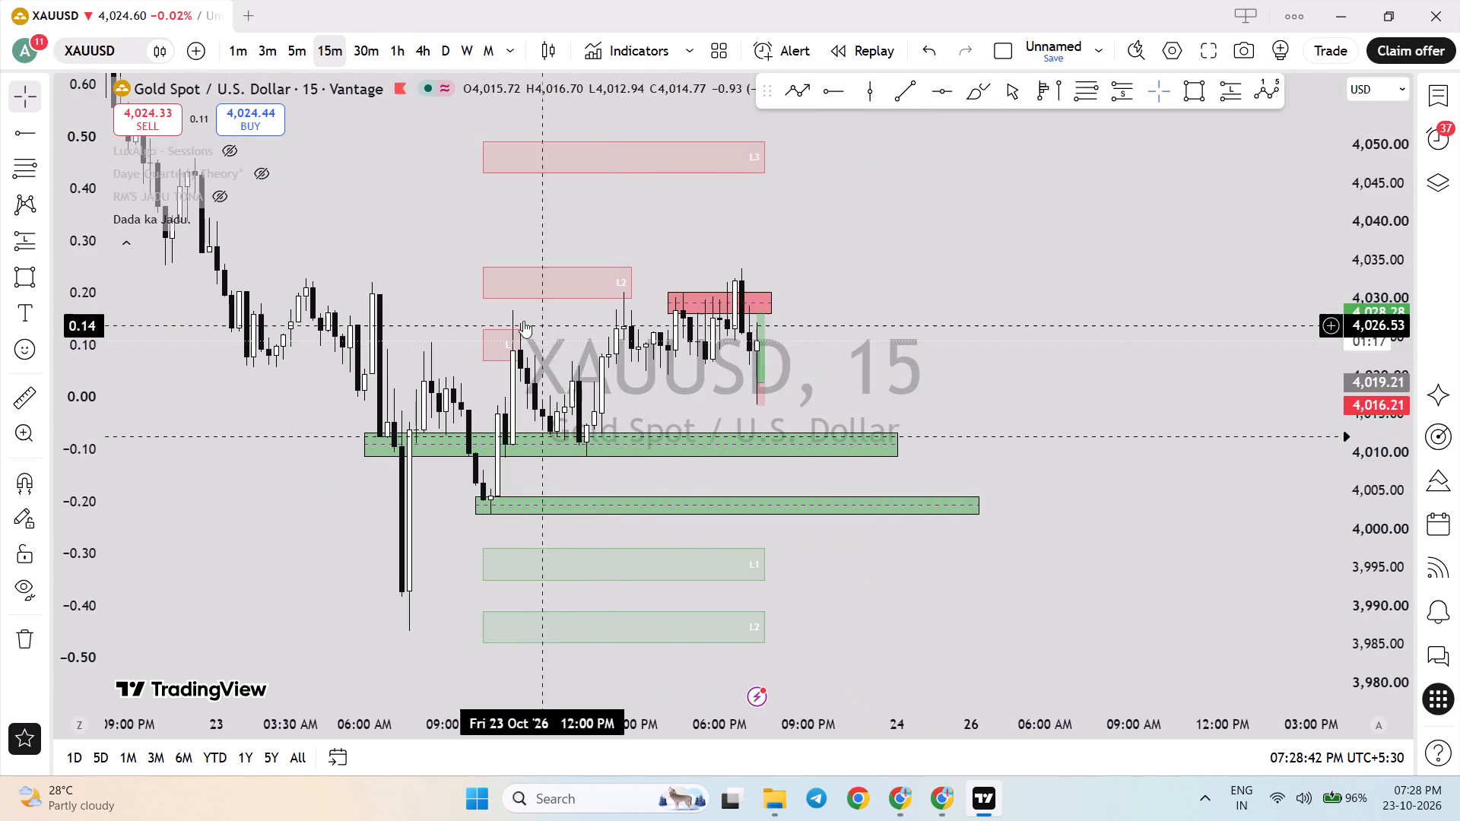
pyautogui.moveTo(1379, 558); pyautogui.dragTo(1357, 506)
pyautogui.moveTo(1021, 395); pyautogui.dragTo(1069, 397)
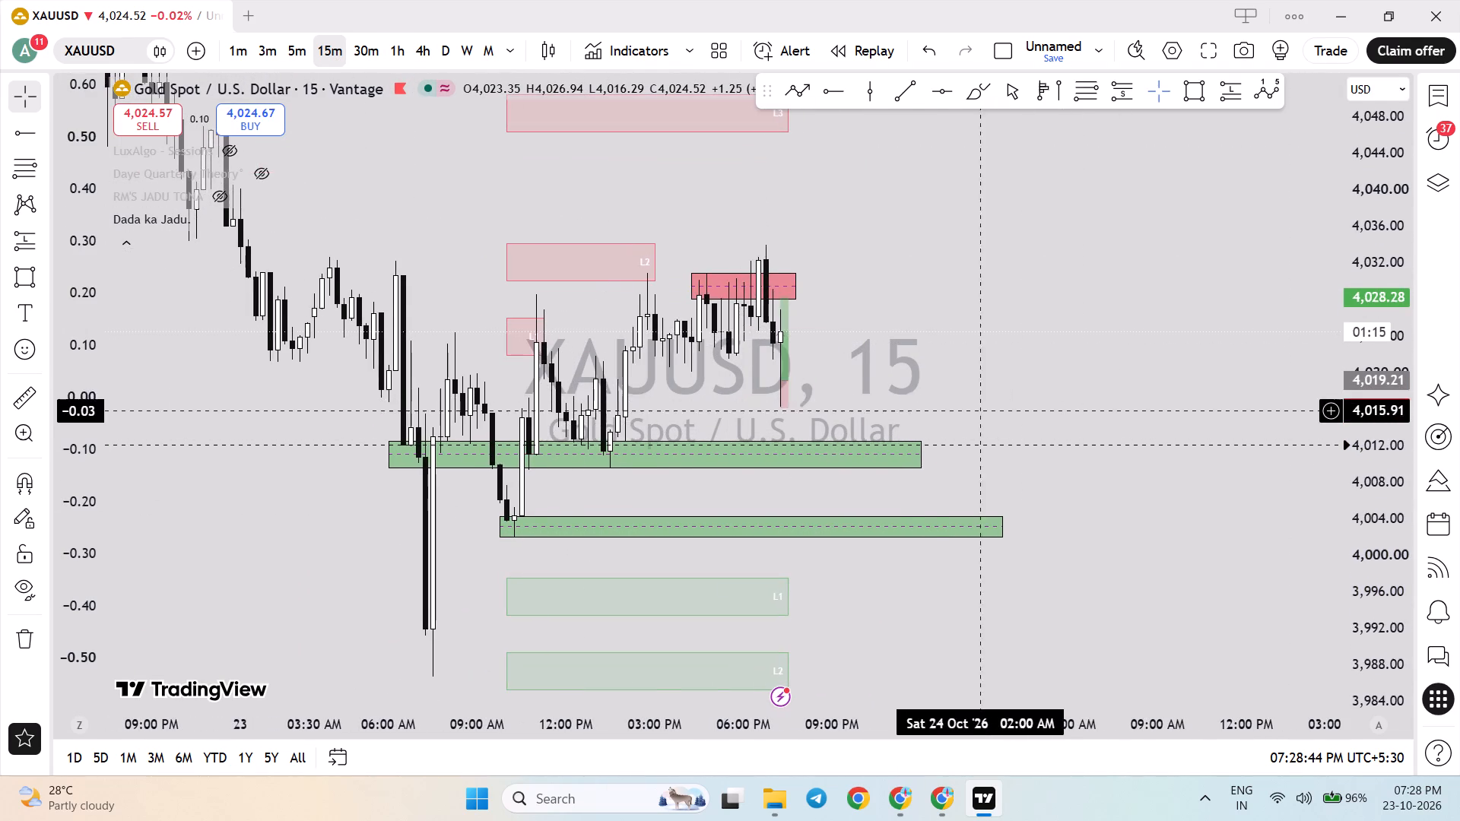
pyautogui.scroll(2, 909, 400)
pyautogui.moveTo(871, 385); pyautogui.dragTo(1068, 396)
pyautogui.moveTo(1365, 395); pyautogui.dragTo(1368, 483)
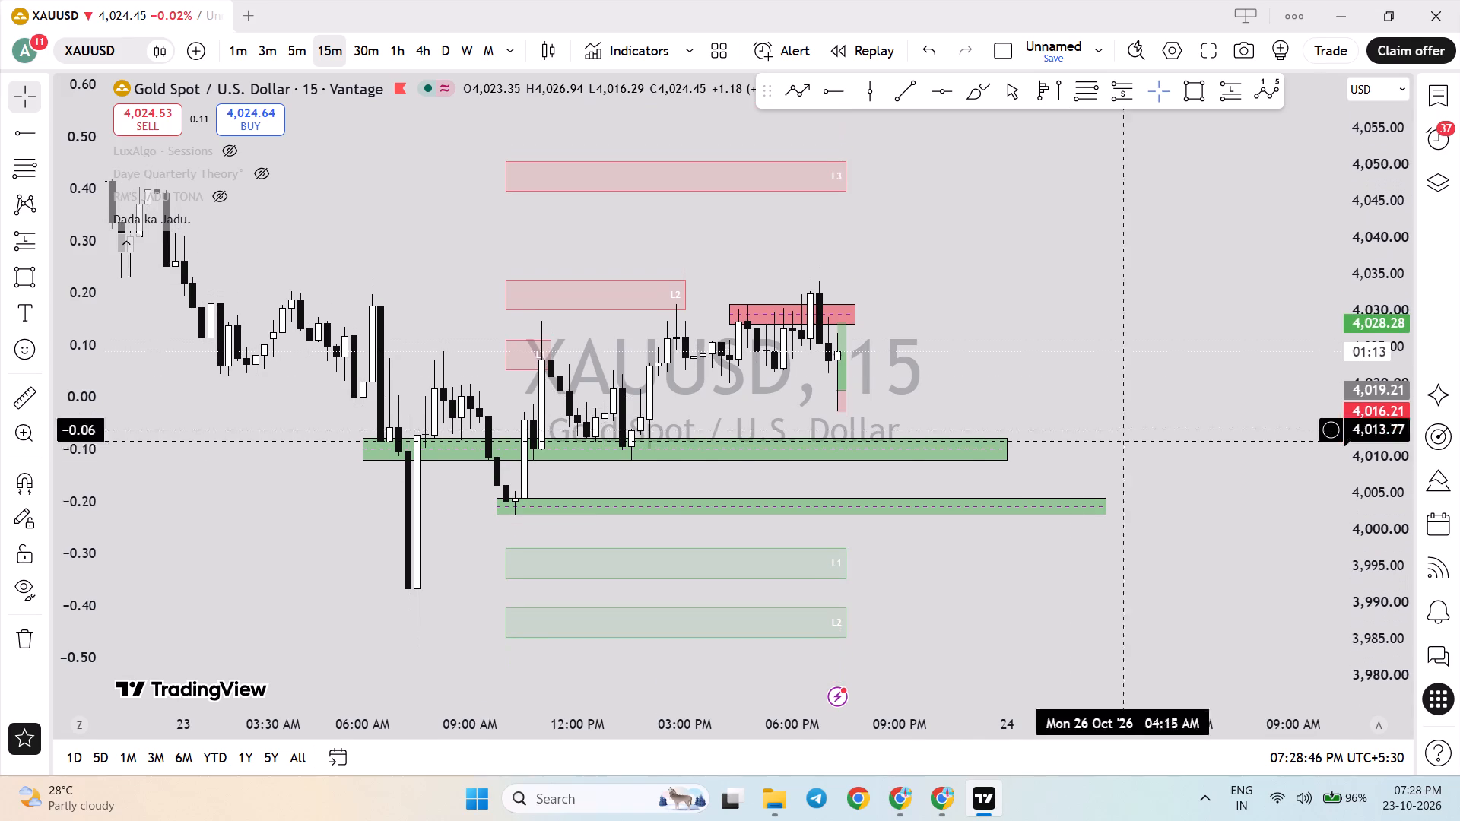
pyautogui.moveTo(1090, 372); pyautogui.dragTo(1109, 329)
pyautogui.click(1076, 102)
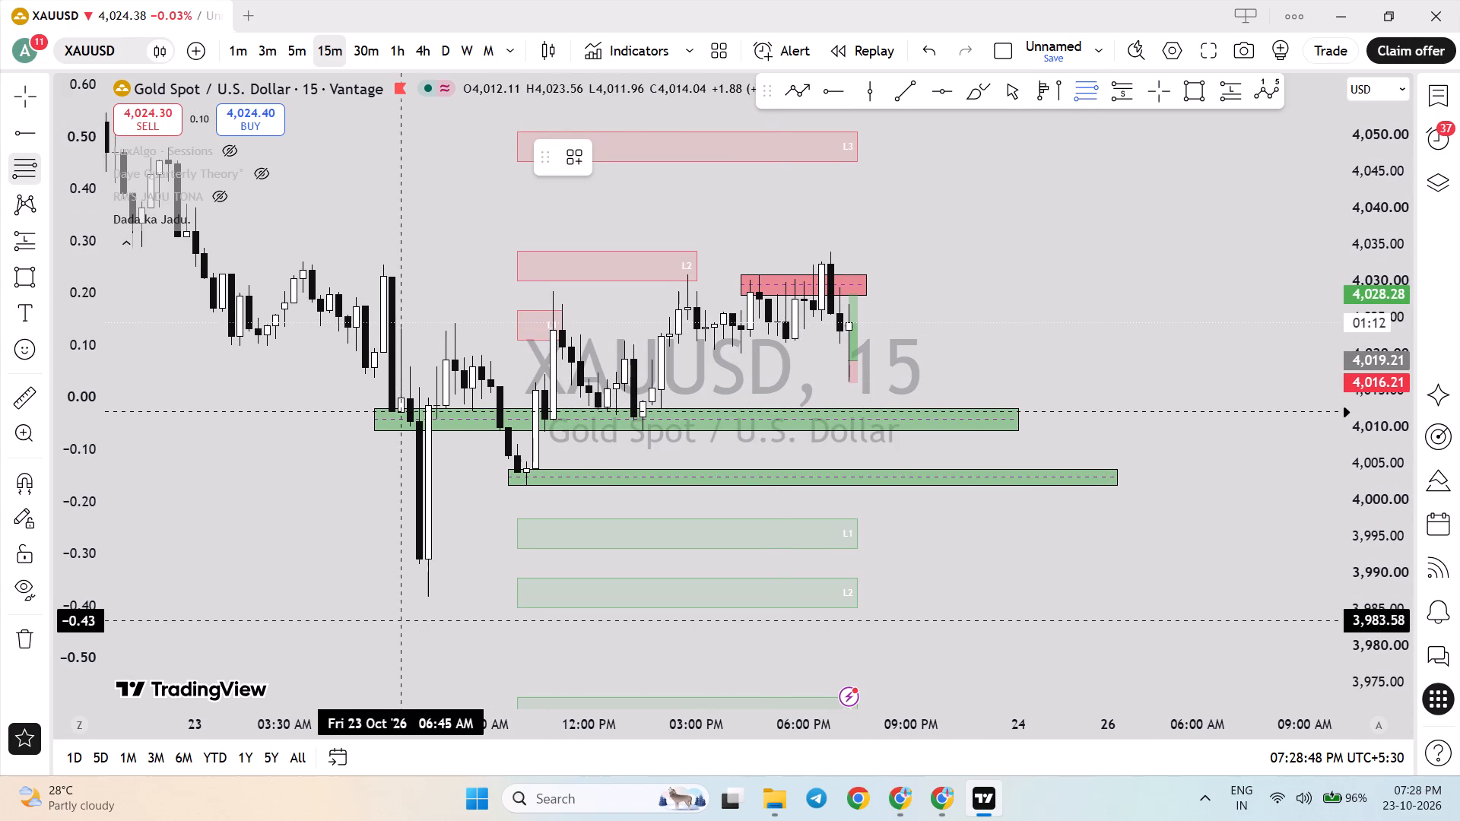
pyautogui.click(416, 596)
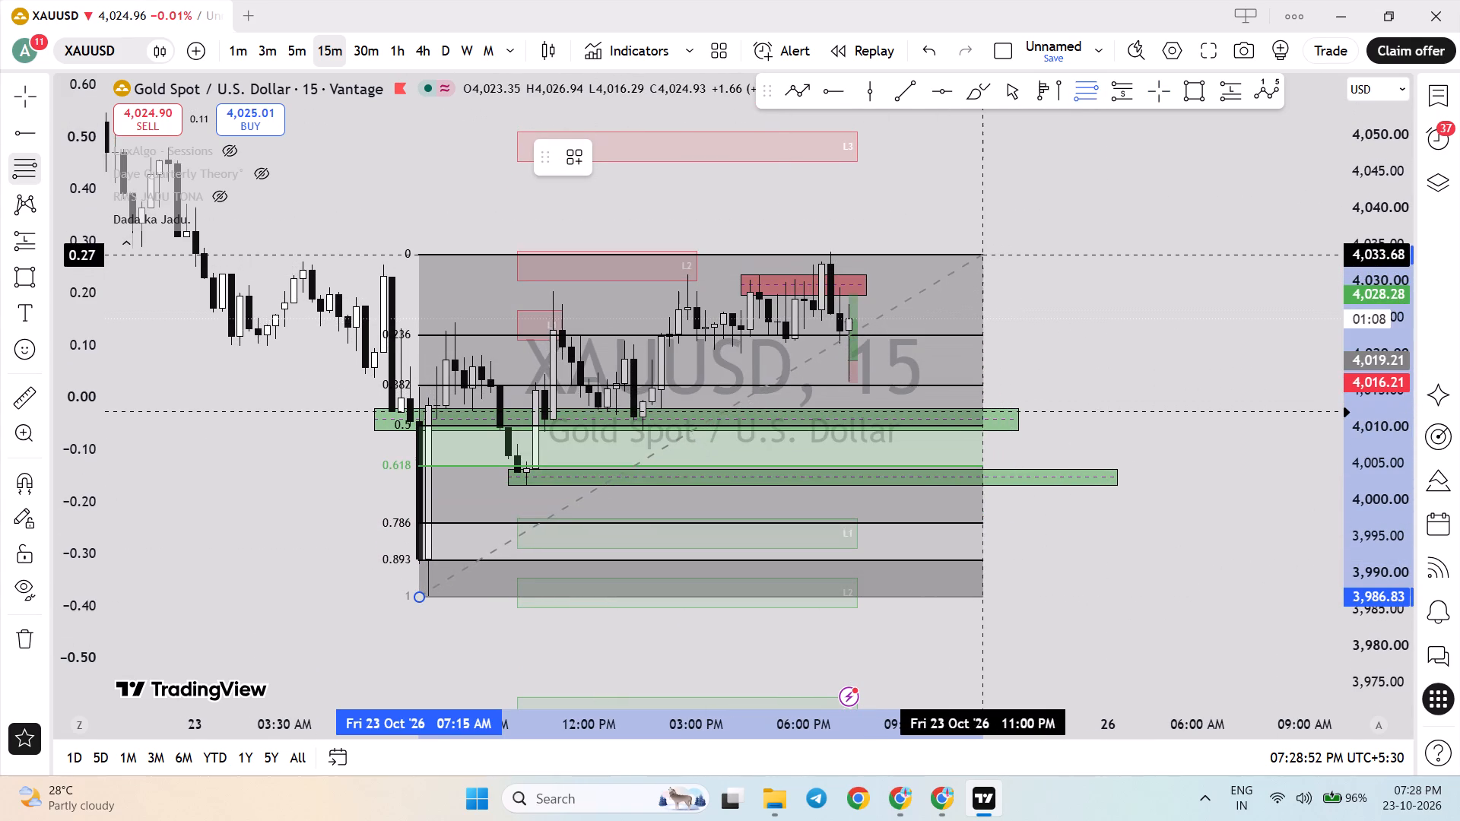
pyautogui.click(979, 251)
pyautogui.click(1041, 309)
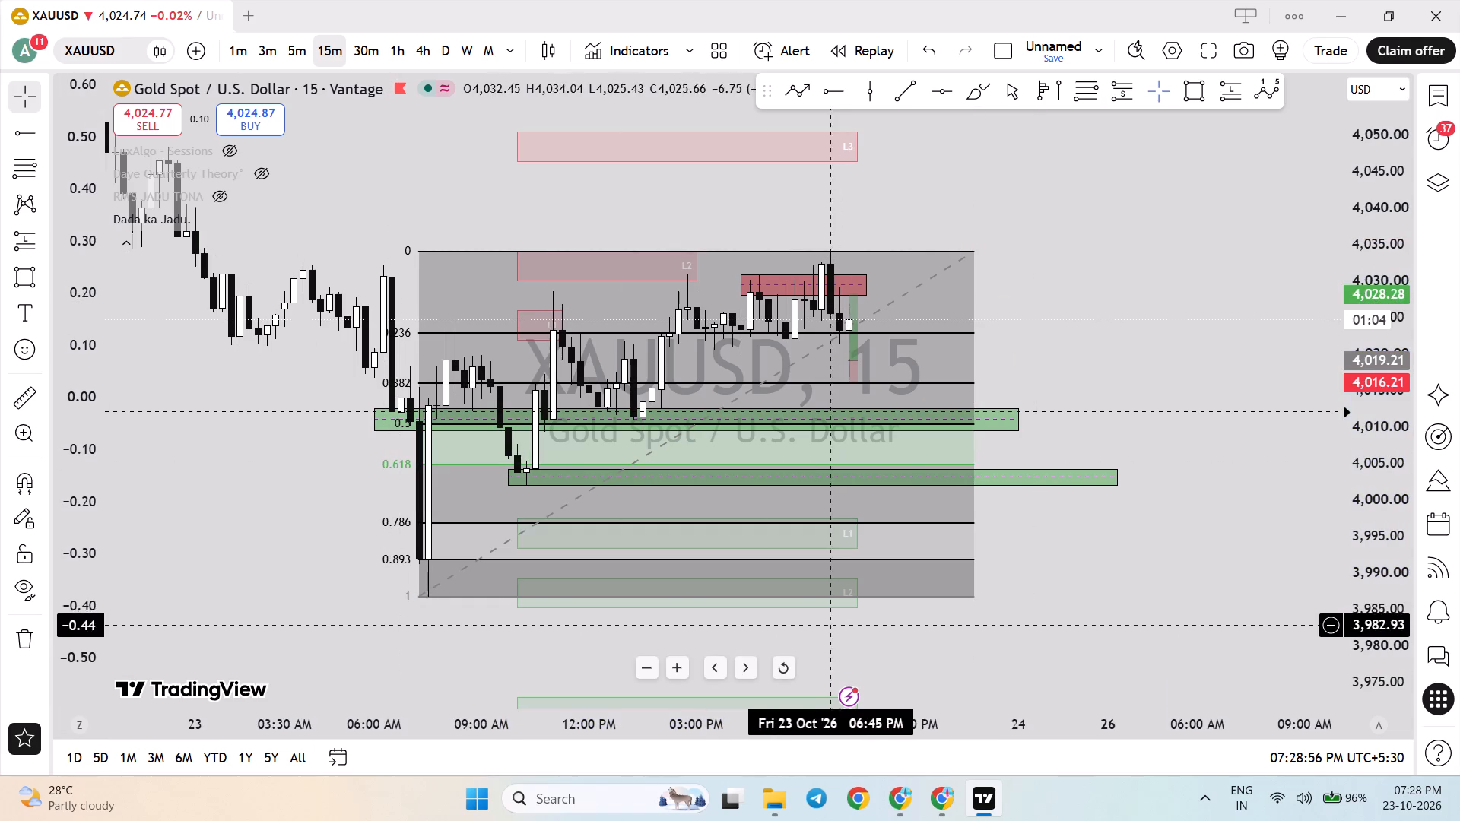
pyautogui.moveTo(1377, 620); pyautogui.dragTo(1366, 515)
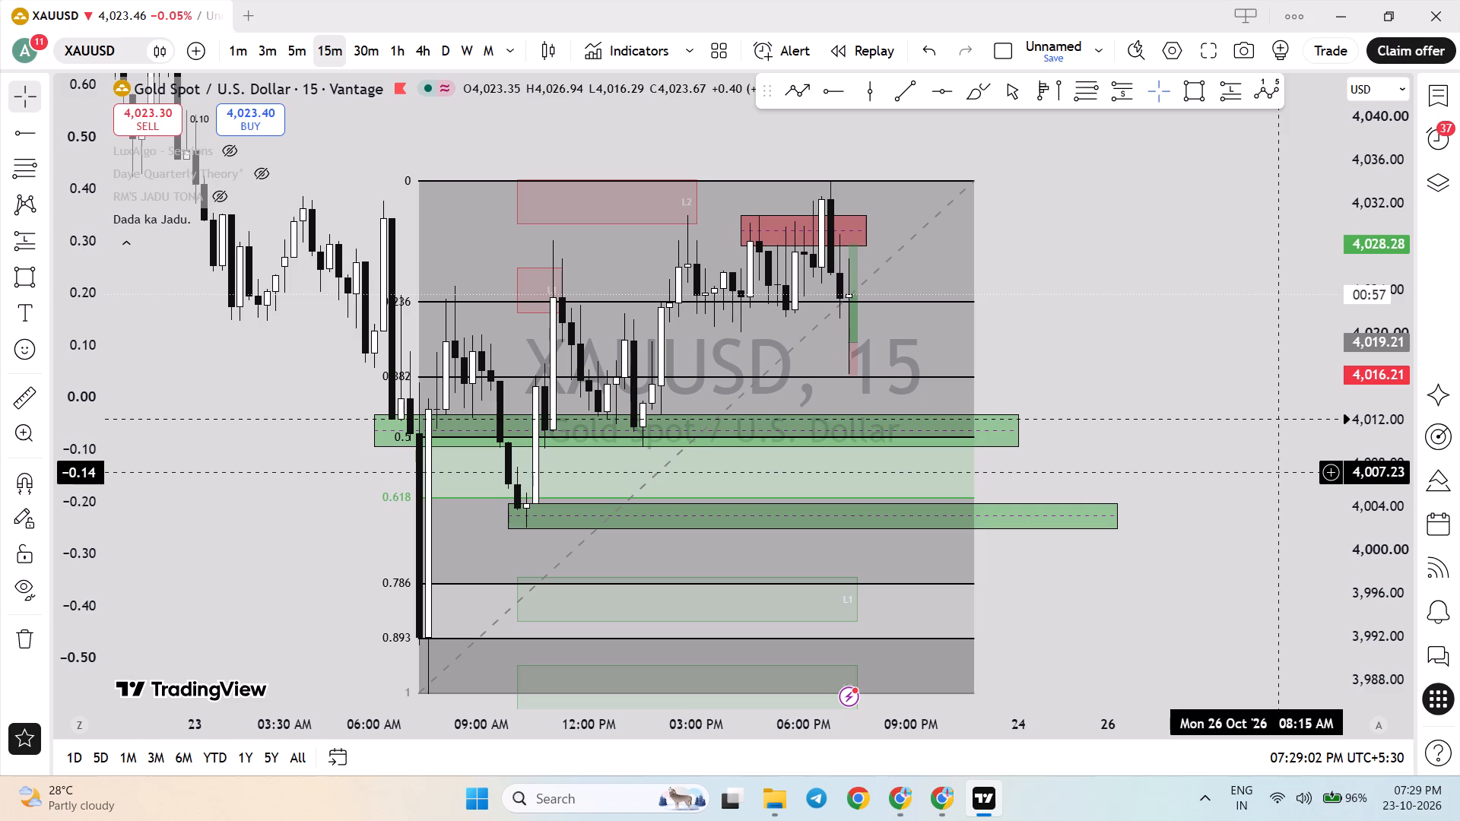
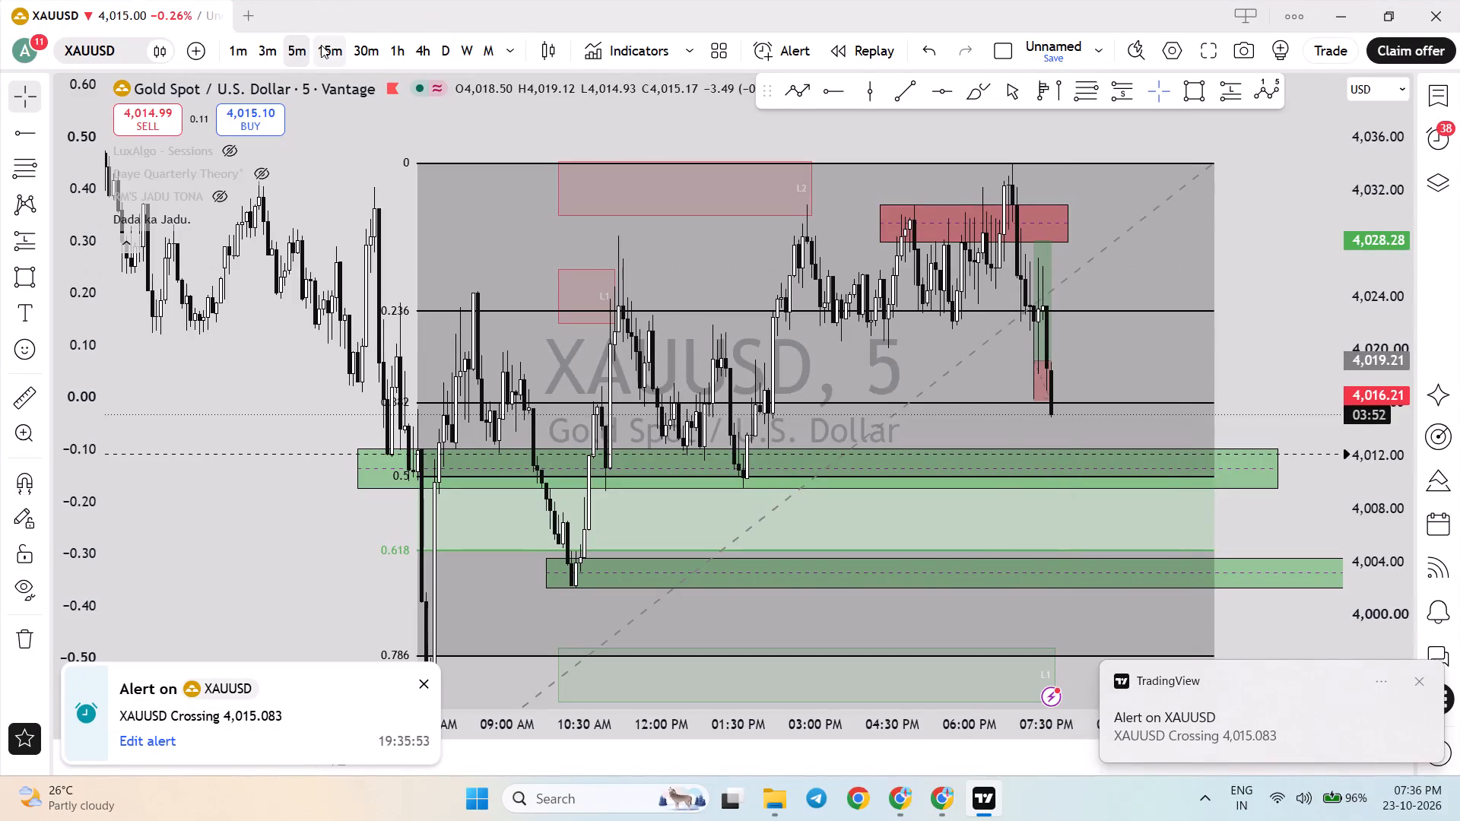
# On the 15-minute XAUUSD chart, measure the latest price drop from about 4,025.81 down to the current price.
pyautogui.click(326, 41)
pyautogui.scroll(3, 832, 351)
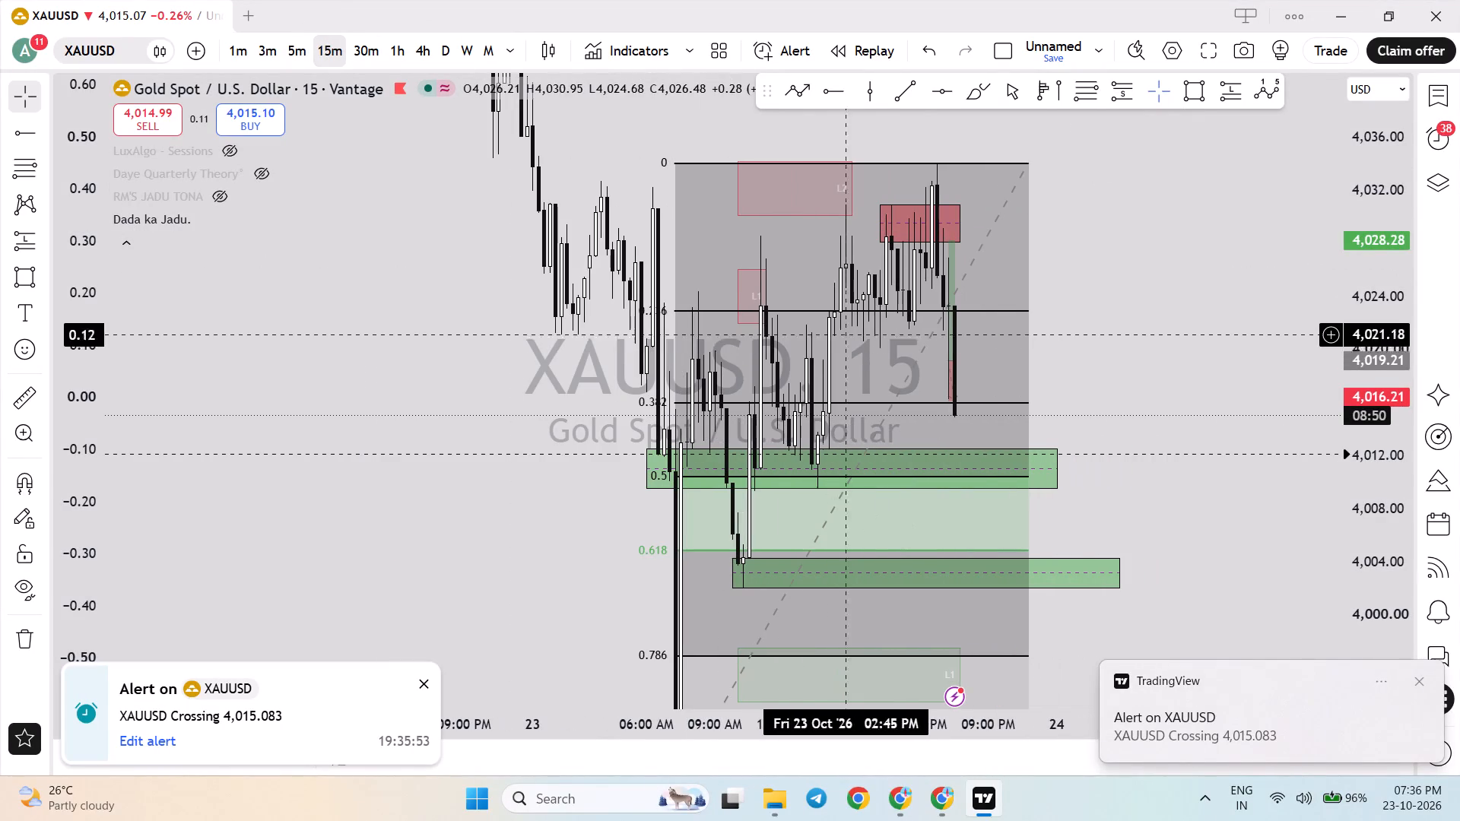
pyautogui.moveTo(1373, 265); pyautogui.dragTo(1373, 319)
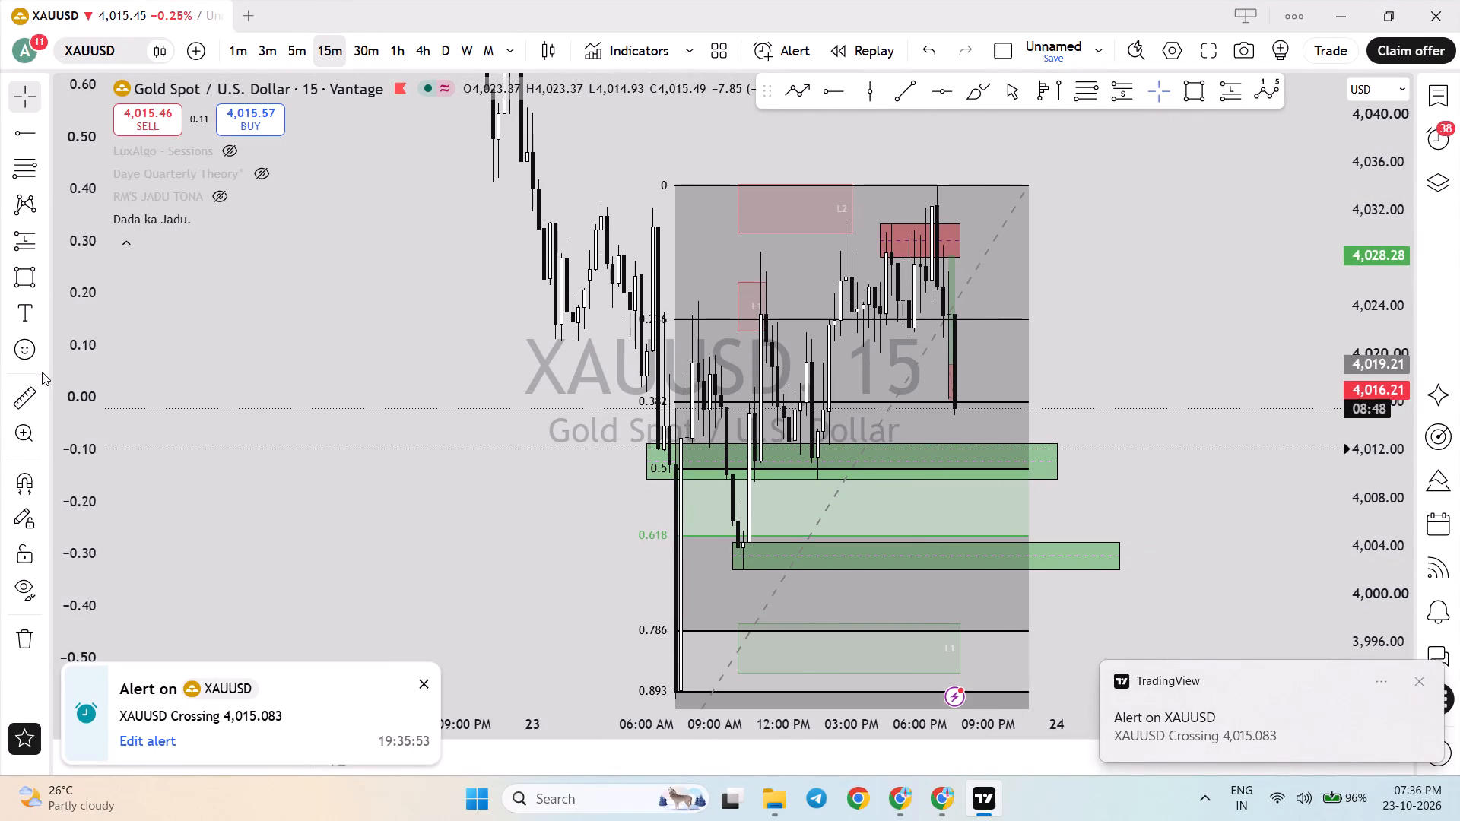
pyautogui.click(27, 393)
pyautogui.click(915, 284)
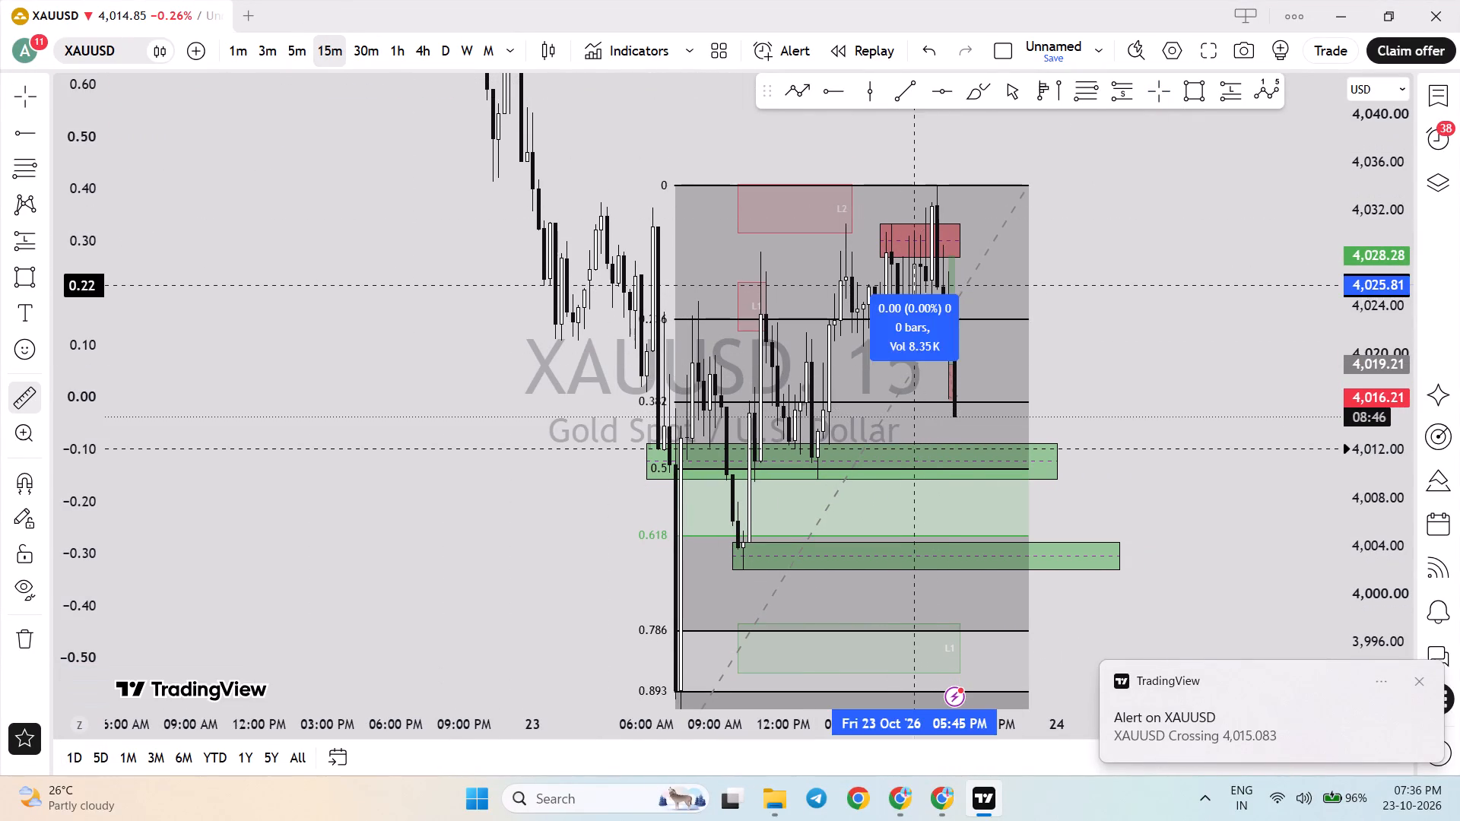
pyautogui.click(917, 417)
pyautogui.click(1062, 369)
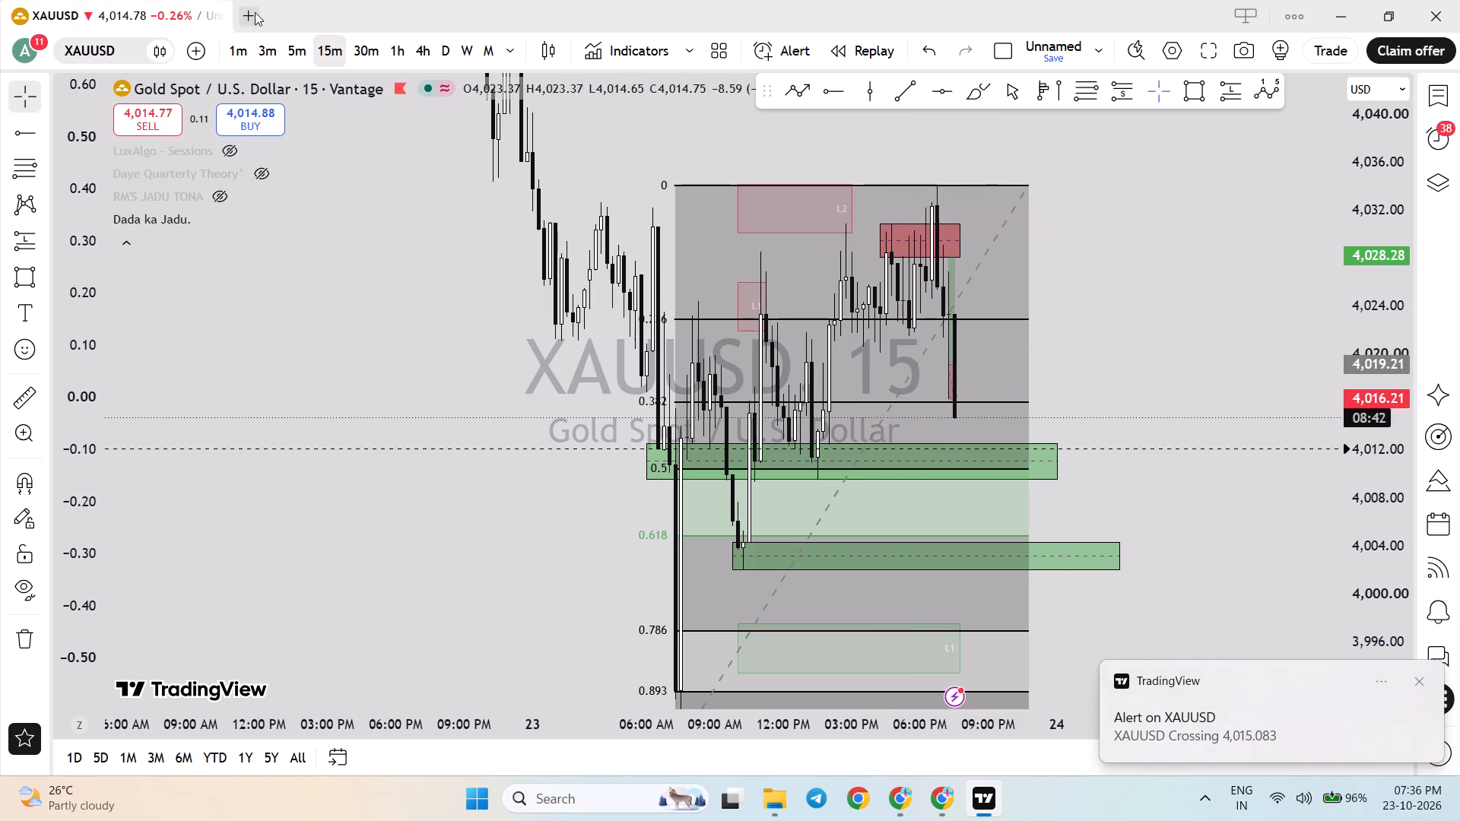
# Switch XAUUSD to the 1-minute timeframe and examine price around the long position and the green zones below.
pyautogui.click(238, 53)
pyautogui.moveTo(1382, 499); pyautogui.dragTo(1370, 373)
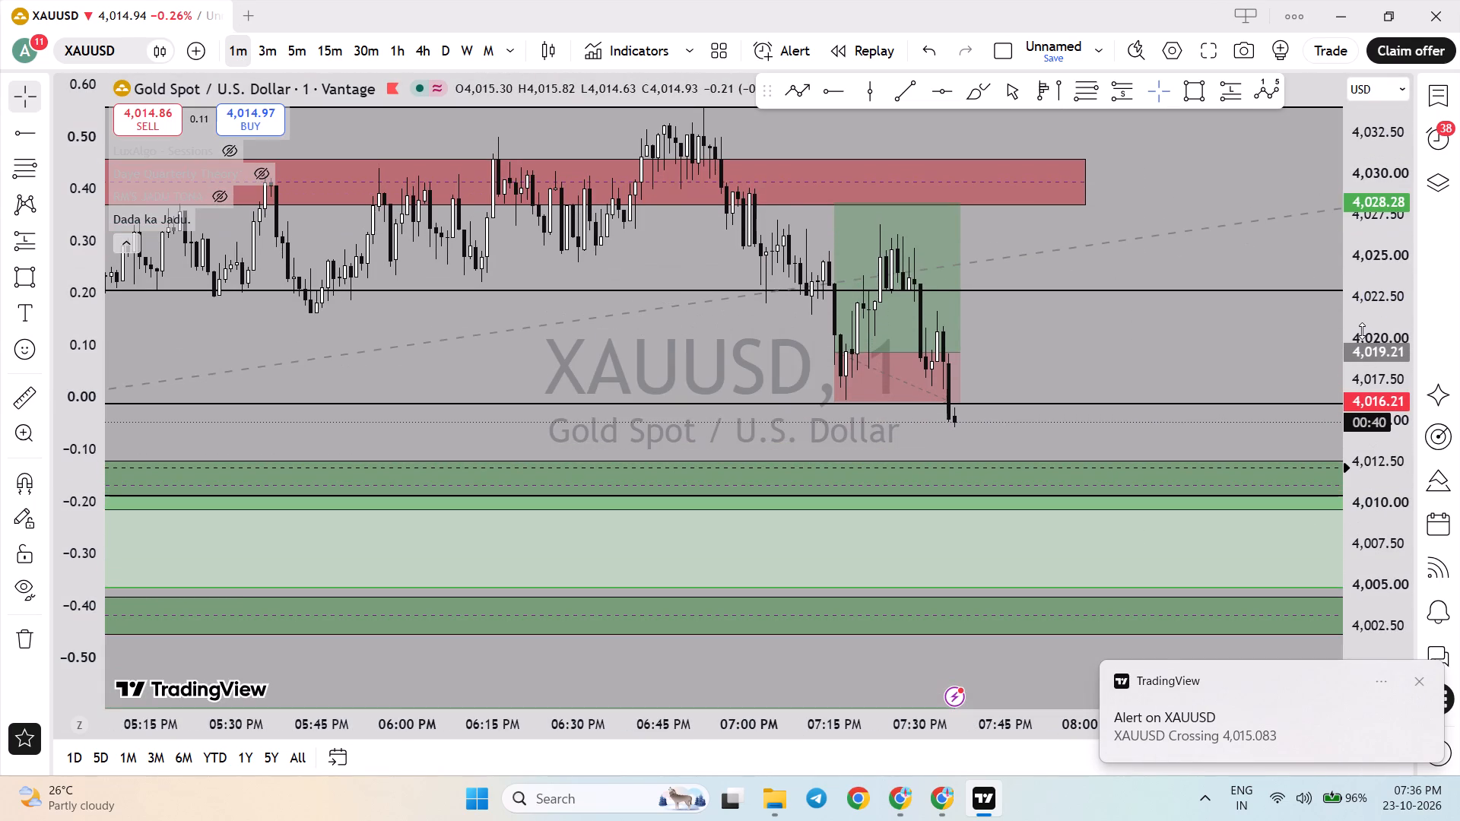
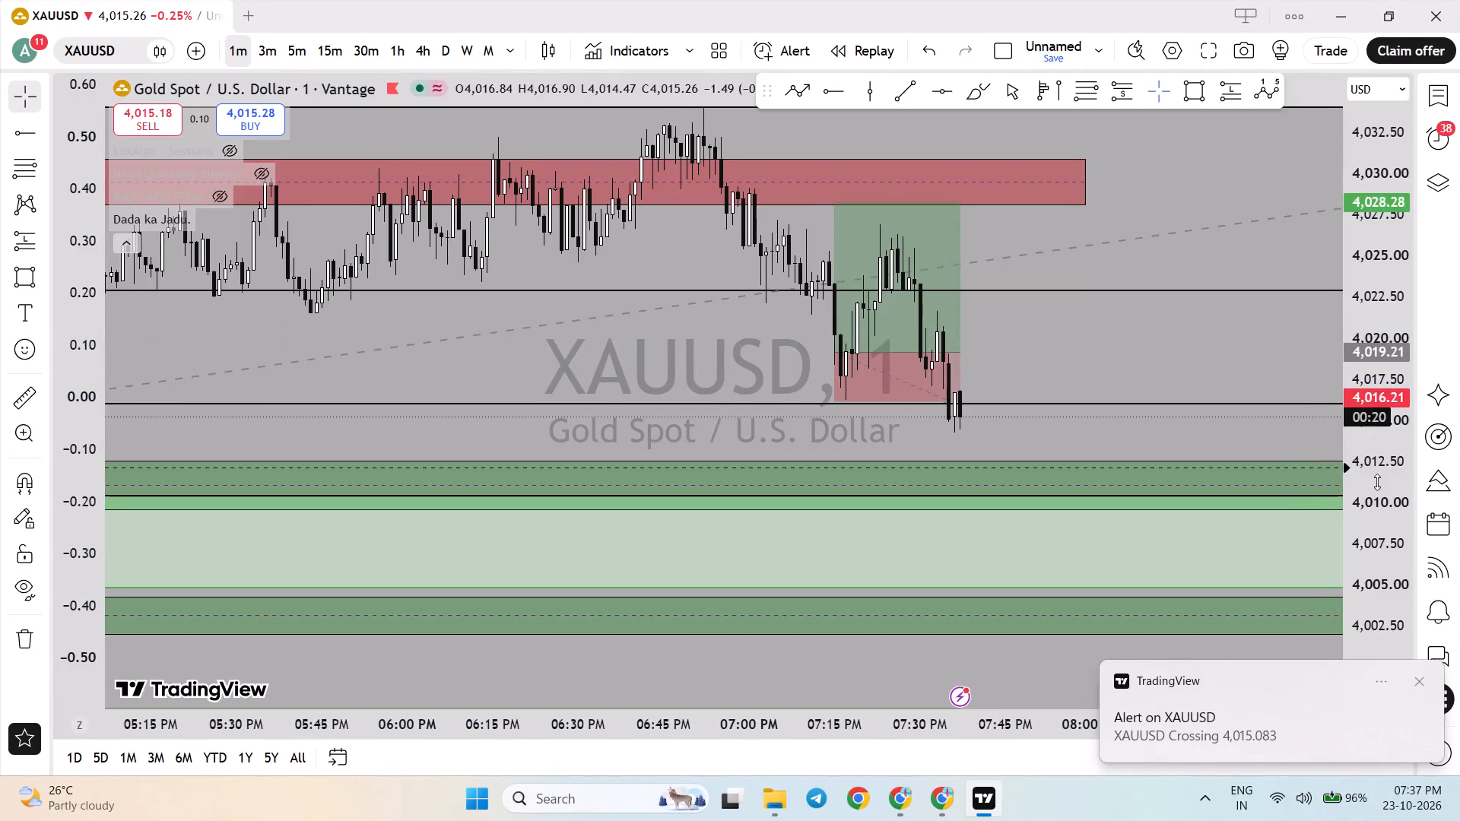
# Delete the long position drawn over the latest drop on the 1-minute XAUUSD chart.
pyautogui.moveTo(1377, 482); pyautogui.dragTo(1389, 92)
pyautogui.scroll(2, 1065, 349)
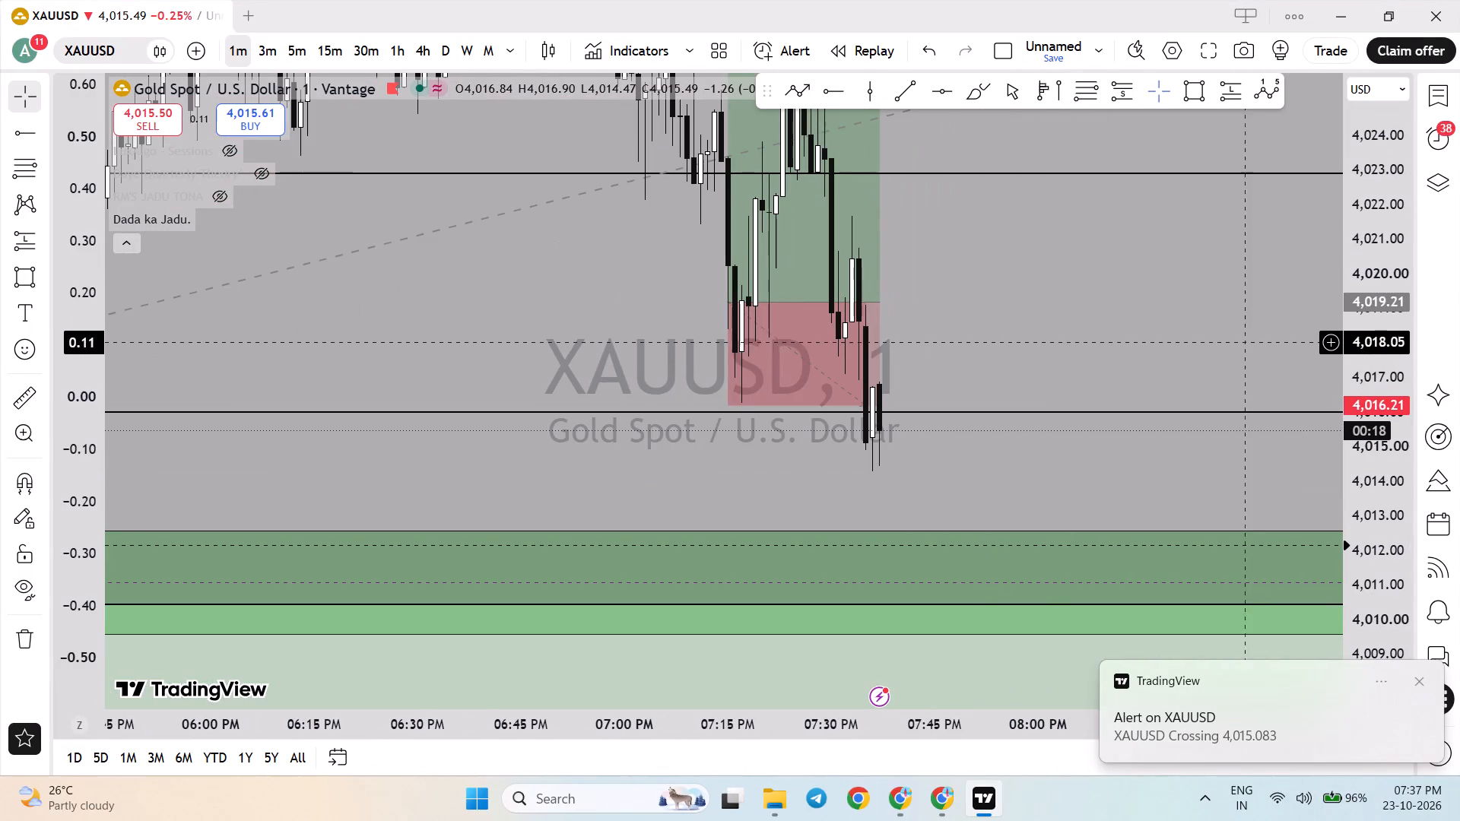
pyautogui.moveTo(1361, 271); pyautogui.dragTo(1378, 427)
pyautogui.click(864, 319)
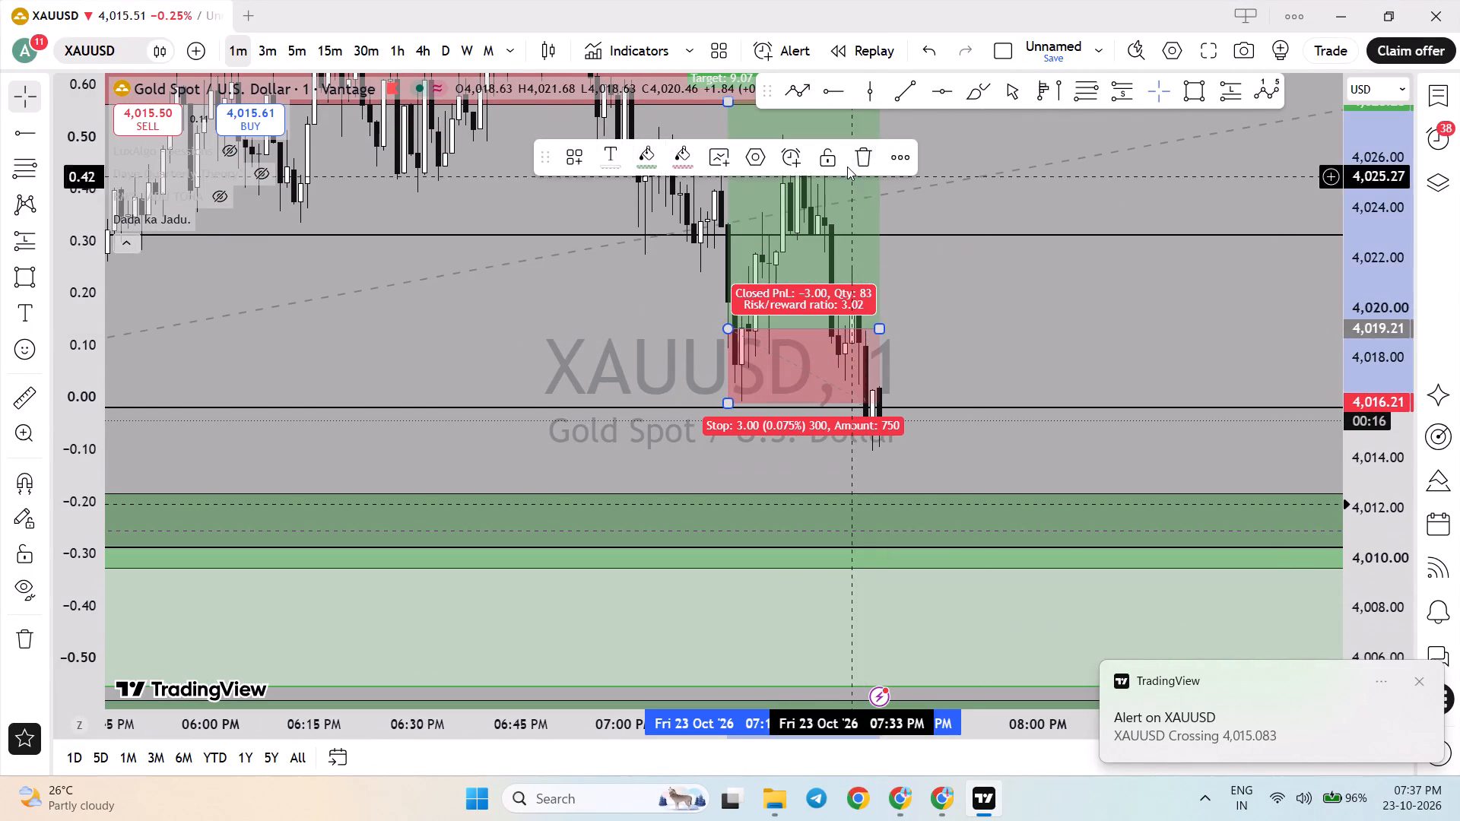
pyautogui.click(846, 165)
# Switch XAUUSD to the 1-hour timeframe and examine price against the Fibonacci retracement and the supply and demand zones.
pyautogui.scroll(-4, 996, 309)
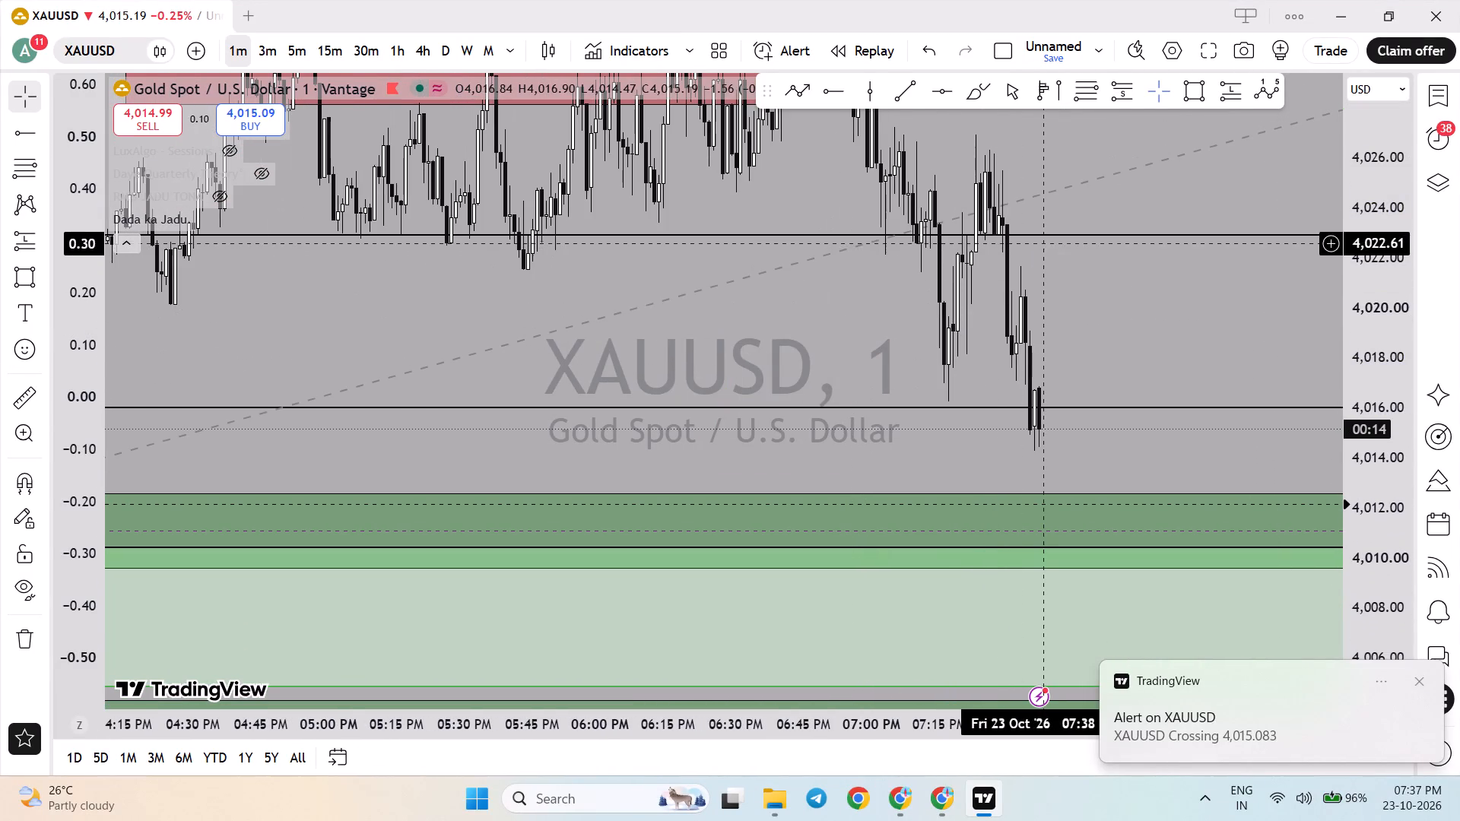
pyautogui.click(1046, 233)
pyautogui.moveTo(1398, 216); pyautogui.dragTo(1390, 258)
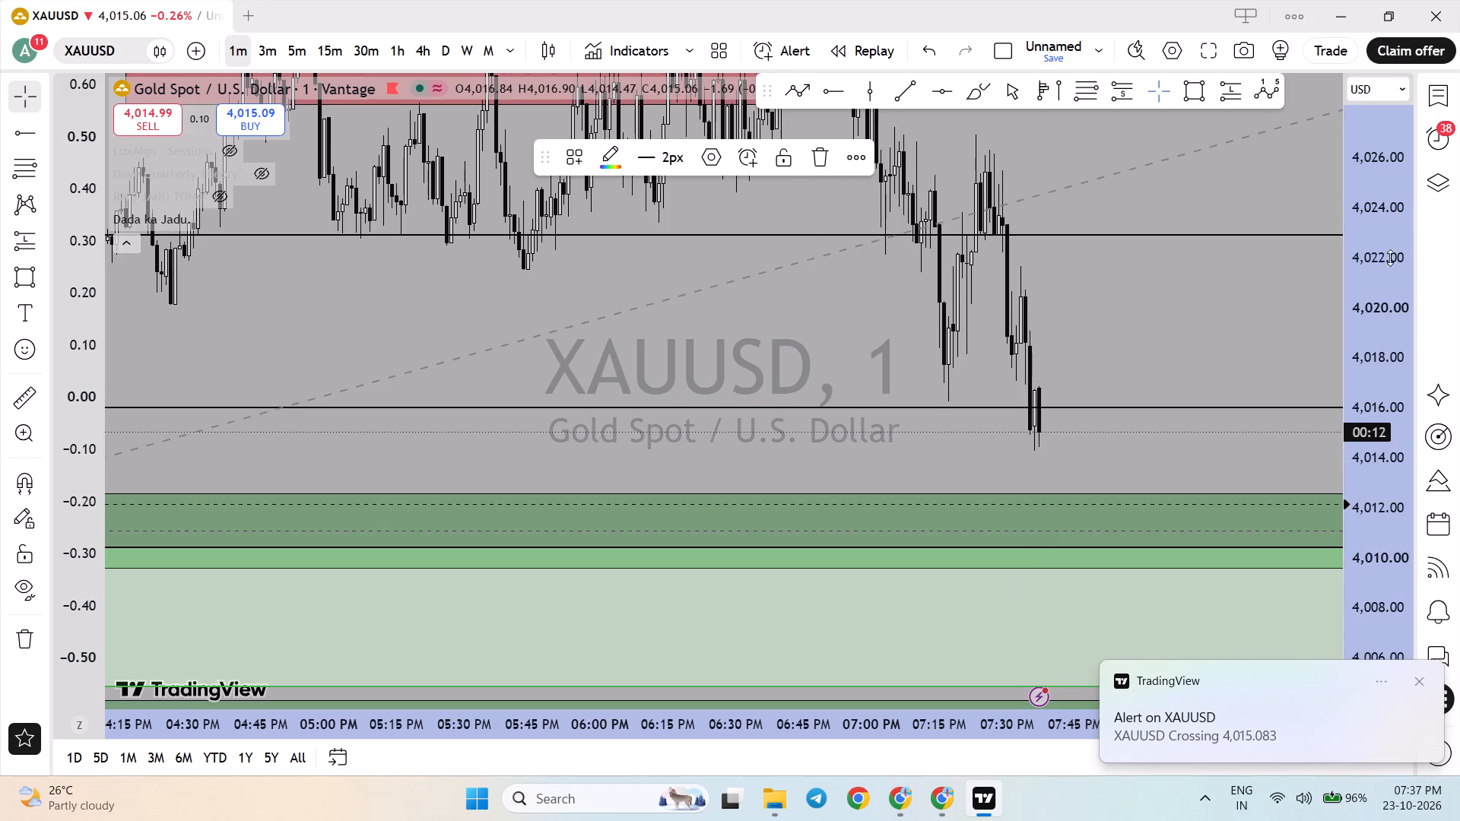
pyautogui.moveTo(1390, 258); pyautogui.dragTo(1377, 512)
pyautogui.click(401, 52)
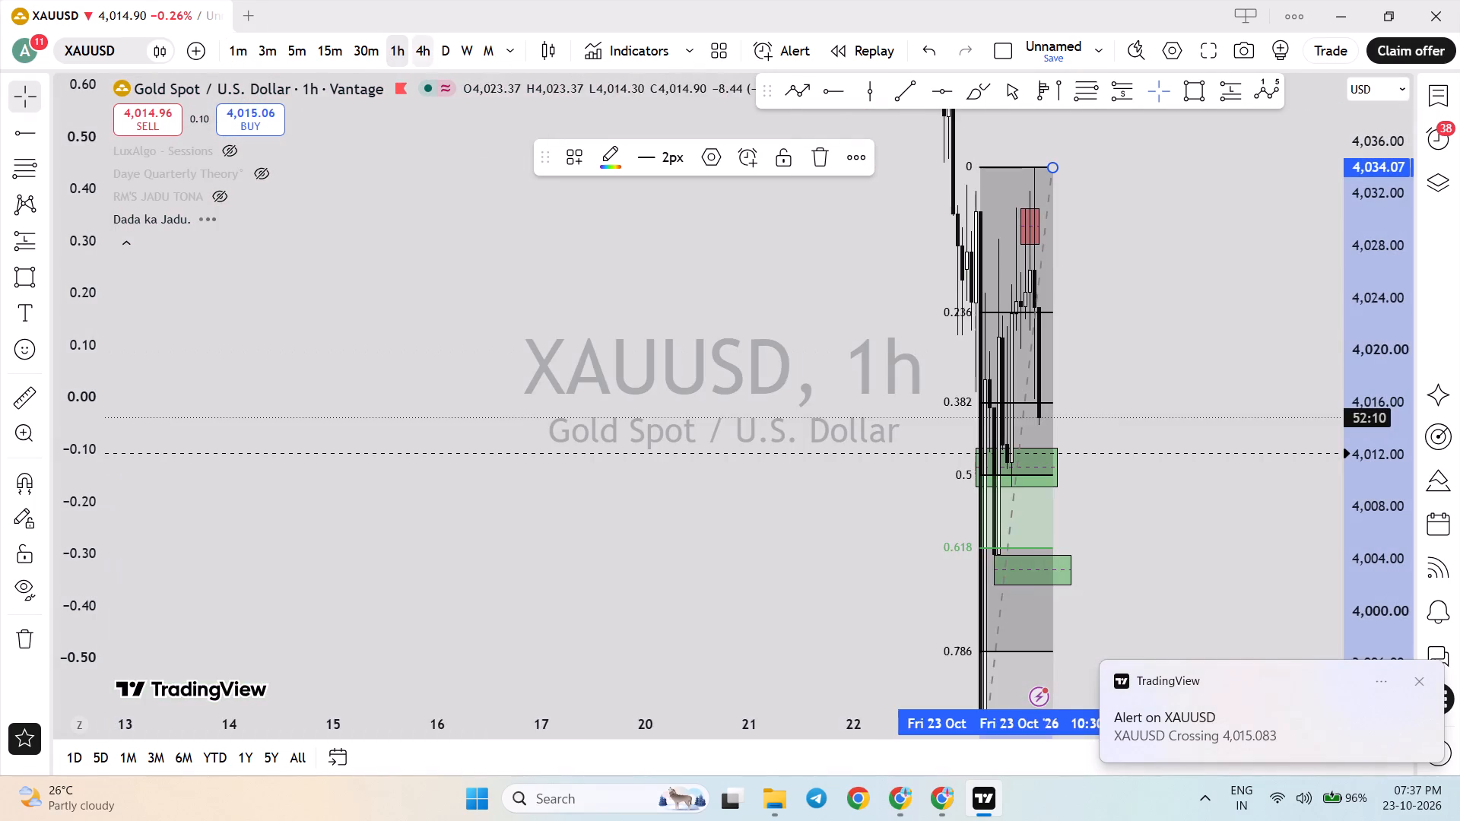
pyautogui.scroll(-3, 833, 334)
pyautogui.scroll(4, 966, 331)
pyautogui.moveTo(1360, 285); pyautogui.dragTo(1365, 500)
pyautogui.click(1179, 321)
pyautogui.scroll(5, 1056, 392)
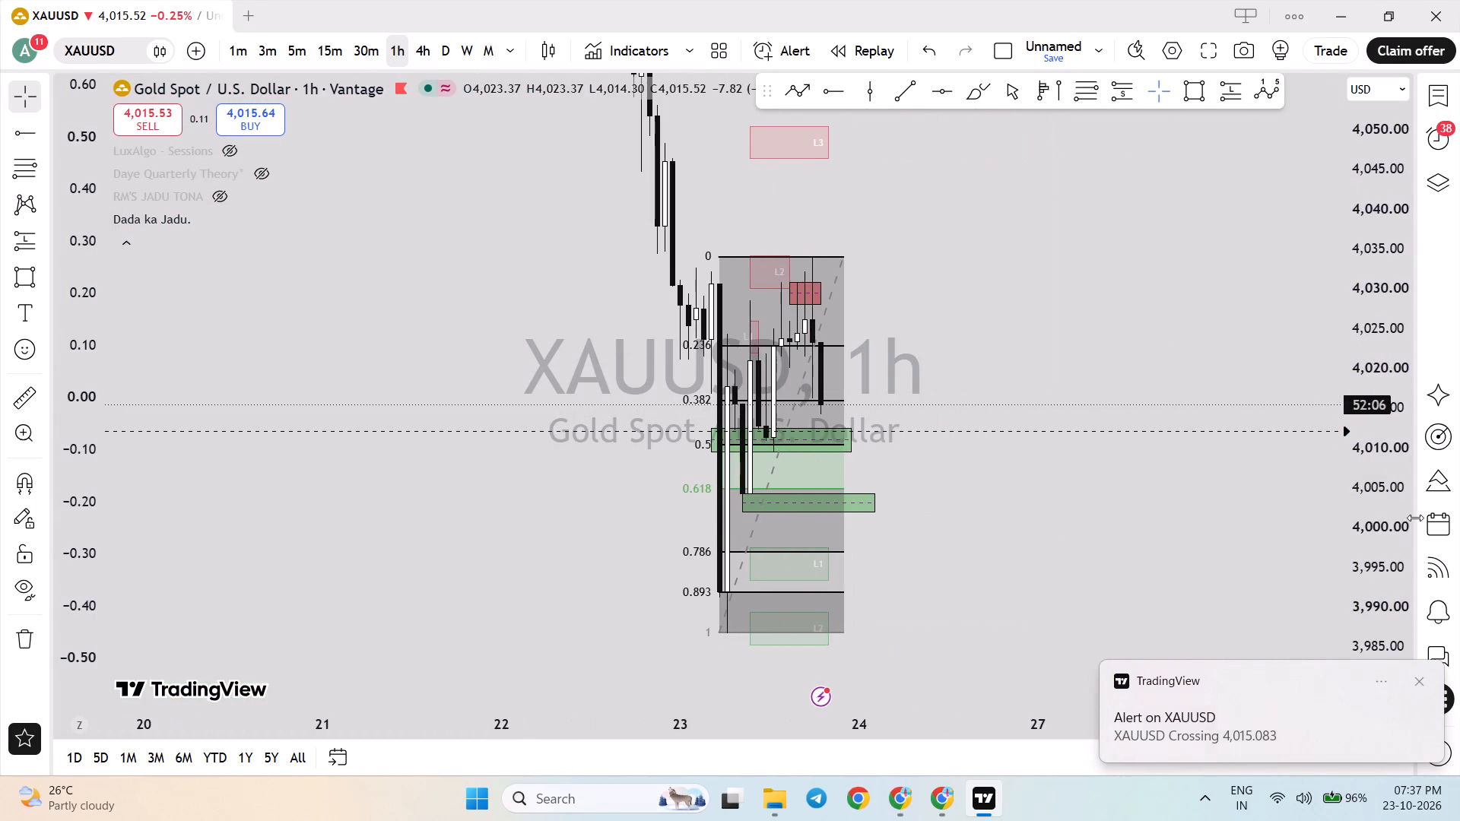
pyautogui.moveTo(1376, 553); pyautogui.dragTo(1370, 487)
pyautogui.moveTo(1147, 541); pyautogui.dragTo(1172, 502)
pyautogui.scroll(3, 975, 501)
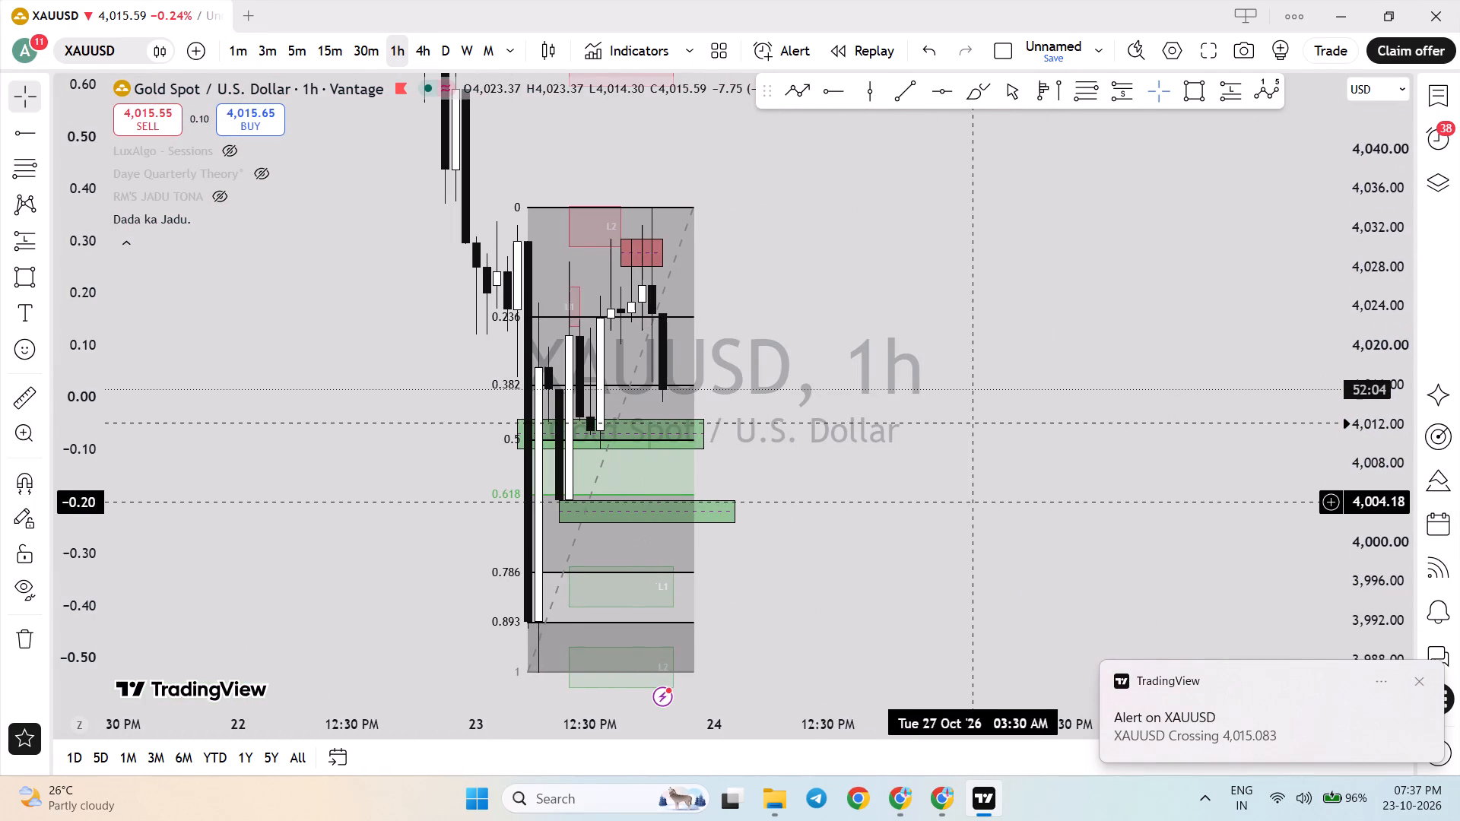
pyautogui.moveTo(919, 502); pyautogui.dragTo(952, 502)
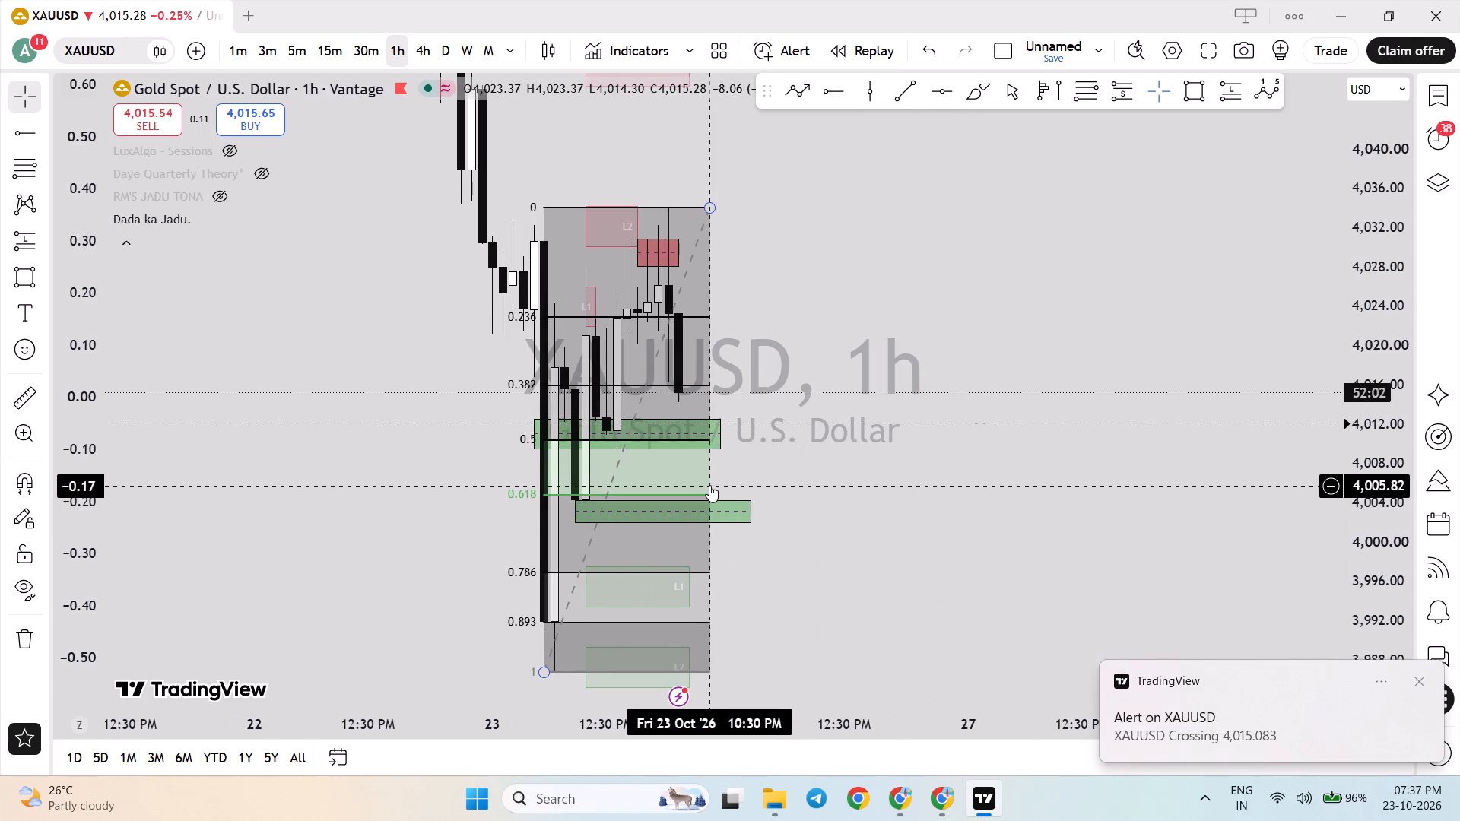
pyautogui.click(1421, 669)
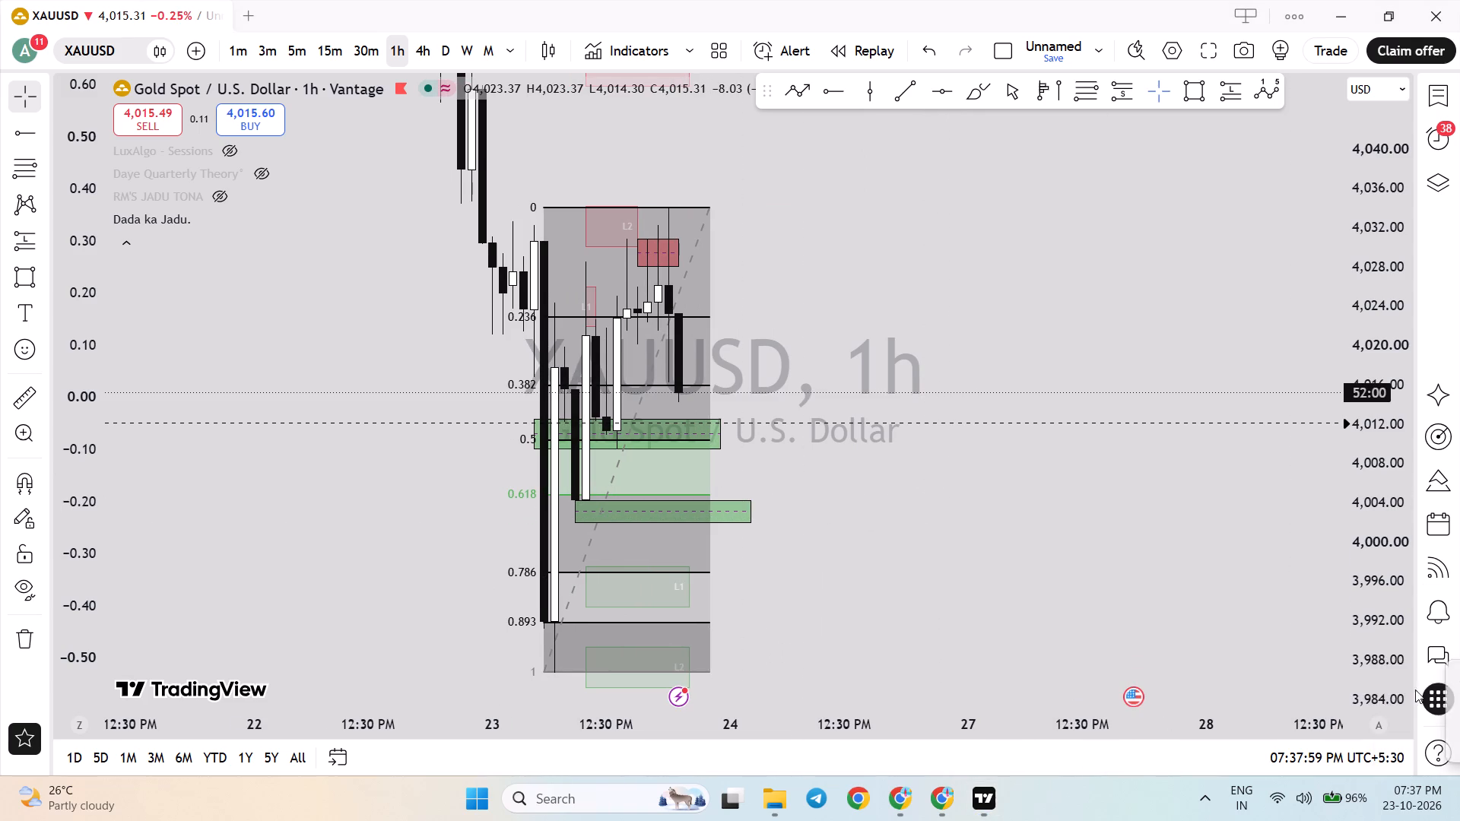
pyautogui.moveTo(1378, 554); pyautogui.dragTo(1372, 604)
pyautogui.moveTo(1160, 559); pyautogui.dragTo(1189, 502)
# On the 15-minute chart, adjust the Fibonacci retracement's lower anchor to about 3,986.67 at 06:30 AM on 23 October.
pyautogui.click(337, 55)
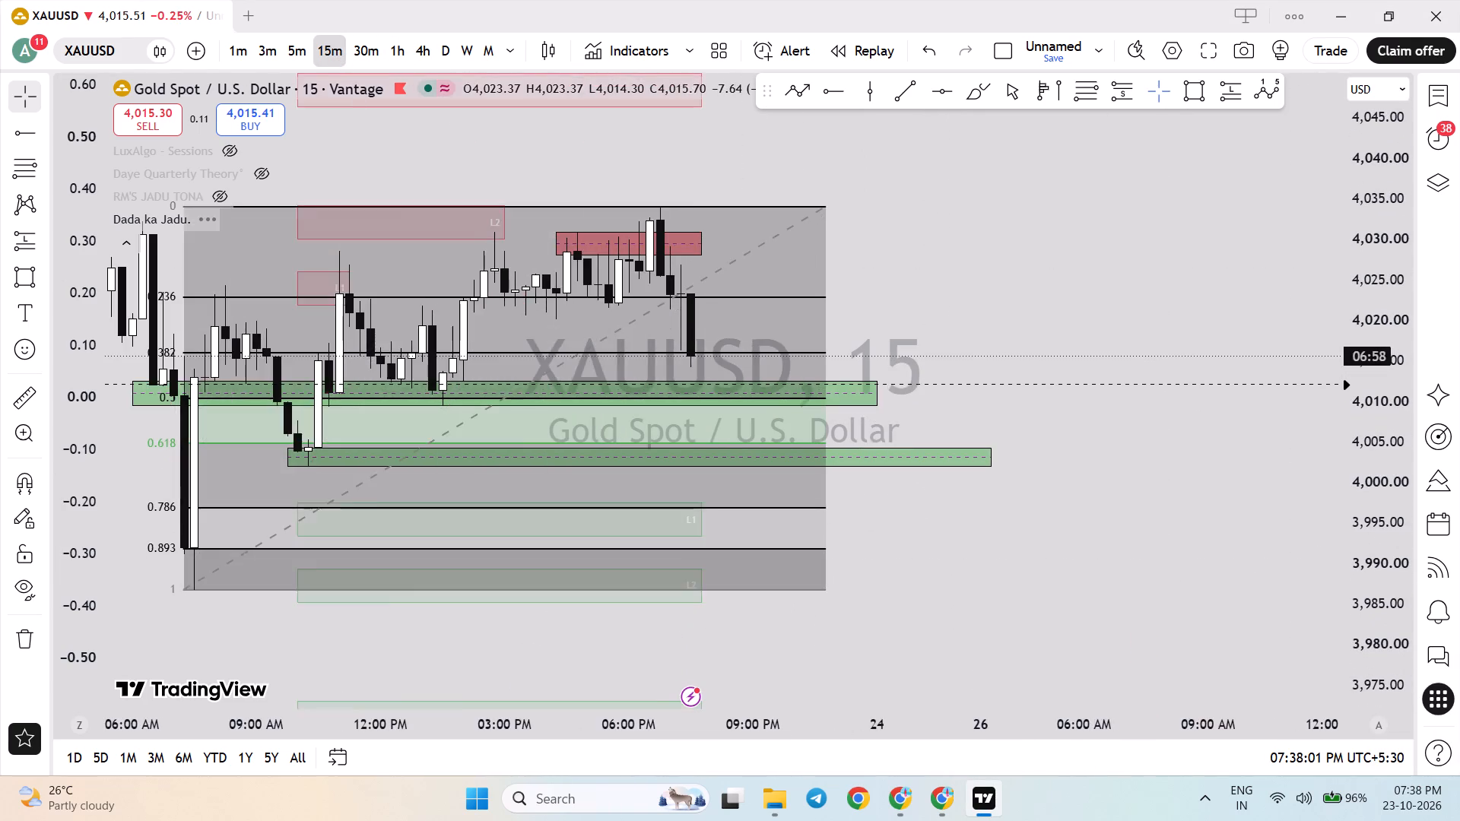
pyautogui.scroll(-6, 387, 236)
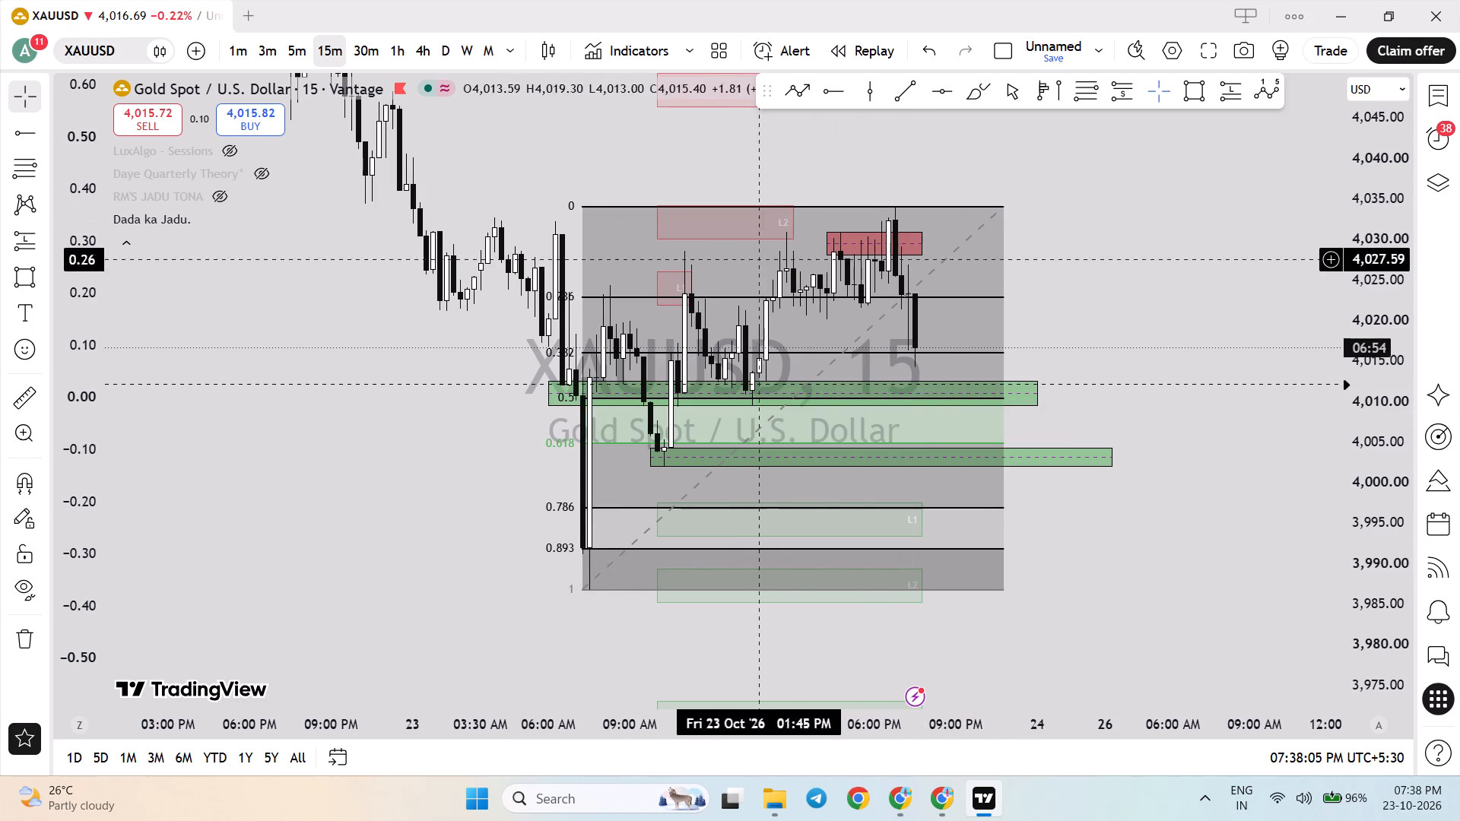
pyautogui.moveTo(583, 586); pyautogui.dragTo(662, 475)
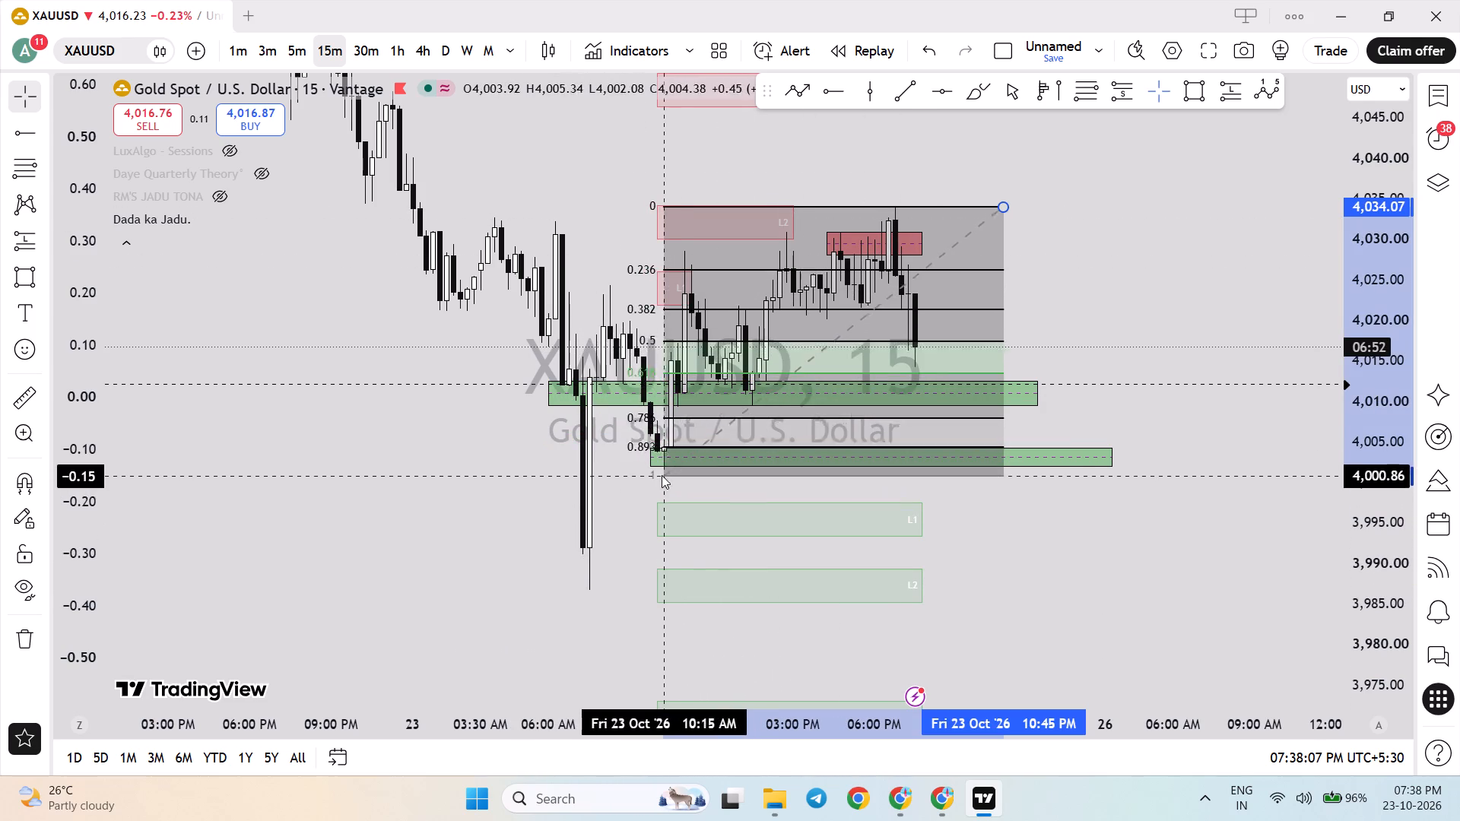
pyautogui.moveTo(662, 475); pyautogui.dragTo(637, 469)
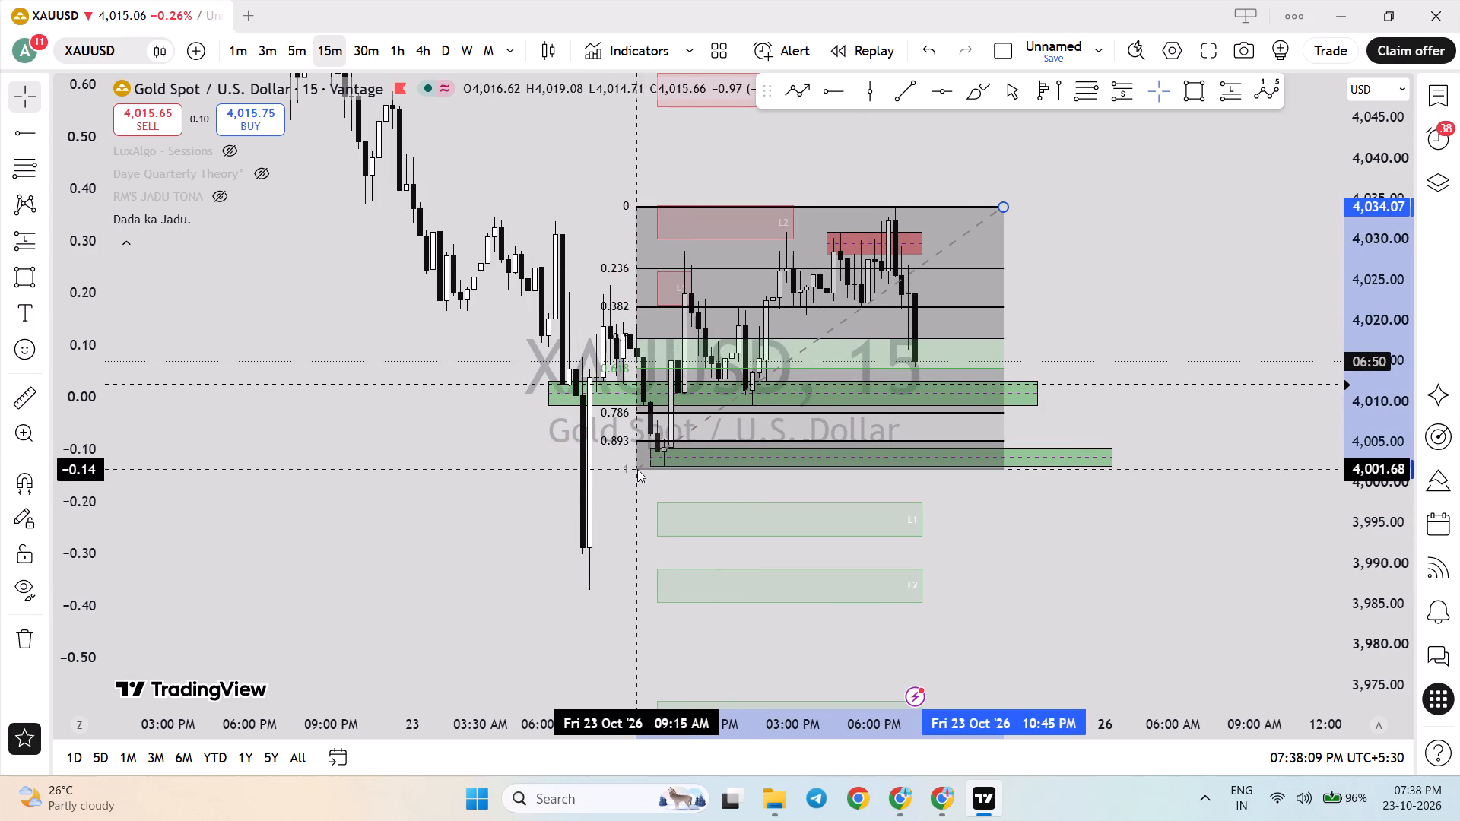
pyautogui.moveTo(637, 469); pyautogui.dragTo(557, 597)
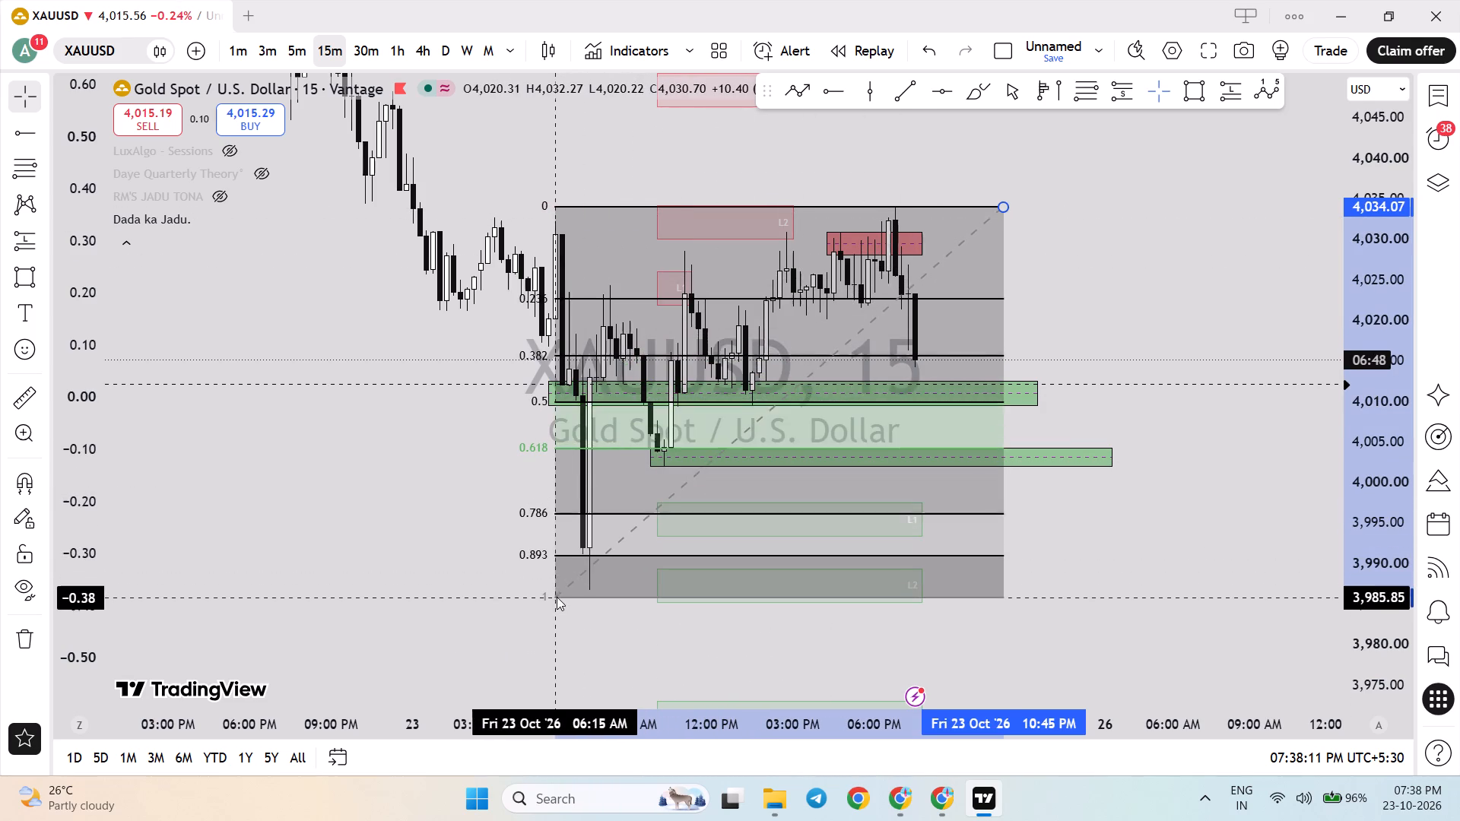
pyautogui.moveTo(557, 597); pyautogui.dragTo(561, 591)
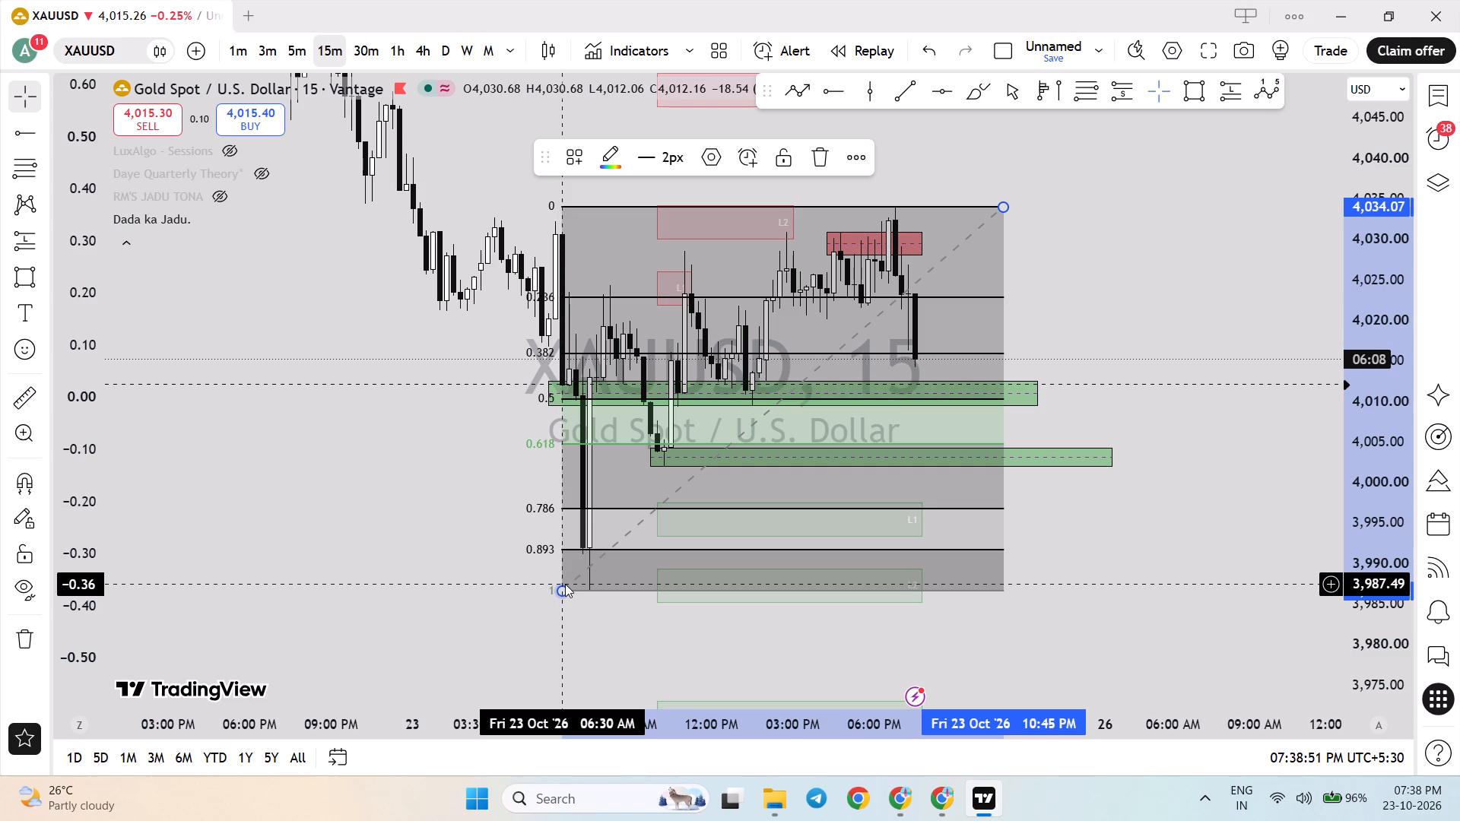
# Check the 1-hour timeframe, return to 15 minutes, and delete the XAUUSD alert at 4,012.74 above the upper green zone.
pyautogui.moveTo(1357, 514); pyautogui.dragTo(1346, 360)
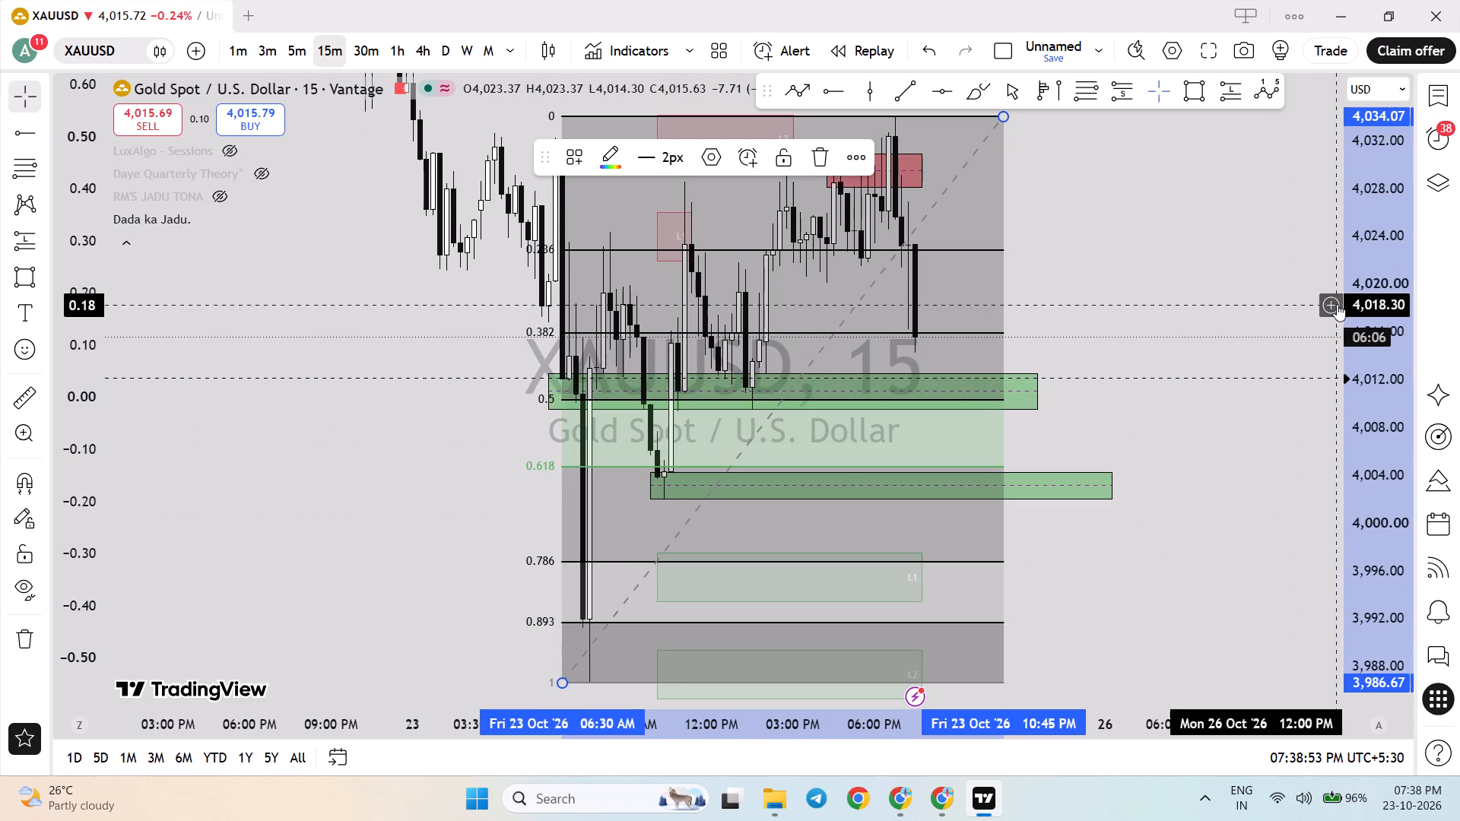
pyautogui.scroll(3, 1062, 395)
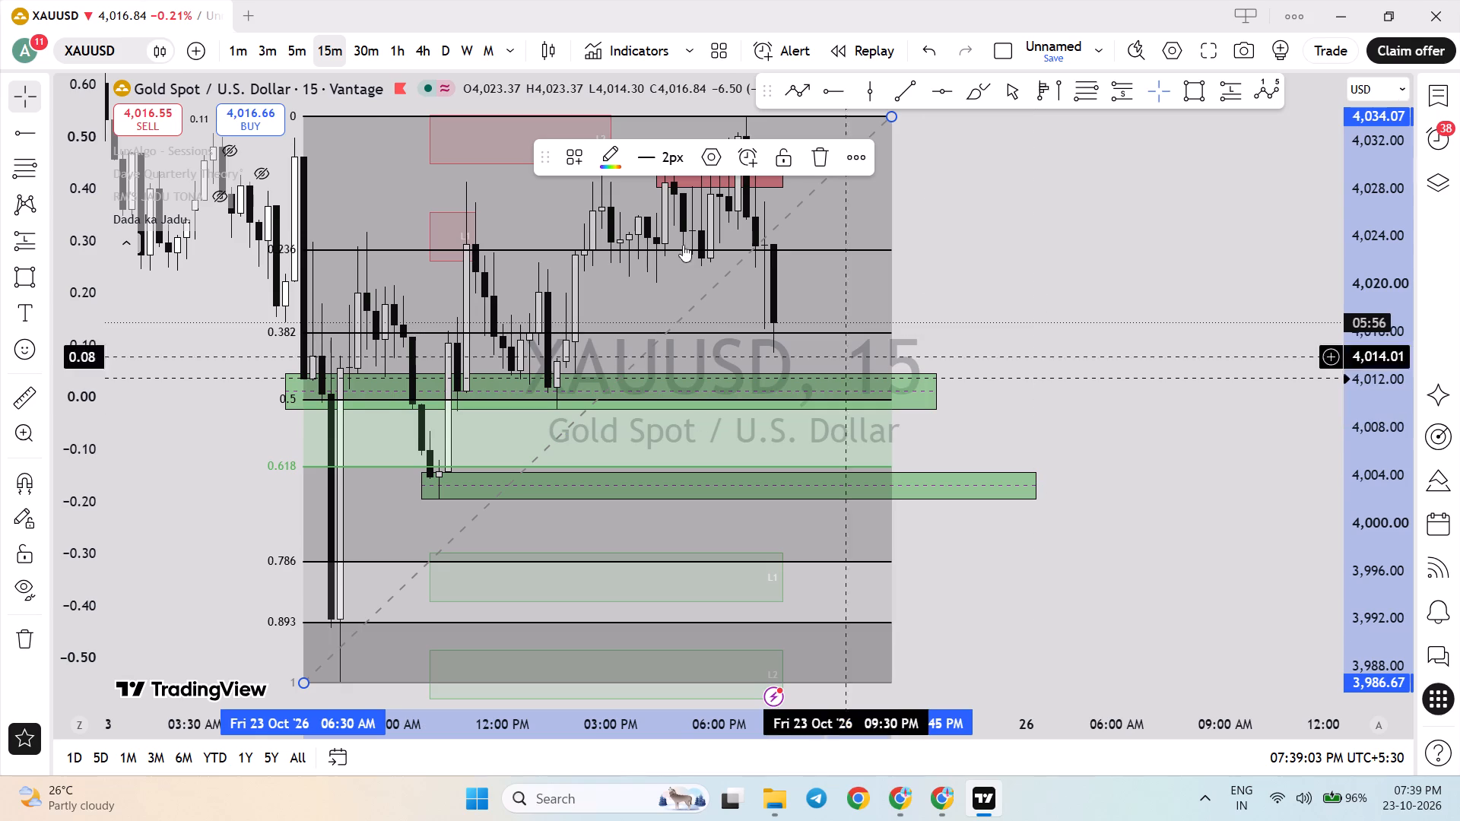
pyautogui.click(360, 47)
pyautogui.click(392, 53)
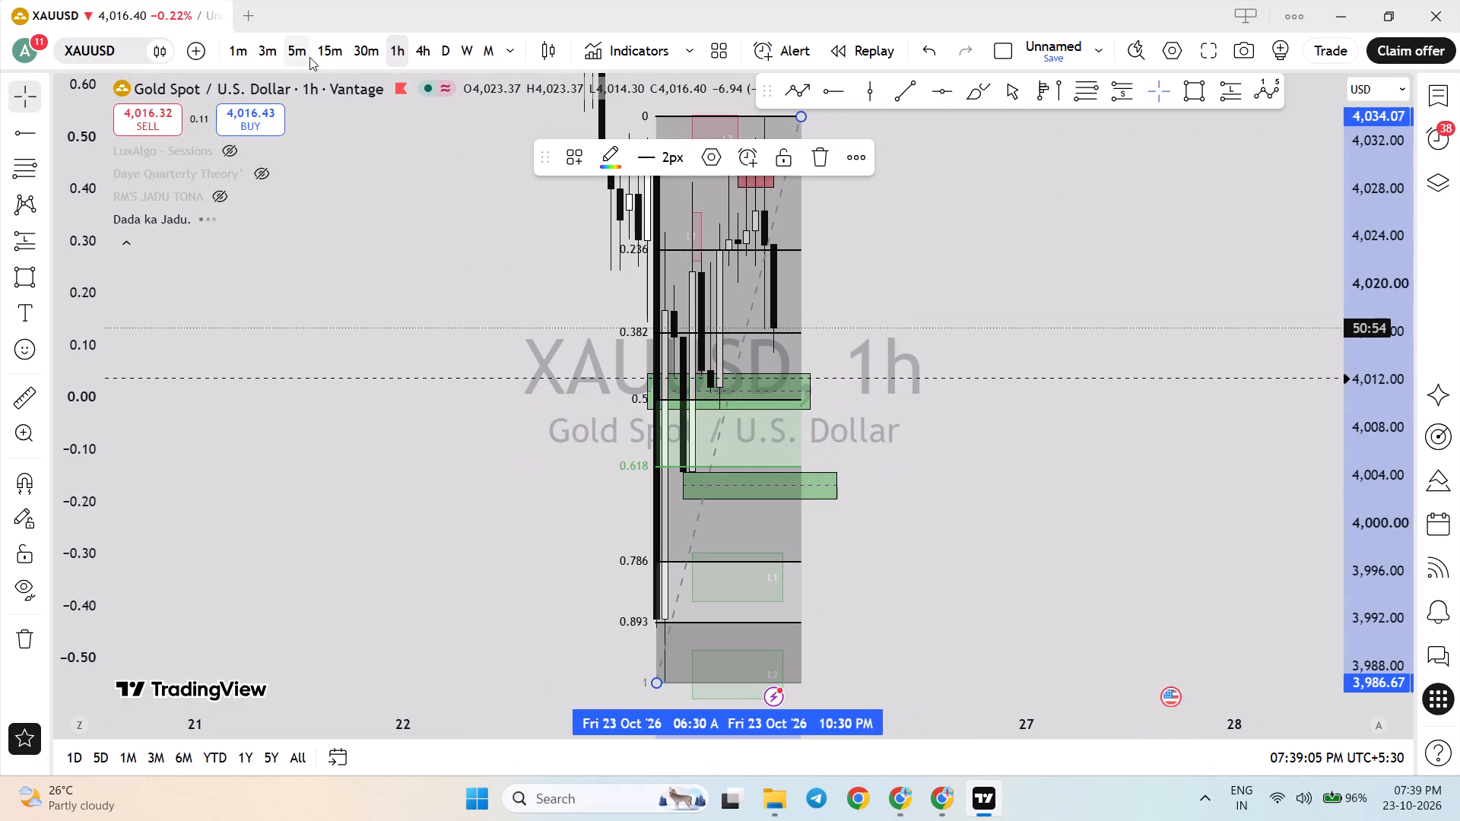
pyautogui.click(312, 54)
pyautogui.scroll(-3, 830, 375)
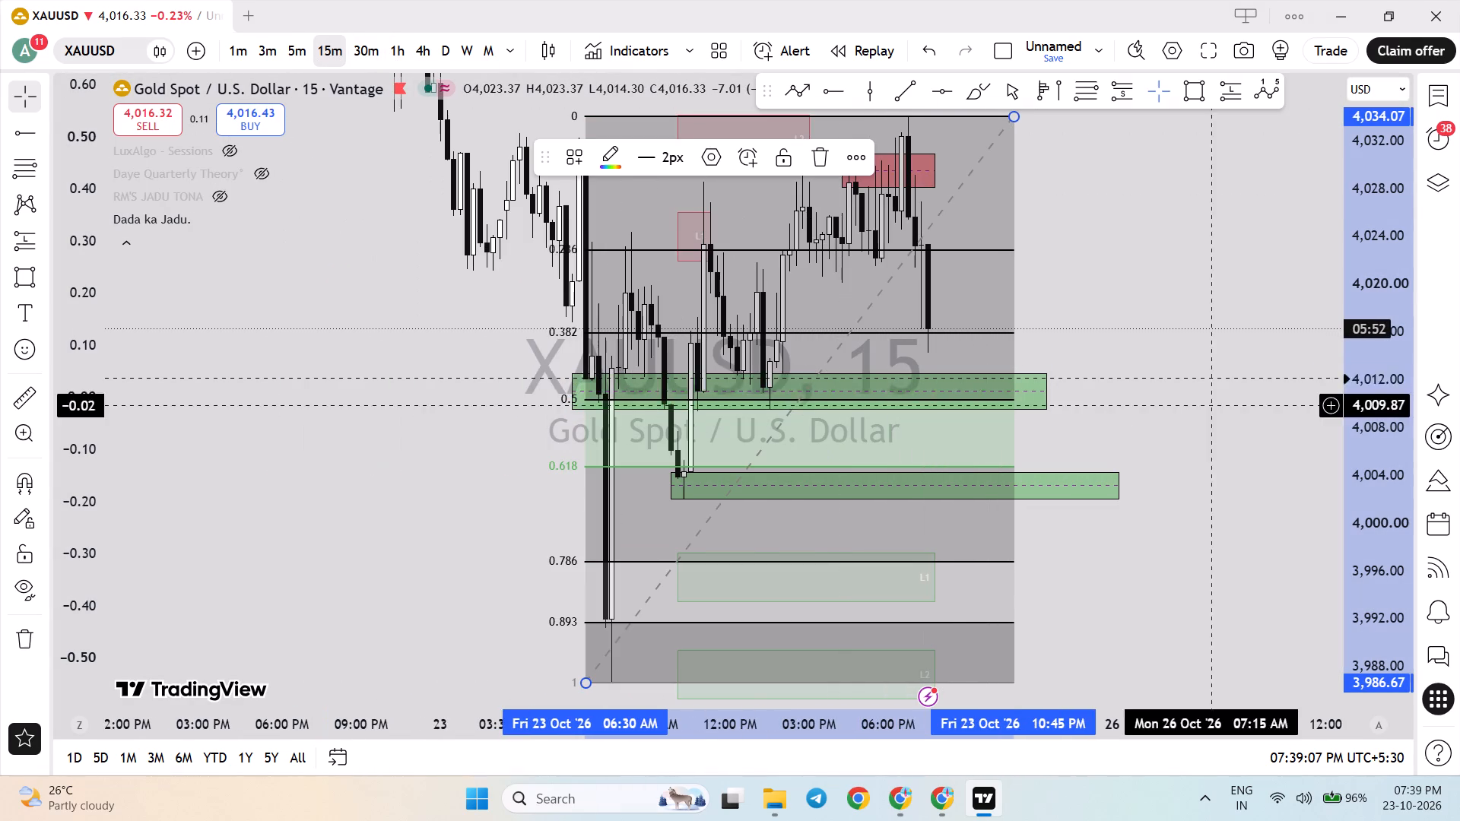
pyautogui.moveTo(1163, 376); pyautogui.dragTo(1198, 371)
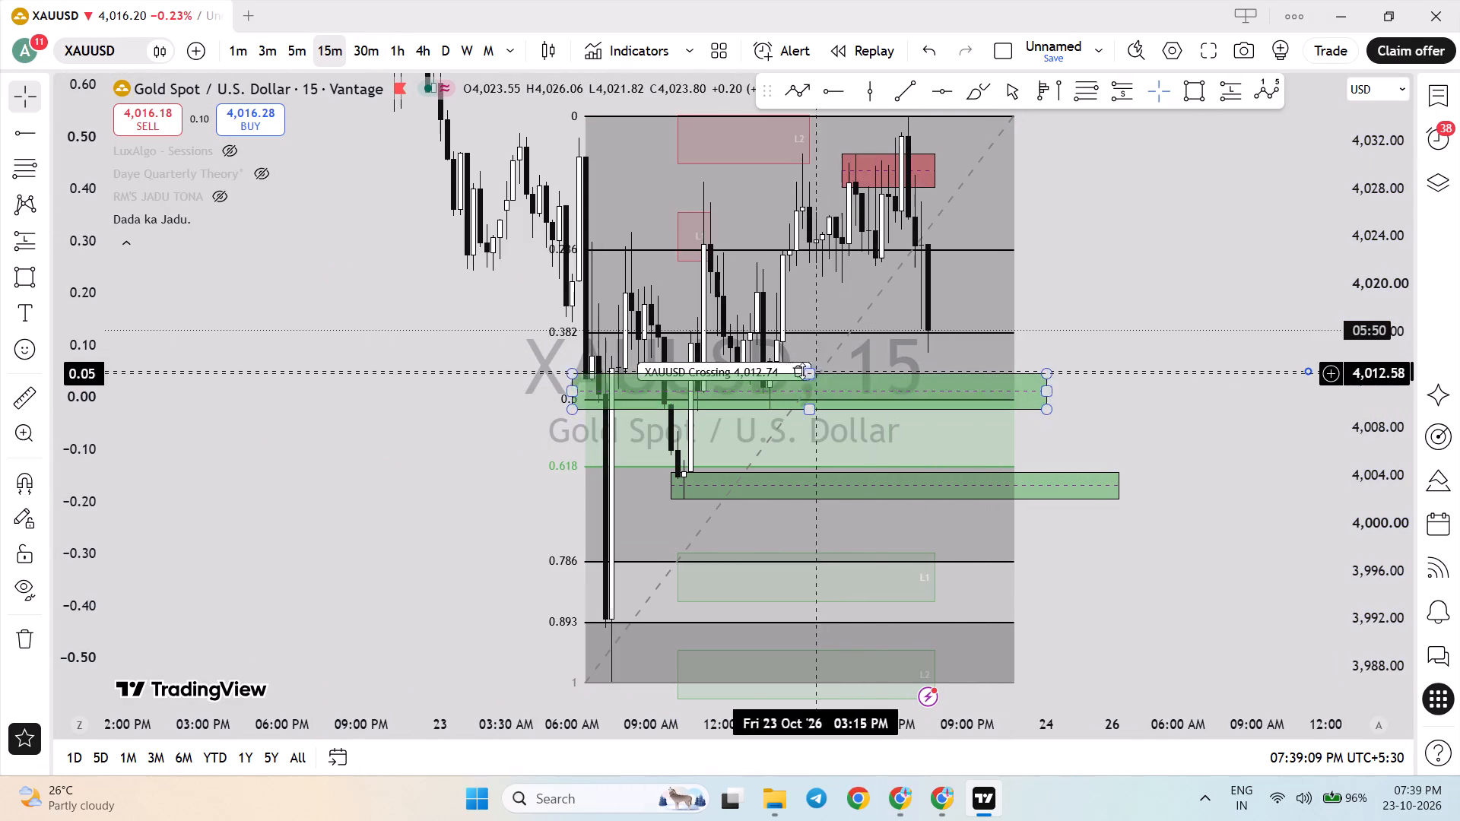
pyautogui.click(799, 369)
pyautogui.click(870, 461)
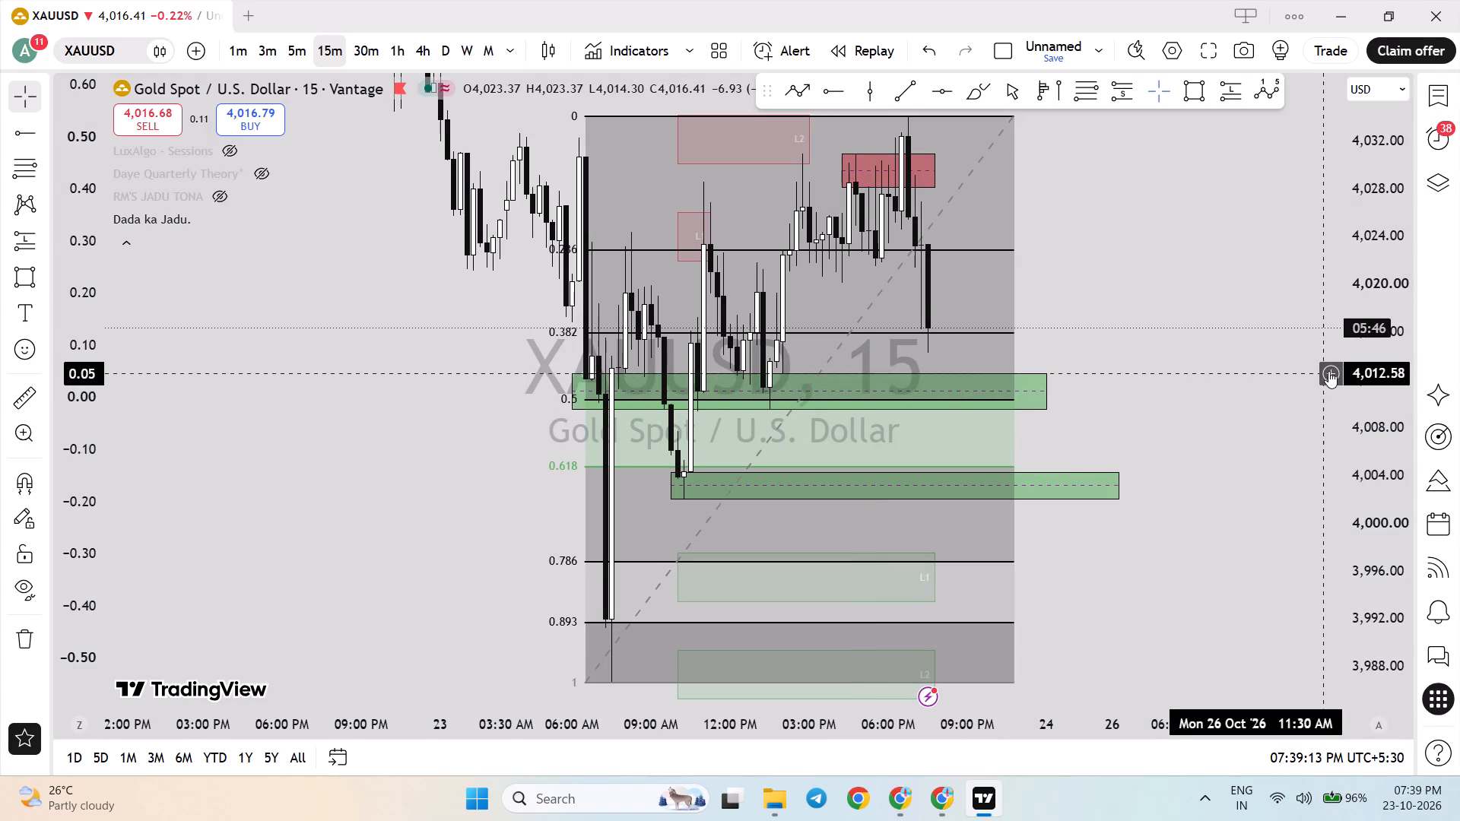
# Add a XAUUSD crossing alert at 4,012.90, just above the upper green demand zone.
pyautogui.click(1331, 369)
pyautogui.click(1149, 398)
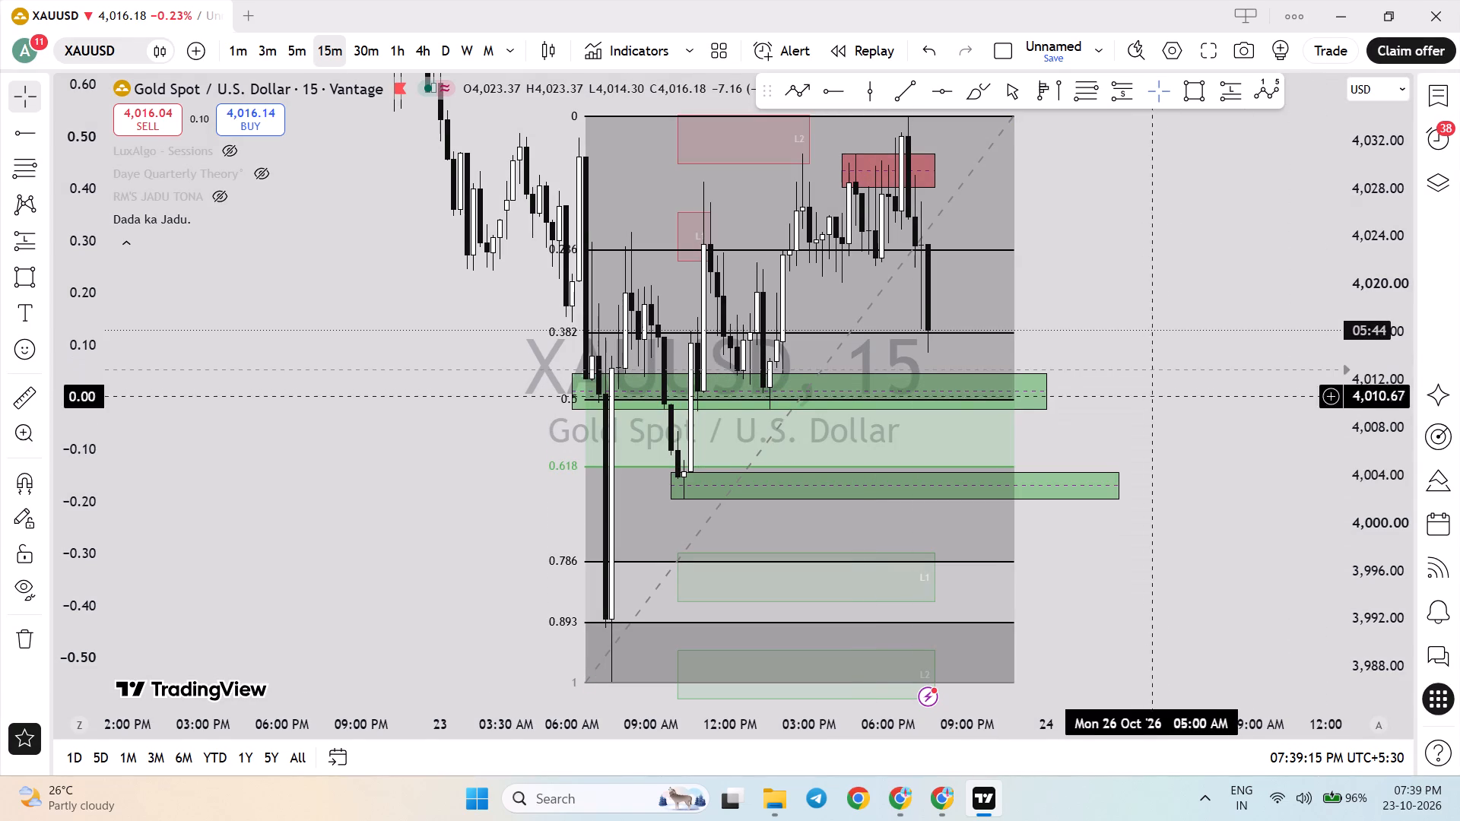
pyautogui.click(1165, 346)
# Examine XAUUSD on the 1-hour and 5-minute timeframes as price approaches the upper green demand zone.
pyautogui.moveTo(1361, 430); pyautogui.dragTo(1353, 490)
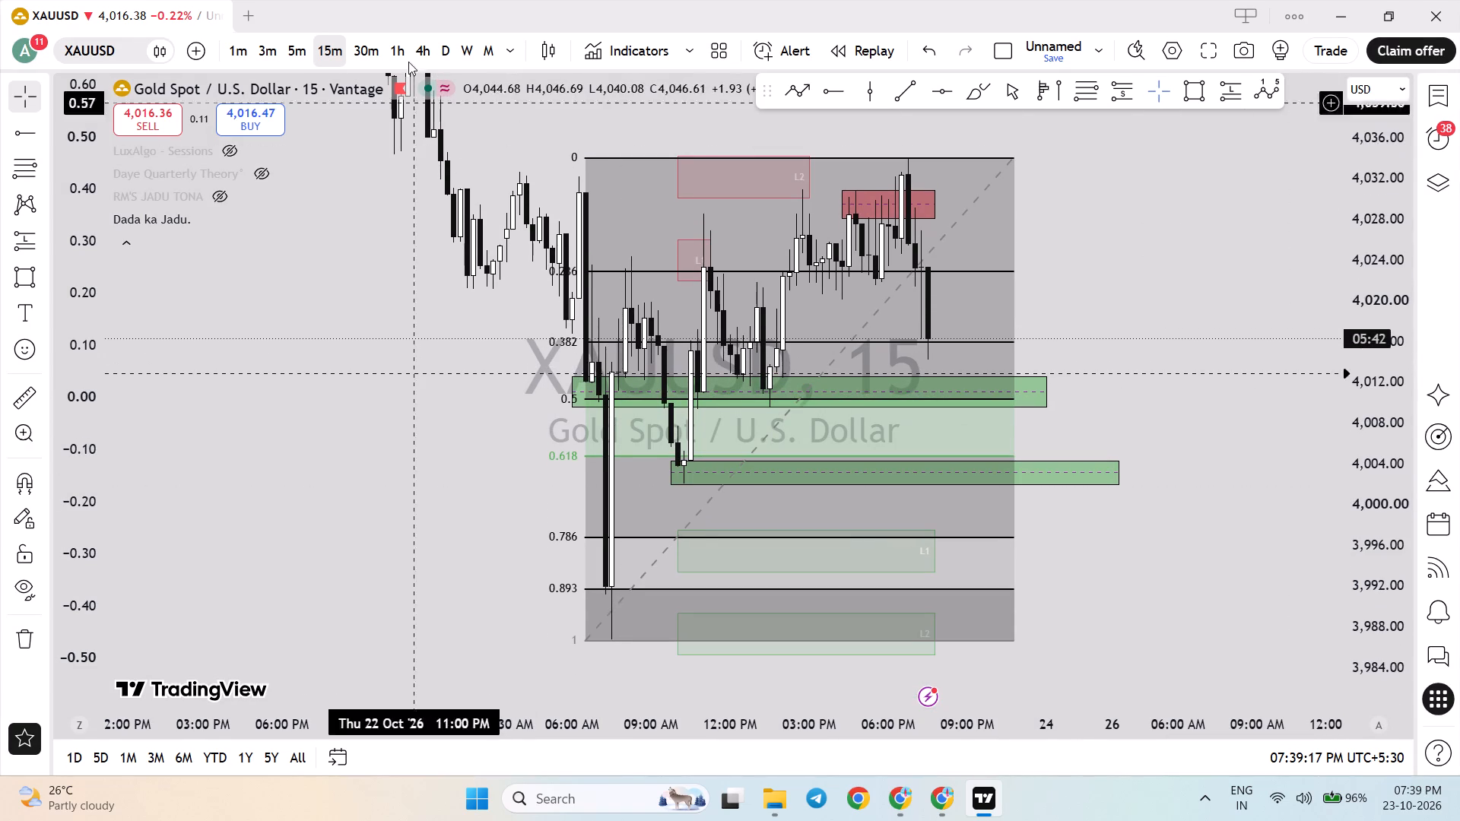
pyautogui.click(391, 52)
pyautogui.scroll(5, 561, 308)
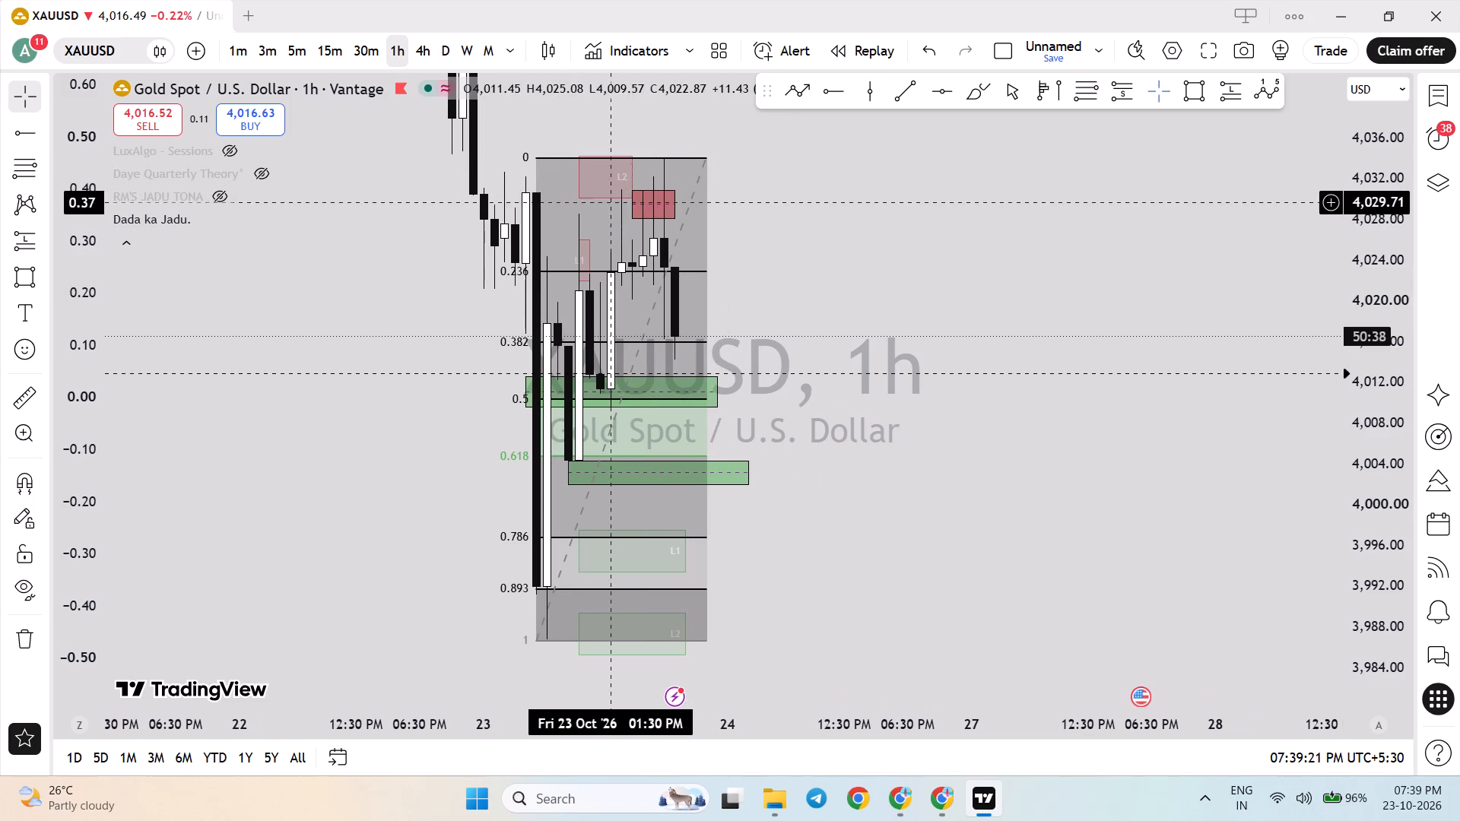
pyautogui.click(303, 52)
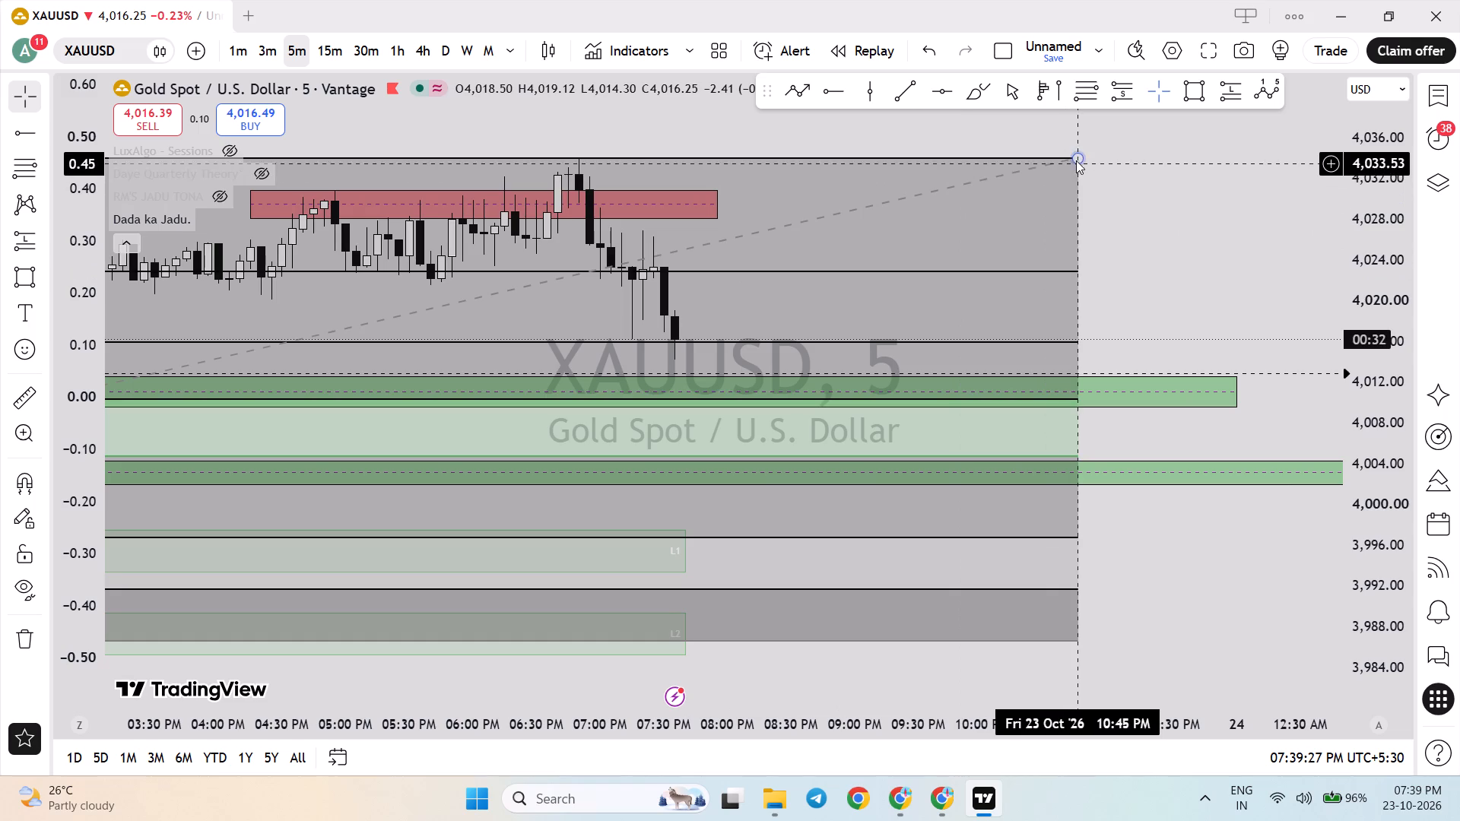
pyautogui.scroll(-7, 1071, 336)
pyautogui.scroll(-3, 916, 319)
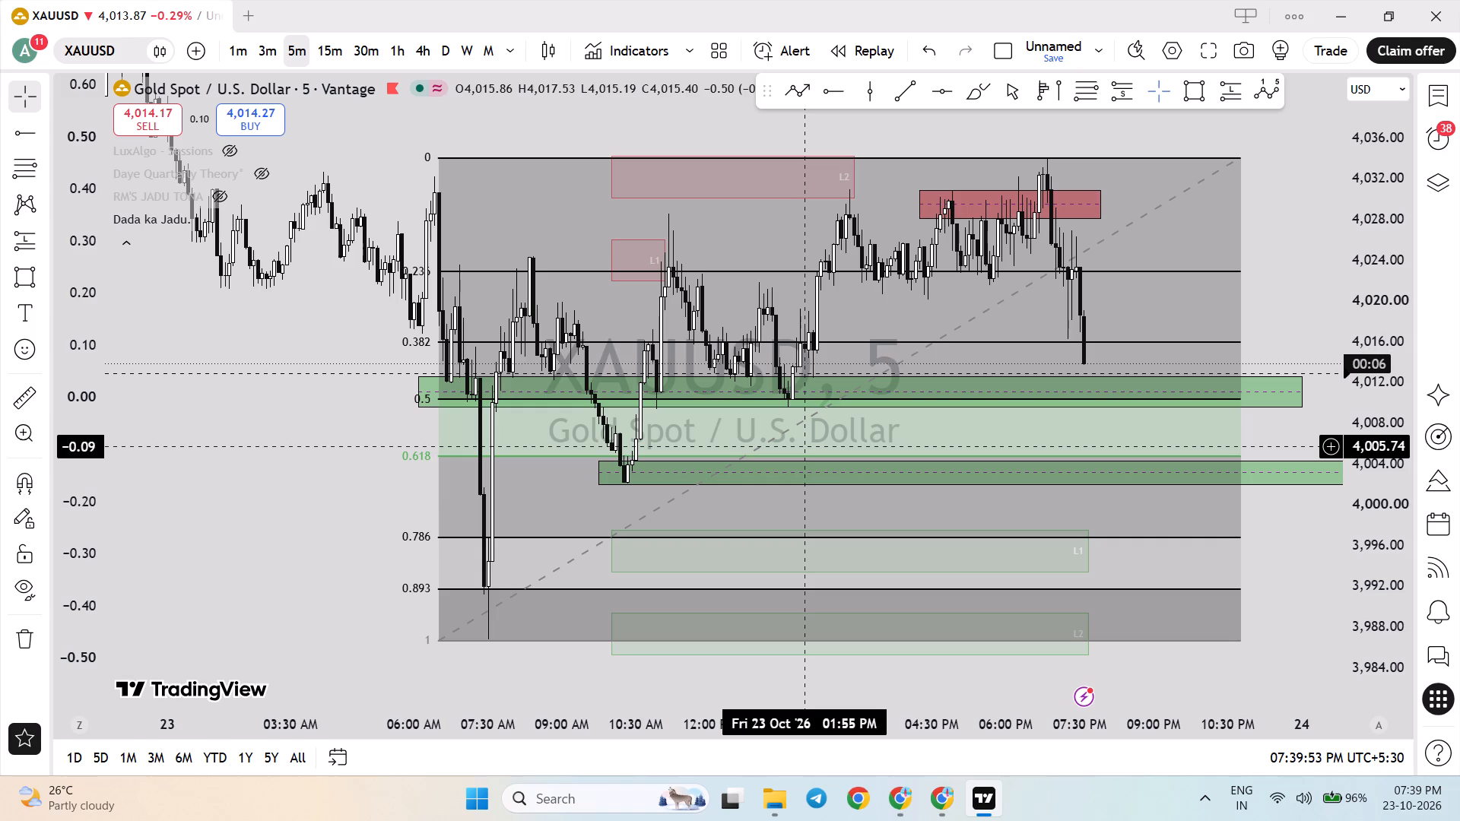
pyautogui.scroll(2, 849, 487)
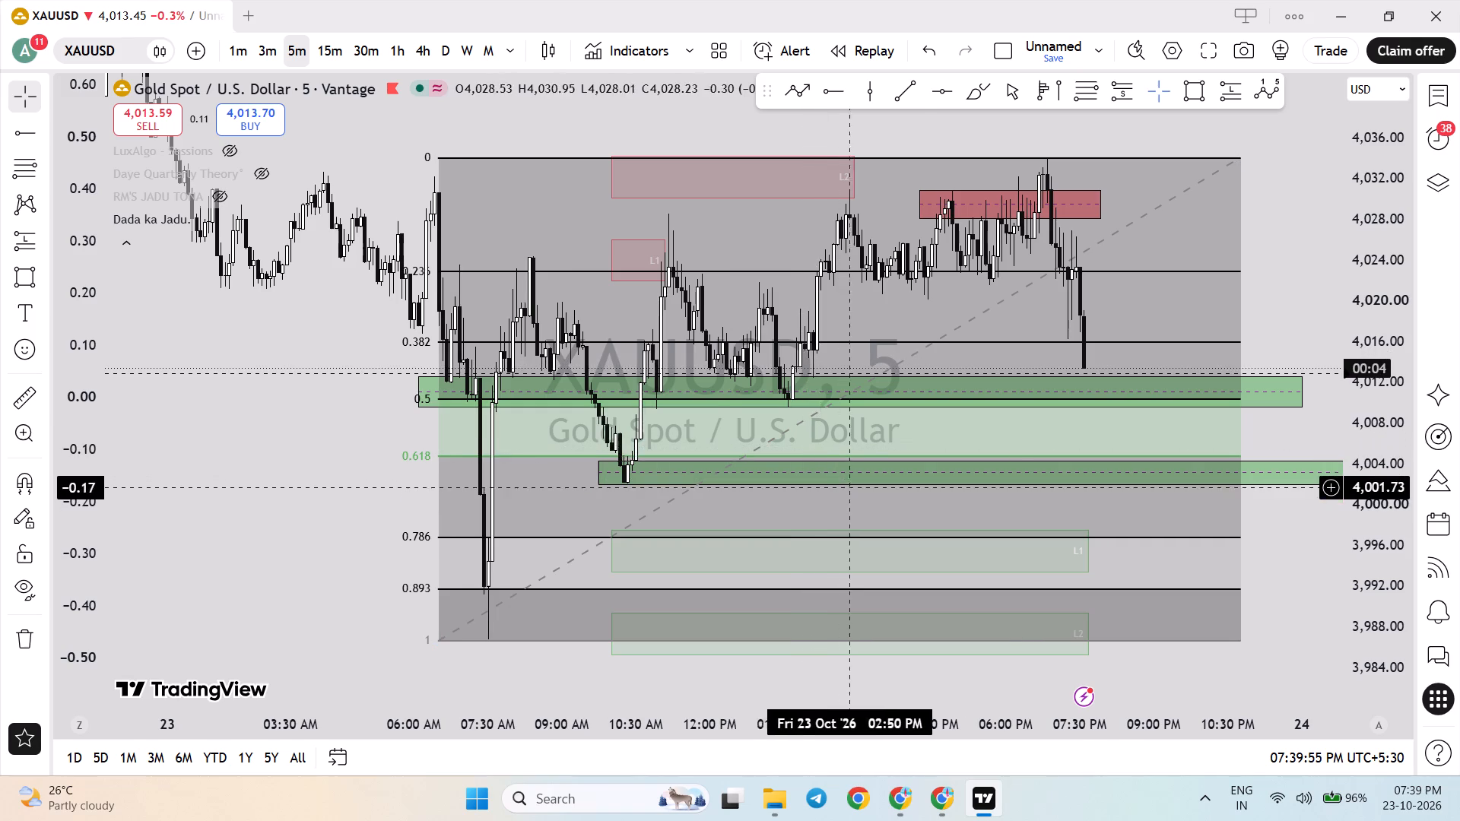
pyautogui.moveTo(1396, 538); pyautogui.dragTo(1395, 214)
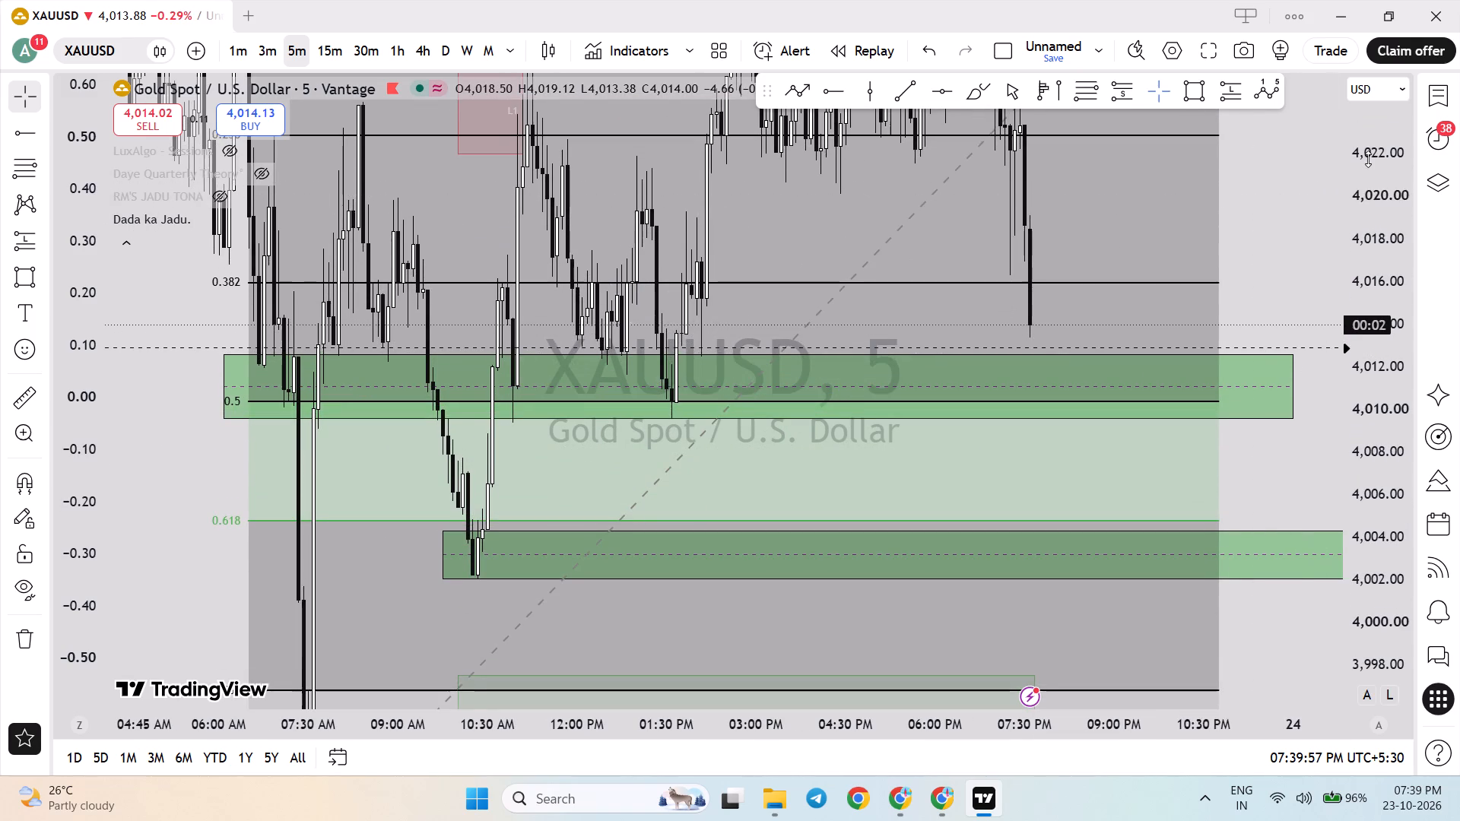
pyautogui.moveTo(1372, 179); pyautogui.dragTo(1357, 278)
pyautogui.moveTo(1304, 278); pyautogui.dragTo(1255, 391)
# Delete the Fibonacci retracement from the 5-minute XAUUSD chart.
pyautogui.click(1179, 240)
pyautogui.click(1177, 246)
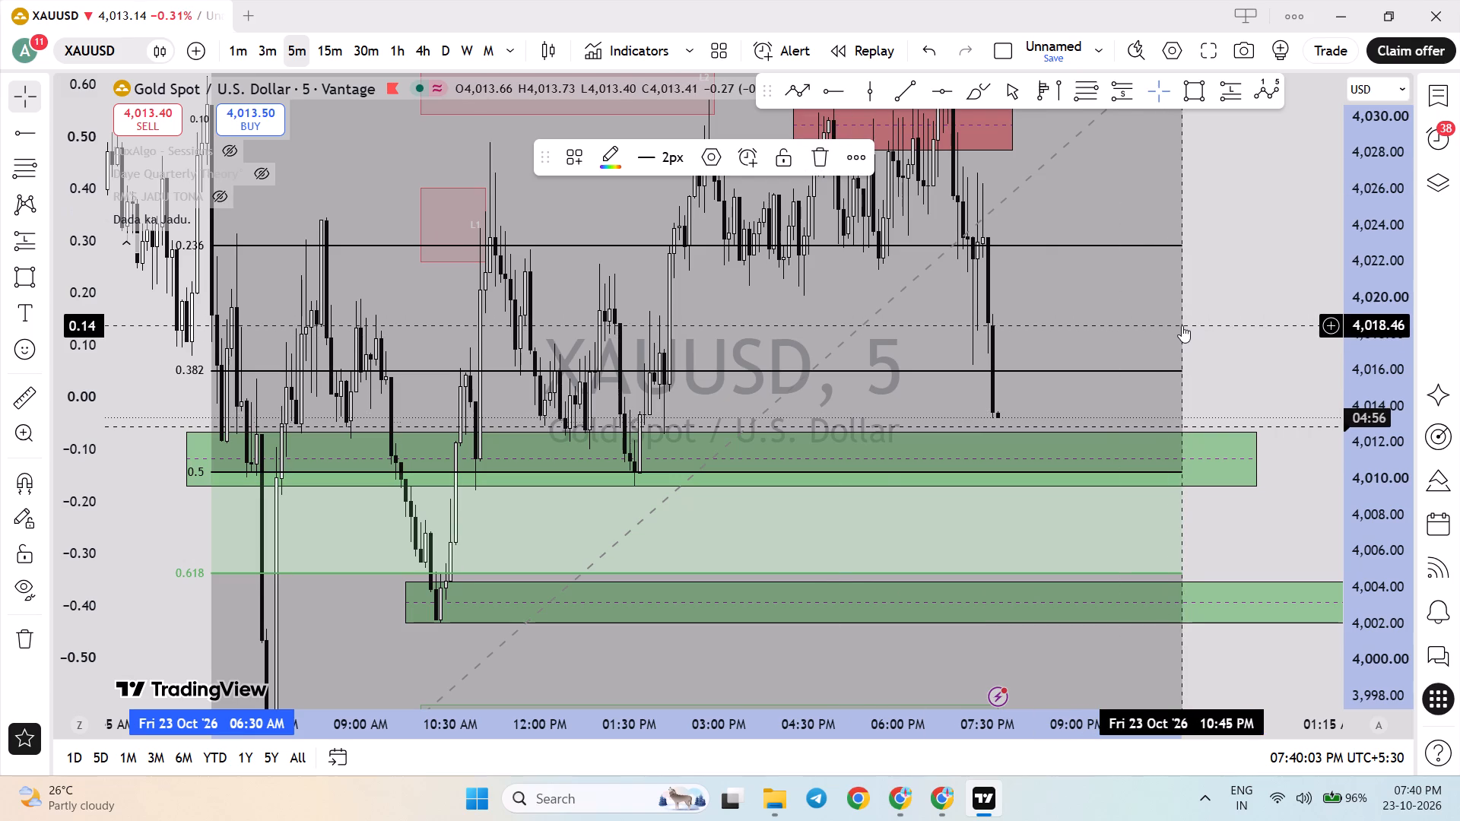
pyautogui.click(815, 154)
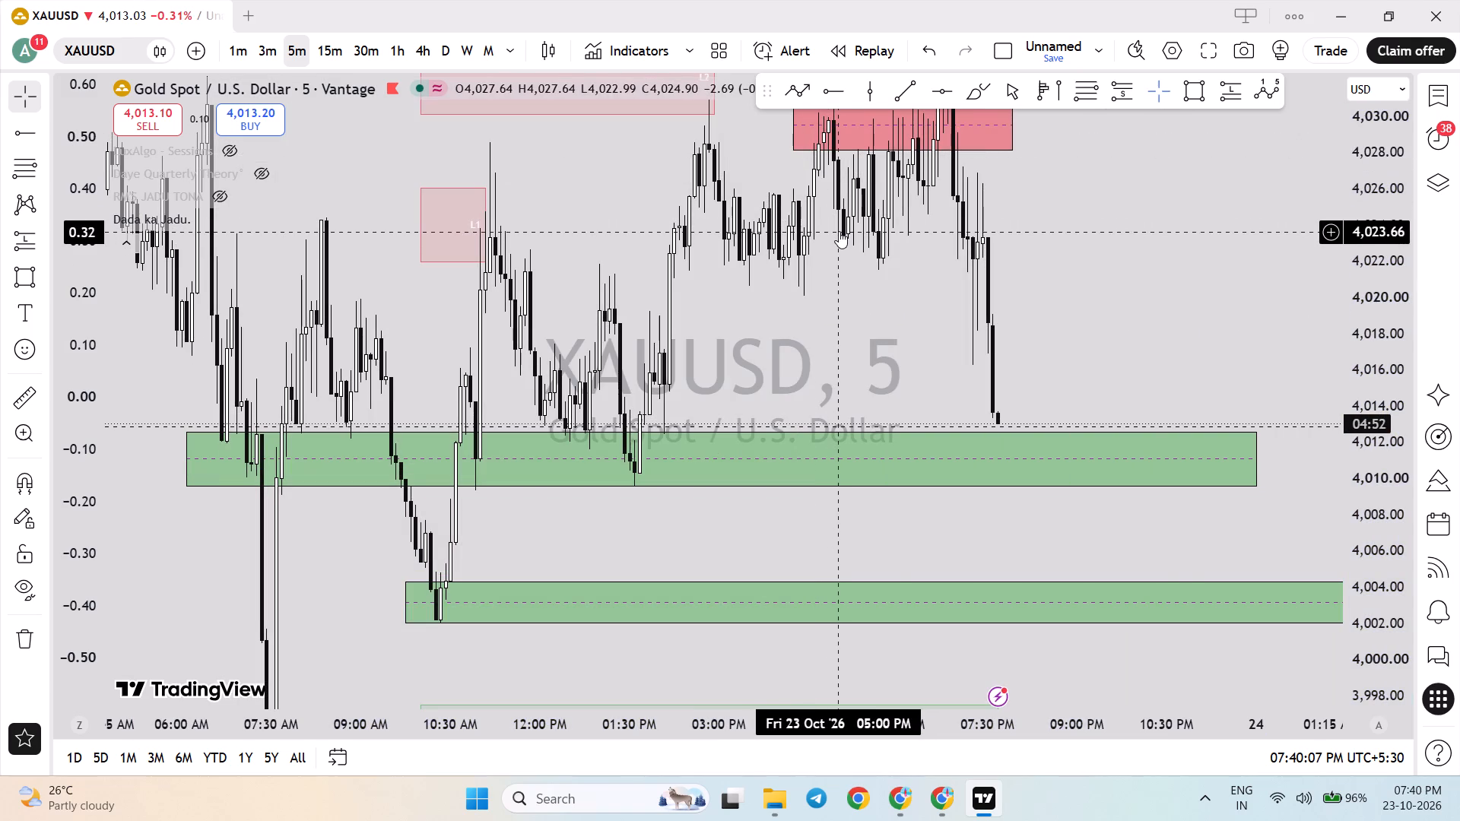
# Draw a horizontal ray at about 4,010.40 inside the upper green demand zone, starting near 12:45 PM on 23 October.
pyautogui.moveTo(1381, 297); pyautogui.dragTo(1392, 471)
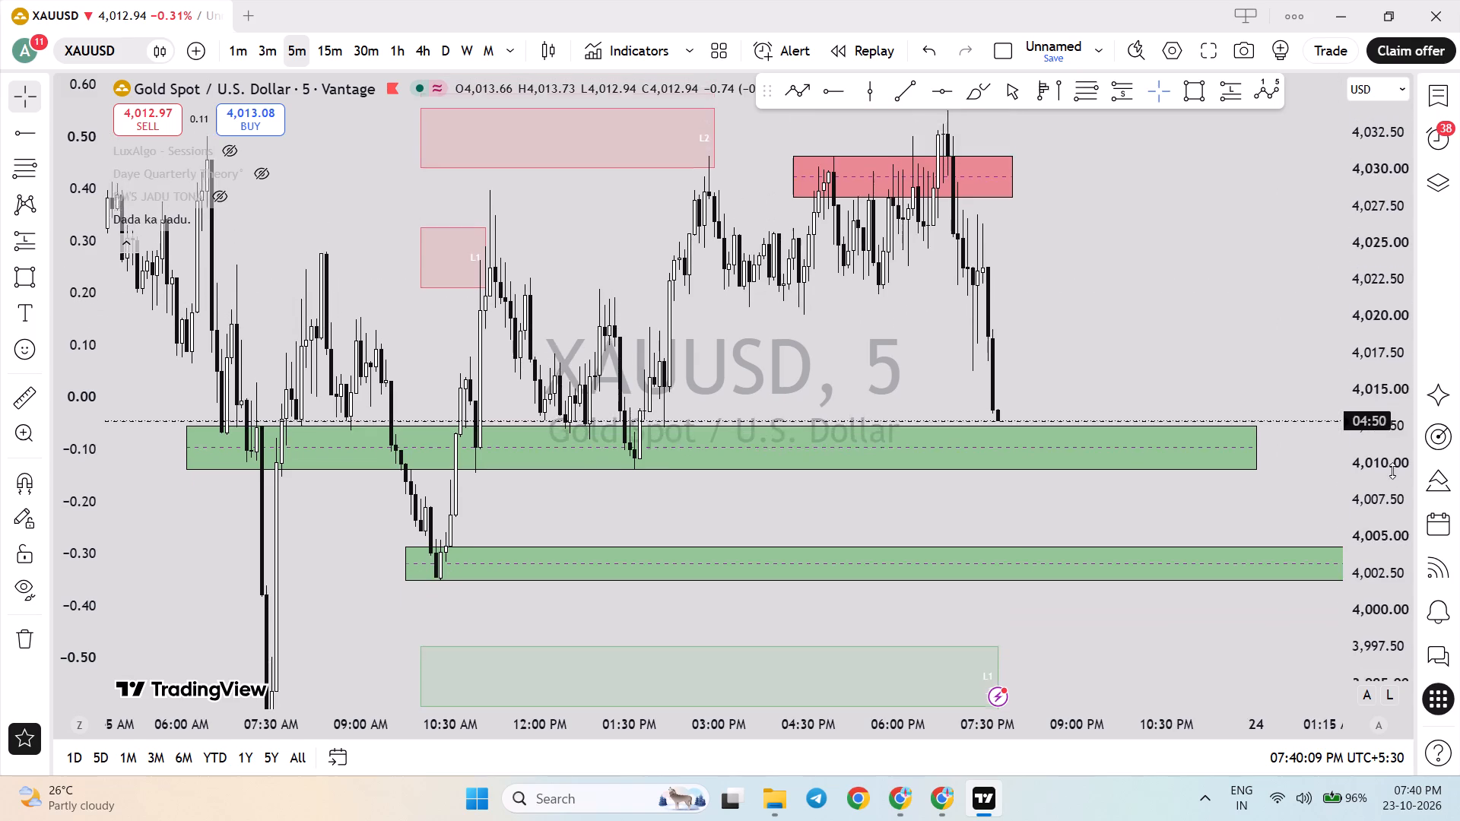
pyautogui.moveTo(1392, 471); pyautogui.dragTo(1392, 472)
pyautogui.scroll(-5, 829, 328)
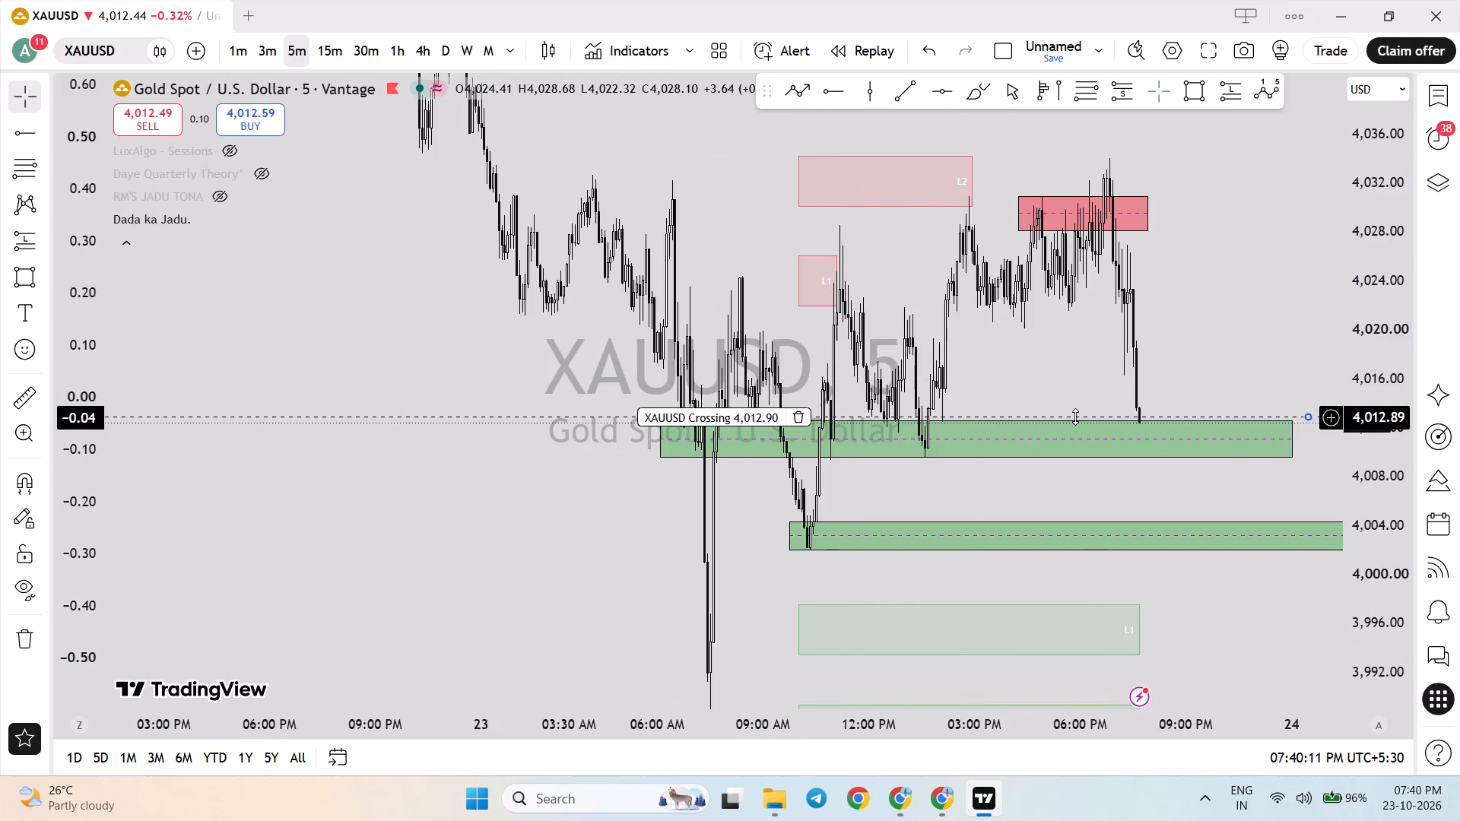
pyautogui.moveTo(1377, 346); pyautogui.dragTo(1366, 480)
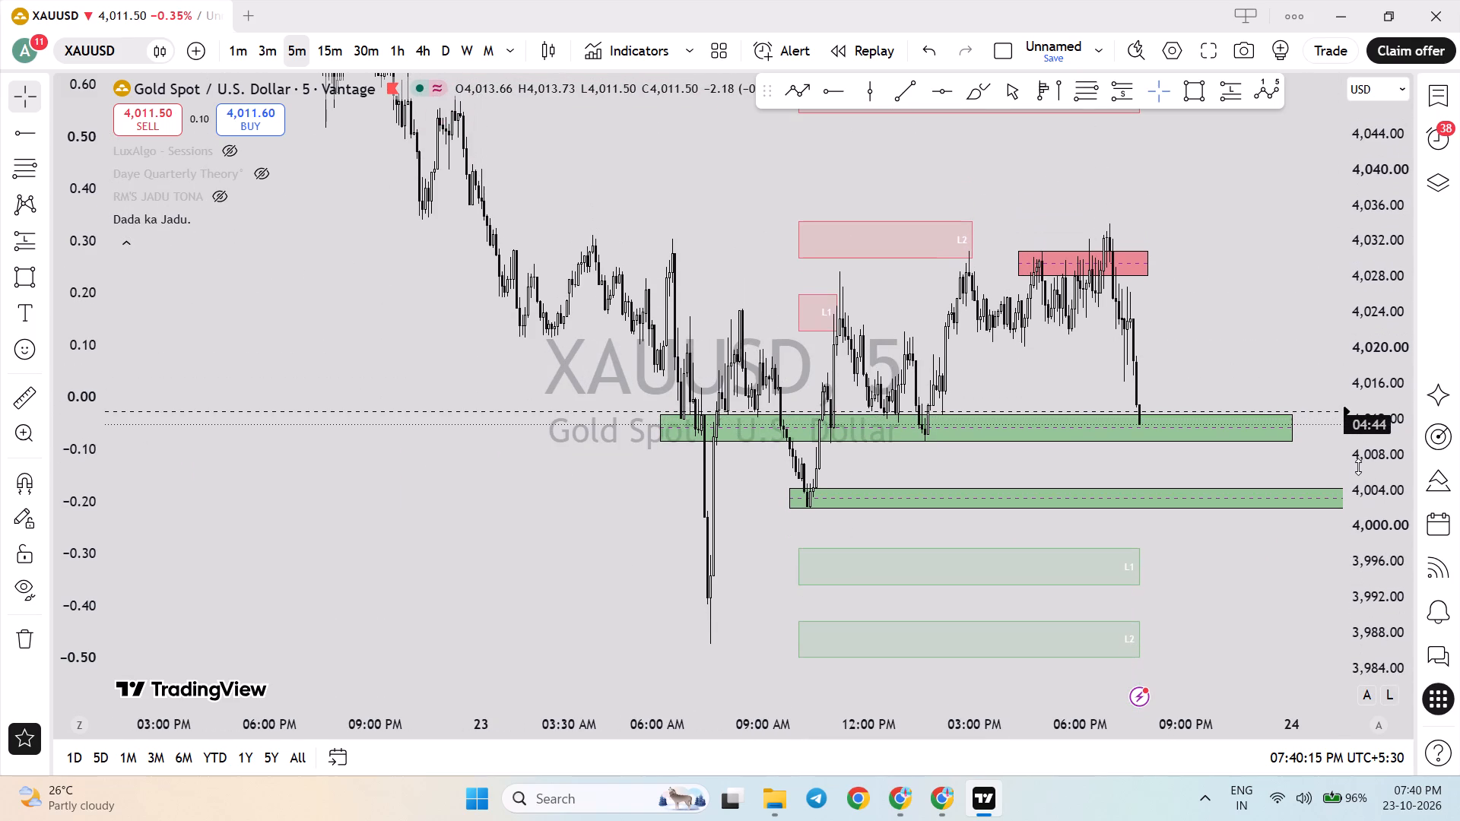
pyautogui.moveTo(1365, 585); pyautogui.dragTo(1375, 239)
pyautogui.moveTo(1230, 572); pyautogui.dragTo(1224, 547)
pyautogui.moveTo(1378, 571); pyautogui.dragTo(1363, 398)
pyautogui.scroll(2, 1090, 525)
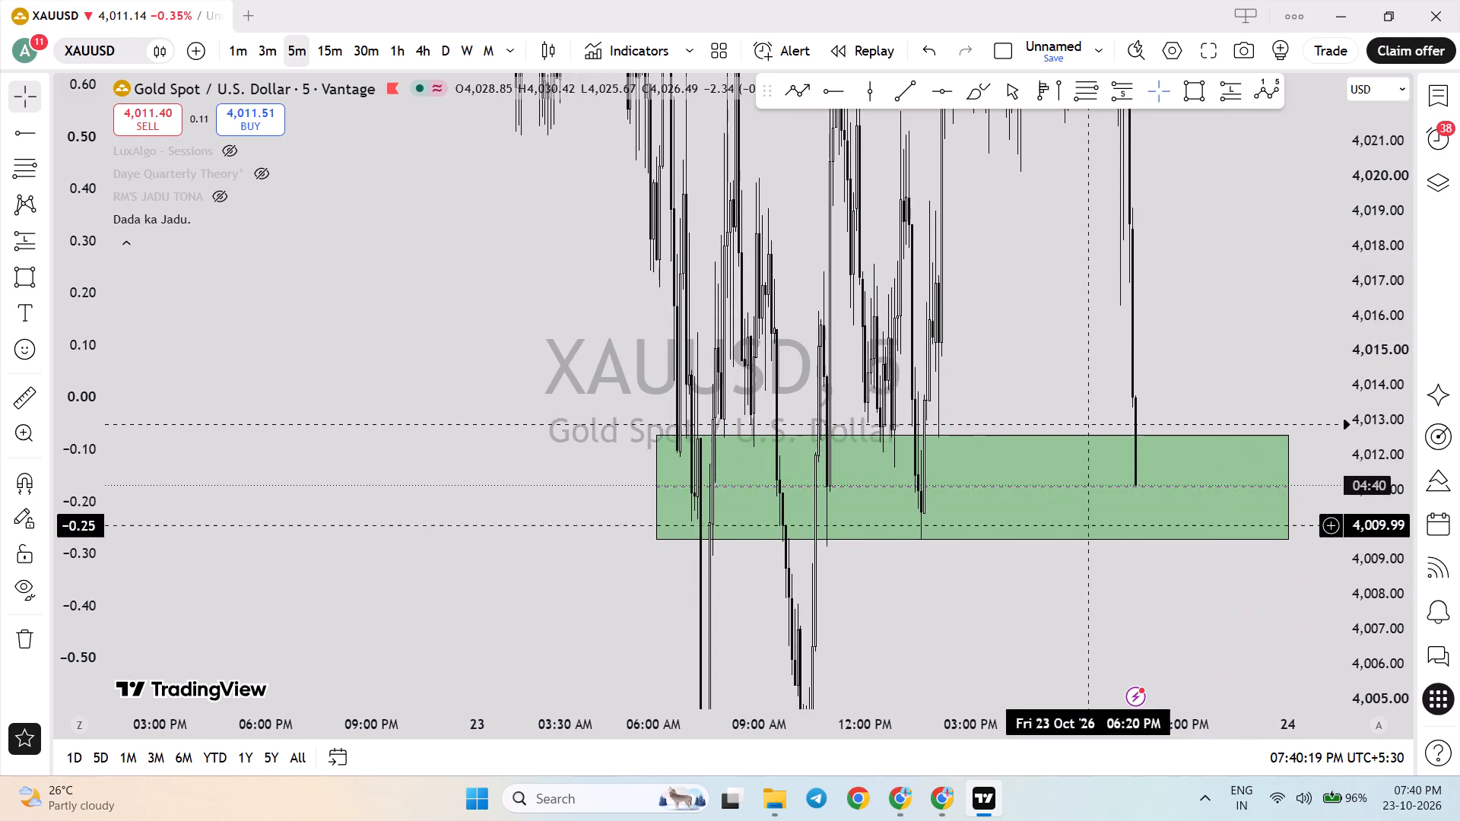
pyautogui.scroll(1, 1090, 525)
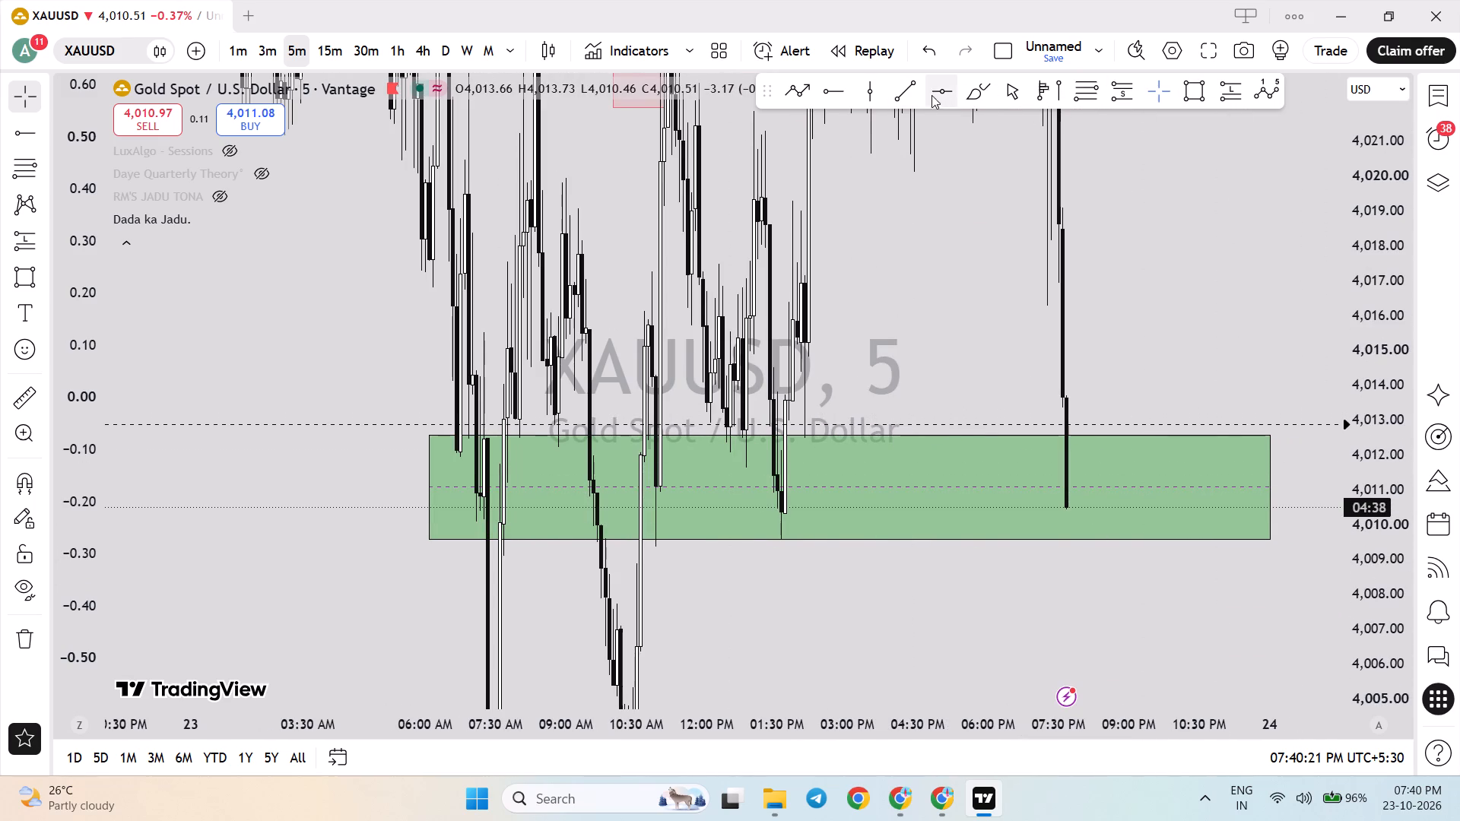
pyautogui.click(841, 91)
pyautogui.click(743, 511)
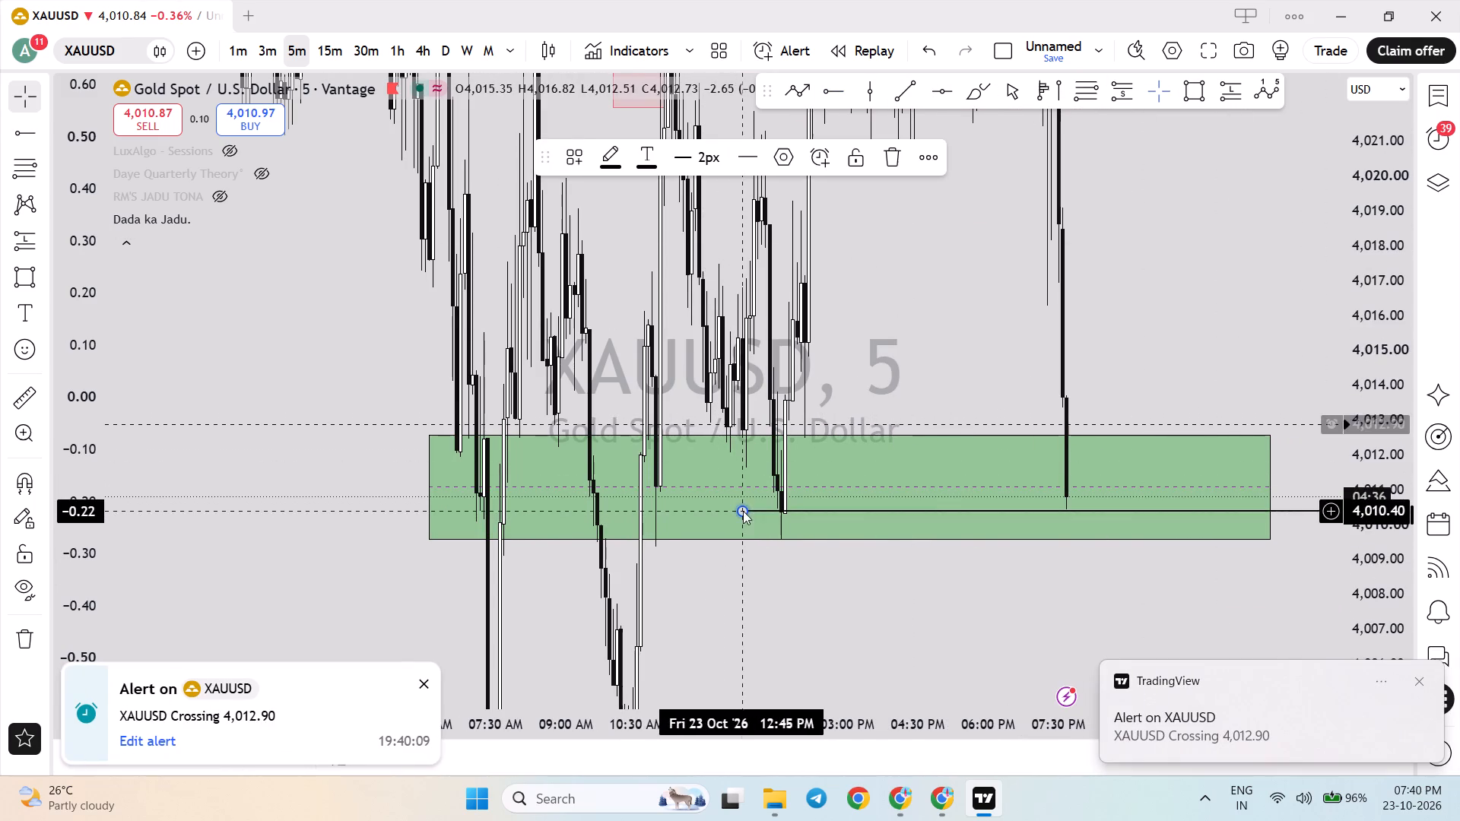
pyautogui.click(1235, 273)
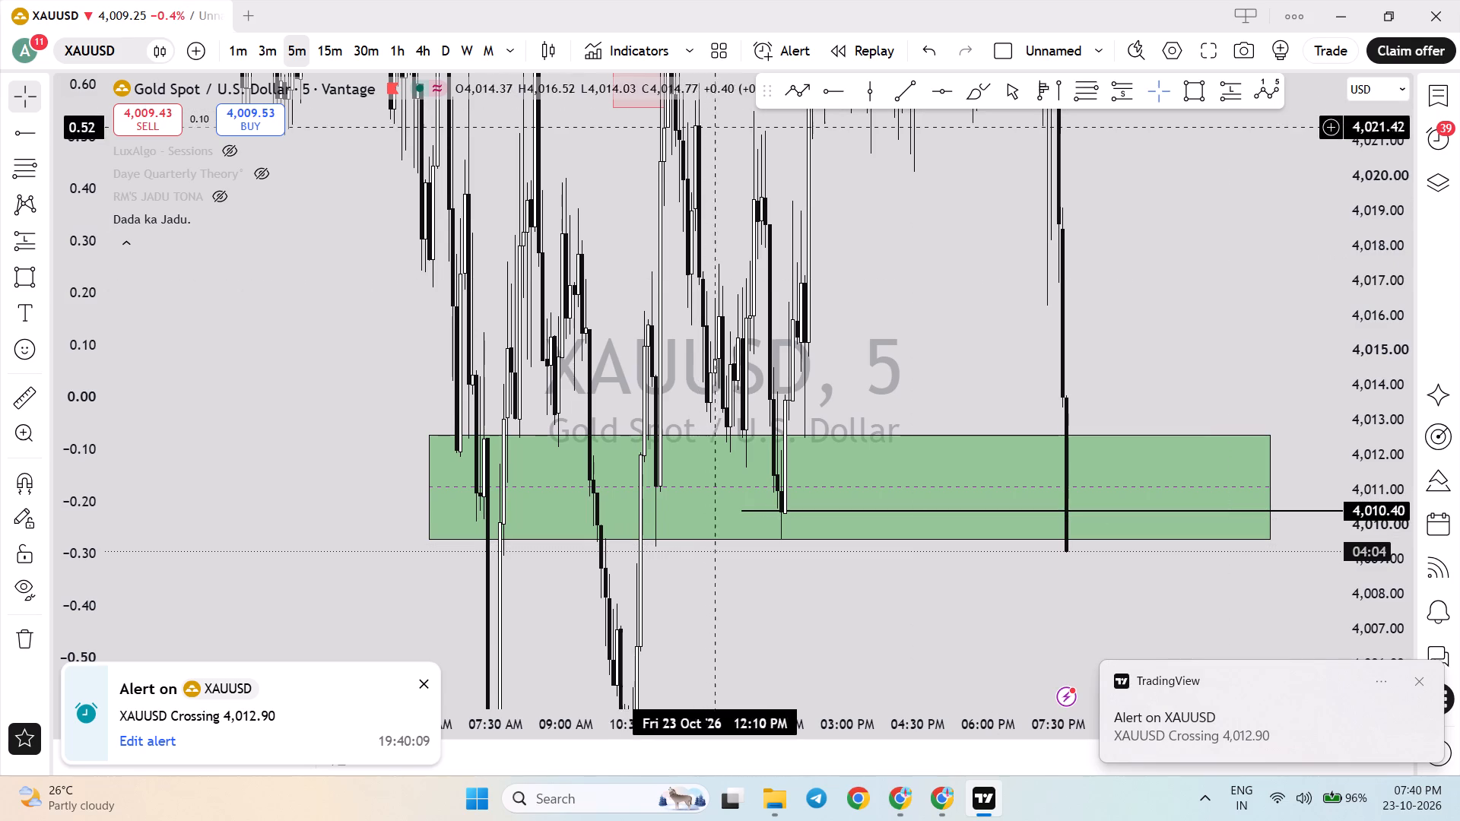
# Switch XAUUSD to the 1-minute timeframe and examine the drop through the upper green zone.
pyautogui.click(240, 55)
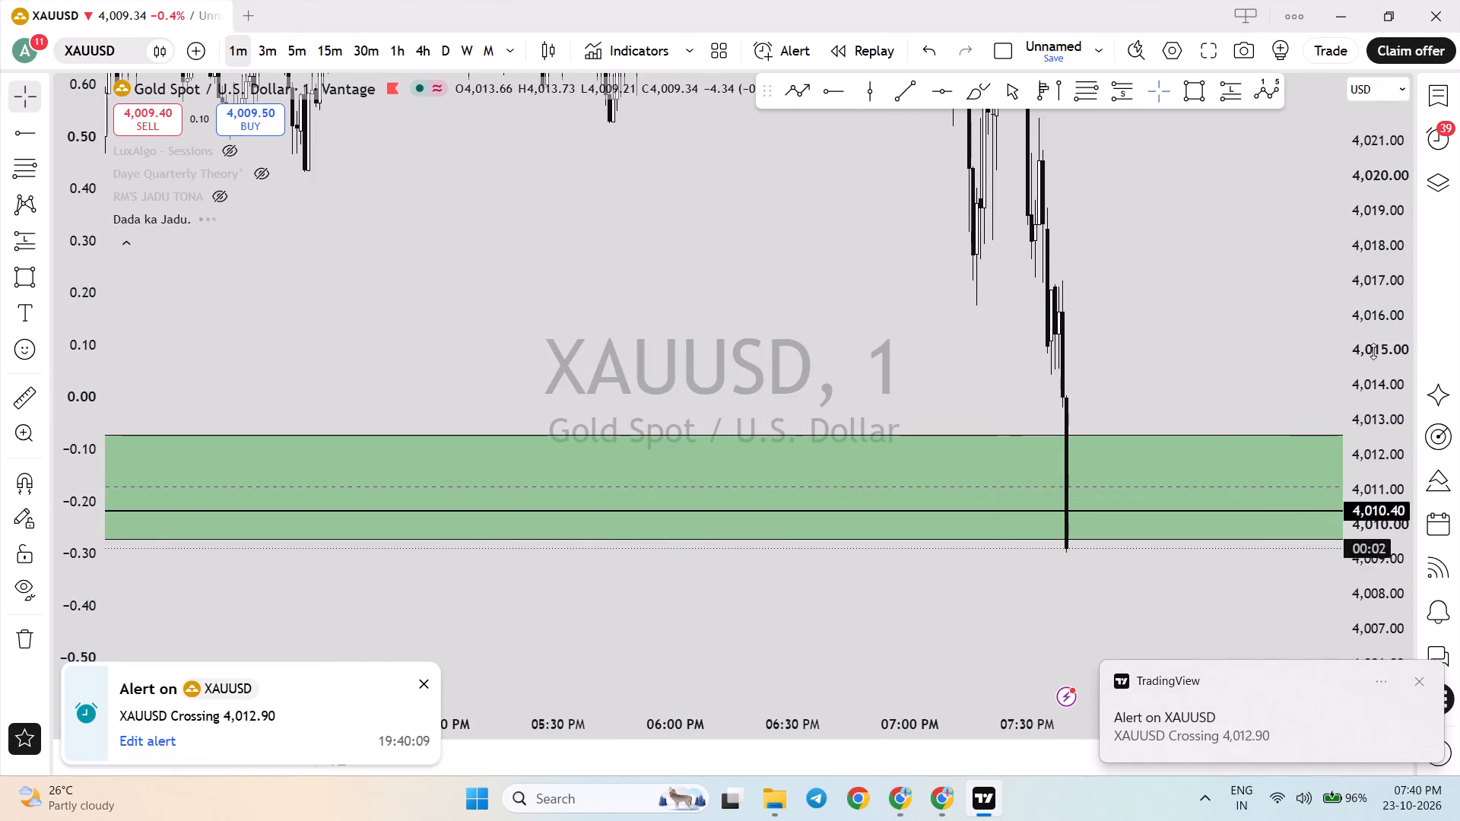
pyautogui.moveTo(1373, 351); pyautogui.dragTo(1341, 466)
pyautogui.moveTo(1243, 398); pyautogui.dragTo(1177, 399)
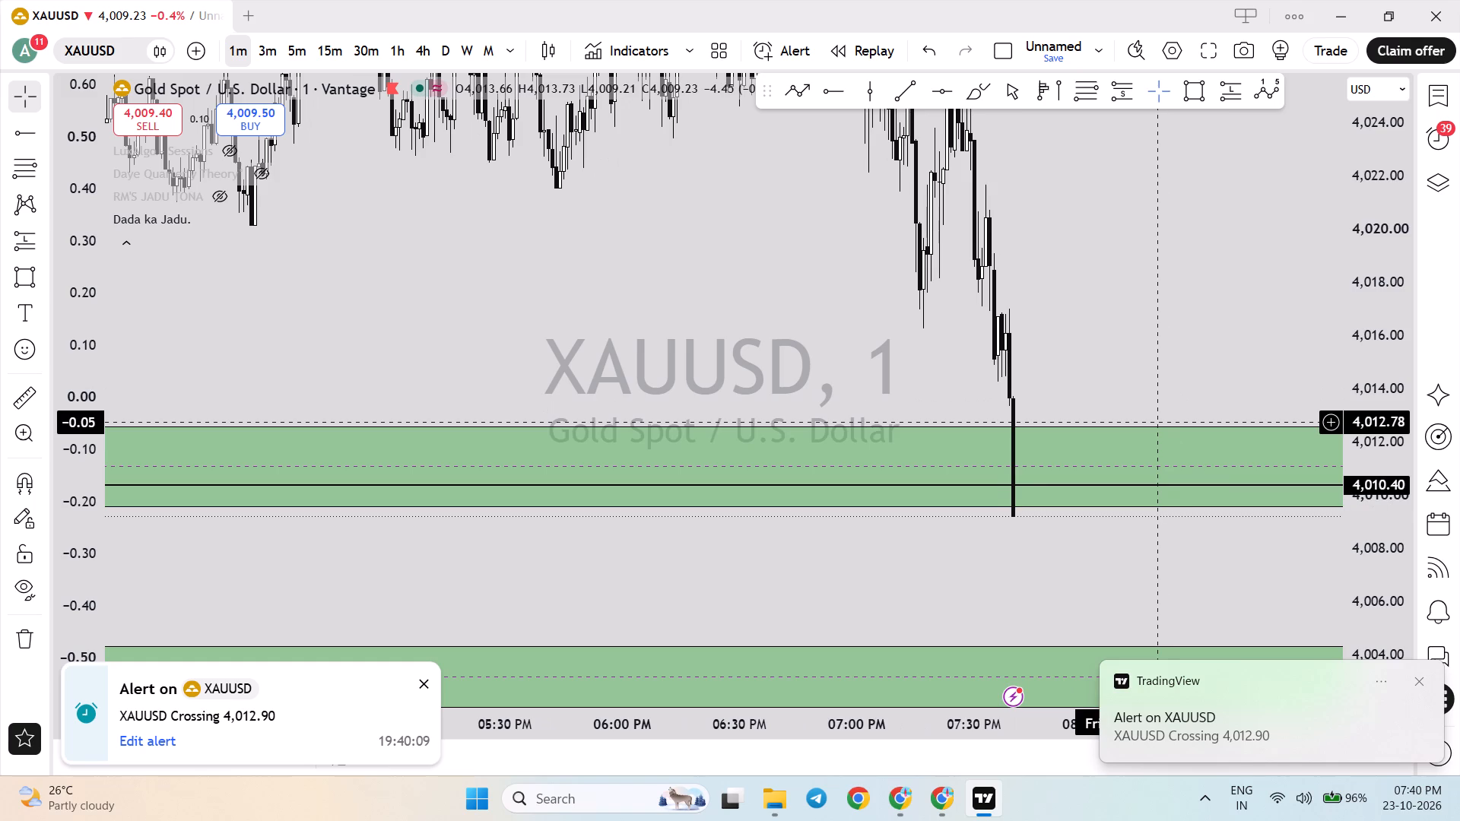
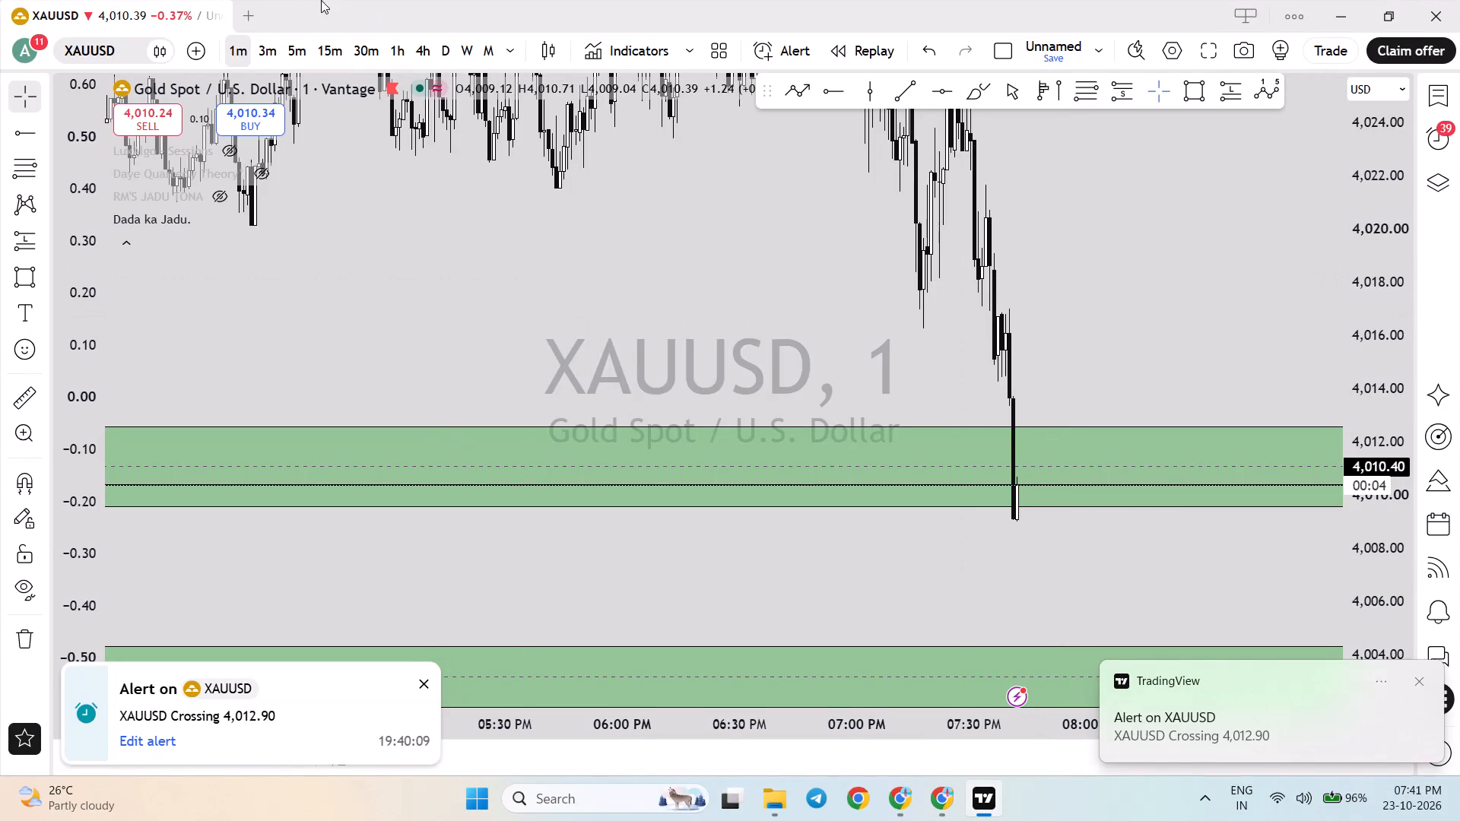
# Switch XAUUSD to the 15-minute timeframe and measure the latest drop from about 4,026 to about 4,009.4, then clear the measurement.
pyautogui.click(336, 57)
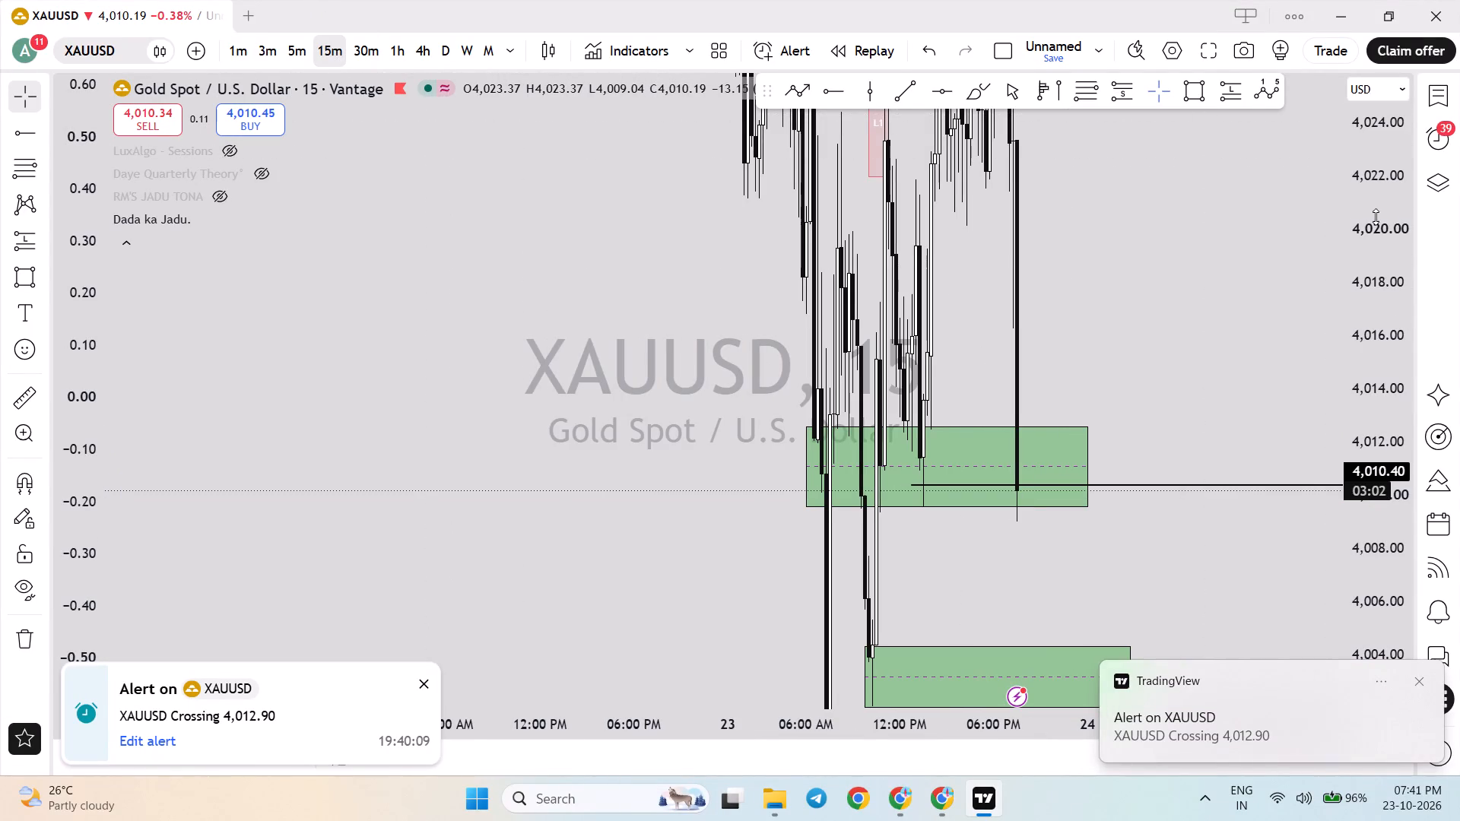
pyautogui.moveTo(1376, 217); pyautogui.dragTo(1367, 474)
pyautogui.moveTo(1265, 326); pyautogui.dragTo(1246, 419)
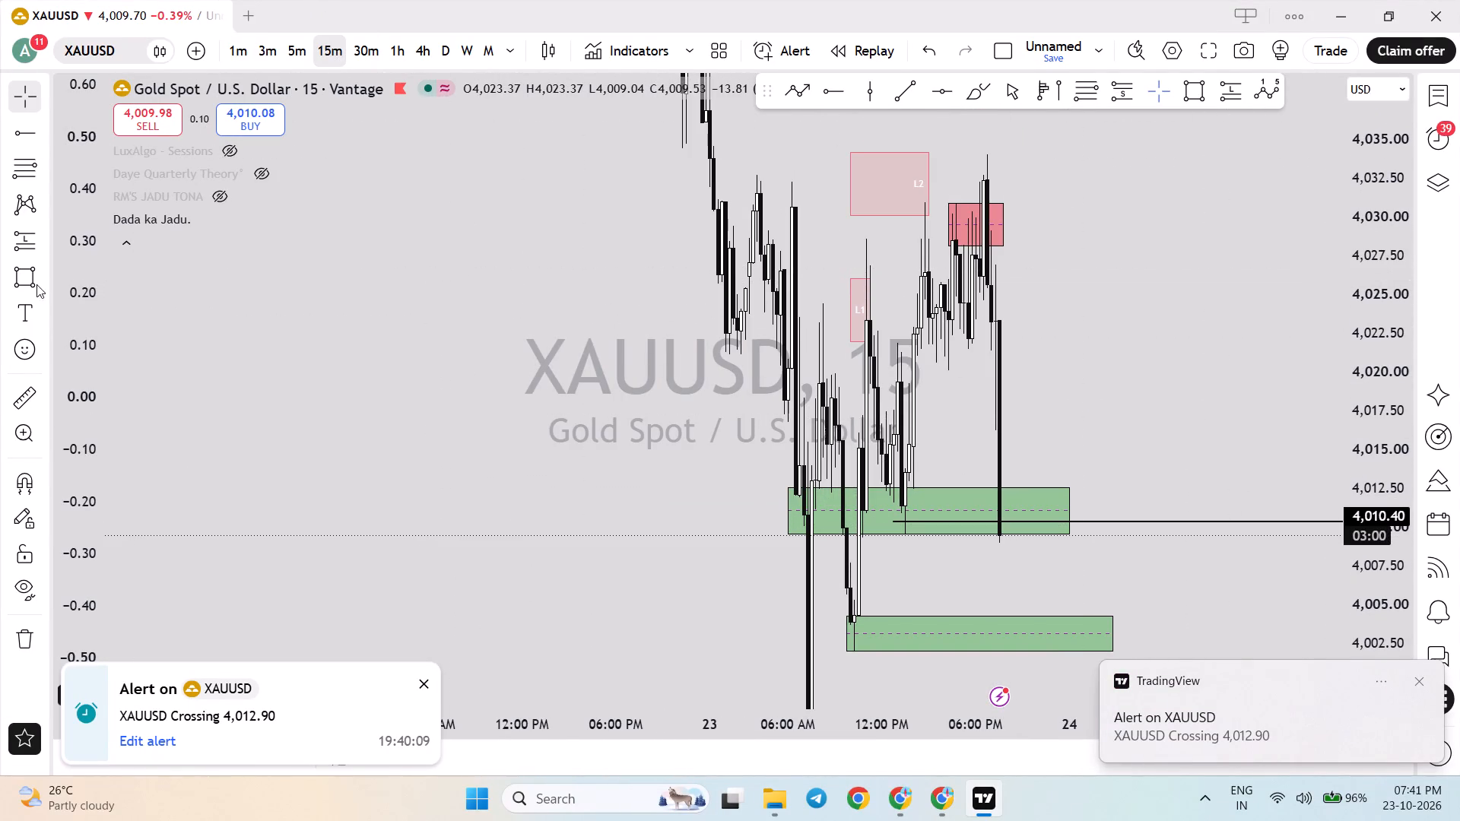
pyautogui.click(34, 387)
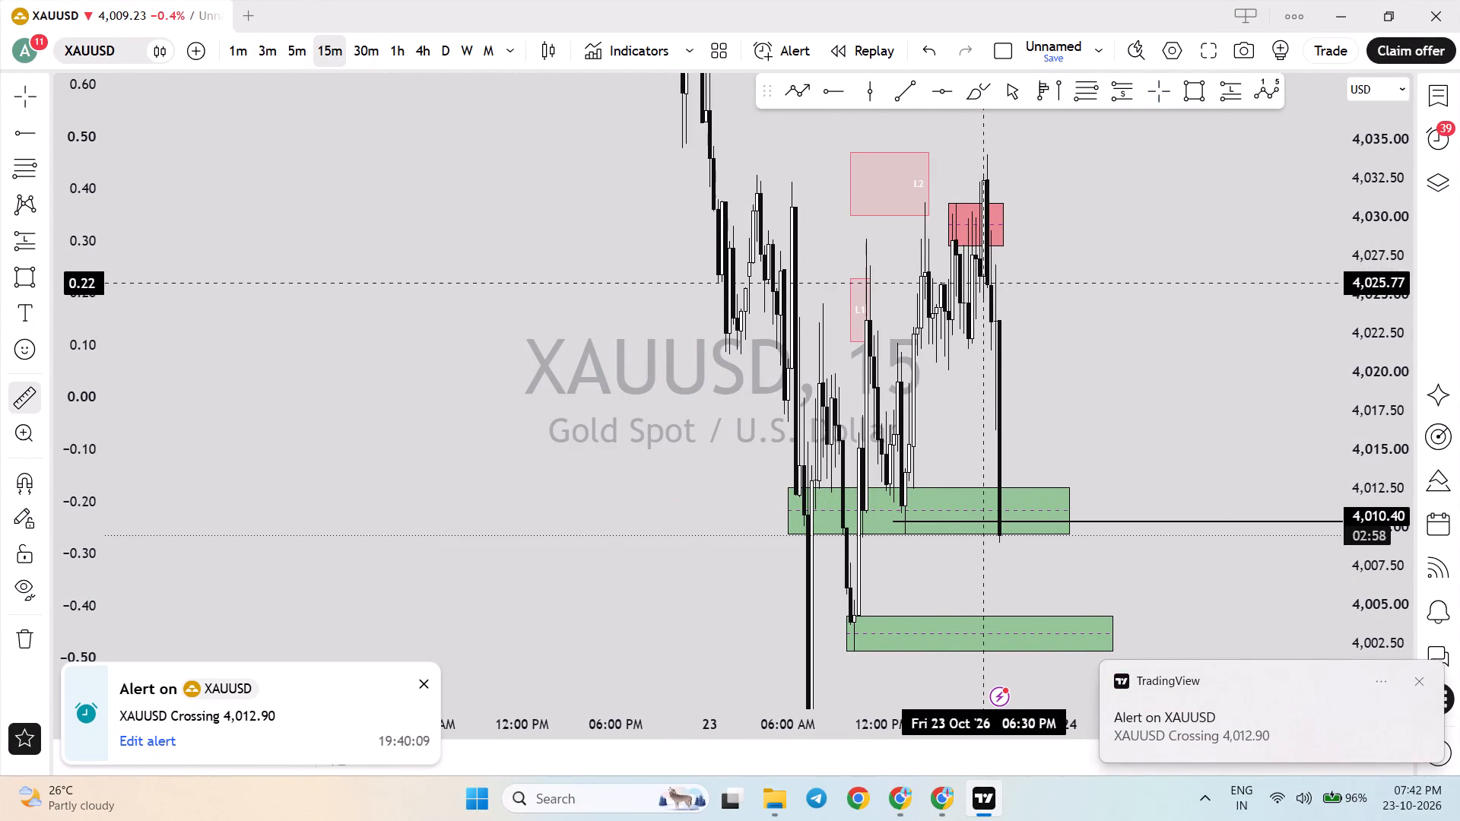
pyautogui.click(981, 277)
pyautogui.click(954, 536)
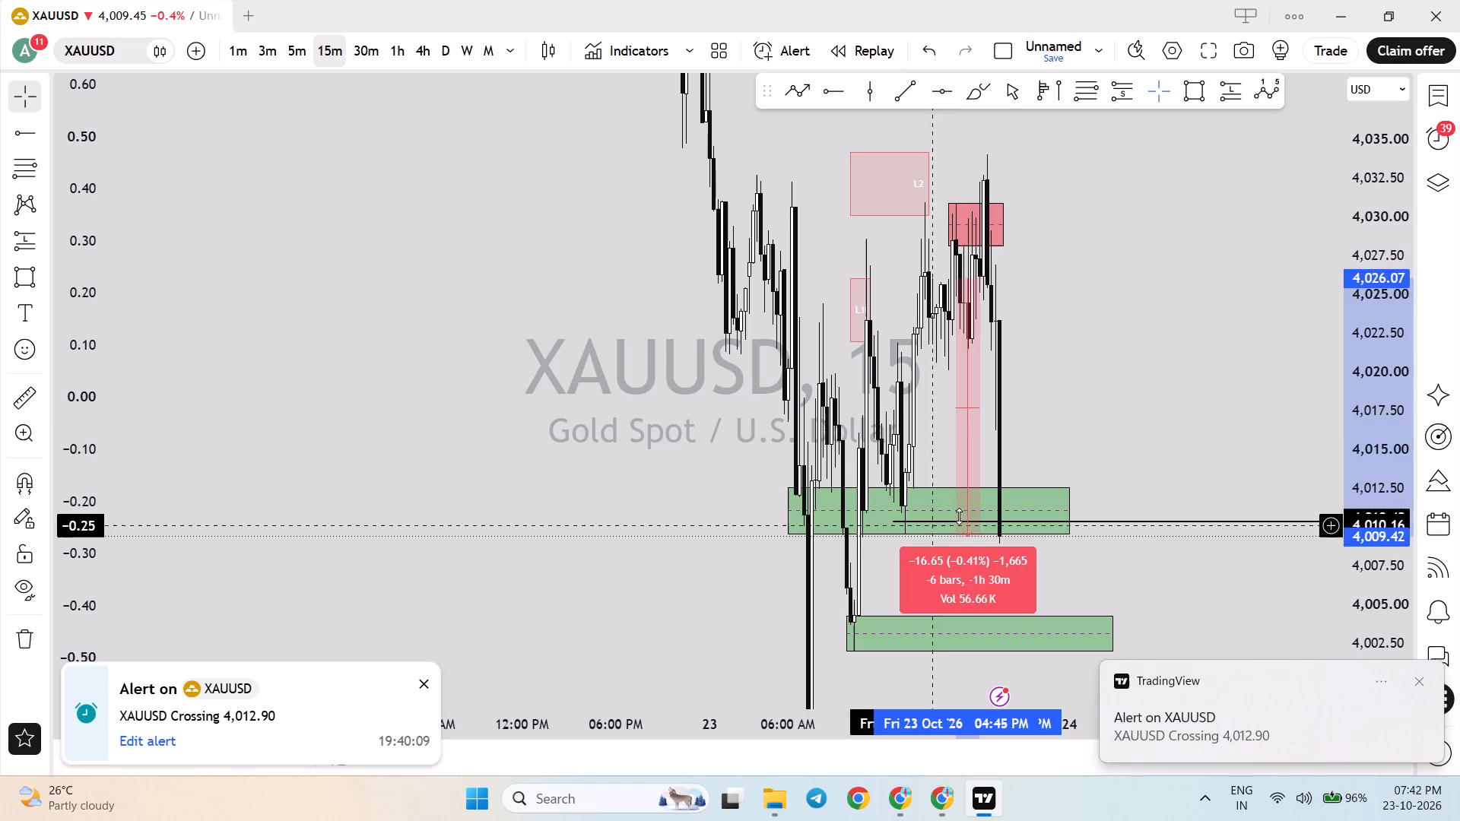
pyautogui.click(1213, 433)
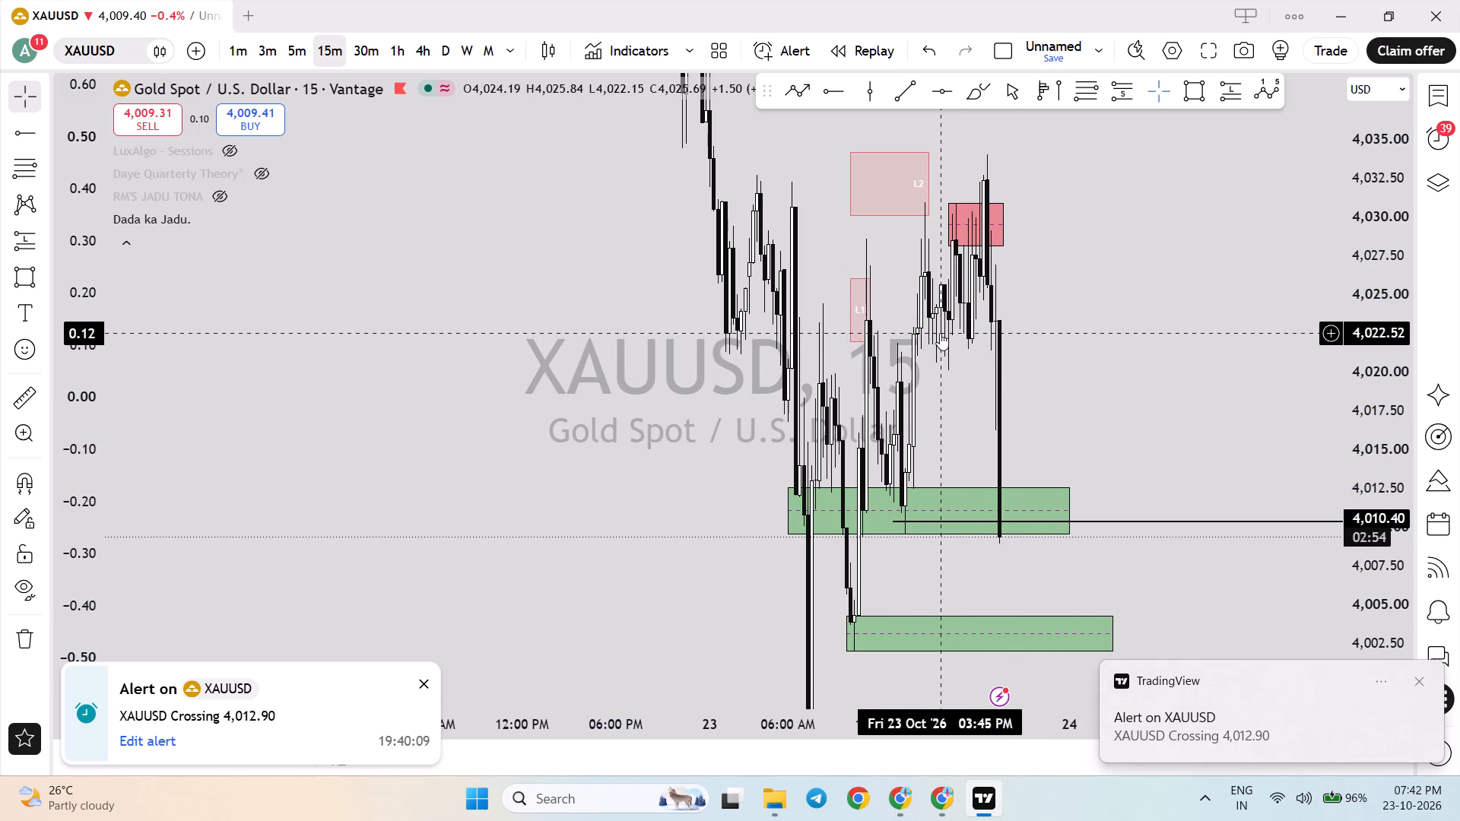
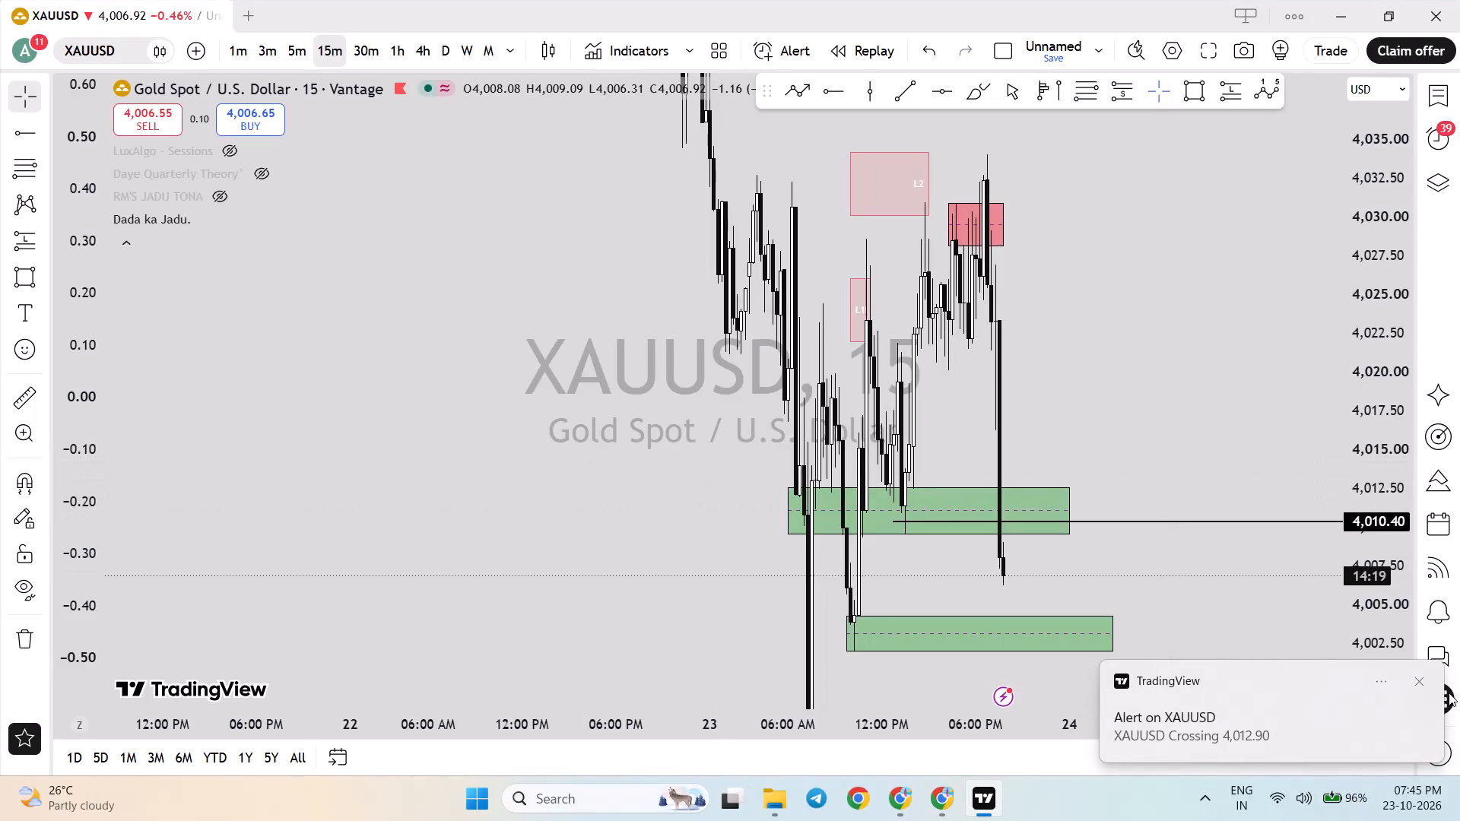
# Dismiss the XAUUSD crossing 4,012.90 alert notification.
pyautogui.click(1419, 678)
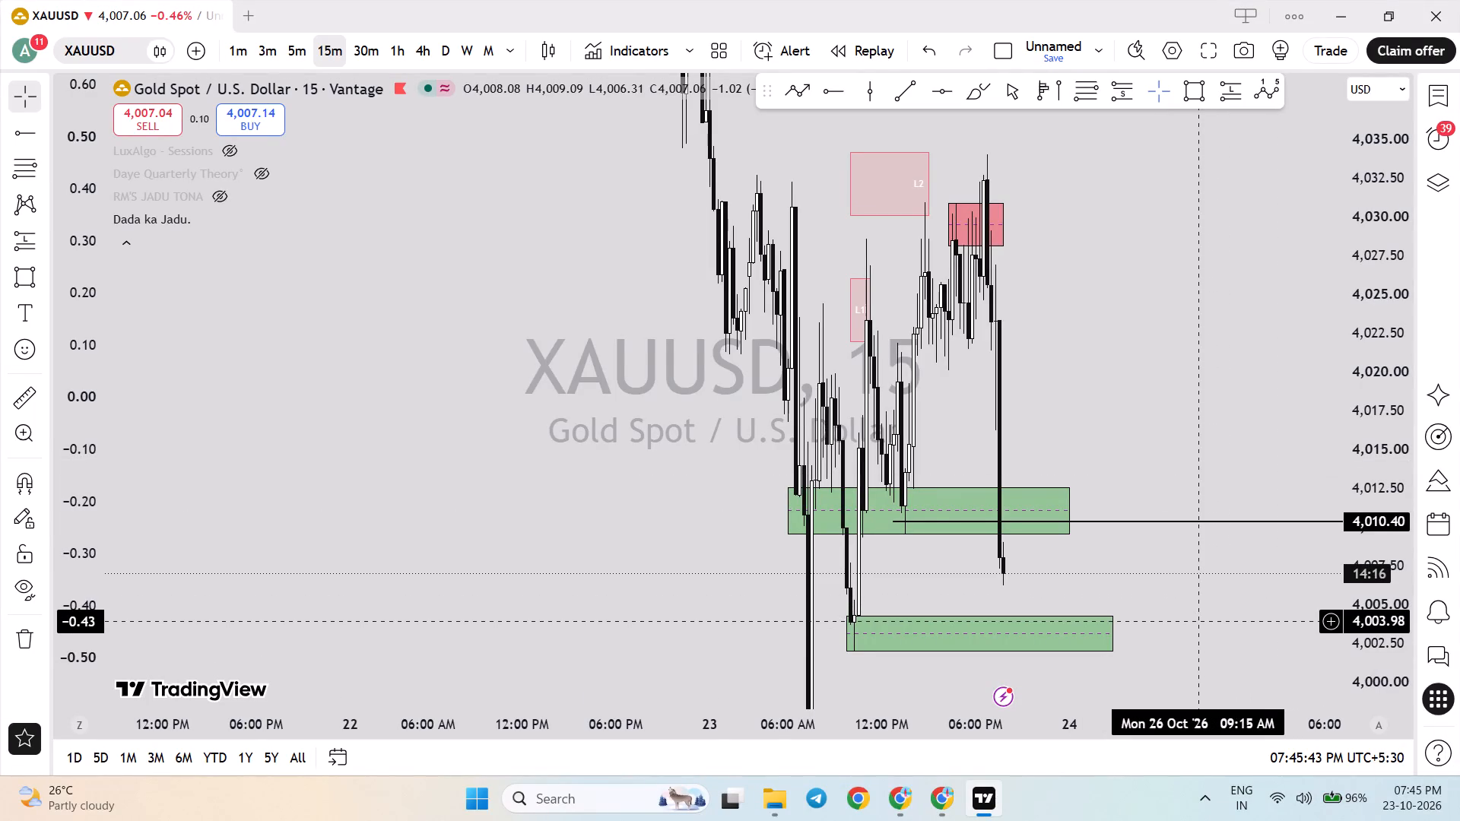
# Examine the latest 15-minute XAUUSD drop against the green demand zones around 4,010 and 4,003.
pyautogui.moveTo(1198, 646); pyautogui.dragTo(1204, 601)
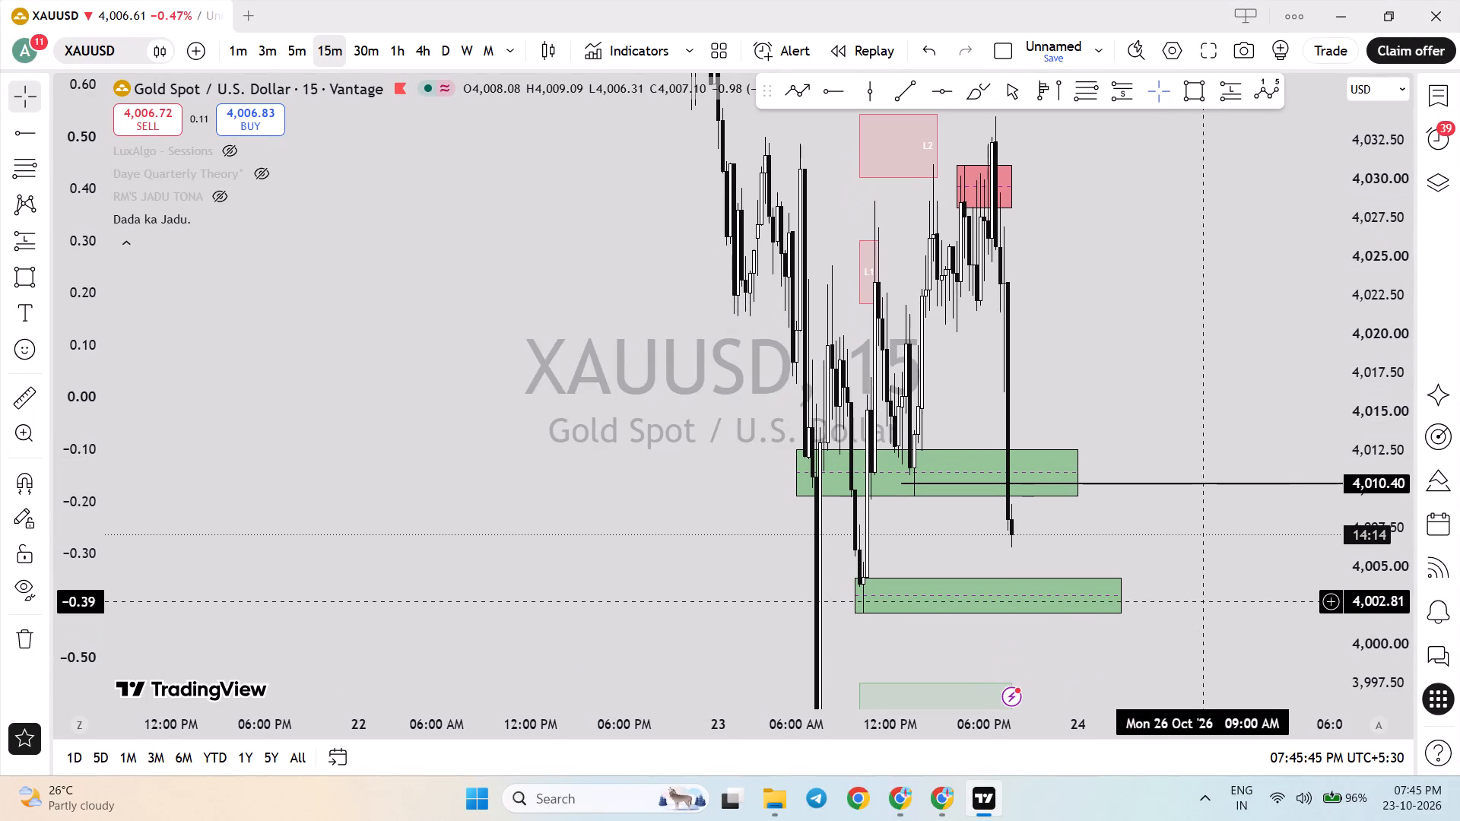
pyautogui.moveTo(1358, 654); pyautogui.dragTo(1356, 576)
pyautogui.moveTo(1265, 664); pyautogui.dragTo(1287, 542)
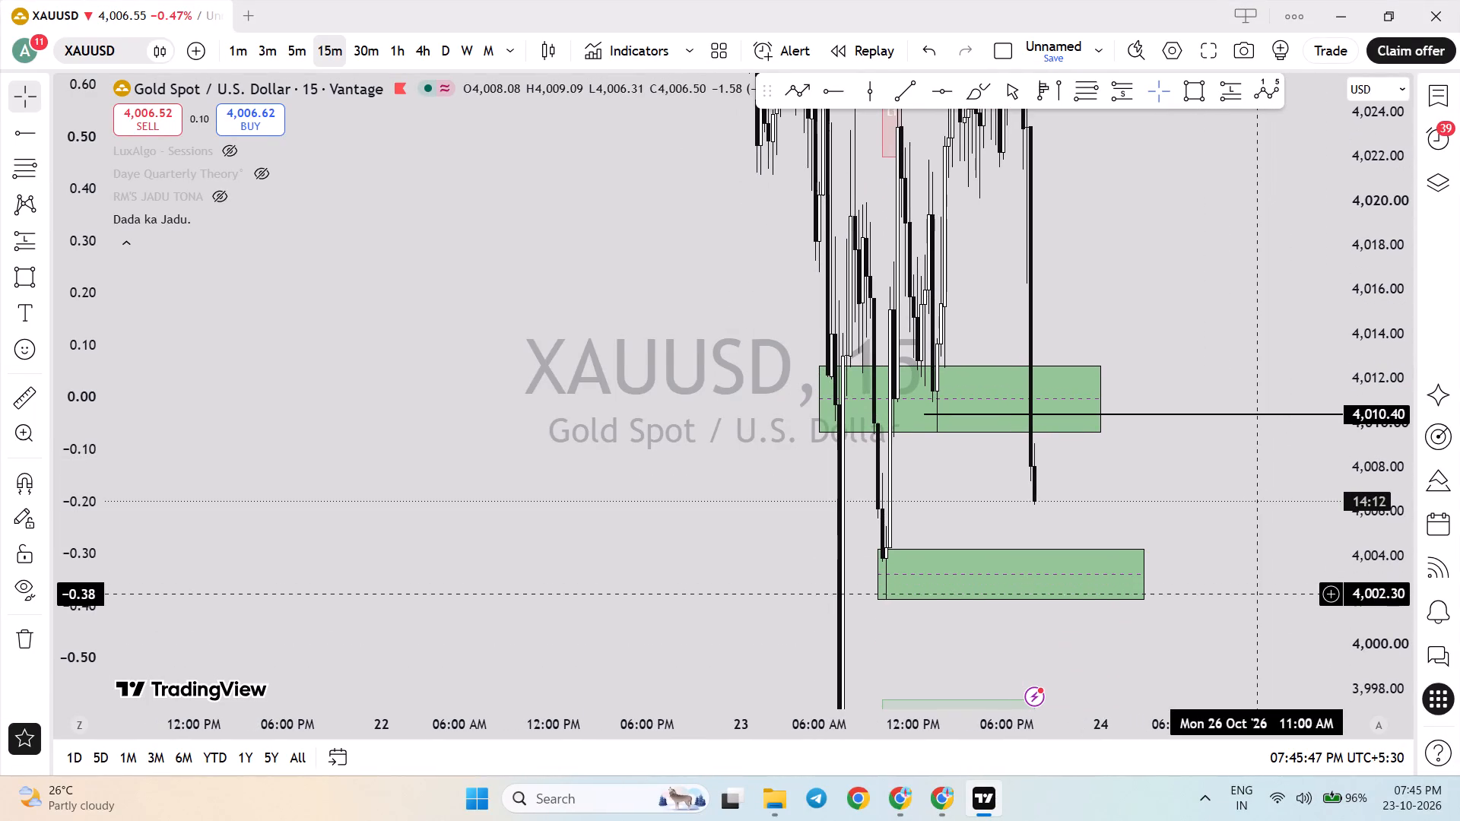
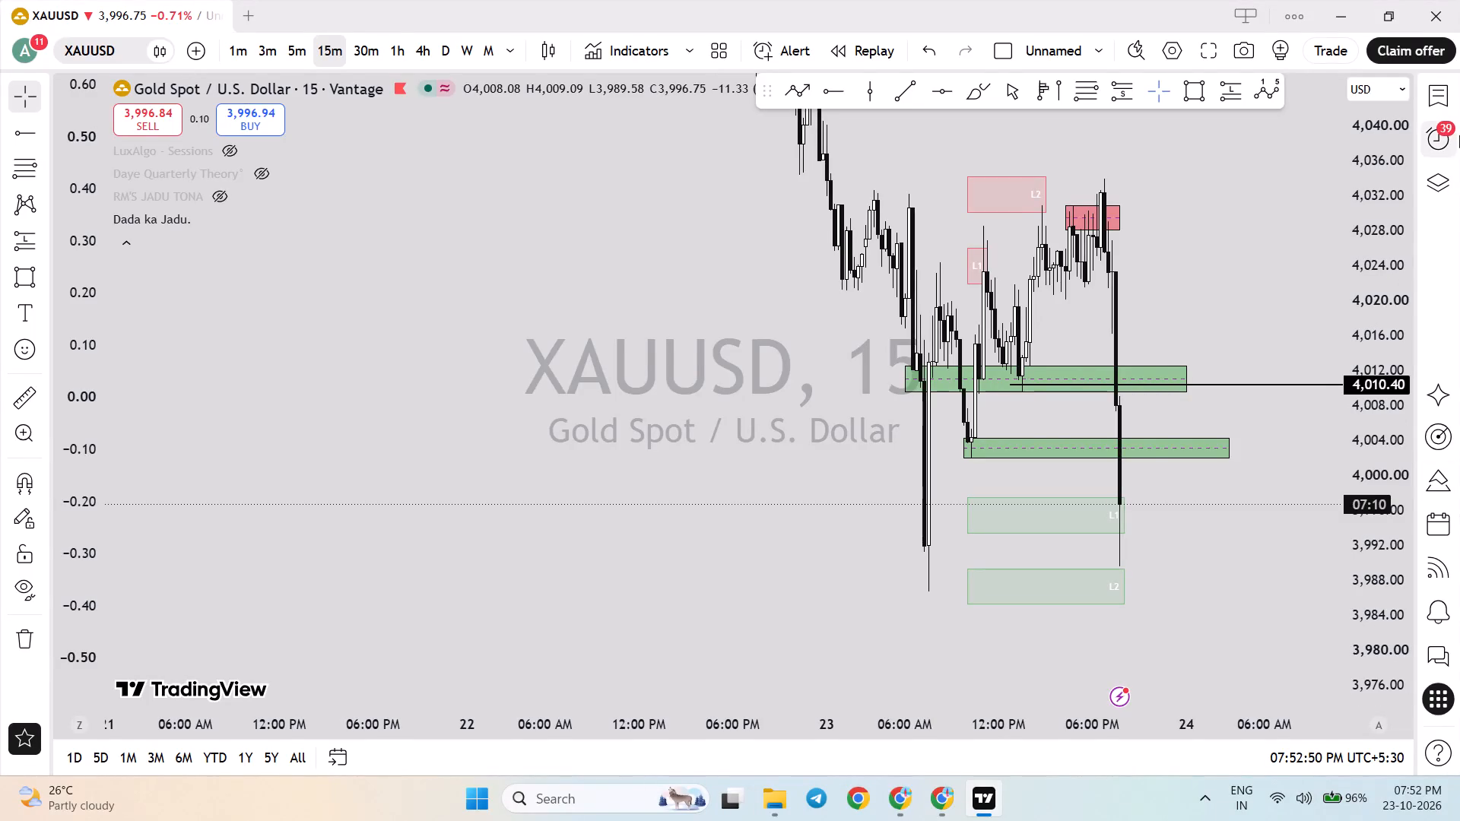
# Open the FXCM XAUUSD chart from the watchlist and examine its 15-minute drop from the 4,034.43 line towards the green zones.
pyautogui.click(1458, 83)
pyautogui.click(1267, 481)
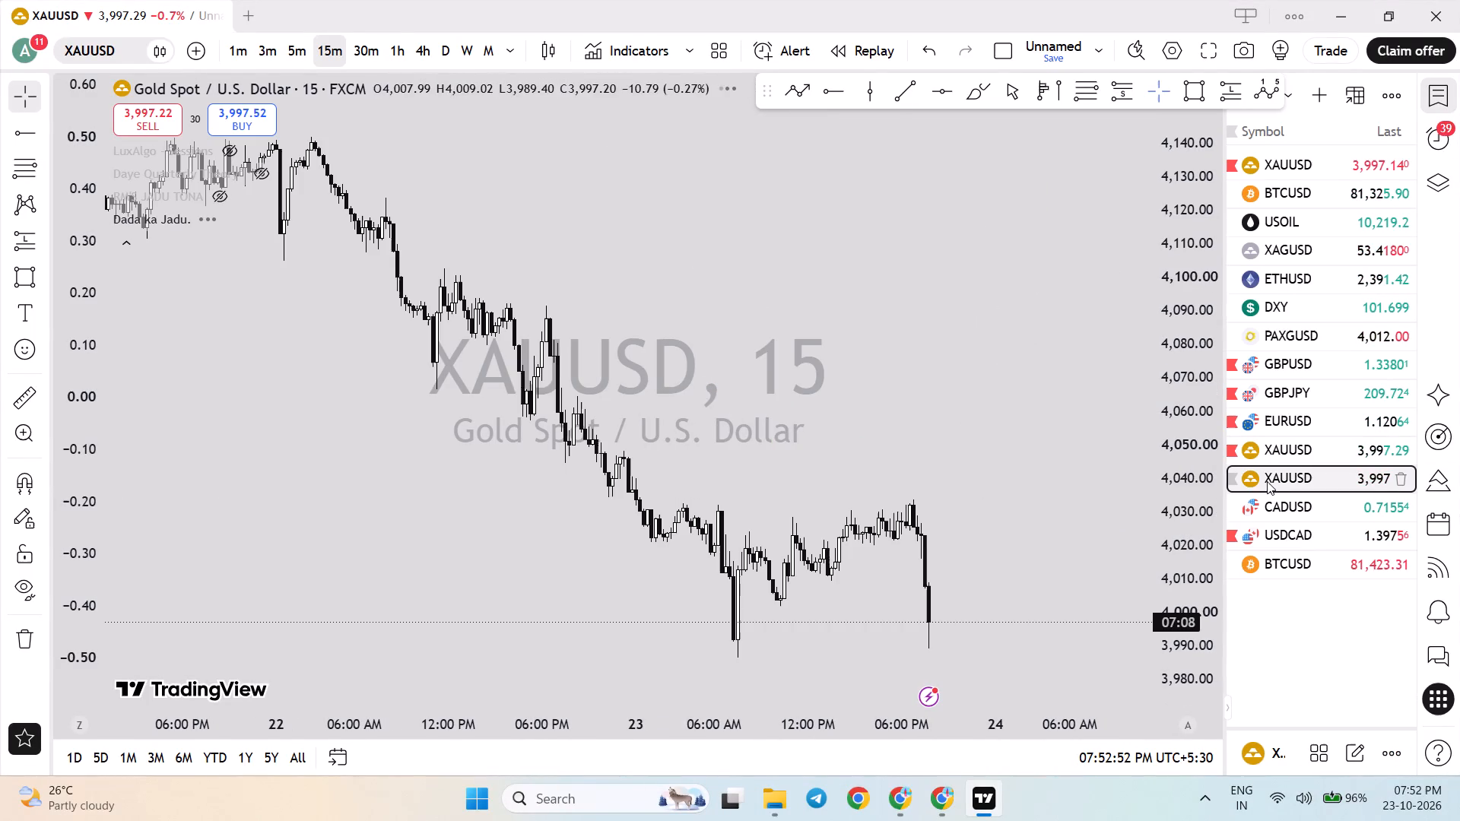
pyautogui.moveTo(1176, 605); pyautogui.dragTo(1179, 539)
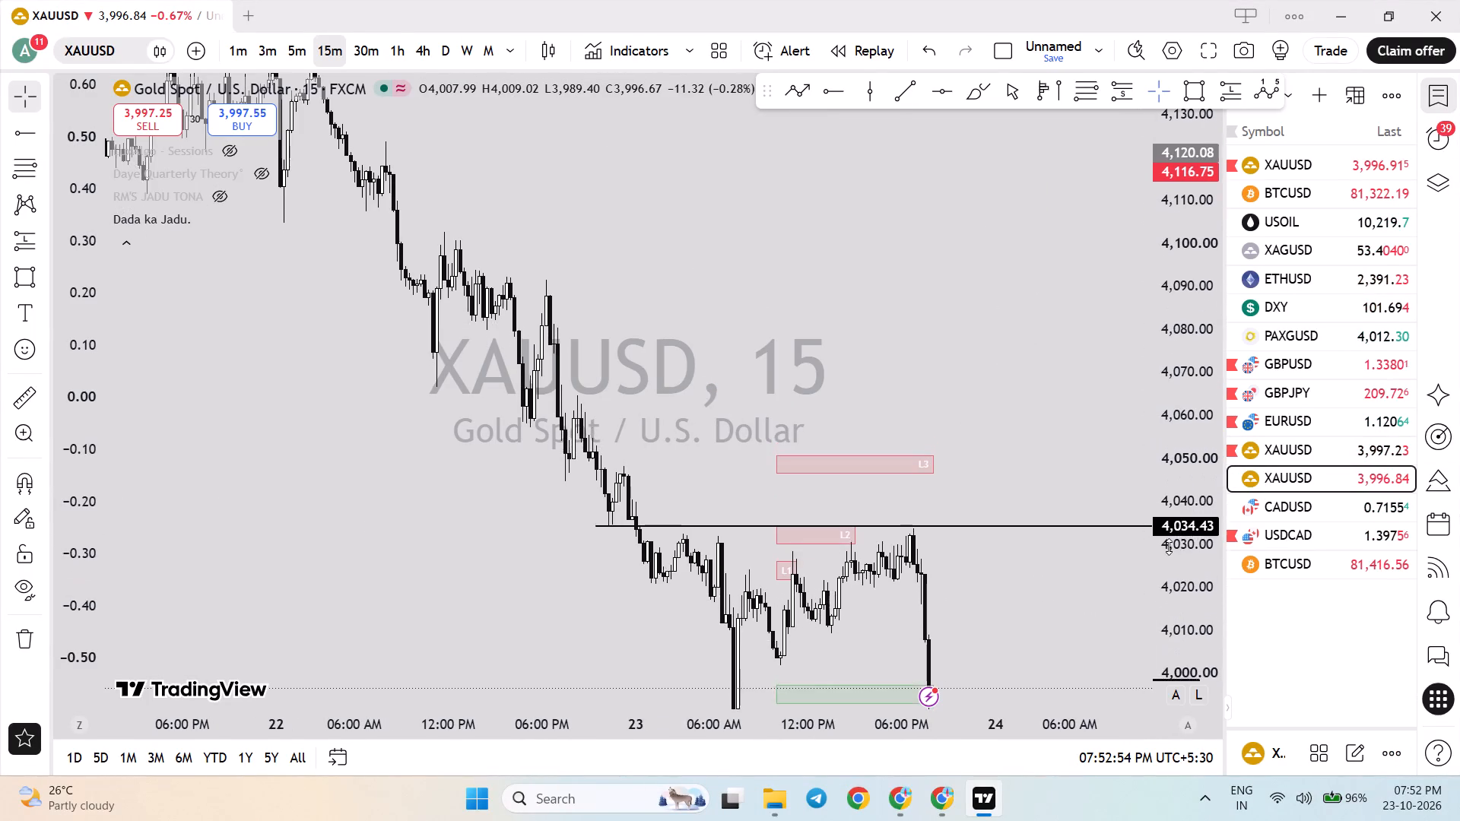
pyautogui.moveTo(1118, 596); pyautogui.dragTo(1140, 385)
pyautogui.moveTo(1210, 595); pyautogui.dragTo(1229, 460)
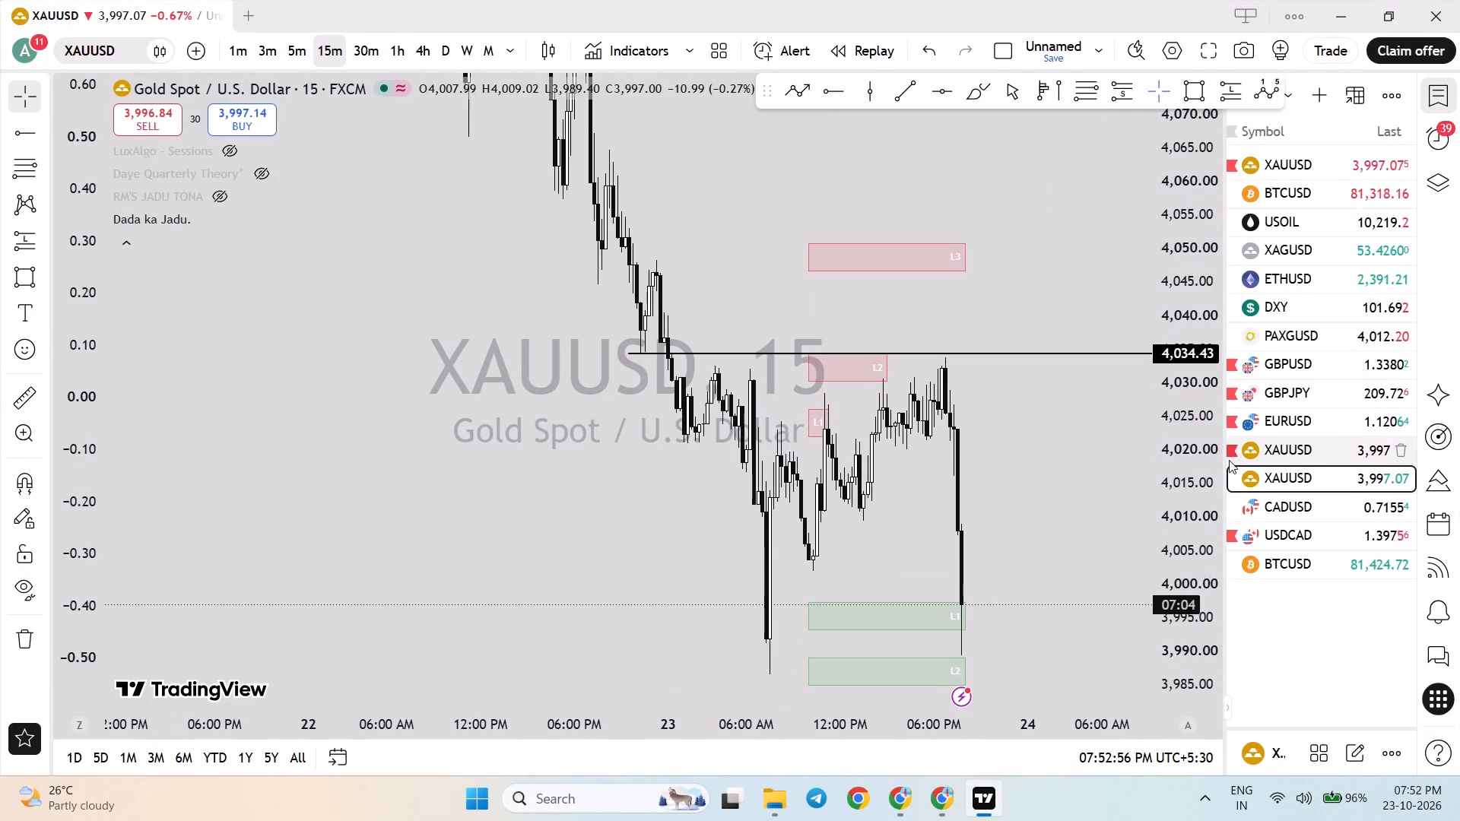
pyautogui.moveTo(1229, 460); pyautogui.dragTo(1228, 569)
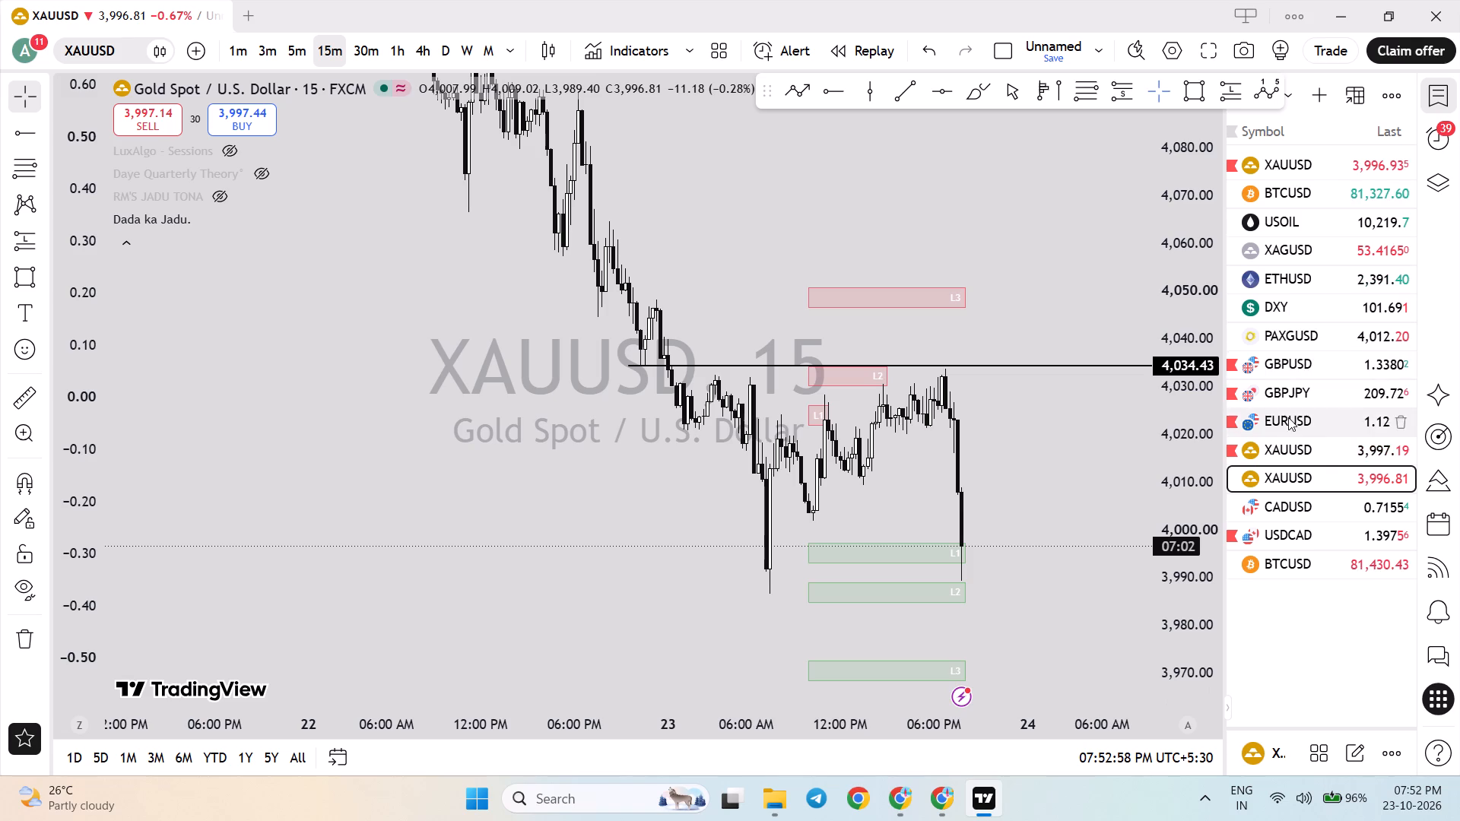
# Check the XAUUSD feed at the top of the watchlist against the Vantage one, and return to the Vantage XAUUSD chart.
pyautogui.click(1280, 449)
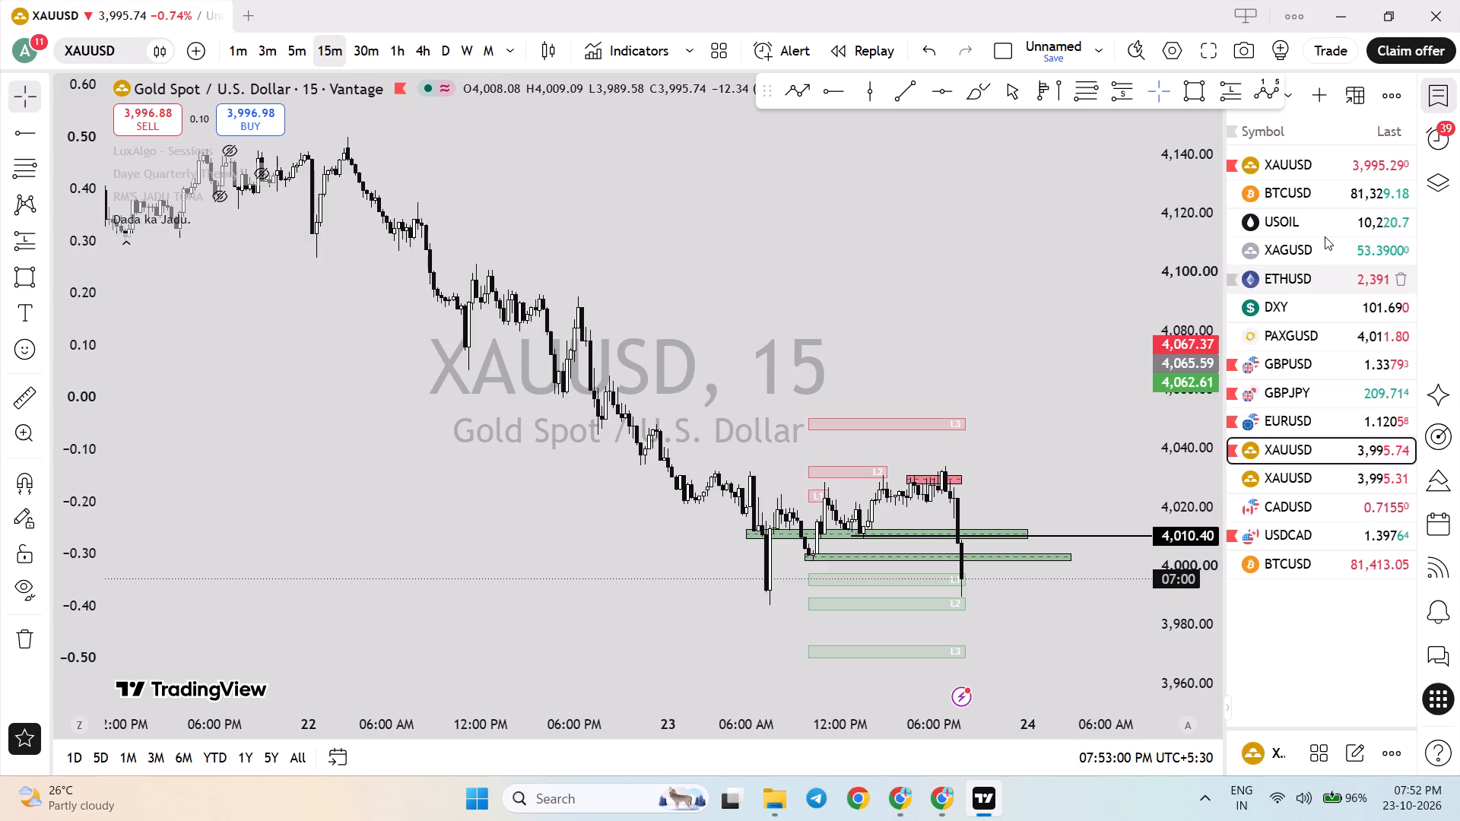
pyautogui.click(1347, 173)
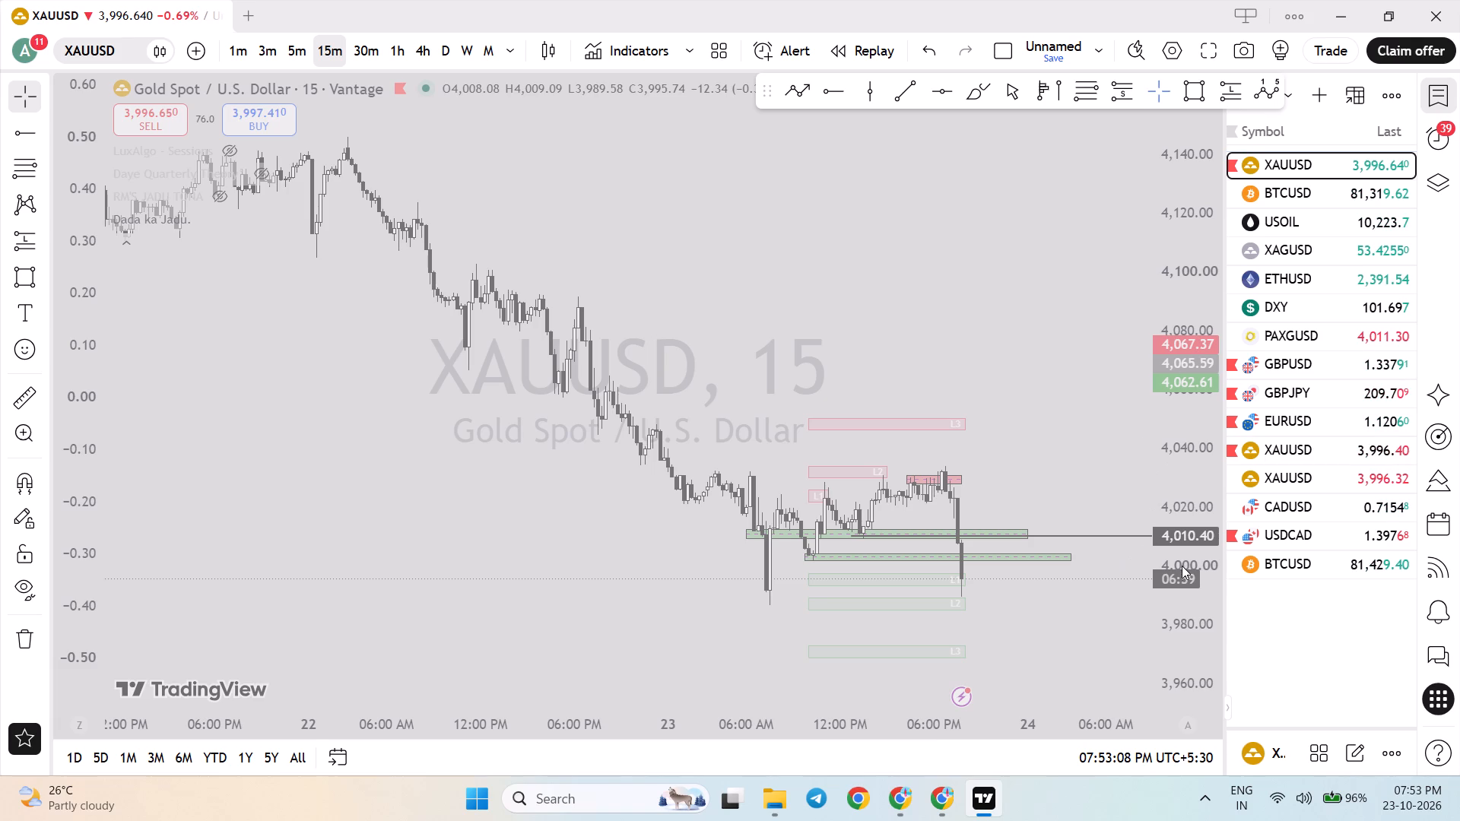
pyautogui.moveTo(1182, 565); pyautogui.dragTo(1220, 400)
pyautogui.click(1269, 457)
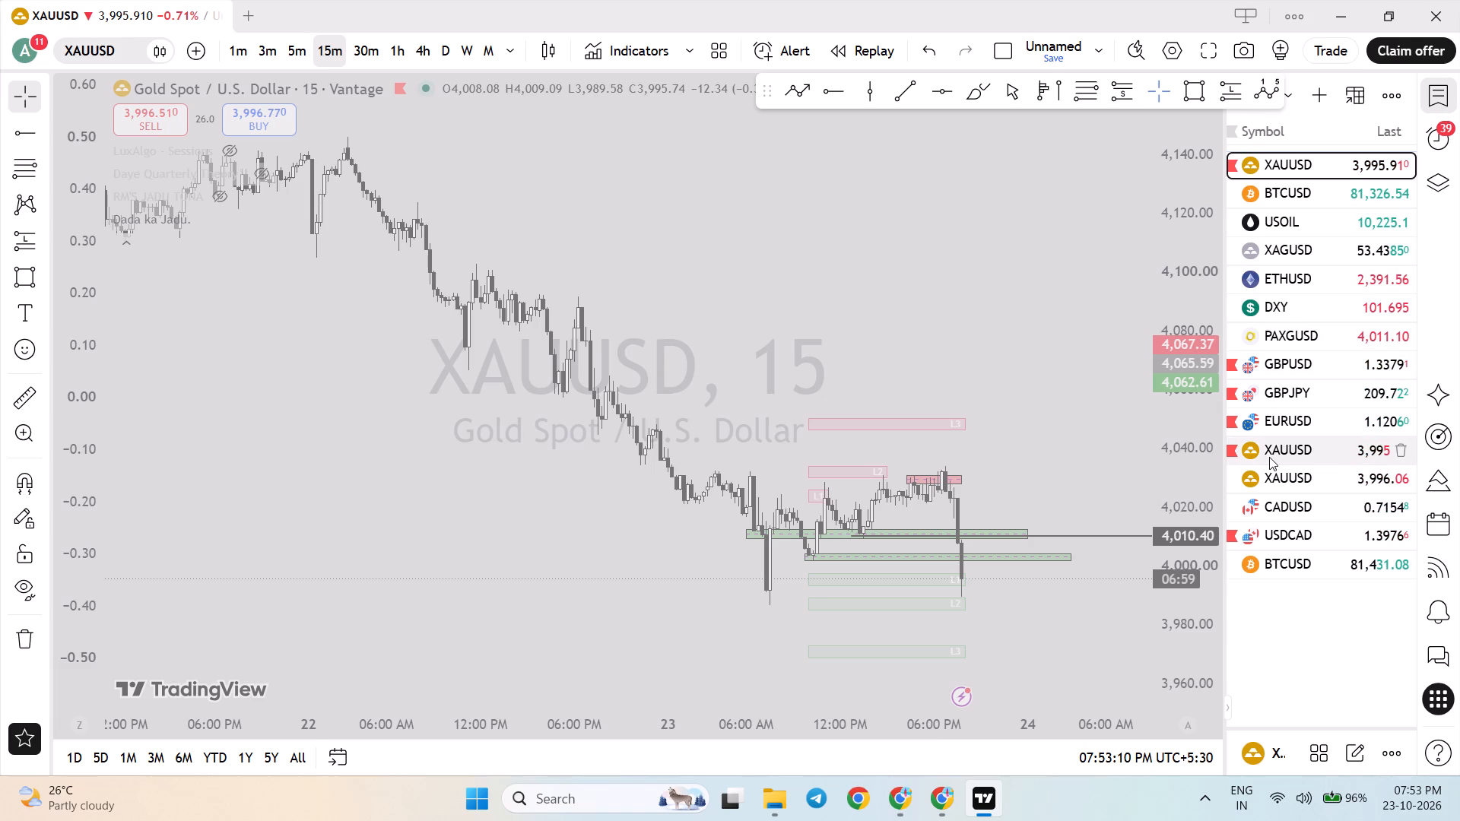
# Hide the watchlist and examine the Vantage 15-minute XAUUSD drop against the green L1, L2 and L3 zones below 4,000.
pyautogui.moveTo(1190, 570); pyautogui.dragTo(1226, 412)
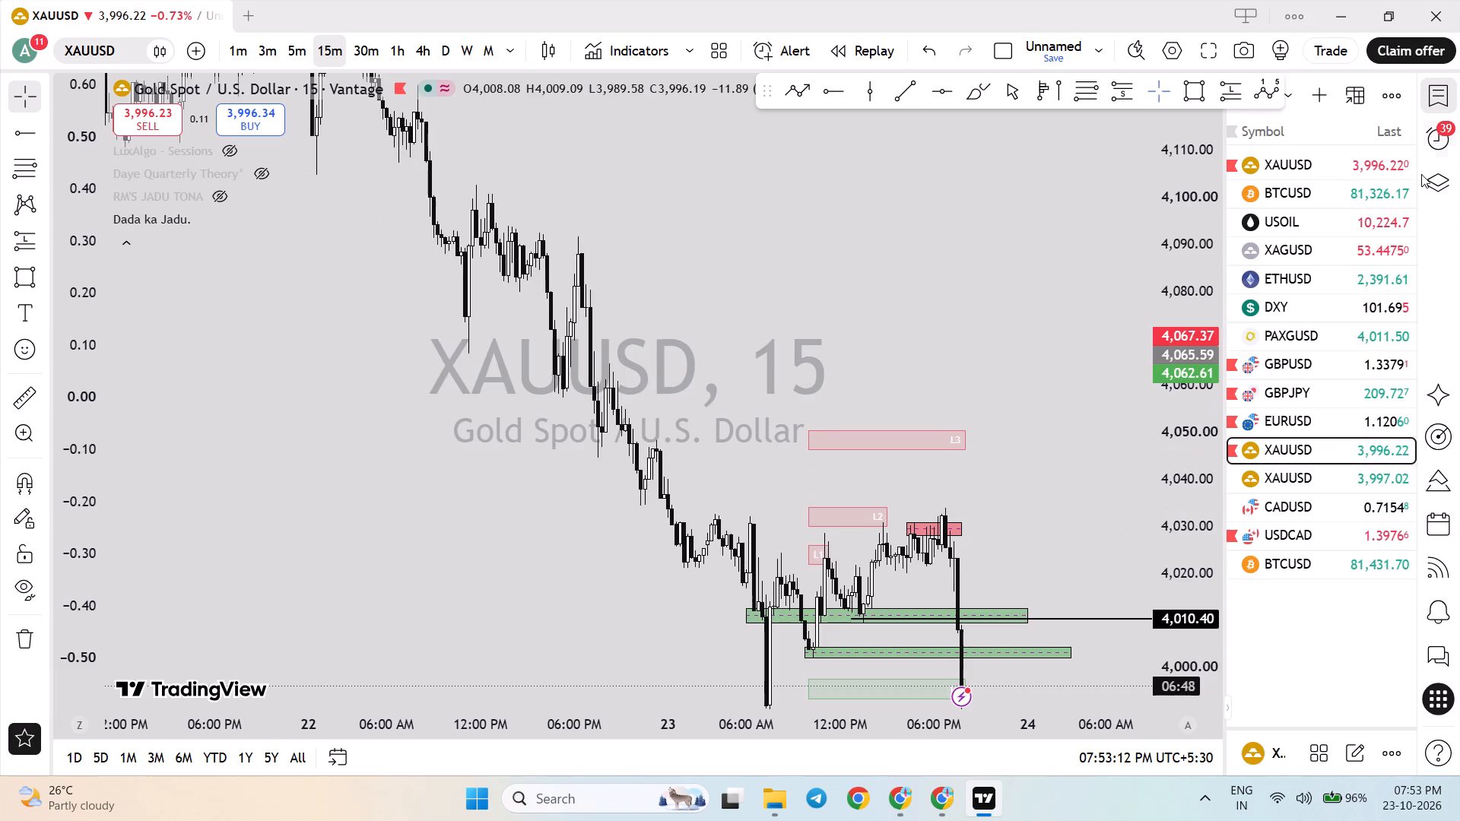
pyautogui.click(1431, 104)
pyautogui.moveTo(1206, 572); pyautogui.dragTo(1275, 238)
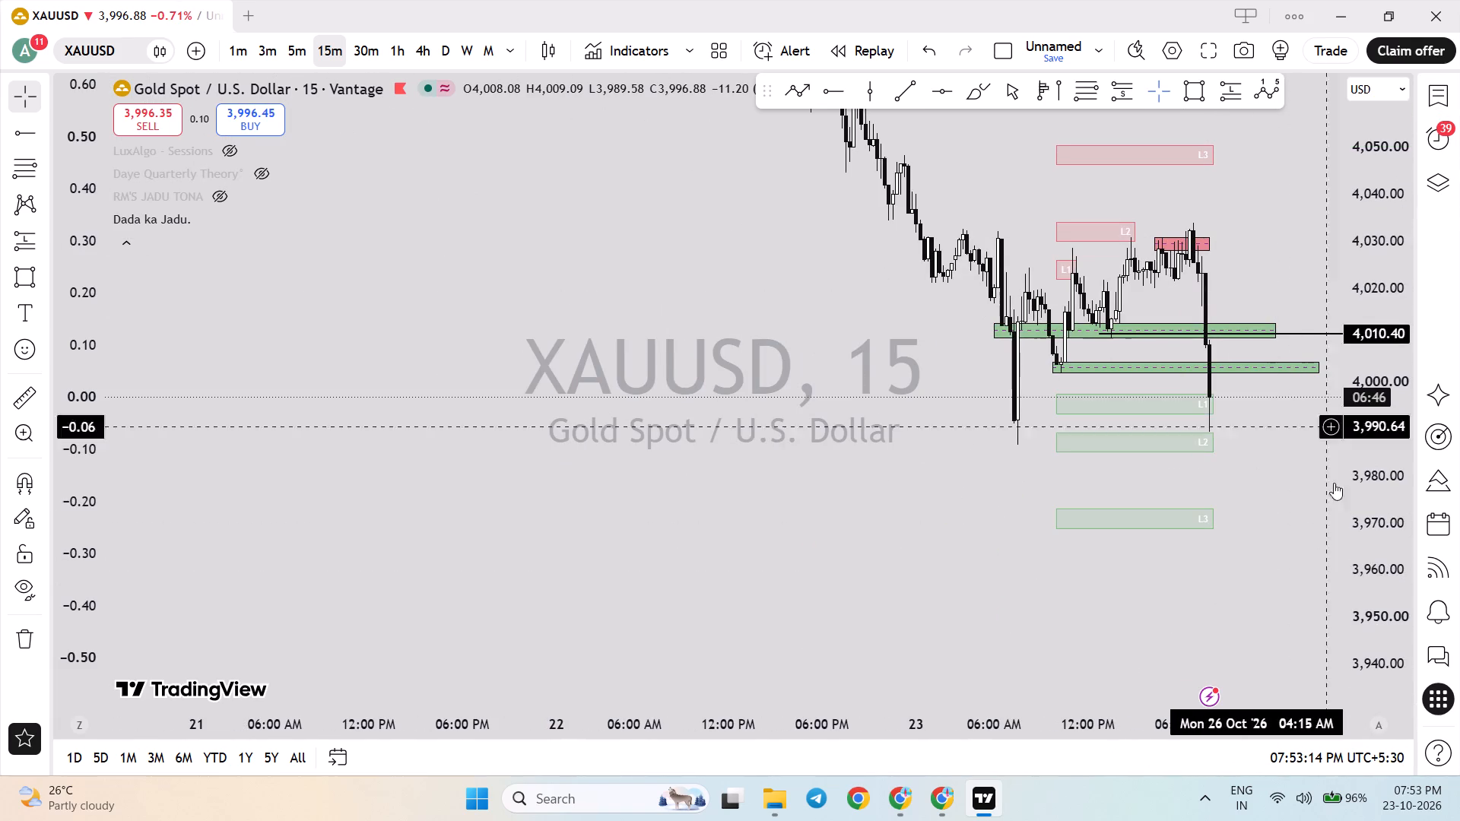
pyautogui.moveTo(1354, 585); pyautogui.dragTo(1459, 276)
pyautogui.scroll(2, 1331, 481)
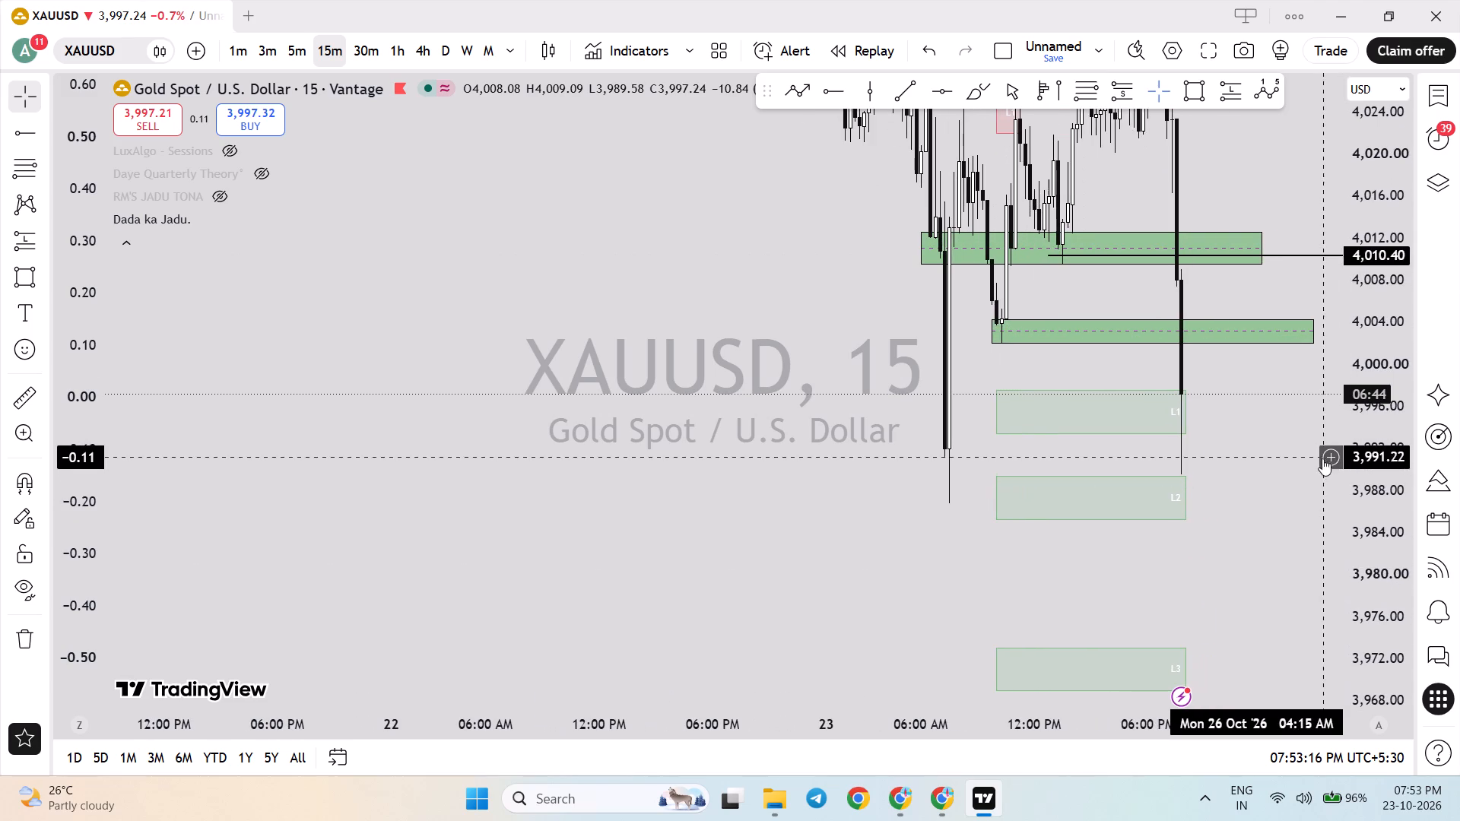
pyautogui.scroll(3, 1338, 487)
pyautogui.moveTo(1382, 440); pyautogui.dragTo(1376, 501)
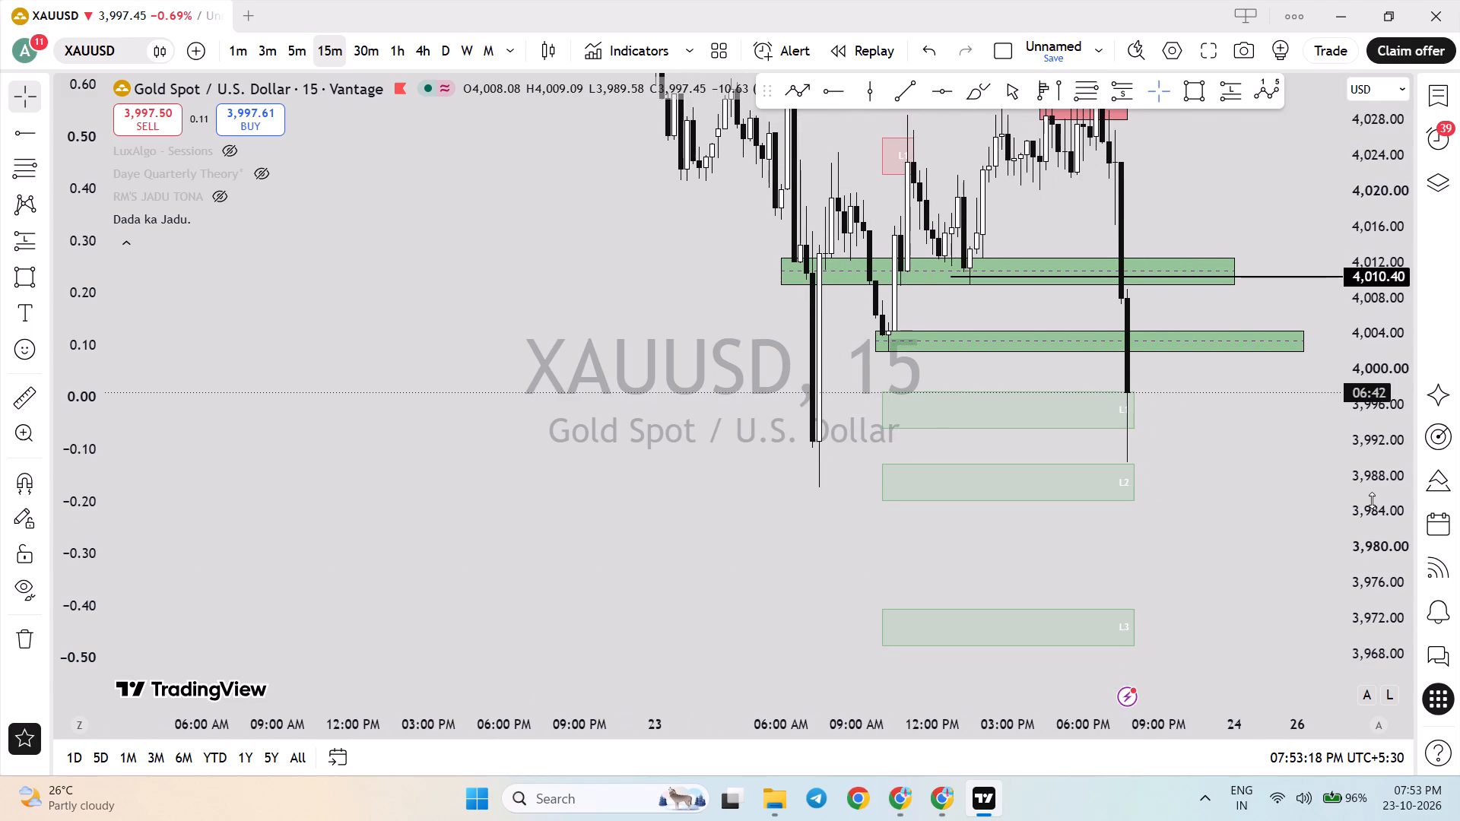
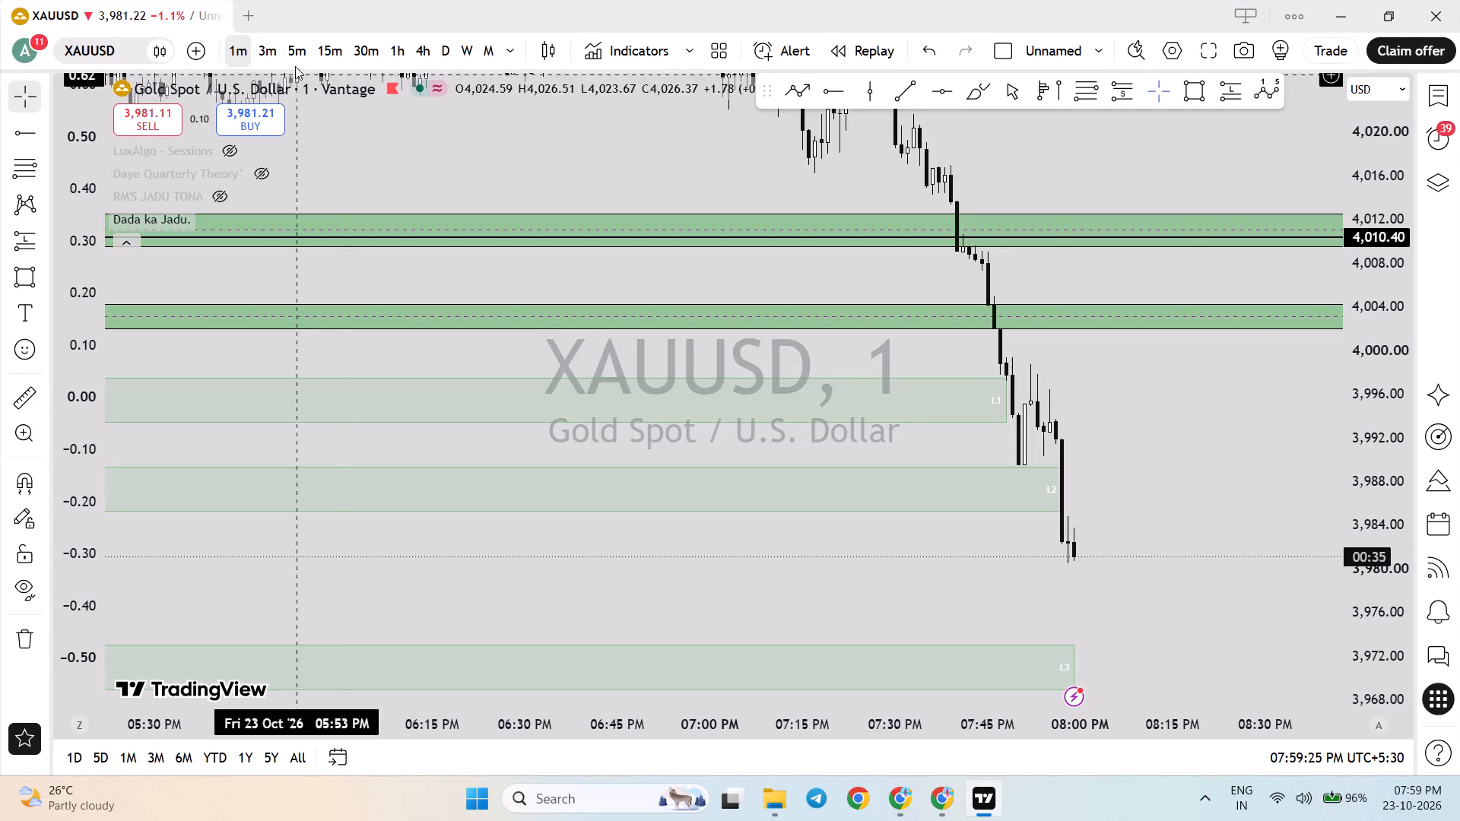
# Switch XAUUSD to the 15-minute timeframe and view the drop with the red supply zones and green demand zones together.
pyautogui.click(314, 58)
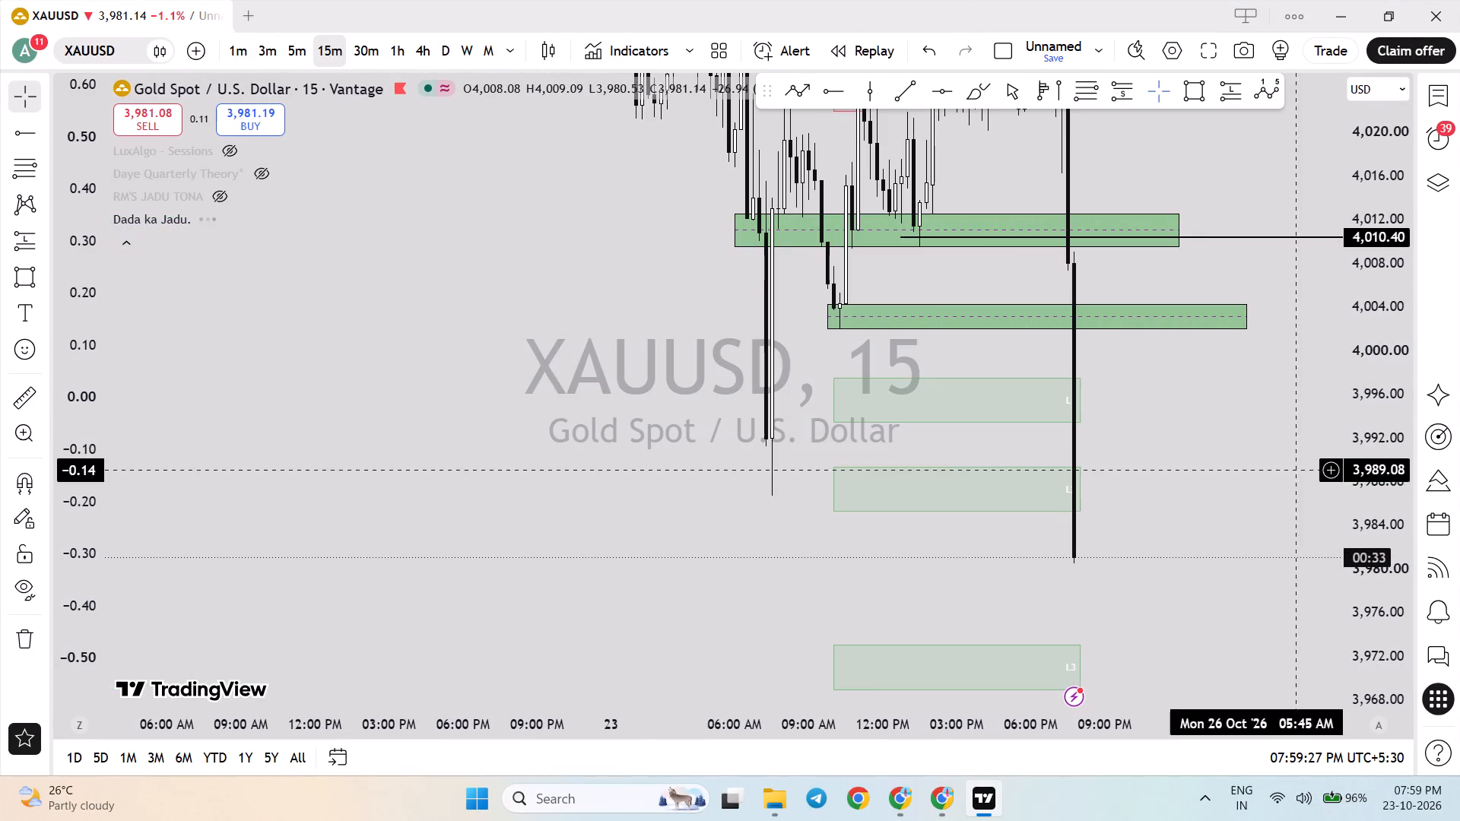
pyautogui.moveTo(1404, 380); pyautogui.dragTo(1380, 642)
pyautogui.scroll(-5, 1048, 472)
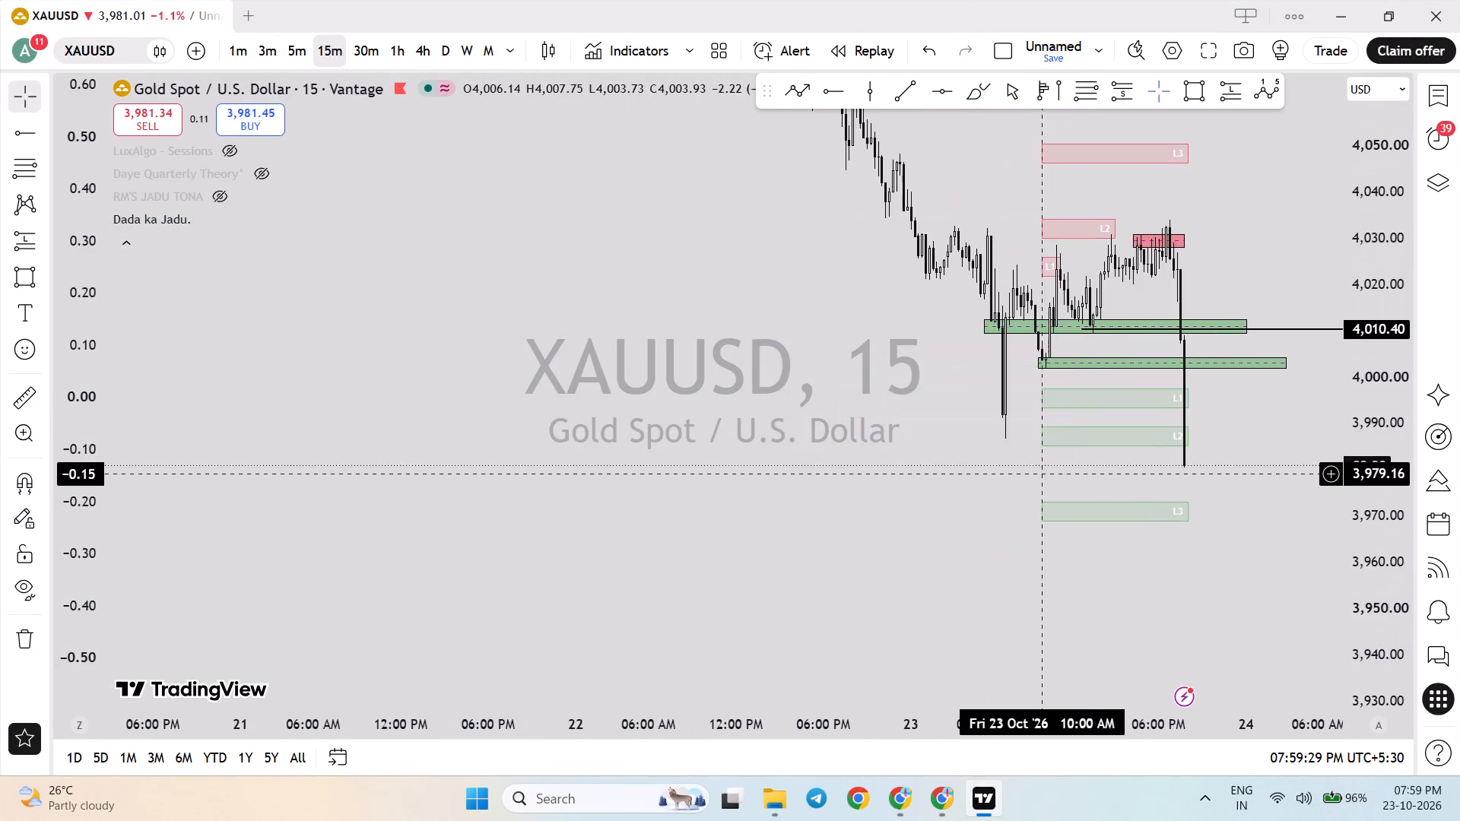
# Switch XAUUSD to the 1-hour timeframe and examine the latest bearish candle against the 4,010.40 line and the green demand zones.
pyautogui.click(418, 59)
pyautogui.click(407, 60)
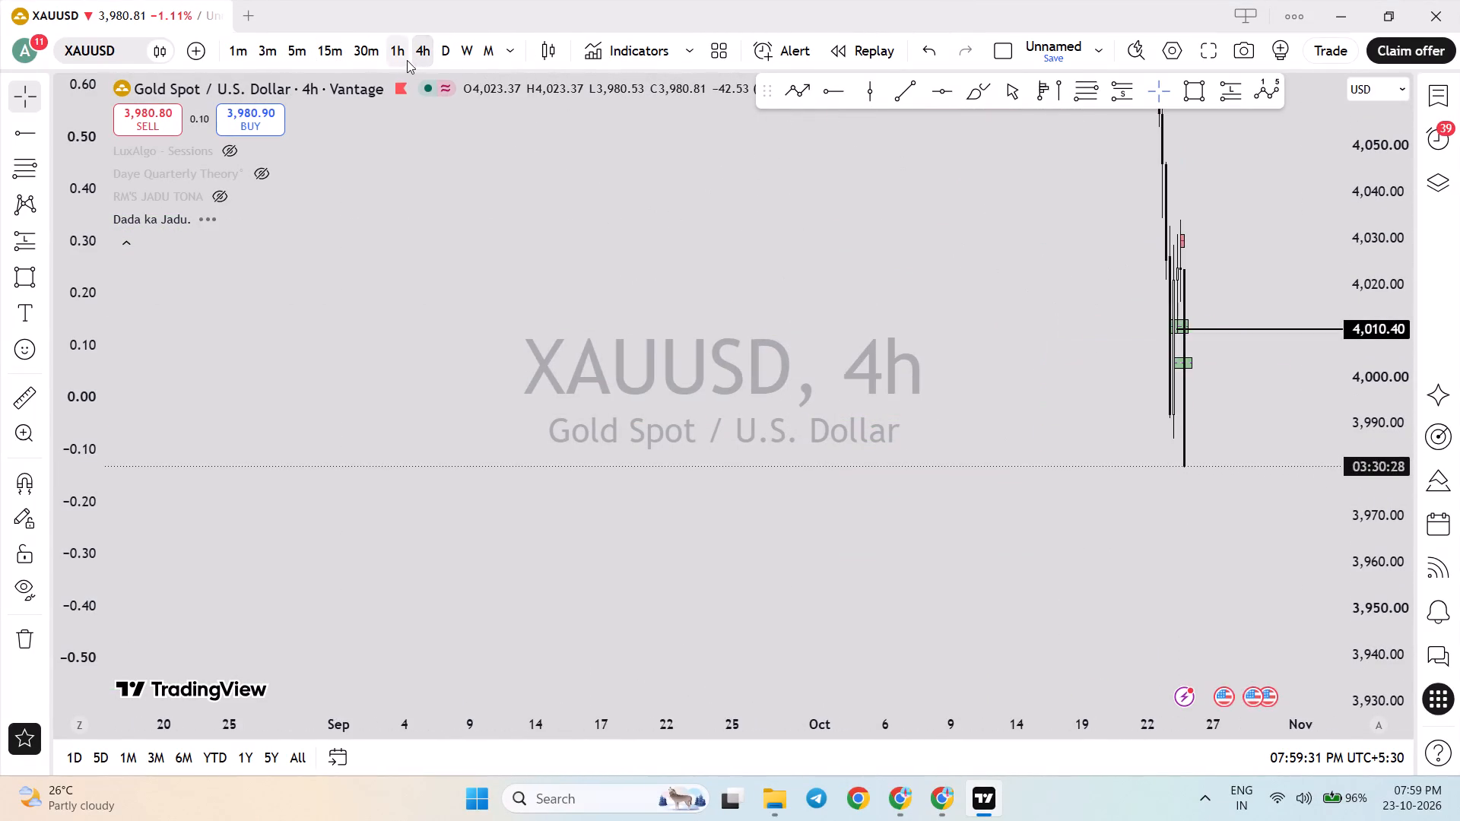
pyautogui.scroll(5, 871, 499)
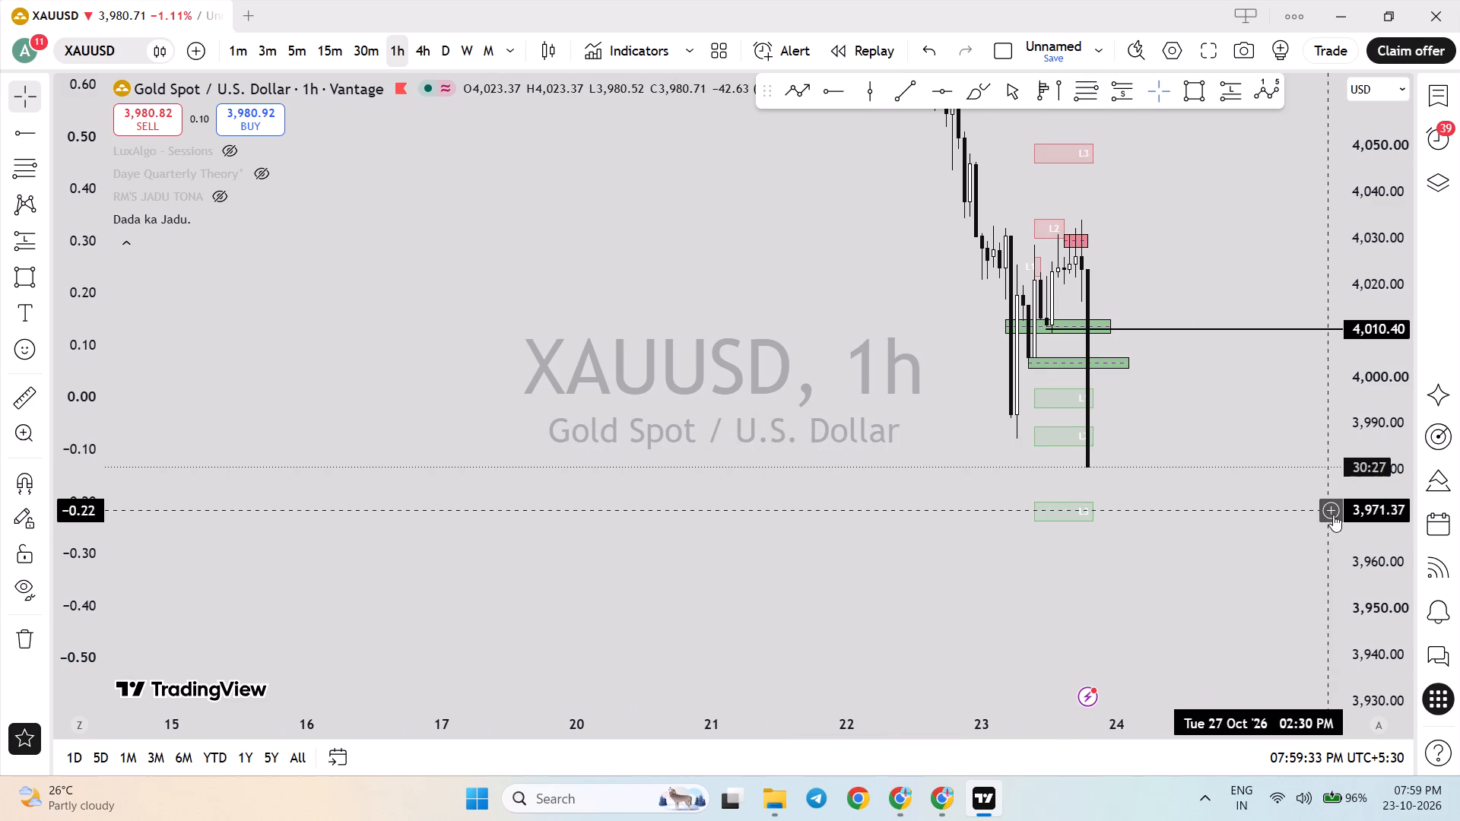
pyautogui.moveTo(1366, 554); pyautogui.dragTo(1335, 284)
pyautogui.scroll(5, 1201, 540)
pyautogui.moveTo(1186, 541); pyautogui.dragTo(1202, 591)
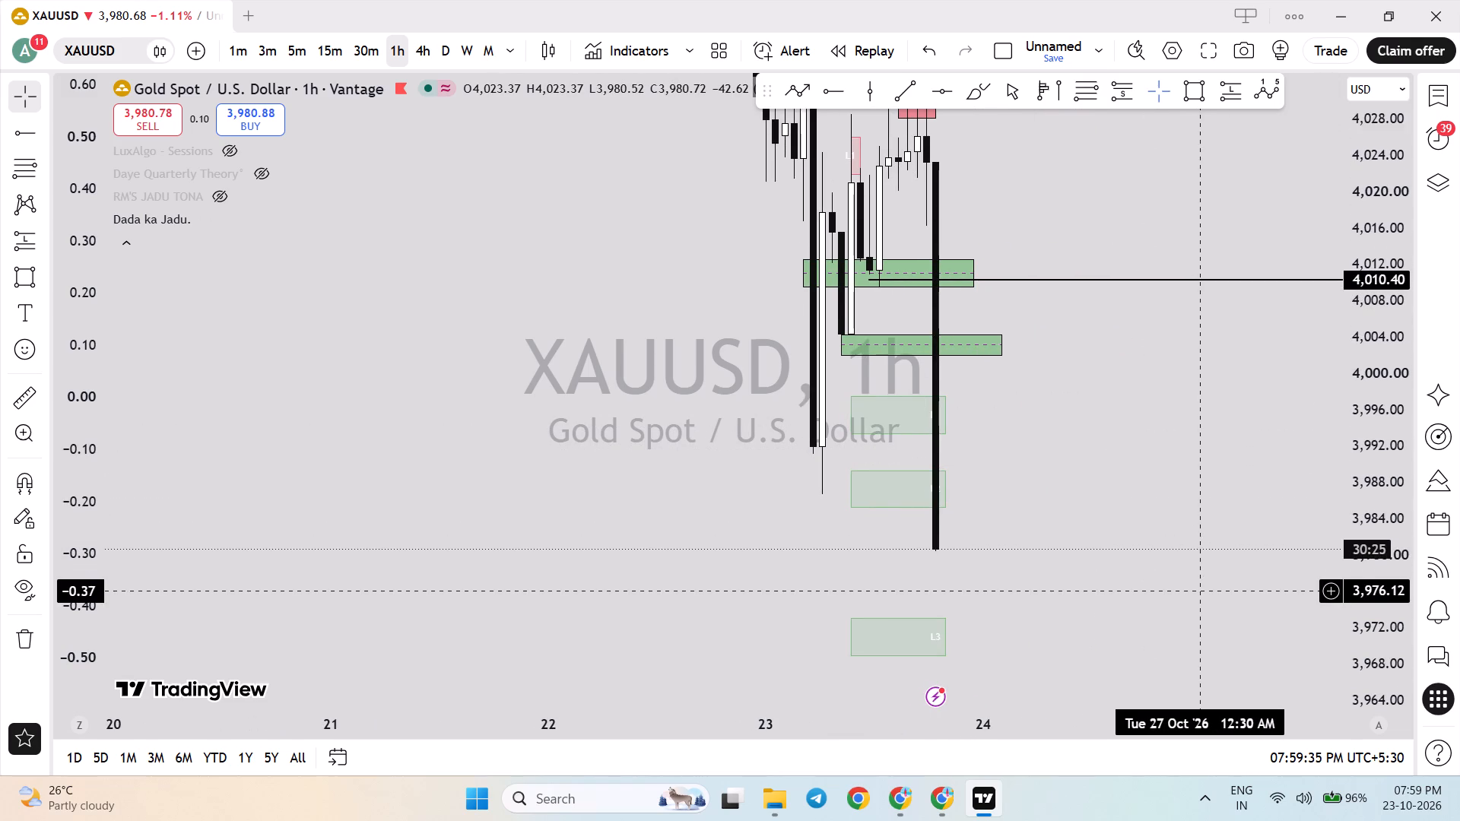
pyautogui.moveTo(1202, 591); pyautogui.dragTo(1195, 534)
pyautogui.moveTo(1347, 596); pyautogui.dragTo(1328, 329)
pyautogui.moveTo(1097, 472); pyautogui.dragTo(1185, 474)
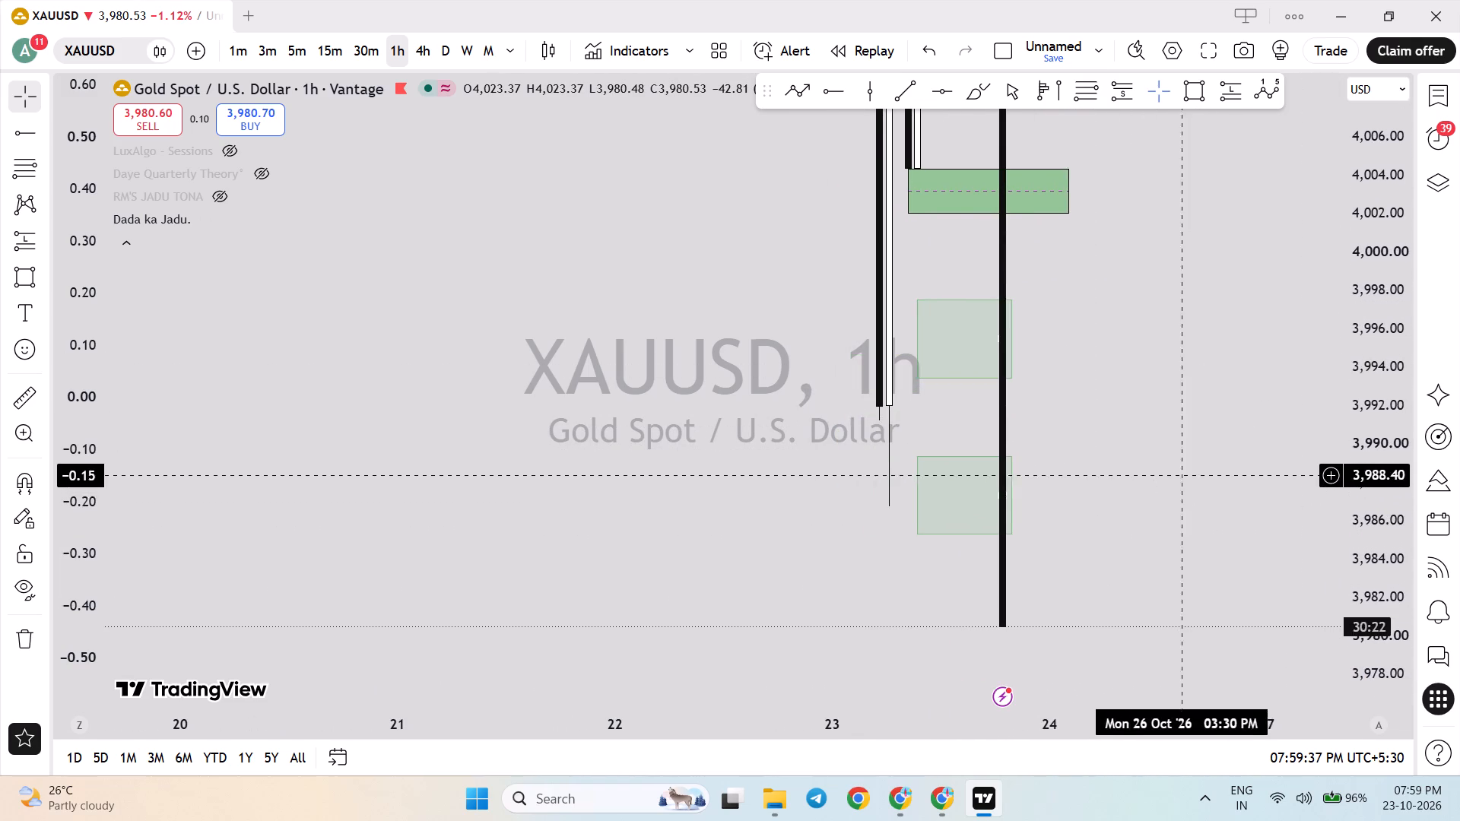
pyautogui.moveTo(1357, 349); pyautogui.dragTo(1379, 693)
pyautogui.moveTo(1078, 567); pyautogui.dragTo(1122, 715)
pyautogui.scroll(3, 1138, 639)
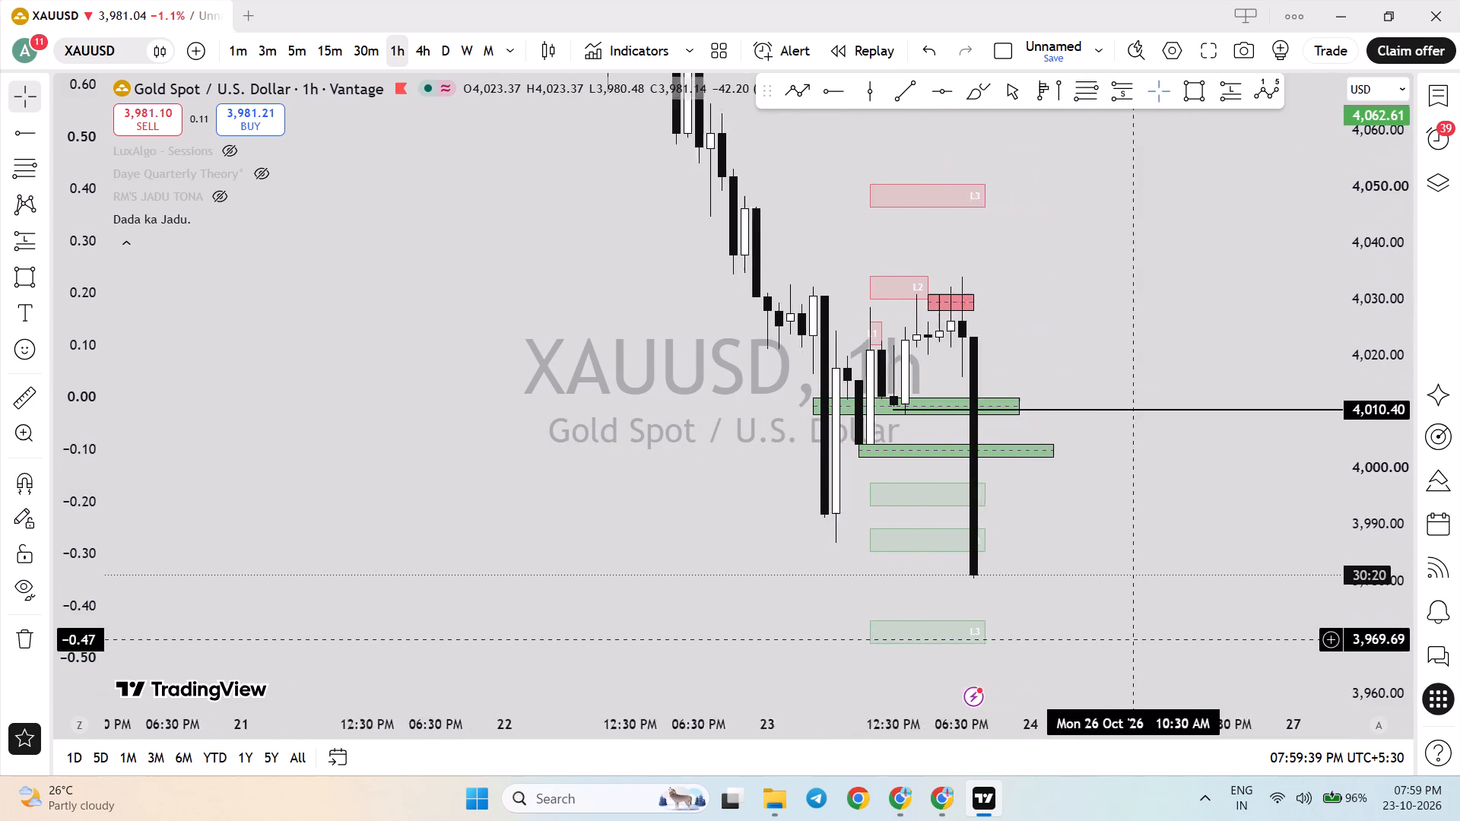
pyautogui.scroll(1, 1138, 639)
pyautogui.moveTo(1360, 583); pyautogui.dragTo(1333, 436)
pyautogui.moveTo(1170, 578); pyautogui.dragTo(1215, 558)
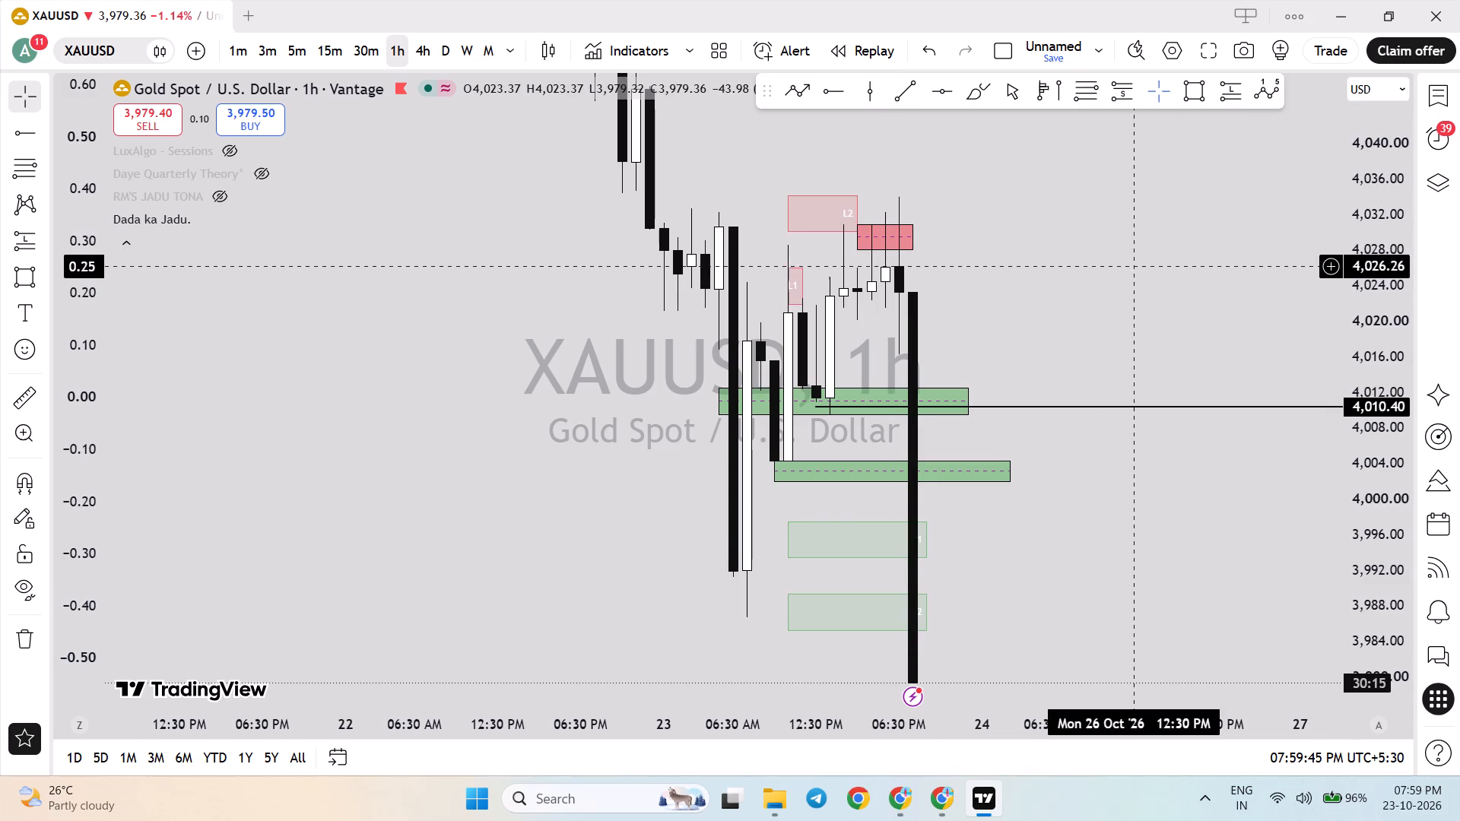
# Return XAUUSD to the 15-minute timeframe and examine the fall from the red supply zone through the green zones towards L3.
pyautogui.click(334, 48)
pyautogui.scroll(-5, 553, 309)
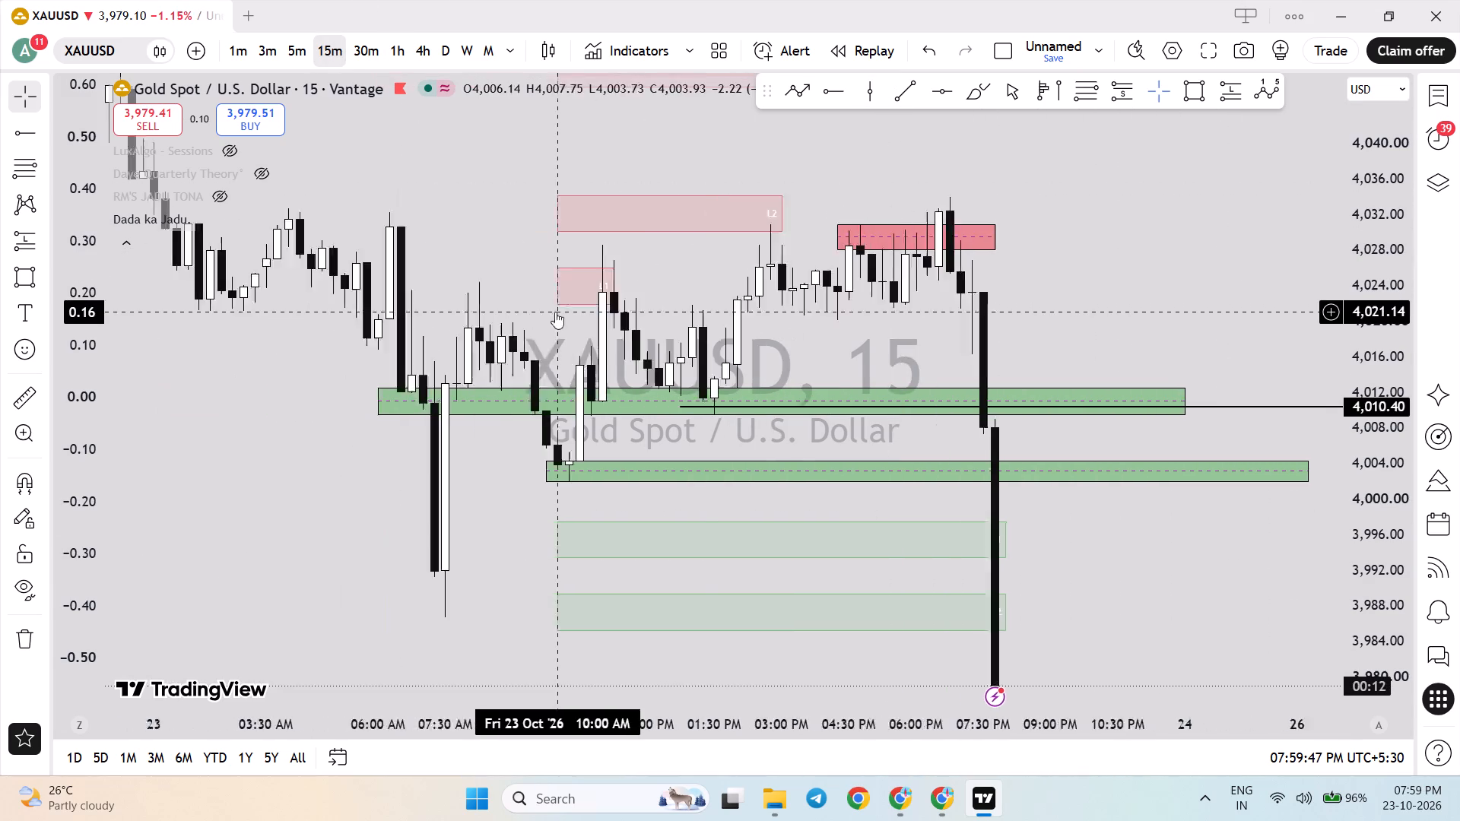
pyautogui.moveTo(1218, 309); pyautogui.dragTo(1217, 322)
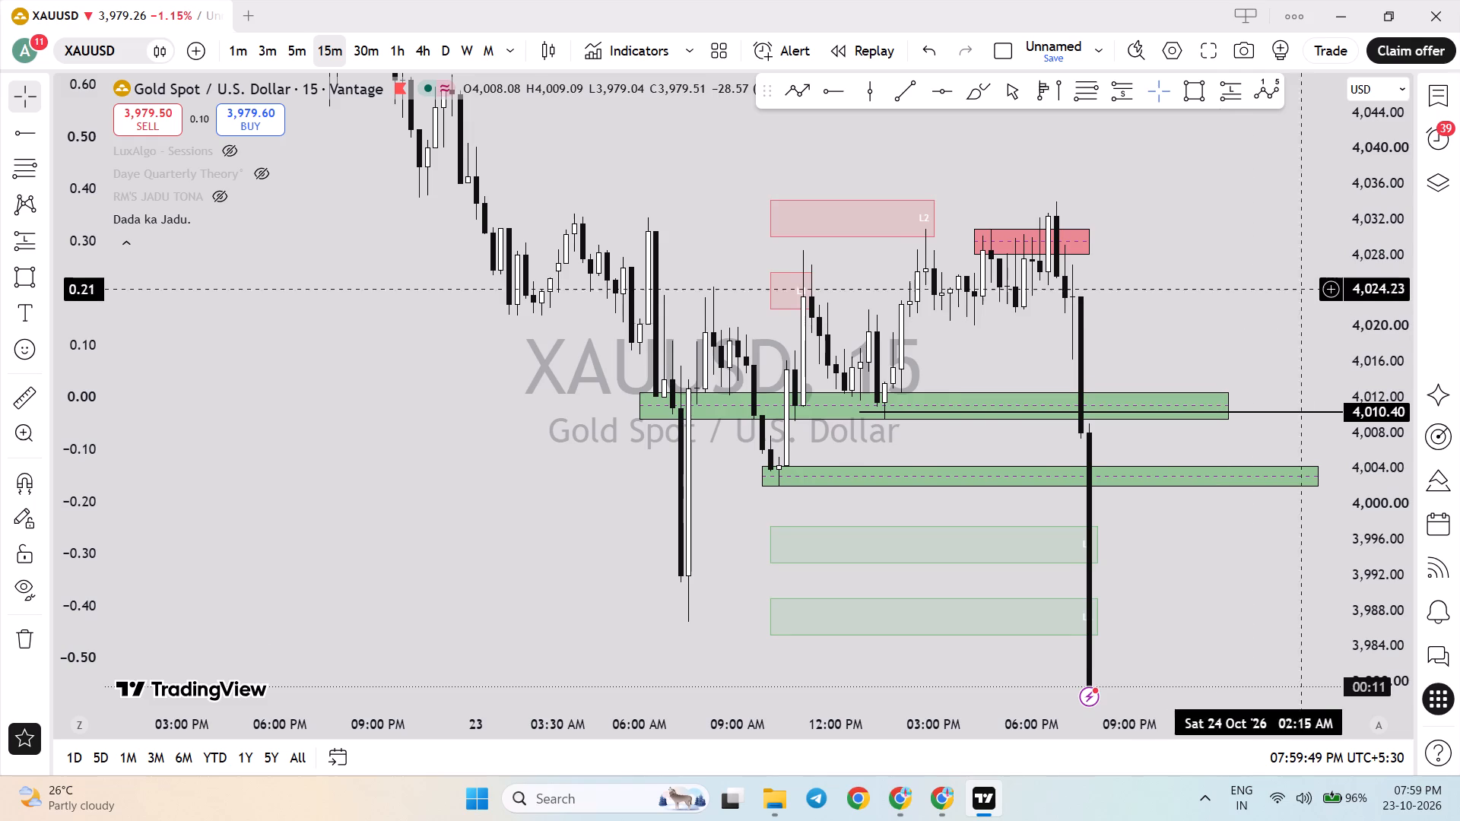
pyautogui.moveTo(1370, 245); pyautogui.dragTo(1367, 318)
pyautogui.moveTo(1262, 305); pyautogui.dragTo(1246, 276)
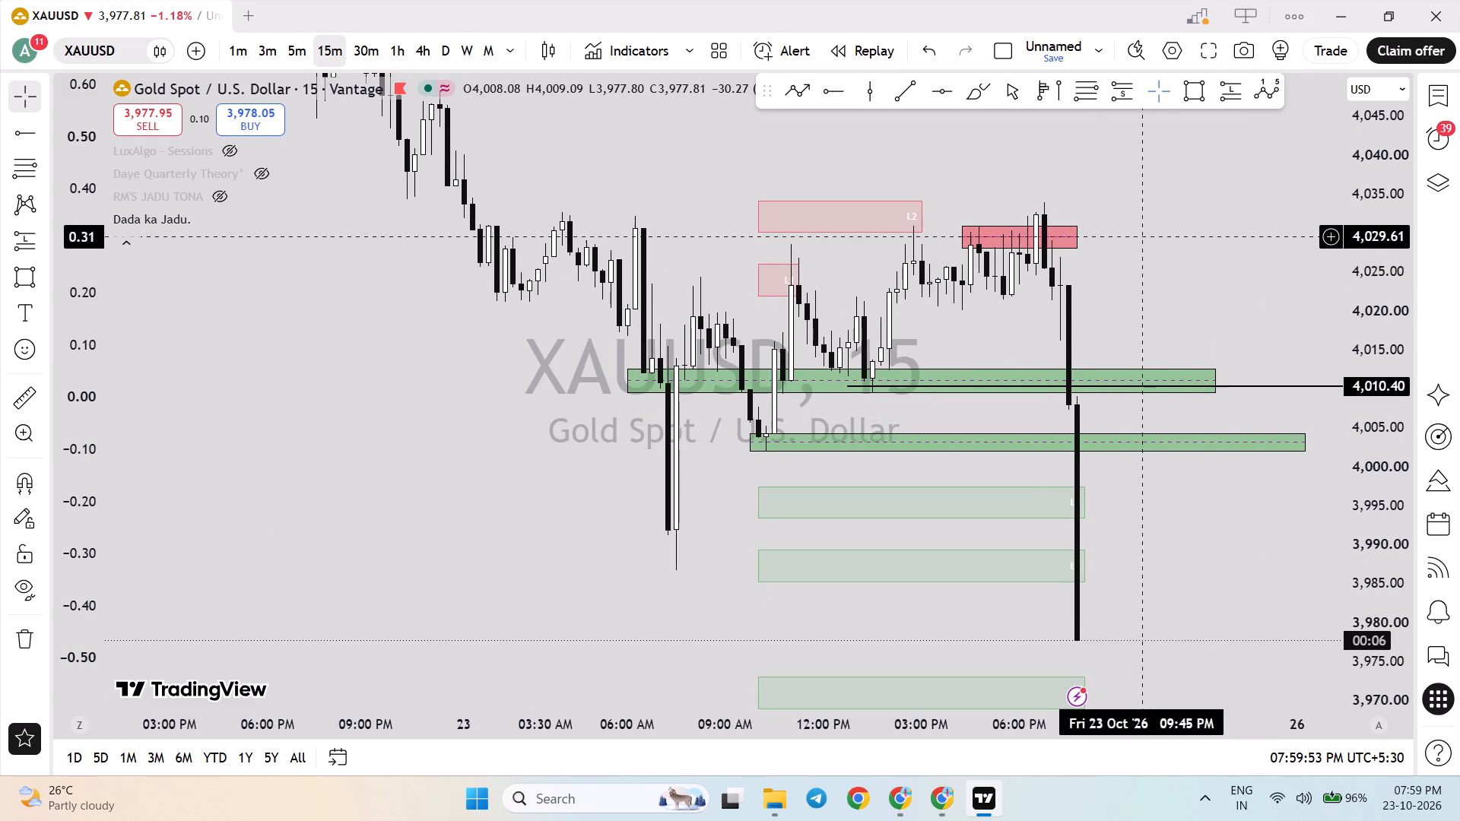
pyautogui.moveTo(1146, 274); pyautogui.dragTo(1136, 242)
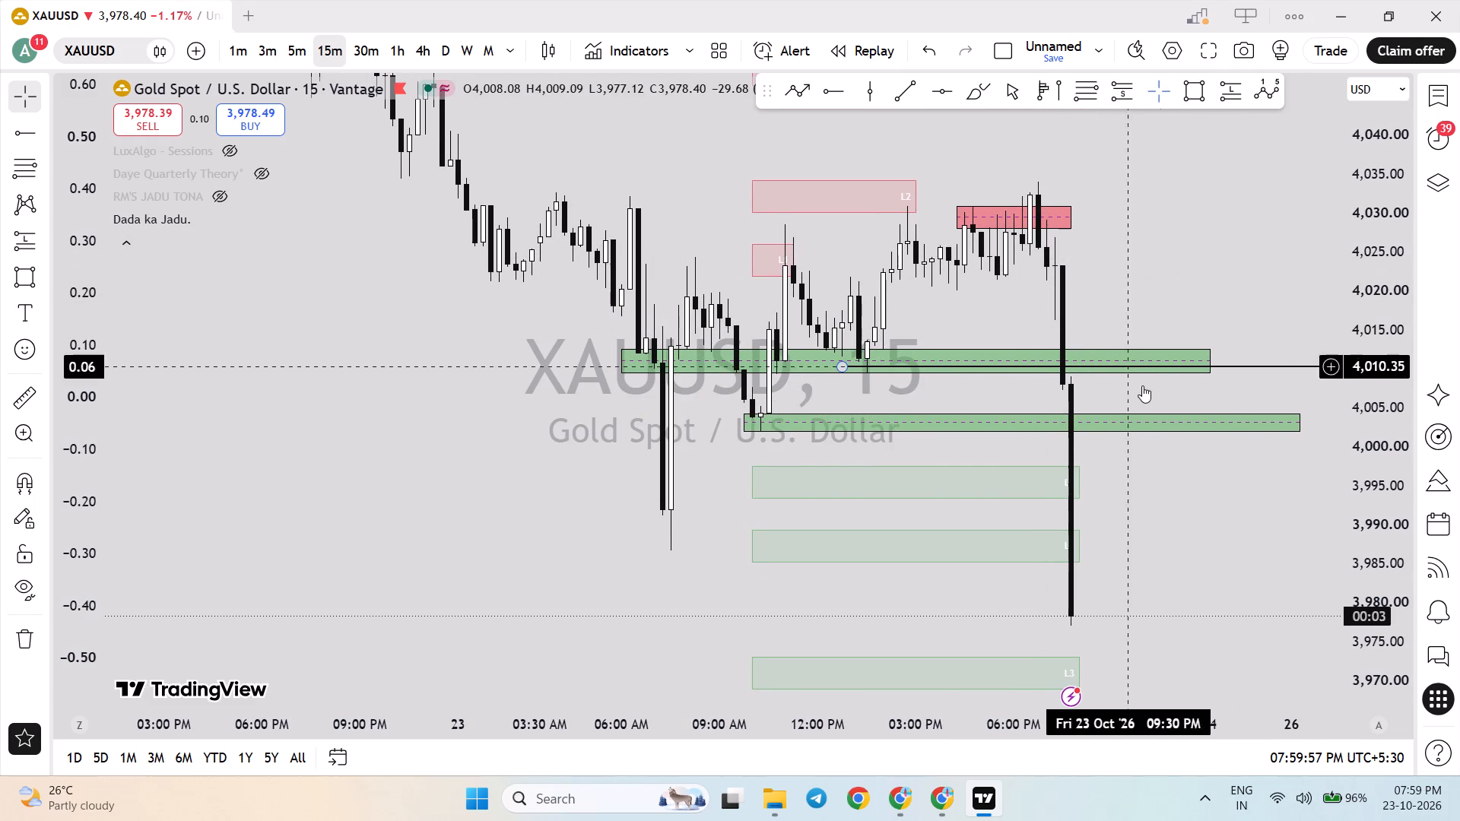
pyautogui.moveTo(1175, 488); pyautogui.dragTo(1178, 461)
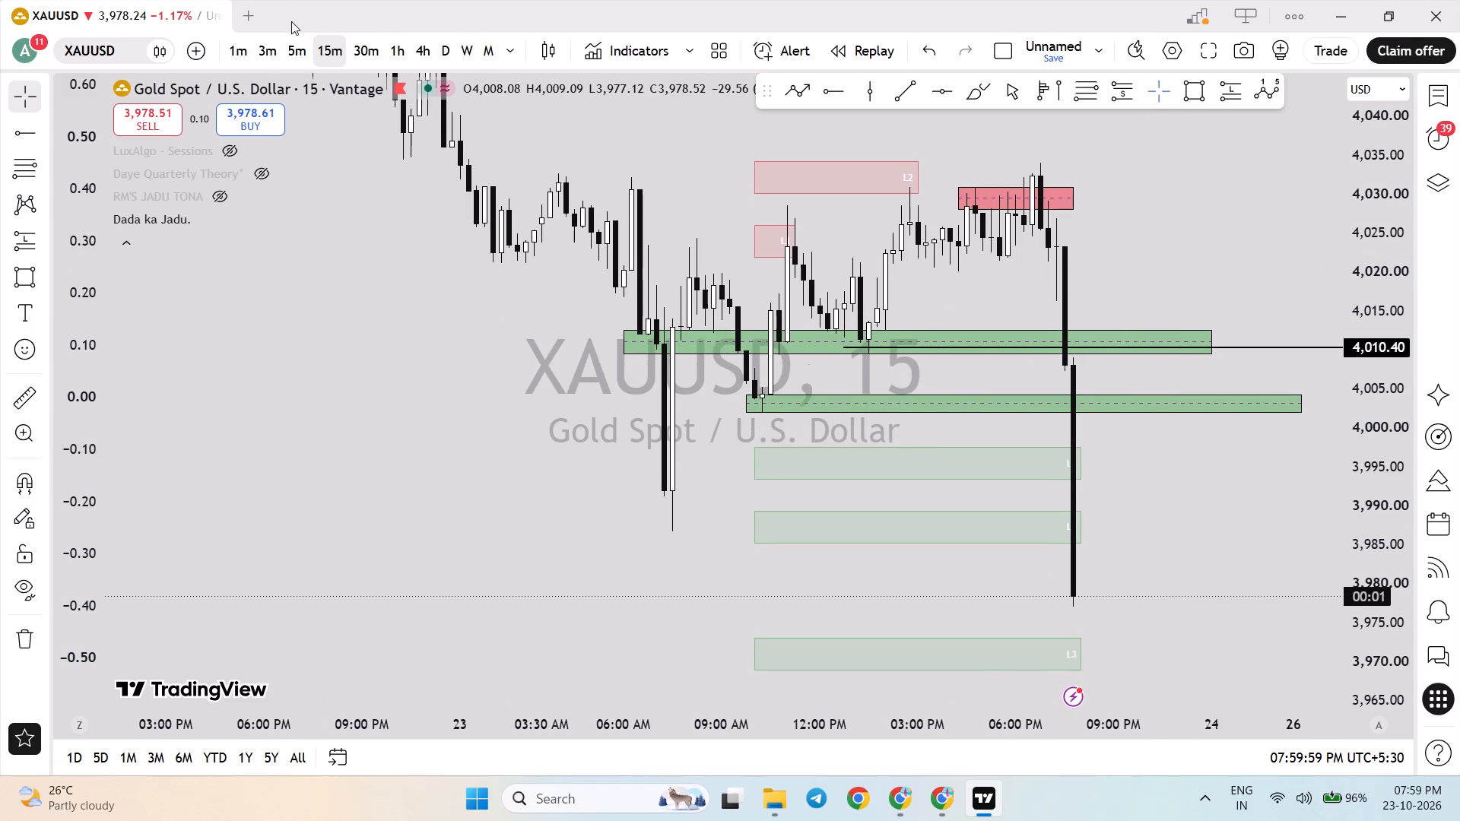
# Switch XAUUSD to the 1-minute timeframe and examine the newest candles between the green L2 and L3 zones.
pyautogui.click(241, 48)
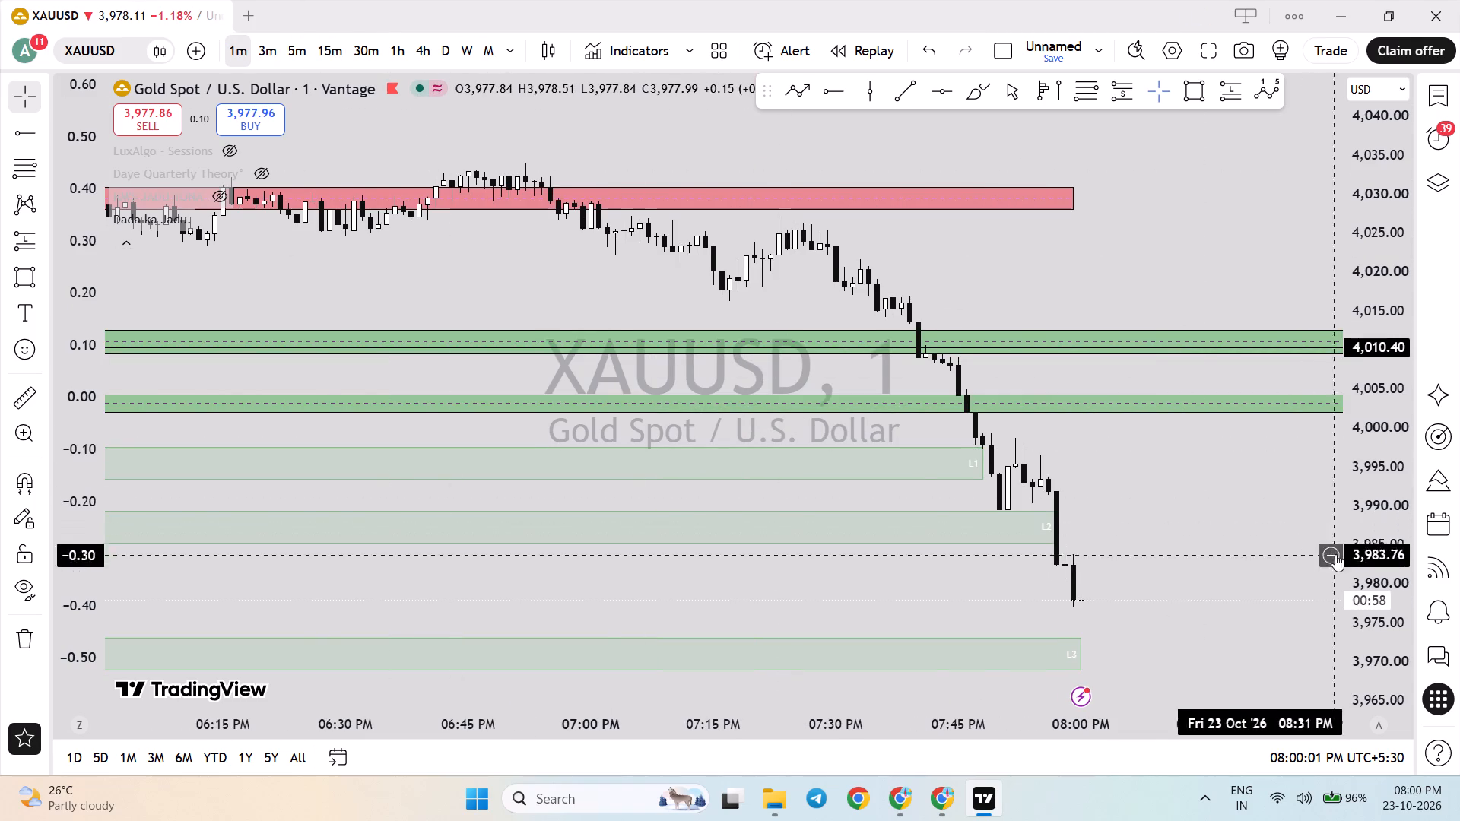
pyautogui.moveTo(1360, 569); pyautogui.dragTo(1347, 502)
pyautogui.moveTo(1260, 588); pyautogui.dragTo(1233, 388)
pyautogui.moveTo(1373, 553); pyautogui.dragTo(1302, 313)
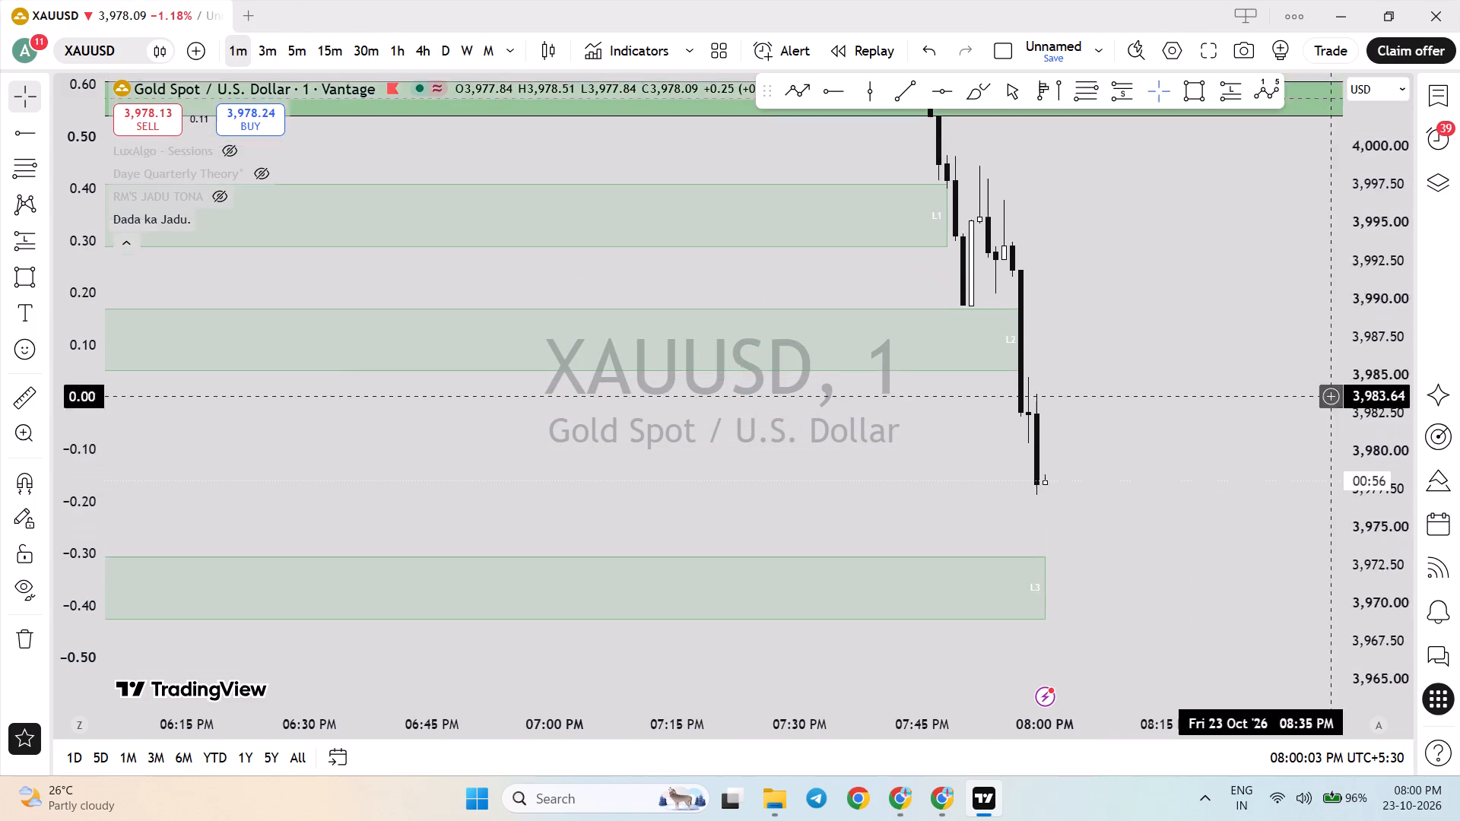
pyautogui.moveTo(1302, 313); pyautogui.dragTo(1303, 316)
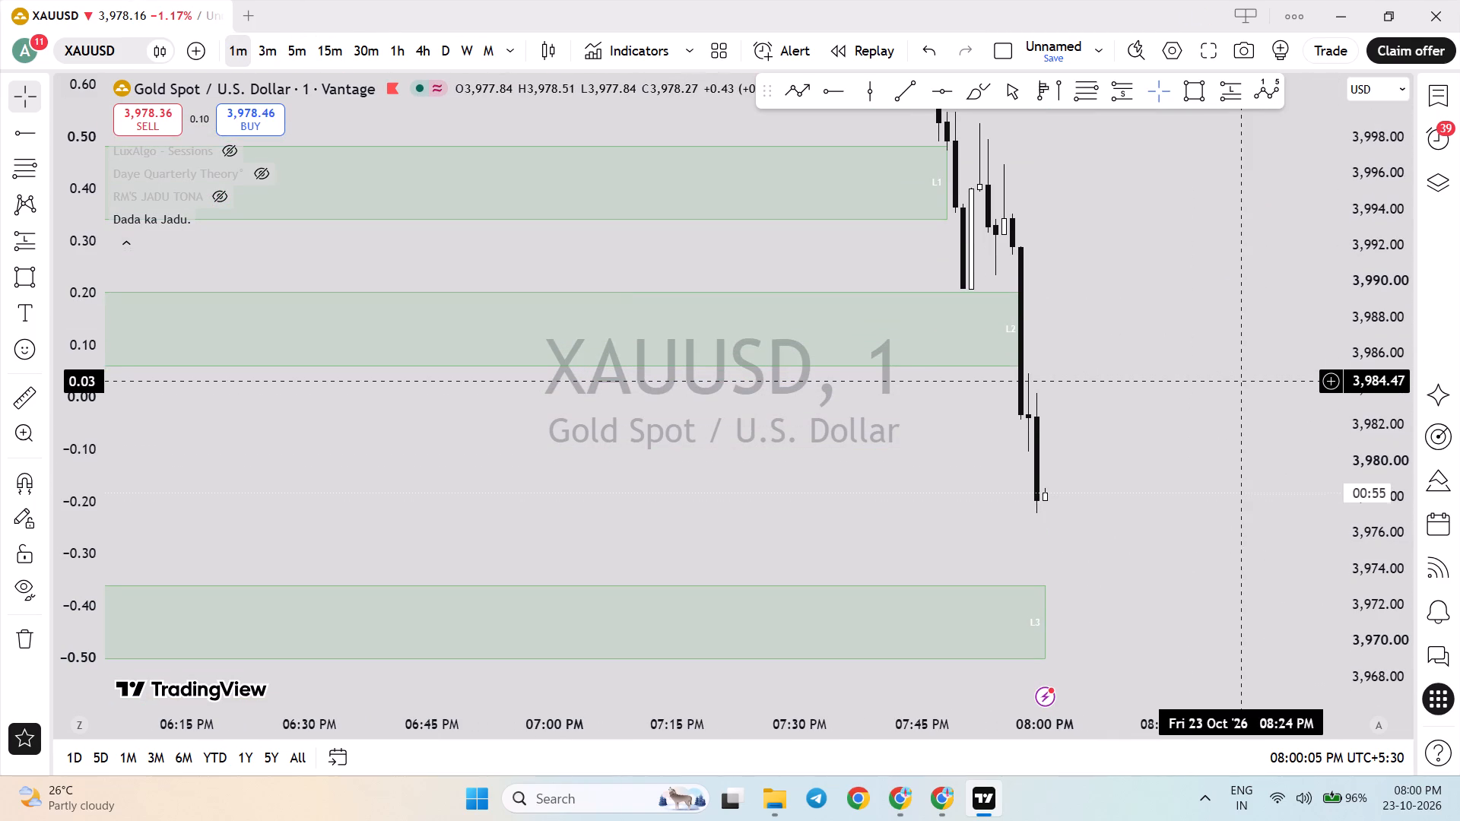
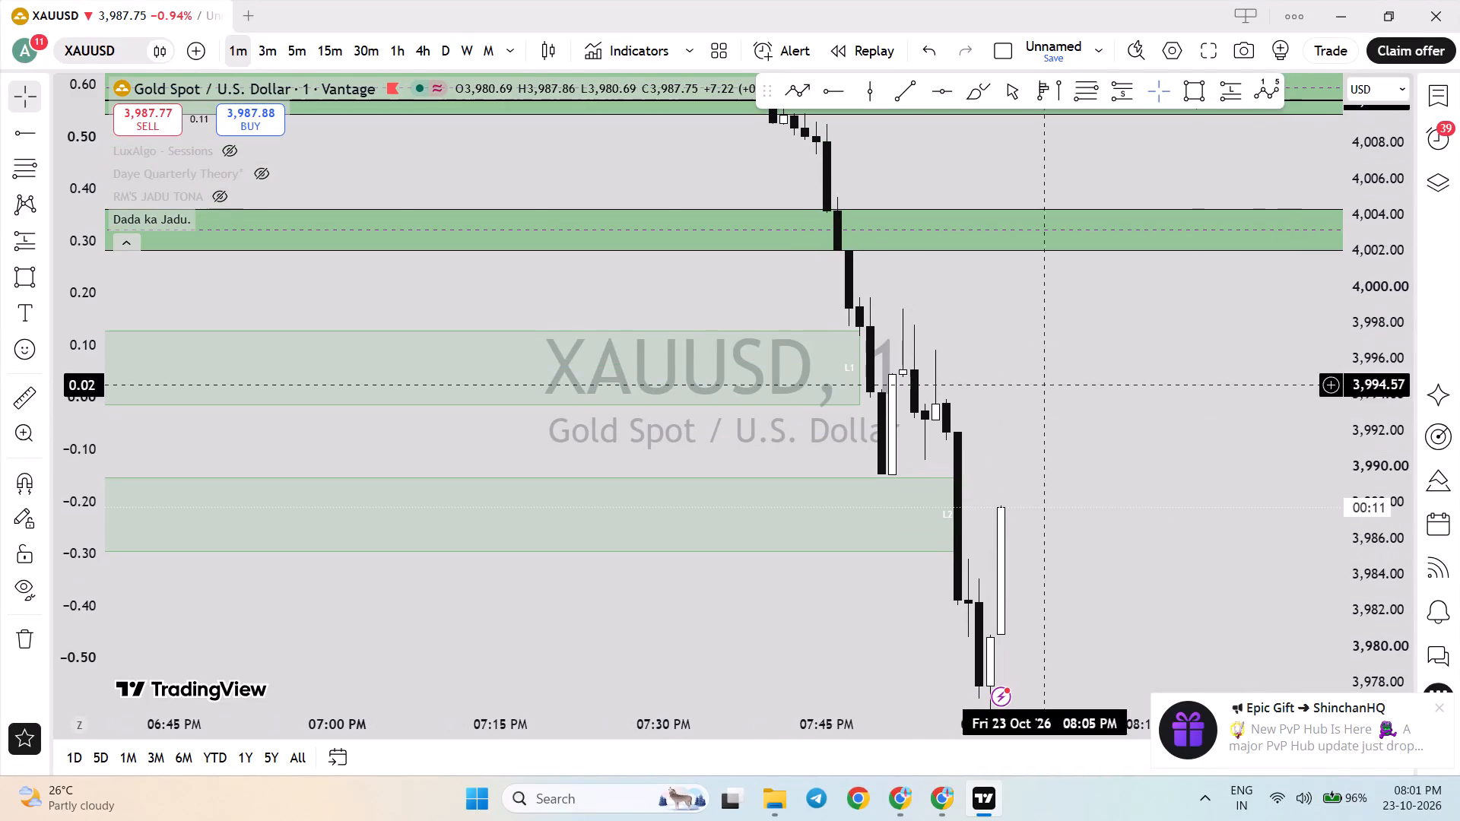
# Draw a rectangle zone over the 07:51 PM swing high from about 3,999.15 to 3,995.41, extended right to about 08:11 PM.
pyautogui.click(1197, 84)
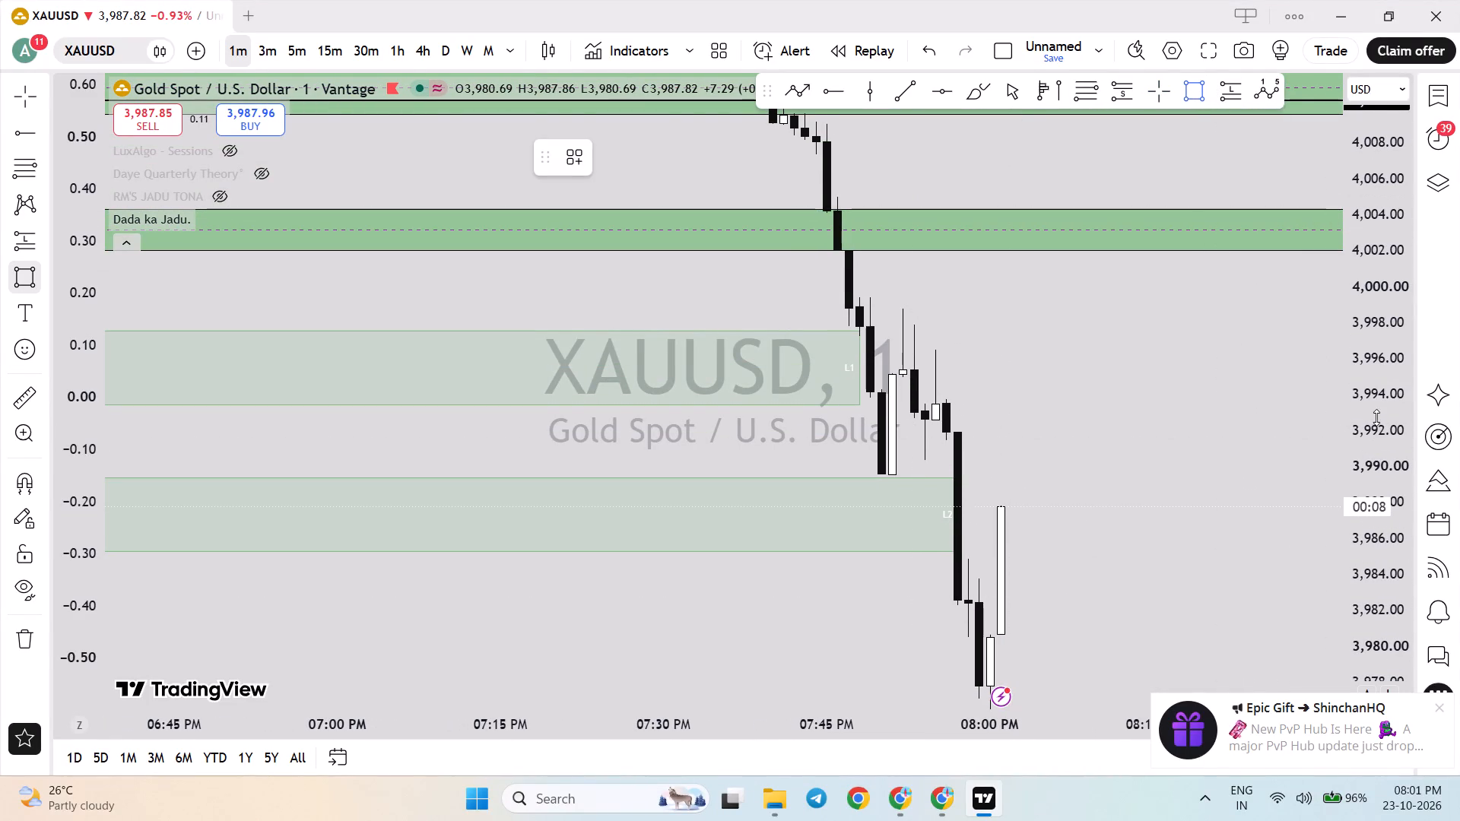
pyautogui.moveTo(1371, 395); pyautogui.dragTo(1364, 425)
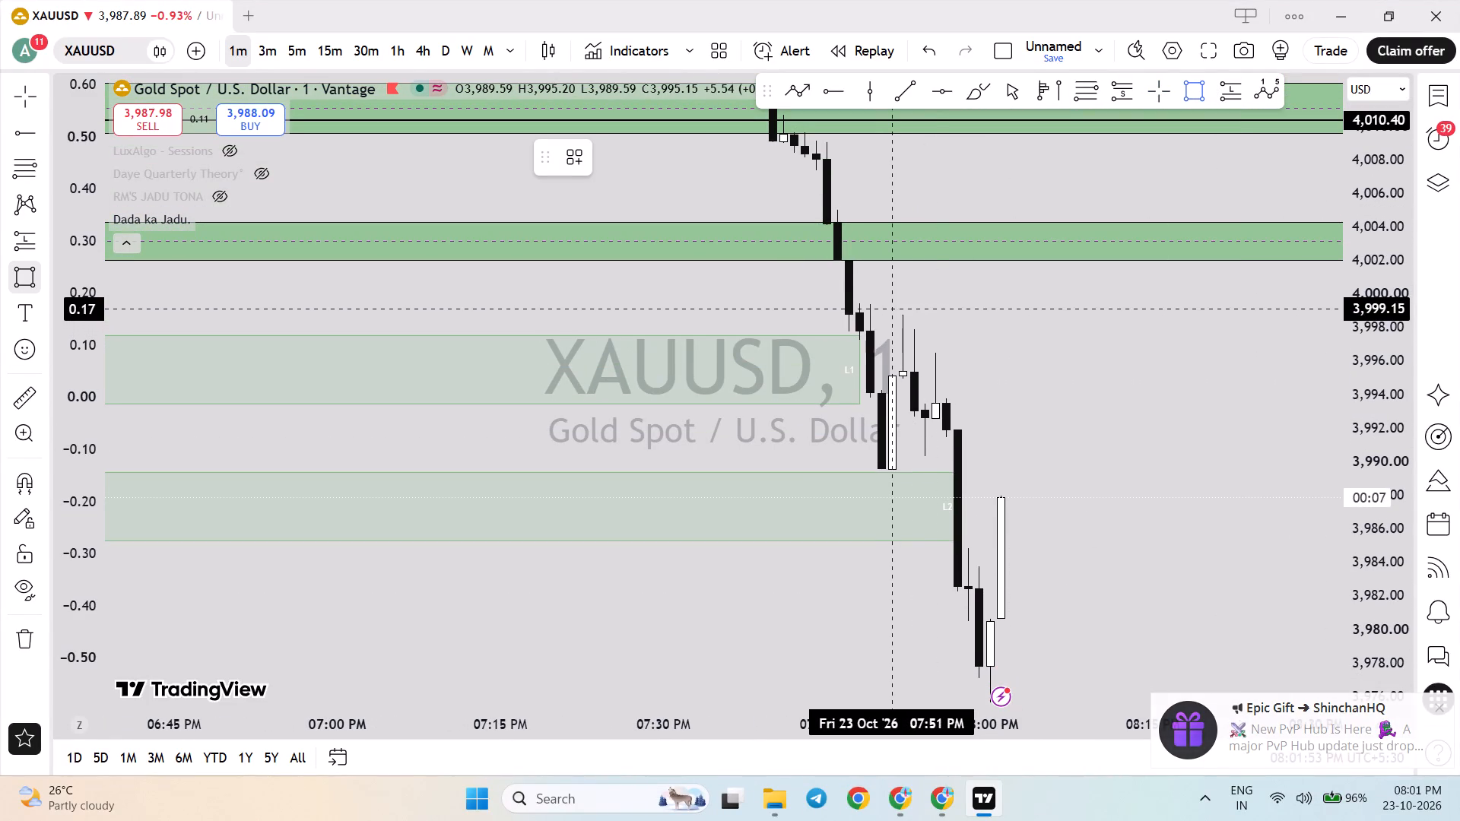
pyautogui.click(892, 309)
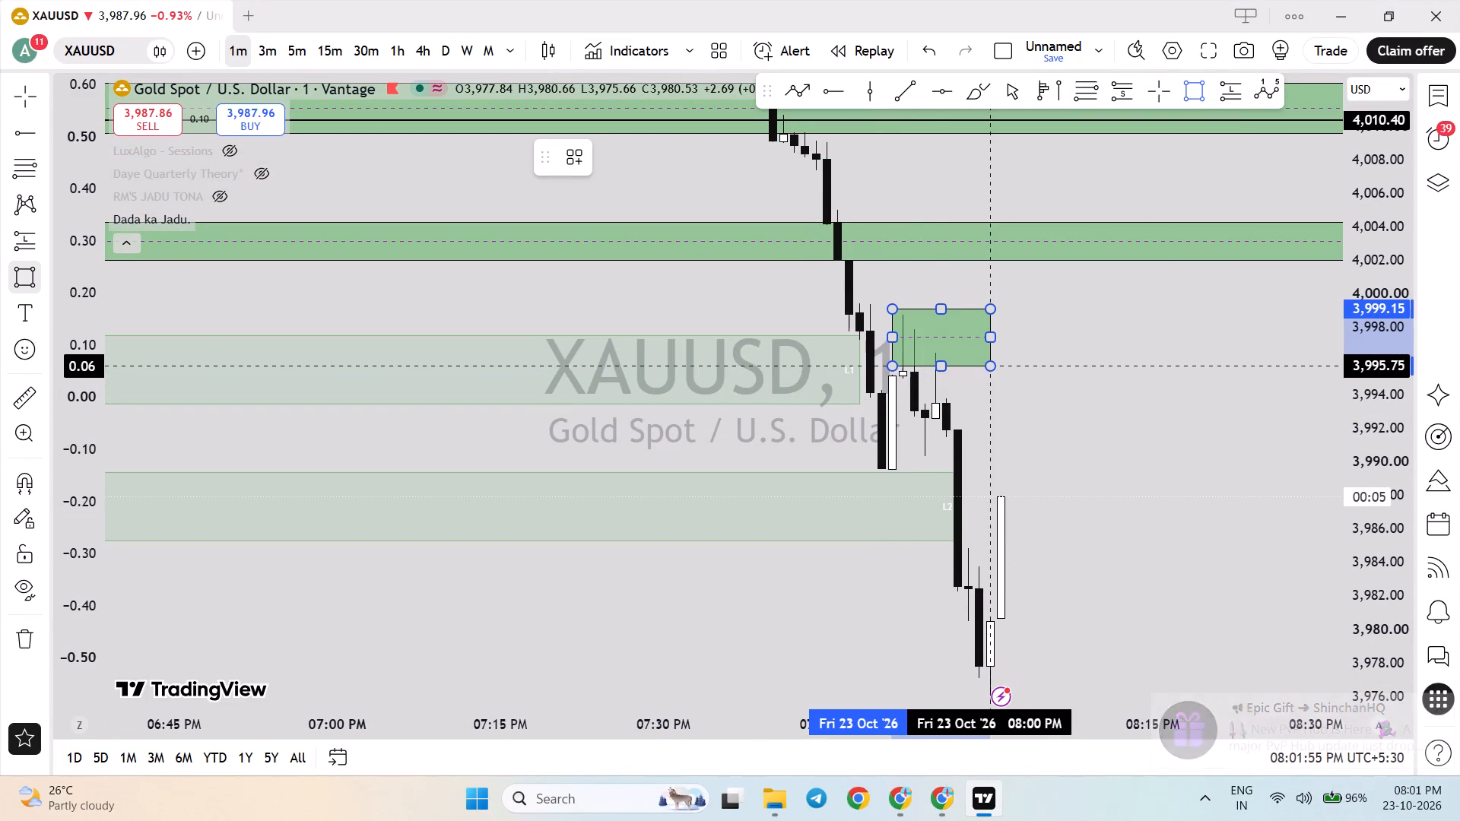
pyautogui.click(985, 371)
pyautogui.moveTo(990, 337); pyautogui.dragTo(1112, 353)
# Change the new rectangle's fill colour to red to mark it as a supply zone.
pyautogui.click(650, 157)
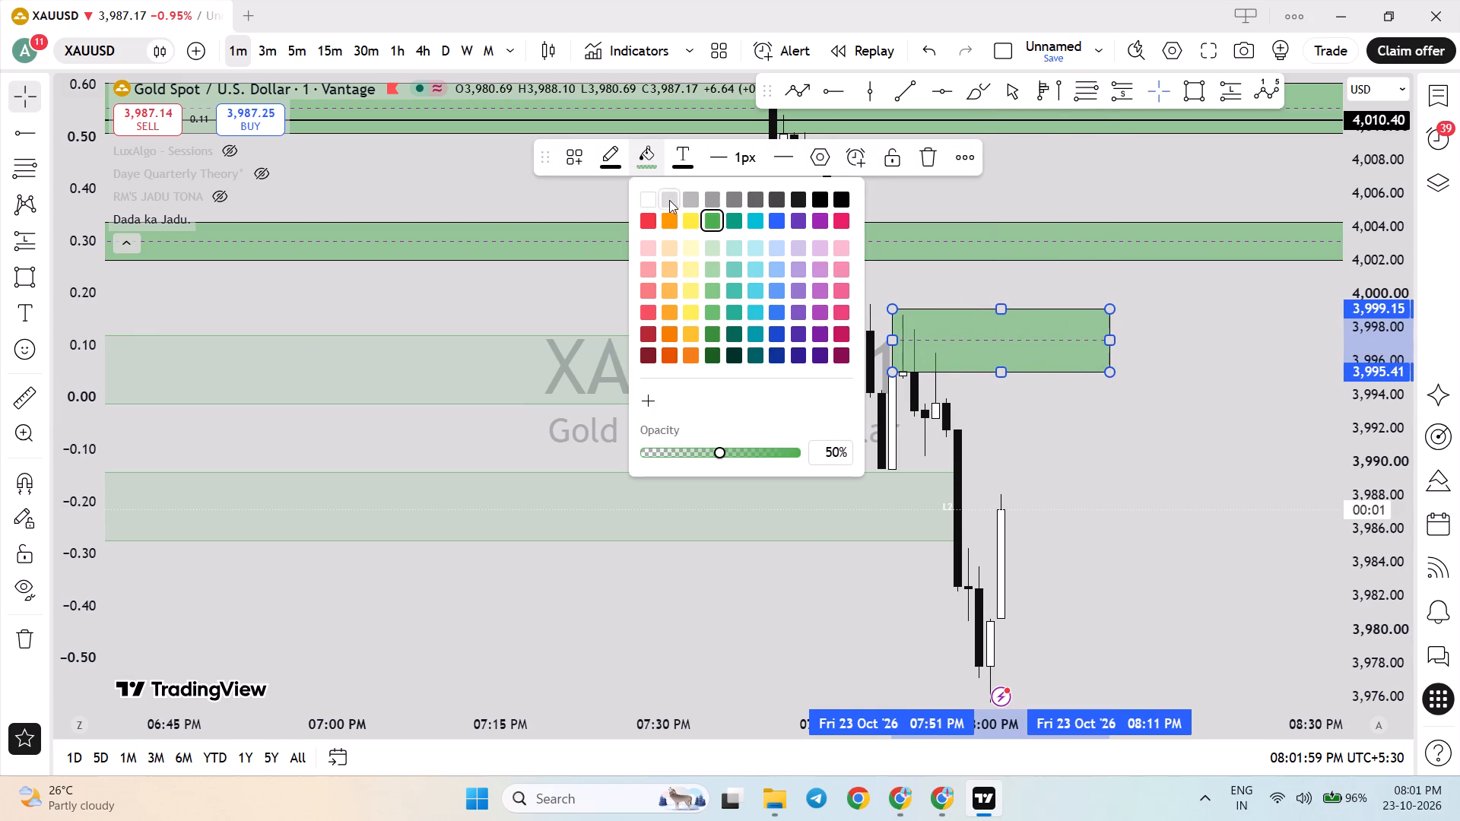
pyautogui.click(647, 216)
pyautogui.click(1032, 419)
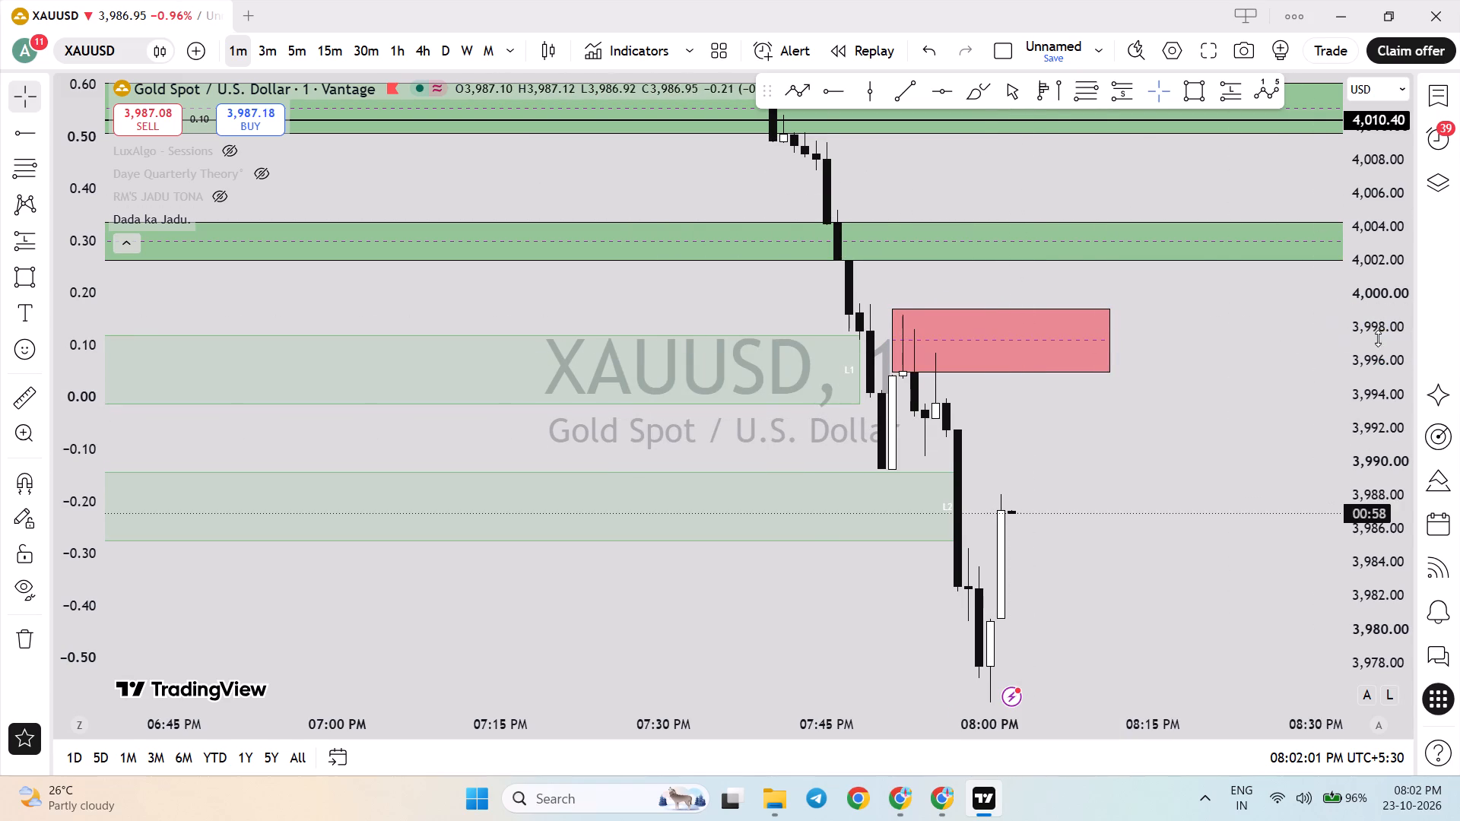
pyautogui.moveTo(1378, 338); pyautogui.dragTo(1354, 547)
pyautogui.scroll(-2, 1185, 544)
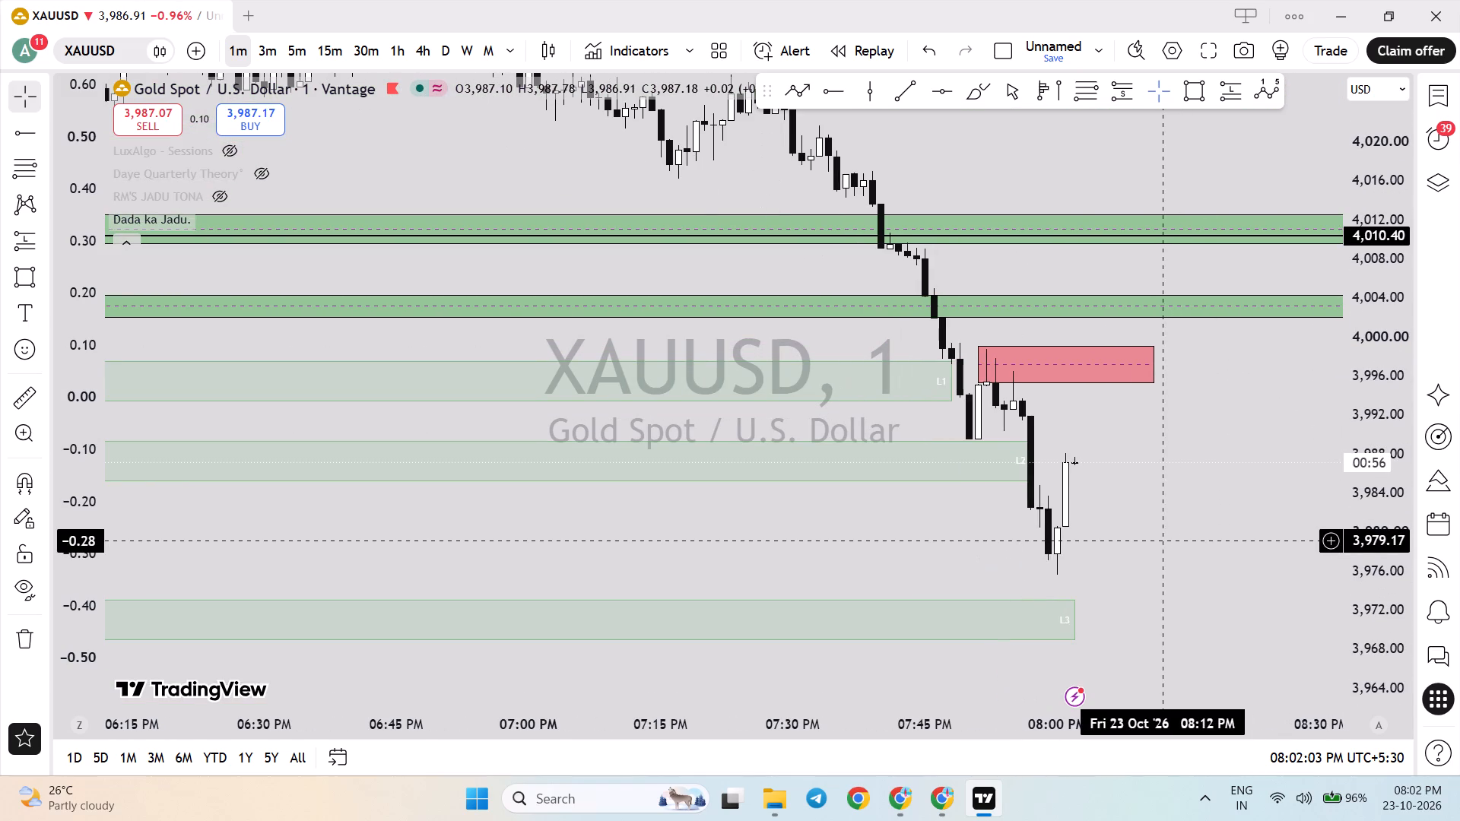
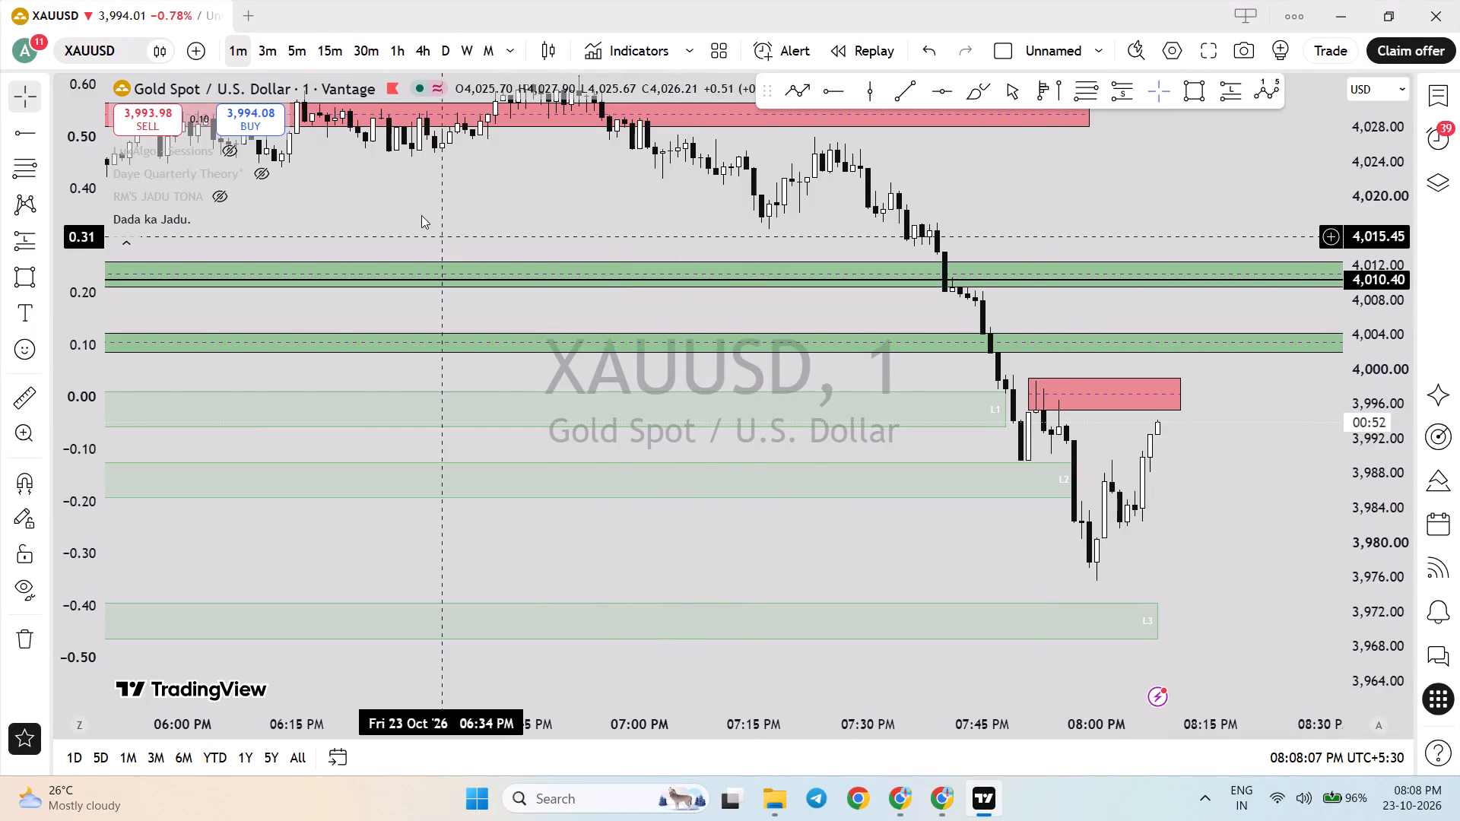
# Check the new red supply zone against recent XAUUSD price action on the 5-minute chart.
pyautogui.click(300, 62)
pyautogui.scroll(-2, 586, 436)
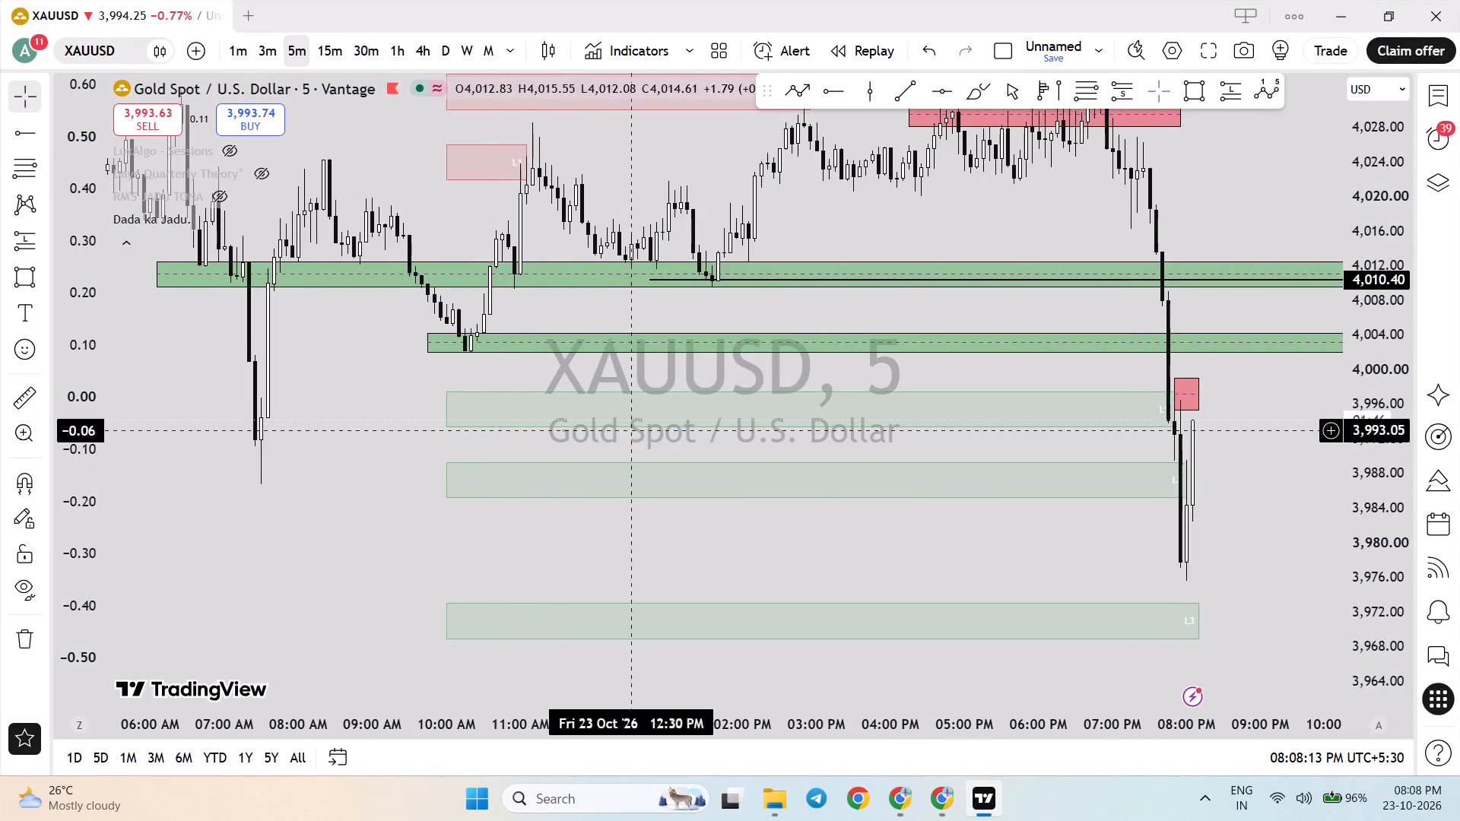
pyautogui.scroll(3, 922, 475)
# Return to the 1-minute chart and examine how the latest candles approach the red supply zone.
pyautogui.click(249, 43)
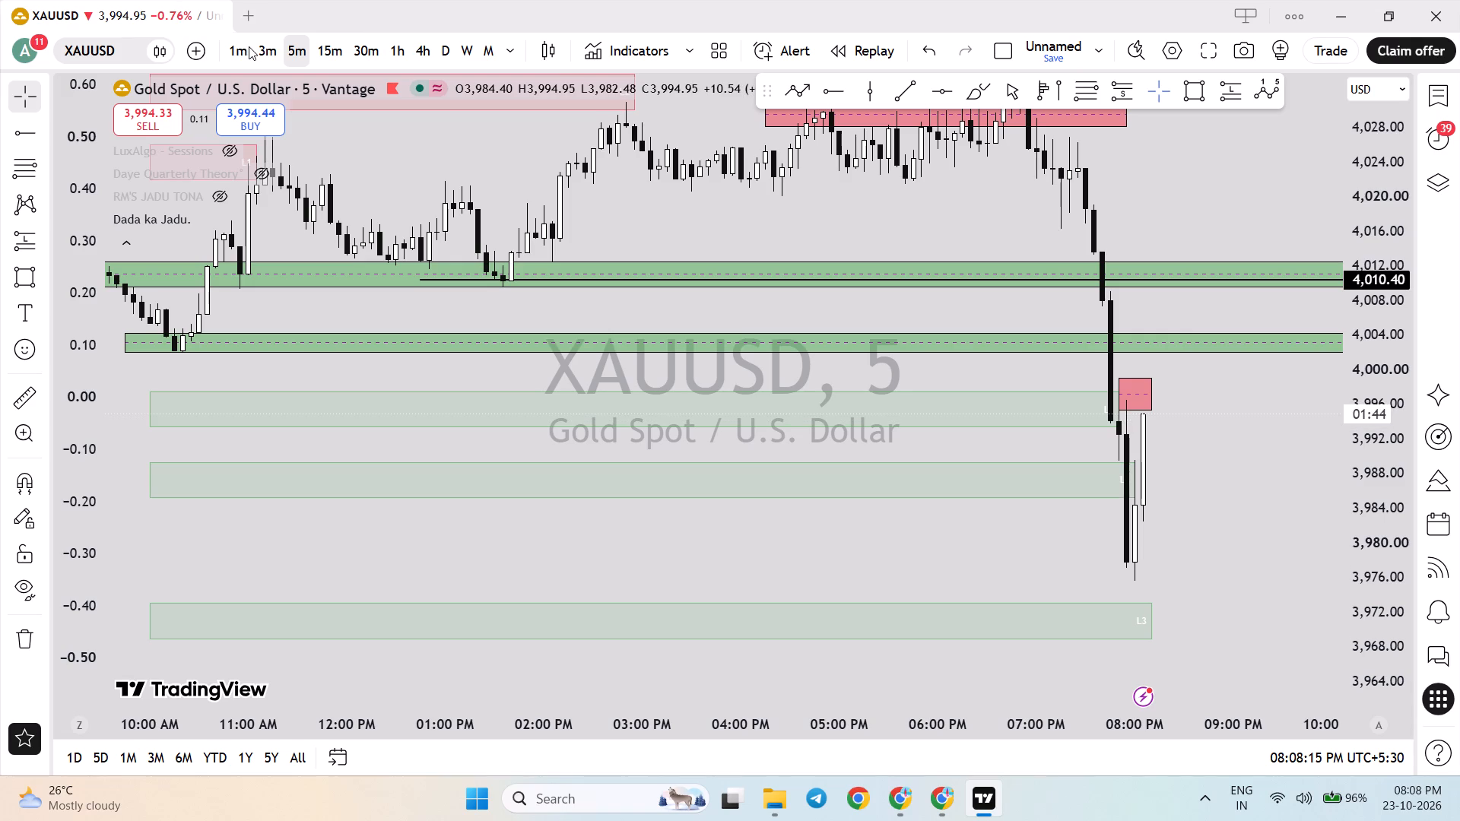
pyautogui.moveTo(1374, 547); pyautogui.dragTo(1338, 353)
pyautogui.moveTo(1204, 433); pyautogui.dragTo(1208, 487)
pyautogui.moveTo(1365, 581); pyautogui.dragTo(1366, 471)
pyautogui.scroll(2, 1277, 543)
pyautogui.moveTo(1369, 568); pyautogui.dragTo(1375, 482)
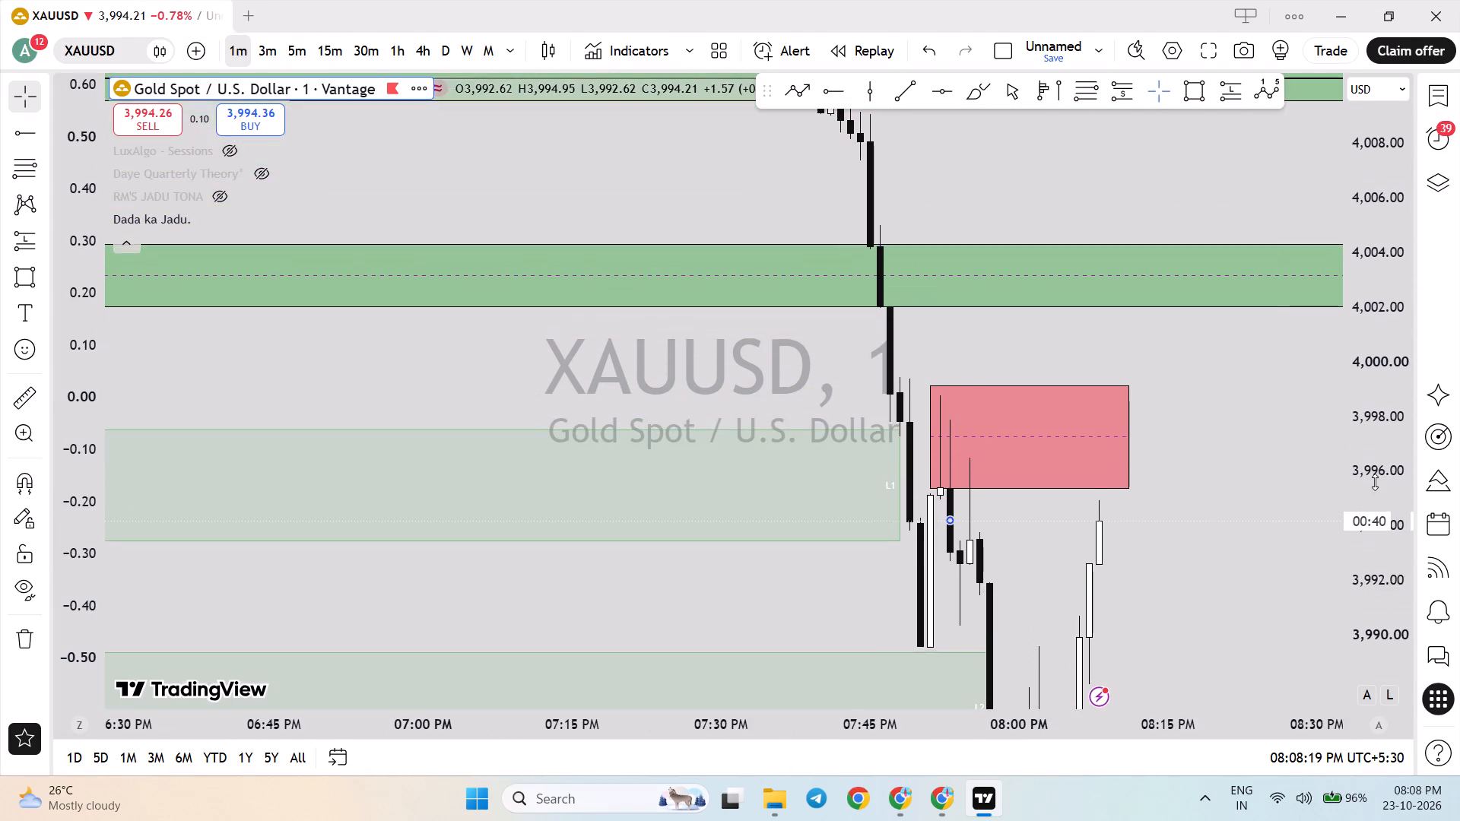
pyautogui.moveTo(1375, 482); pyautogui.dragTo(1363, 580)
pyautogui.moveTo(1277, 561); pyautogui.dragTo(1264, 518)
pyautogui.moveTo(1325, 546); pyautogui.dragTo(1360, 445)
pyautogui.moveTo(1252, 487); pyautogui.dragTo(1227, 515)
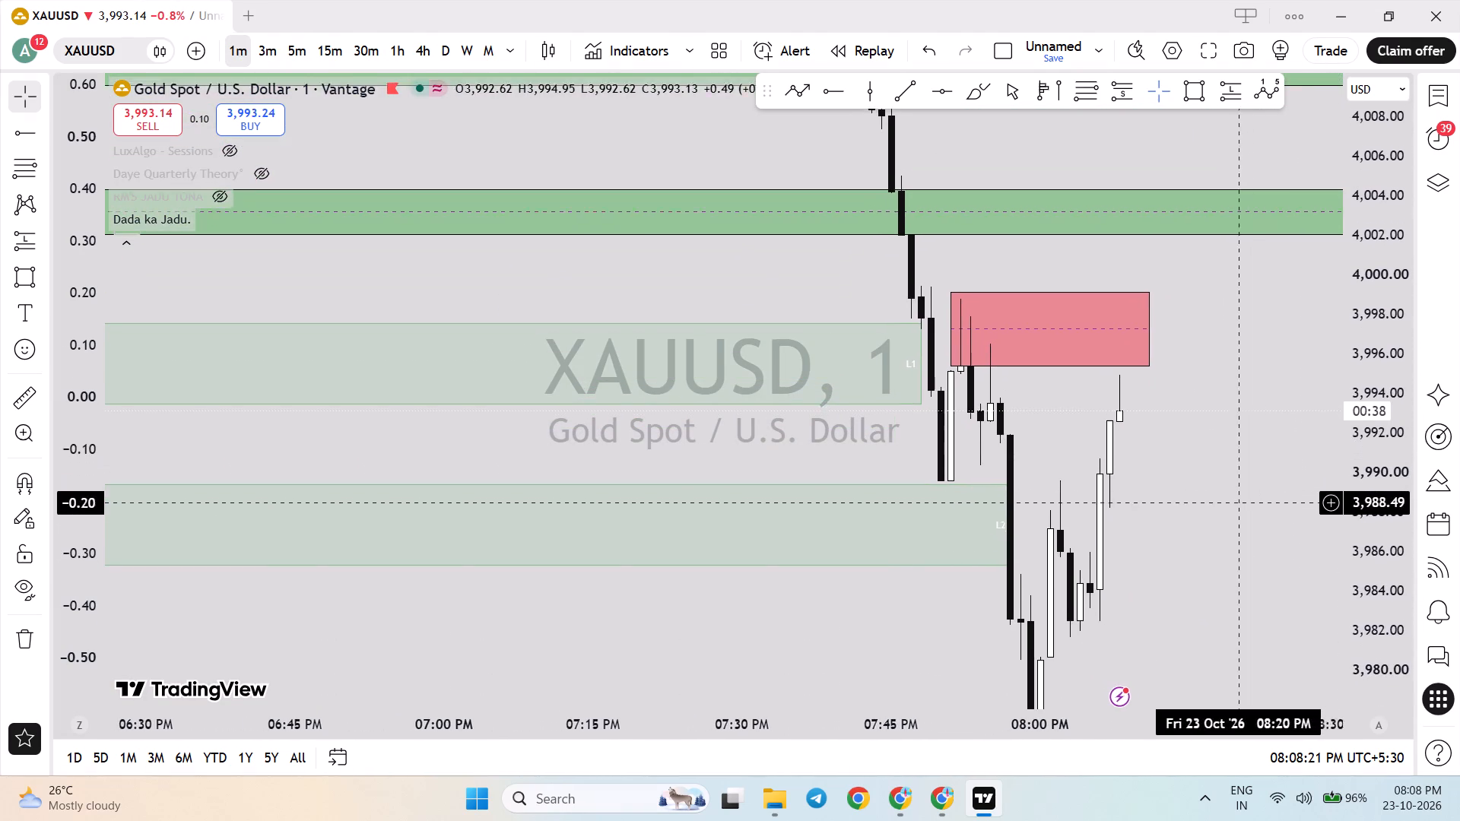
pyautogui.moveTo(1227, 515); pyautogui.dragTo(1225, 515)
pyautogui.scroll(3, 1300, 543)
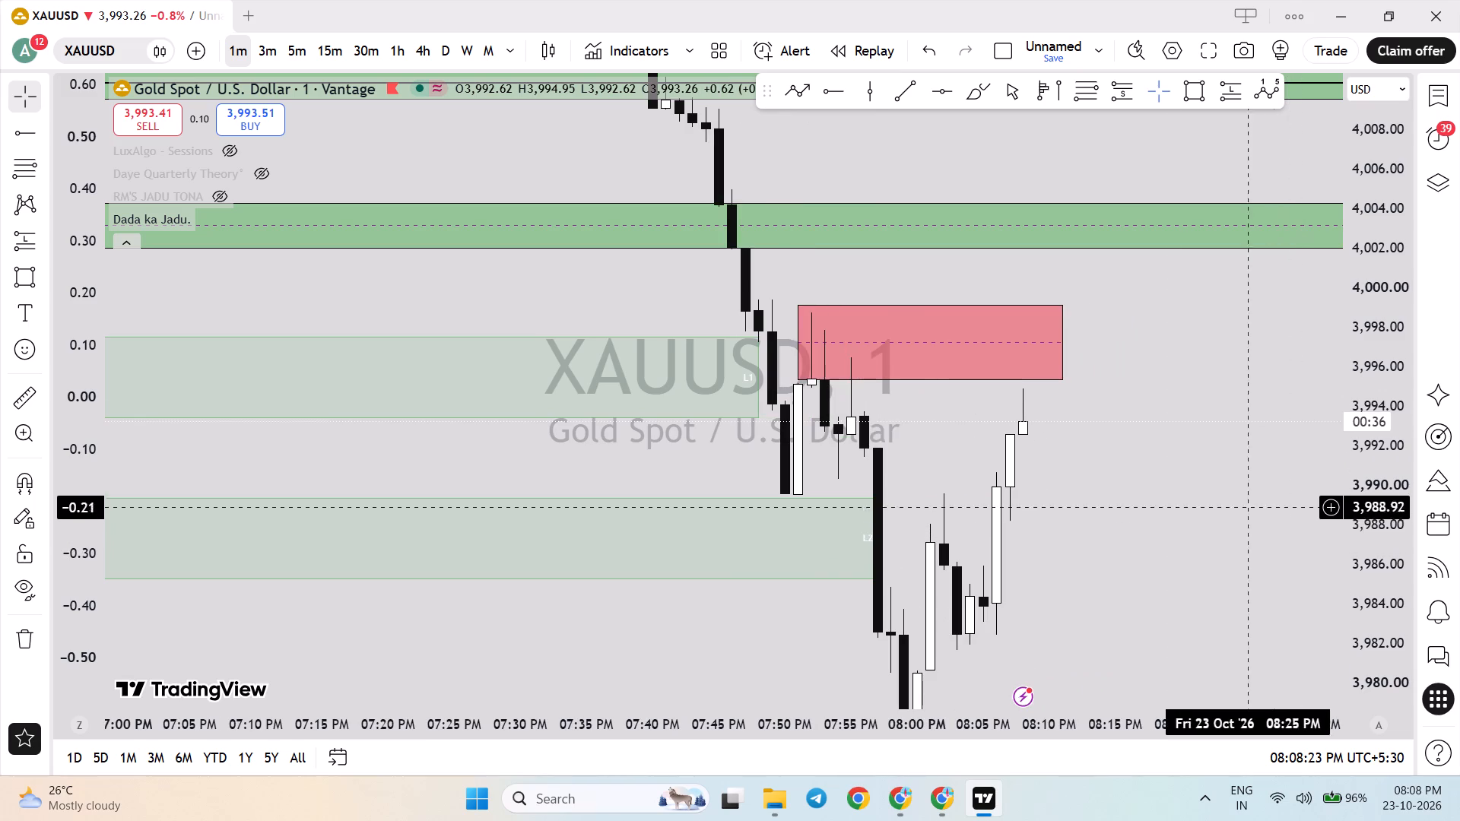
# Extend the red supply zone's lower-right corner to about 08:13 PM and 3,995.1.
pyautogui.moveTo(1360, 554); pyautogui.dragTo(1375, 294)
pyautogui.moveTo(1308, 410); pyautogui.dragTo(1312, 477)
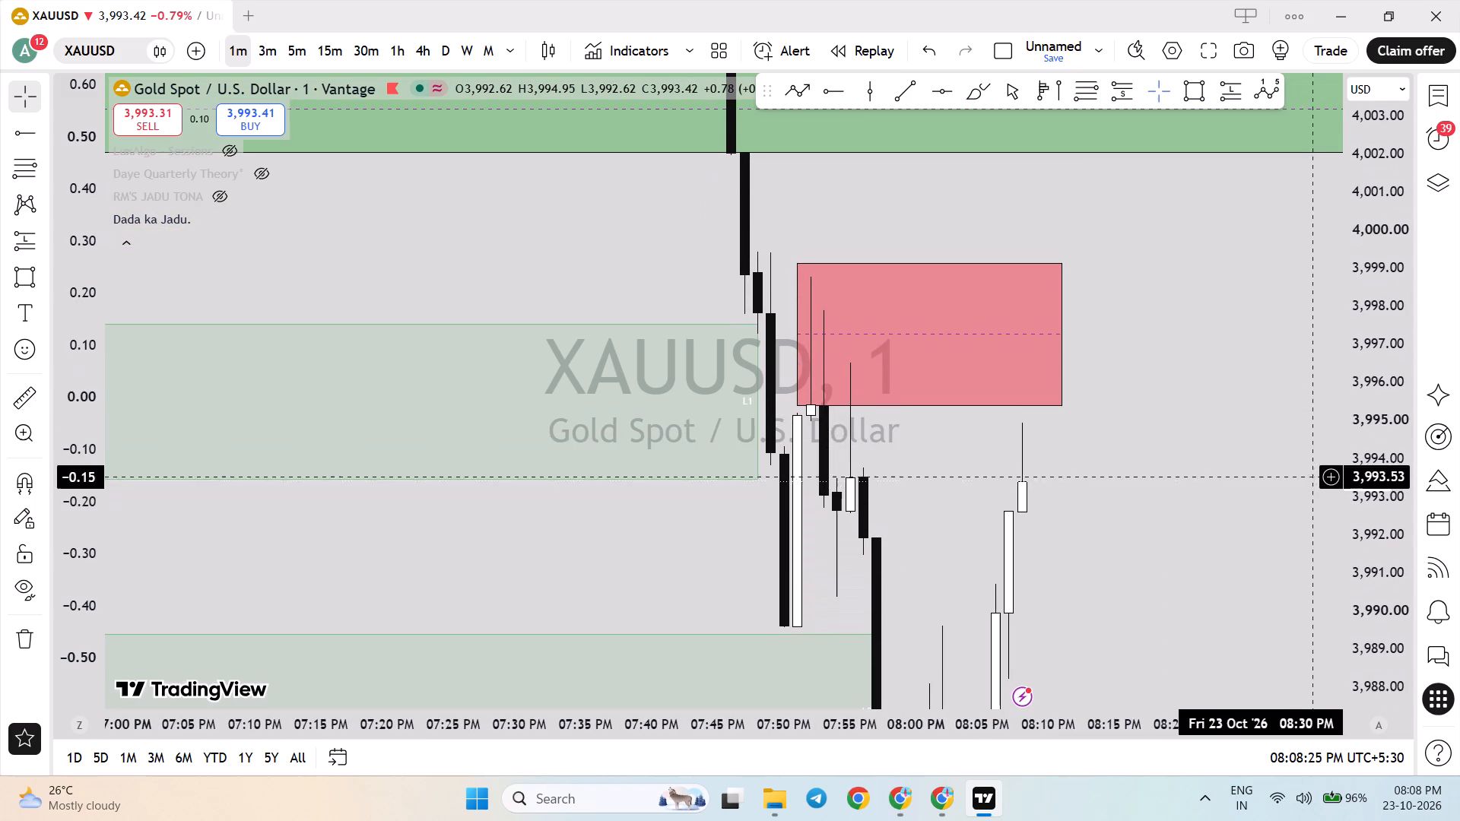
pyautogui.moveTo(1065, 399); pyautogui.dragTo(1090, 414)
pyautogui.click(1165, 424)
pyautogui.moveTo(1391, 332); pyautogui.dragTo(1369, 531)
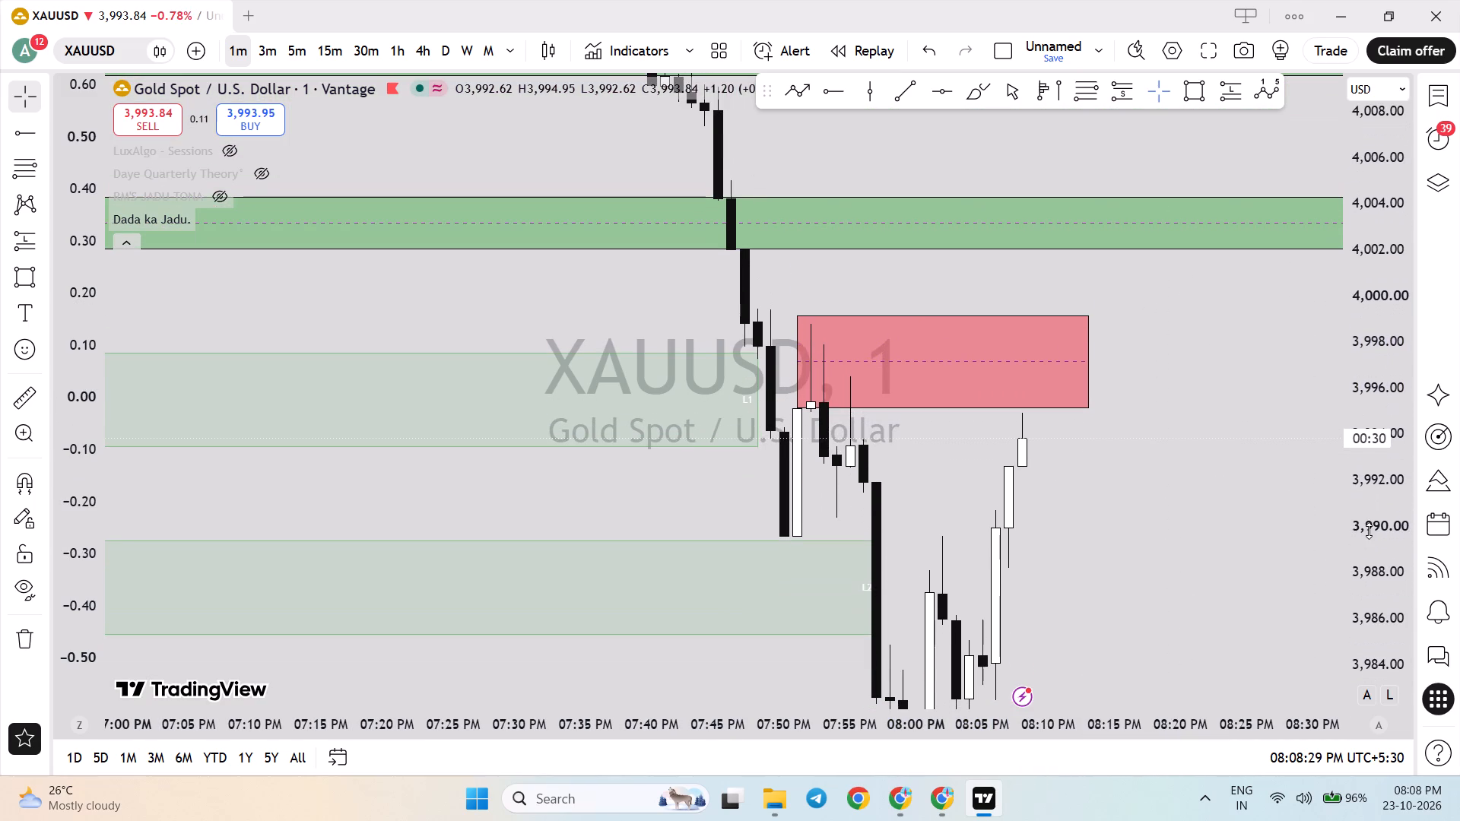
pyautogui.moveTo(1369, 531); pyautogui.dragTo(1367, 527)
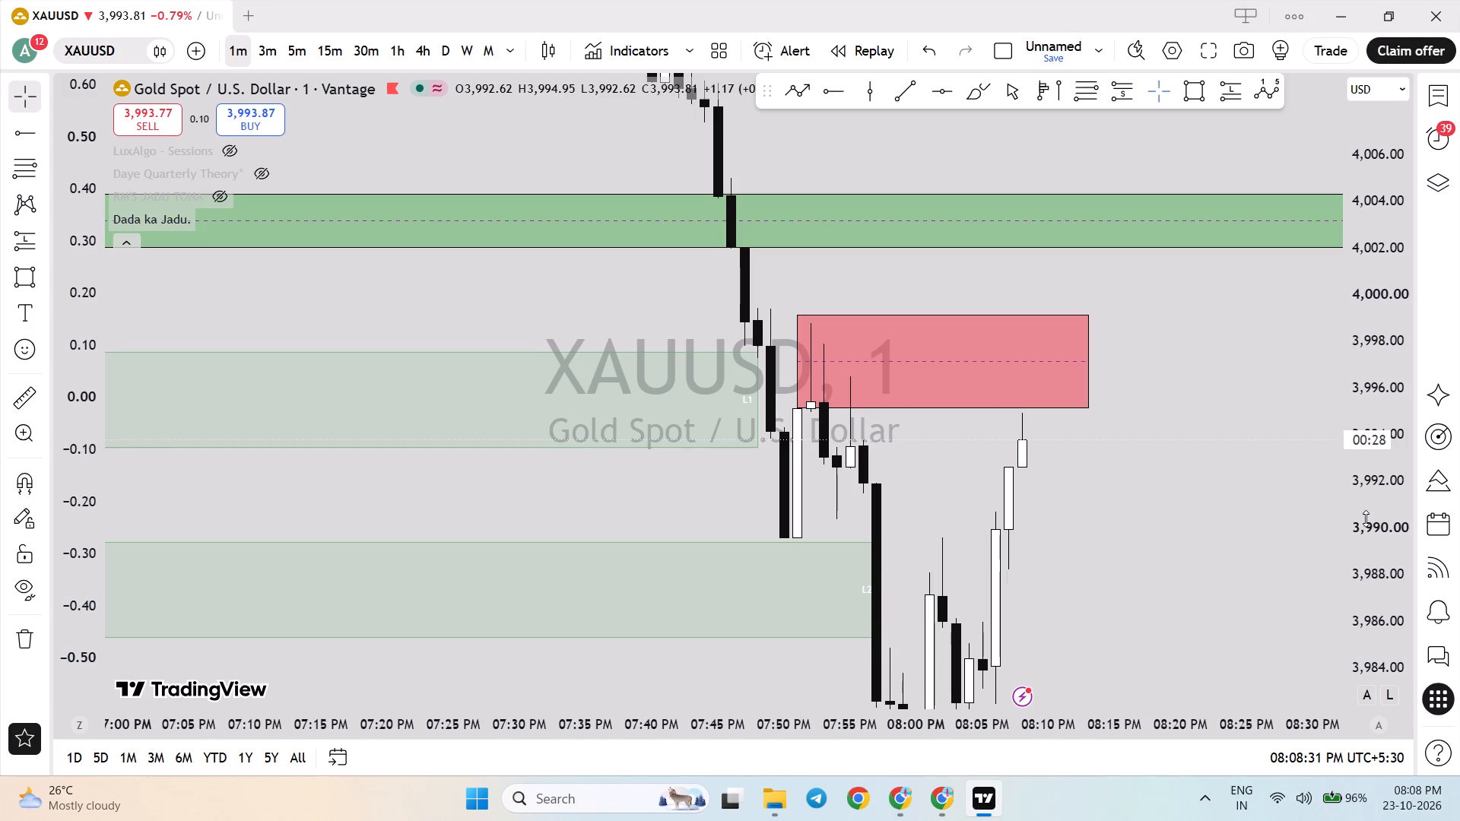
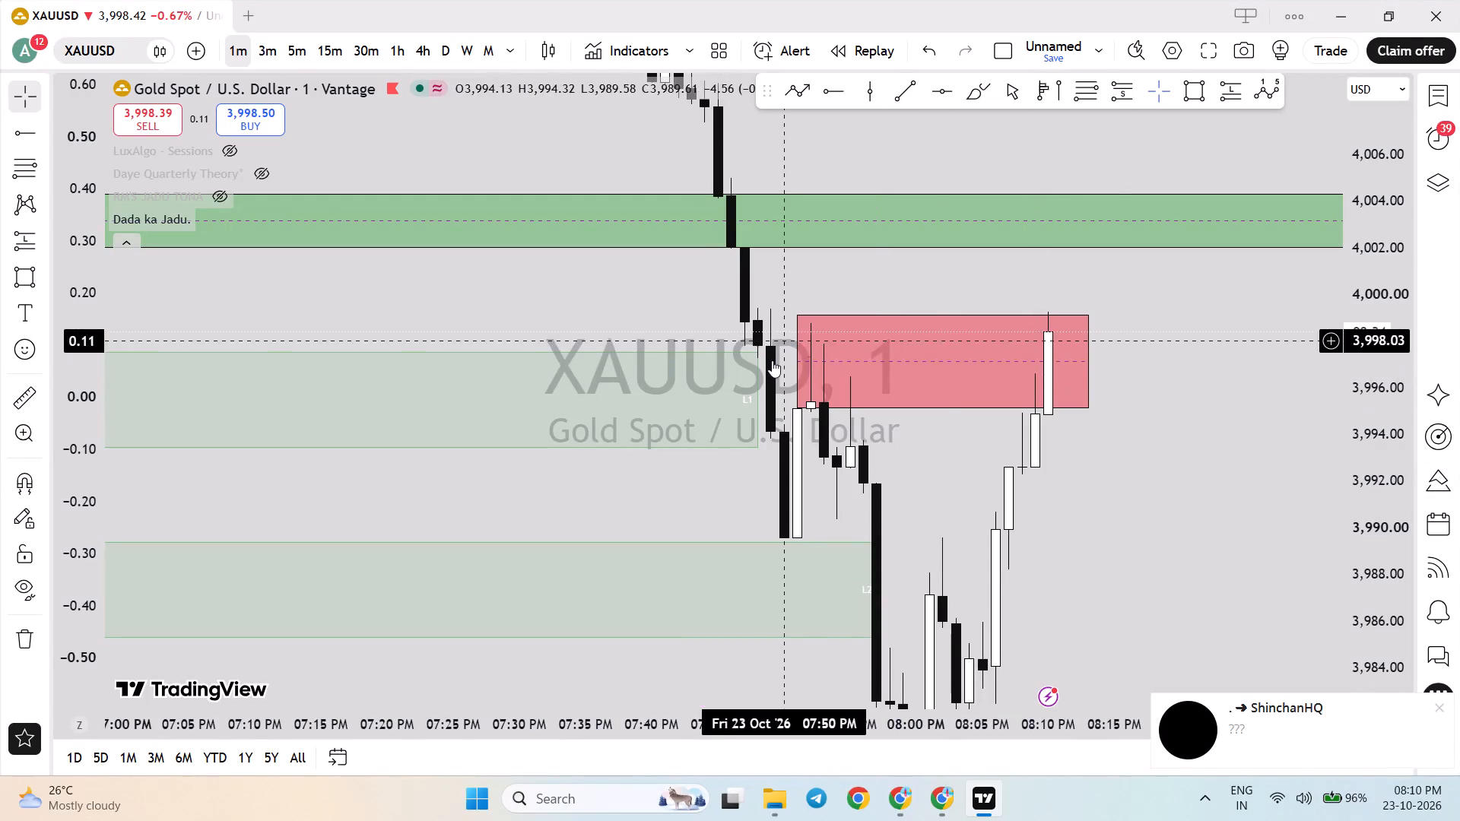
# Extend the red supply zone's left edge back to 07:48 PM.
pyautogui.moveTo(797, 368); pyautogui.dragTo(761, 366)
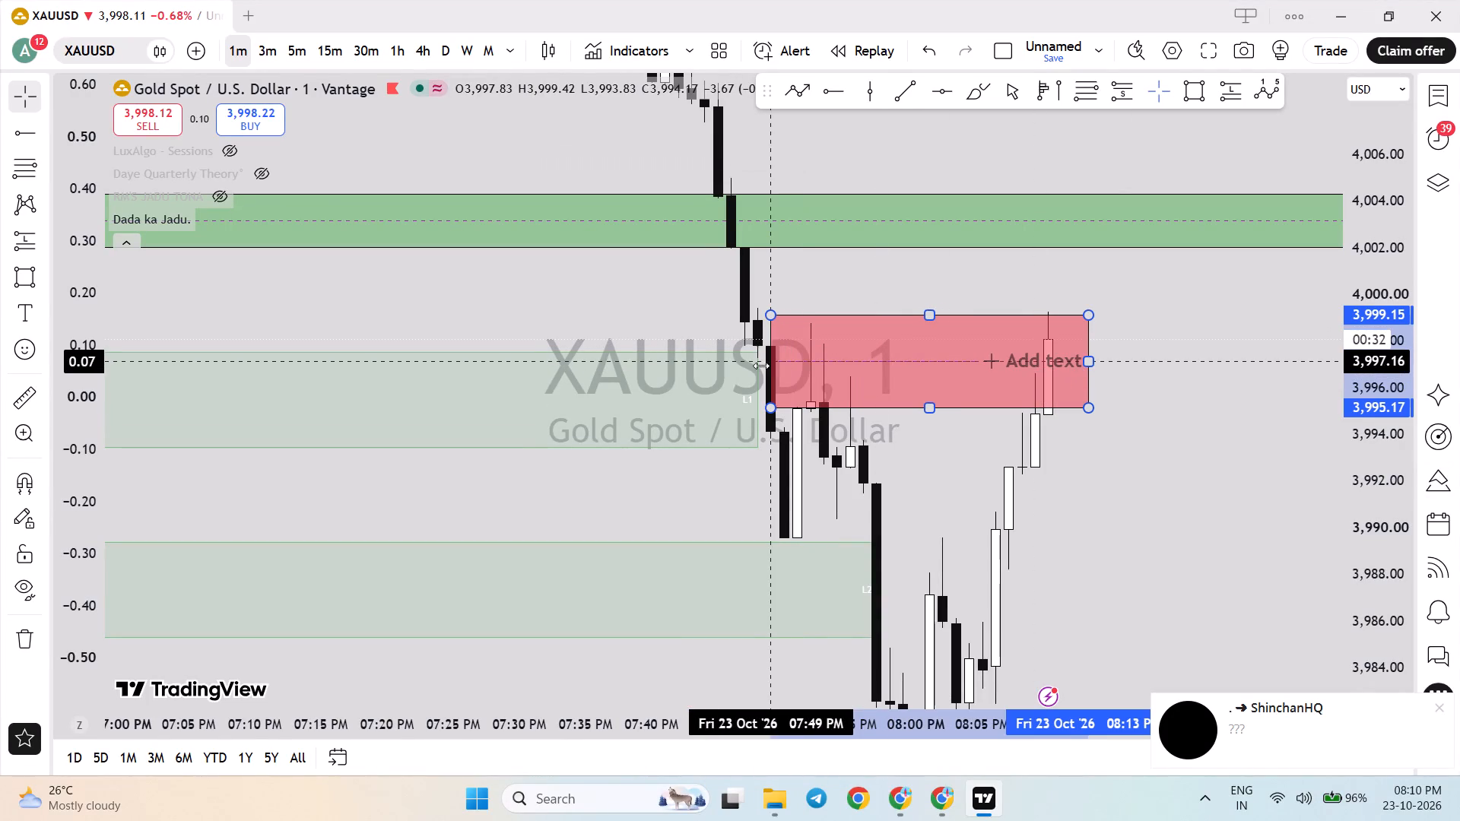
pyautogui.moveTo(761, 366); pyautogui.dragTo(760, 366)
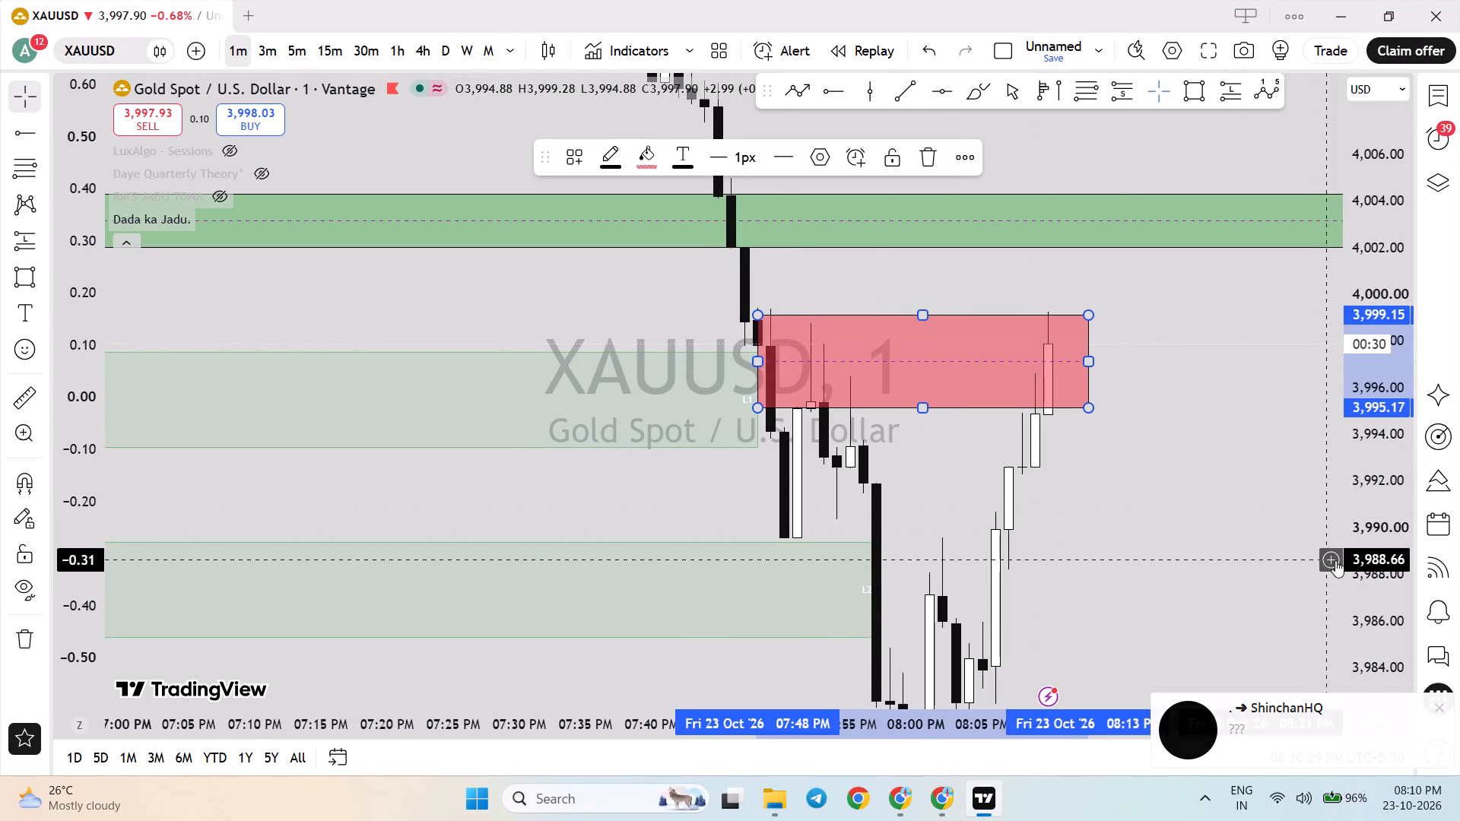
# Lower the red supply zone's top edge to about 3,998.8 and set its left edge at about 07:51 PM.
pyautogui.moveTo(1341, 556); pyautogui.dragTo(1385, 420)
pyautogui.moveTo(1313, 455); pyautogui.dragTo(1243, 660)
pyautogui.moveTo(1355, 574); pyautogui.dragTo(1394, 407)
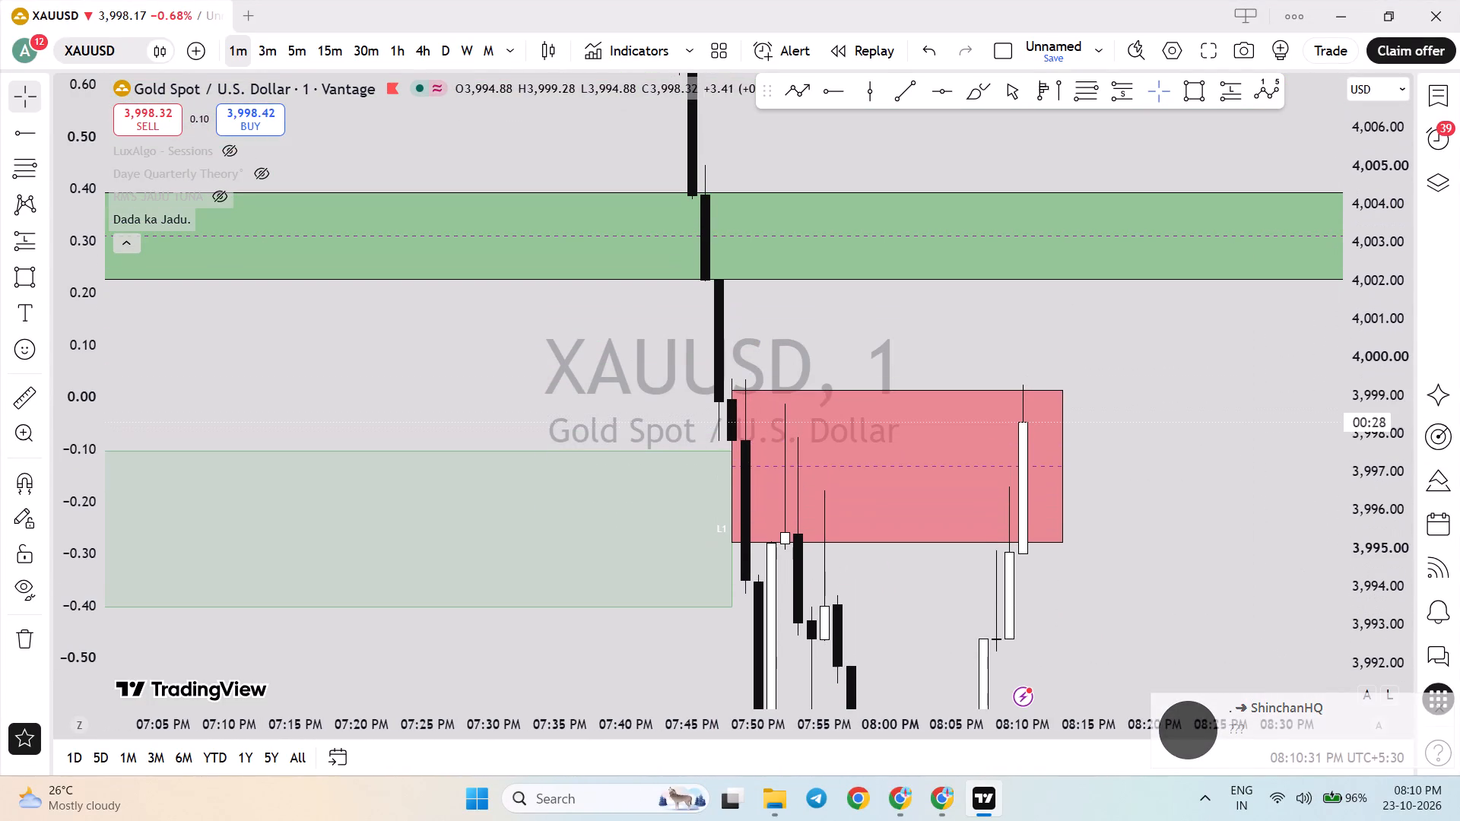
pyautogui.moveTo(732, 385); pyautogui.dragTo(748, 401)
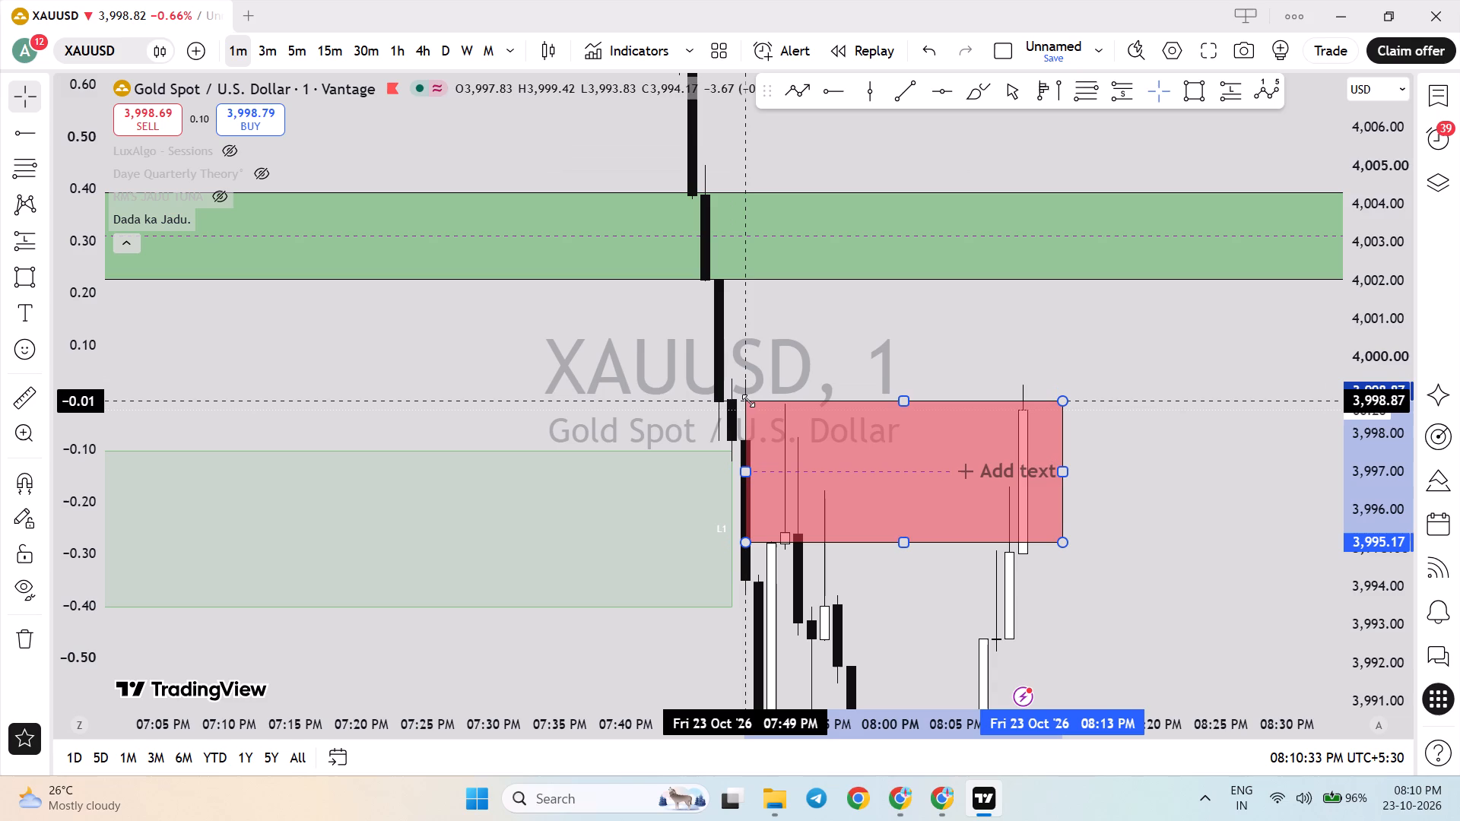
pyautogui.moveTo(748, 401); pyautogui.dragTo(765, 404)
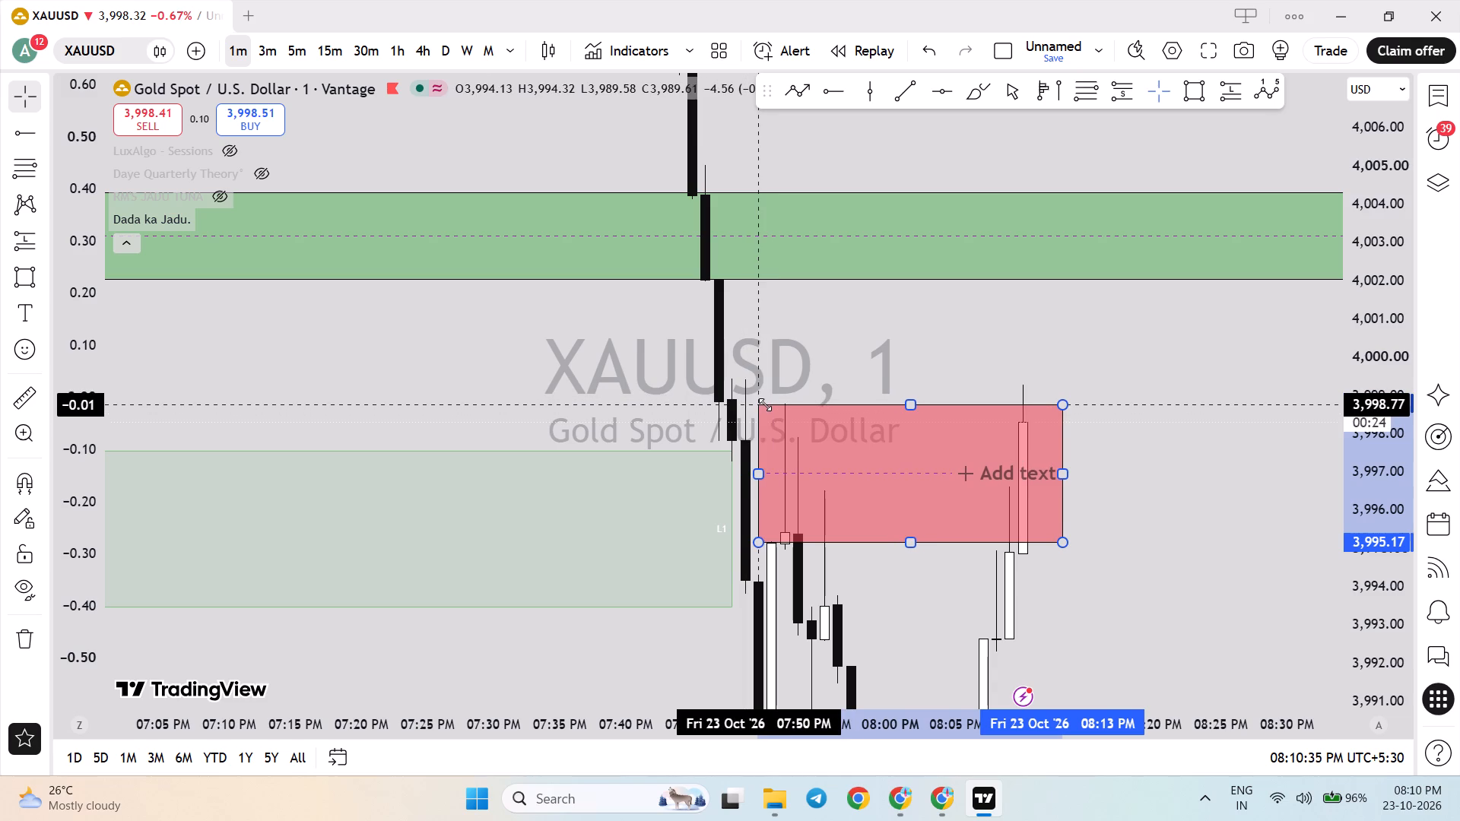
pyautogui.moveTo(765, 404); pyautogui.dragTo(762, 403)
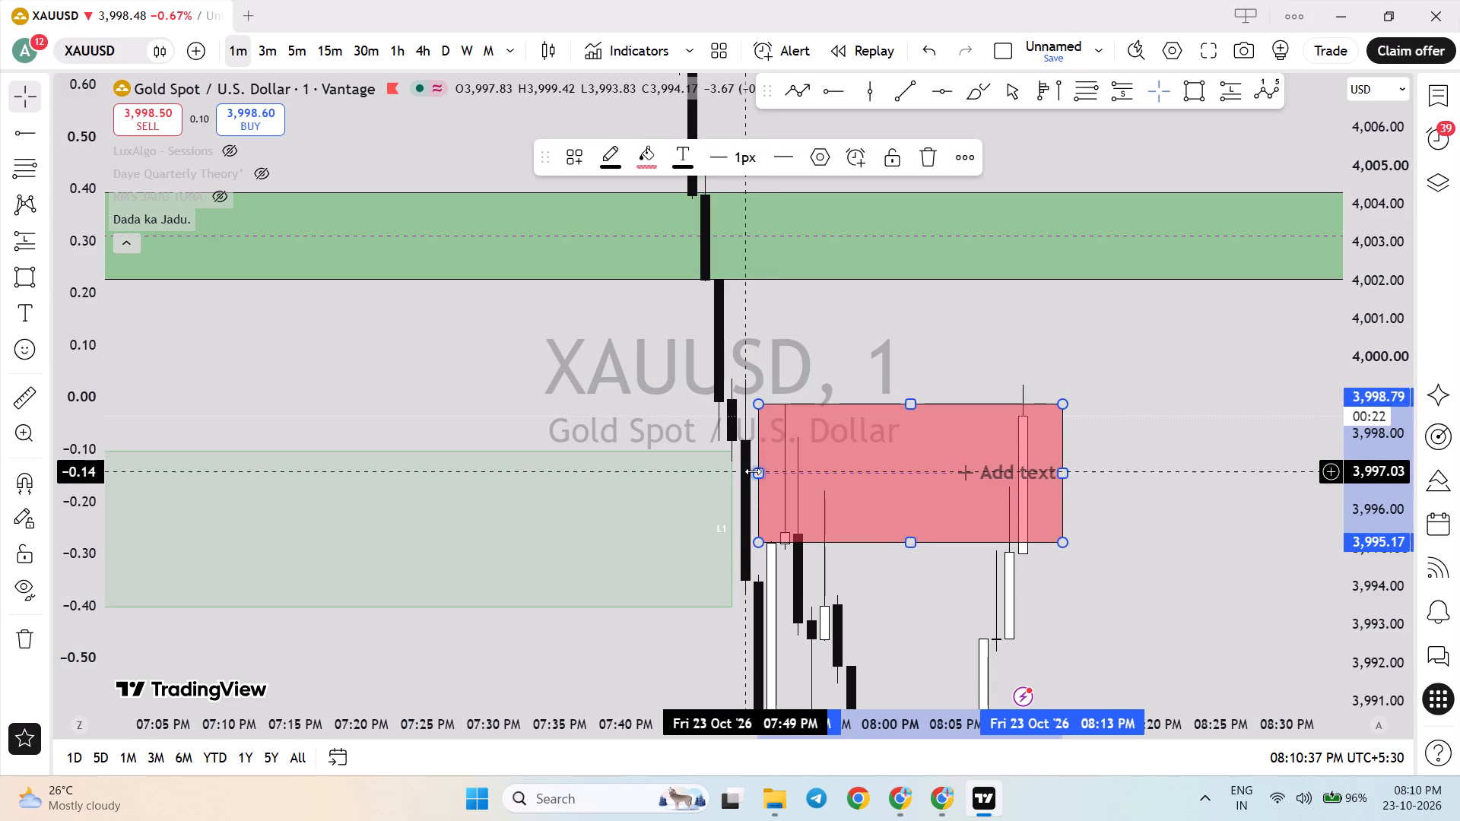
pyautogui.moveTo(753, 471); pyautogui.dragTo(769, 475)
pyautogui.click(1171, 543)
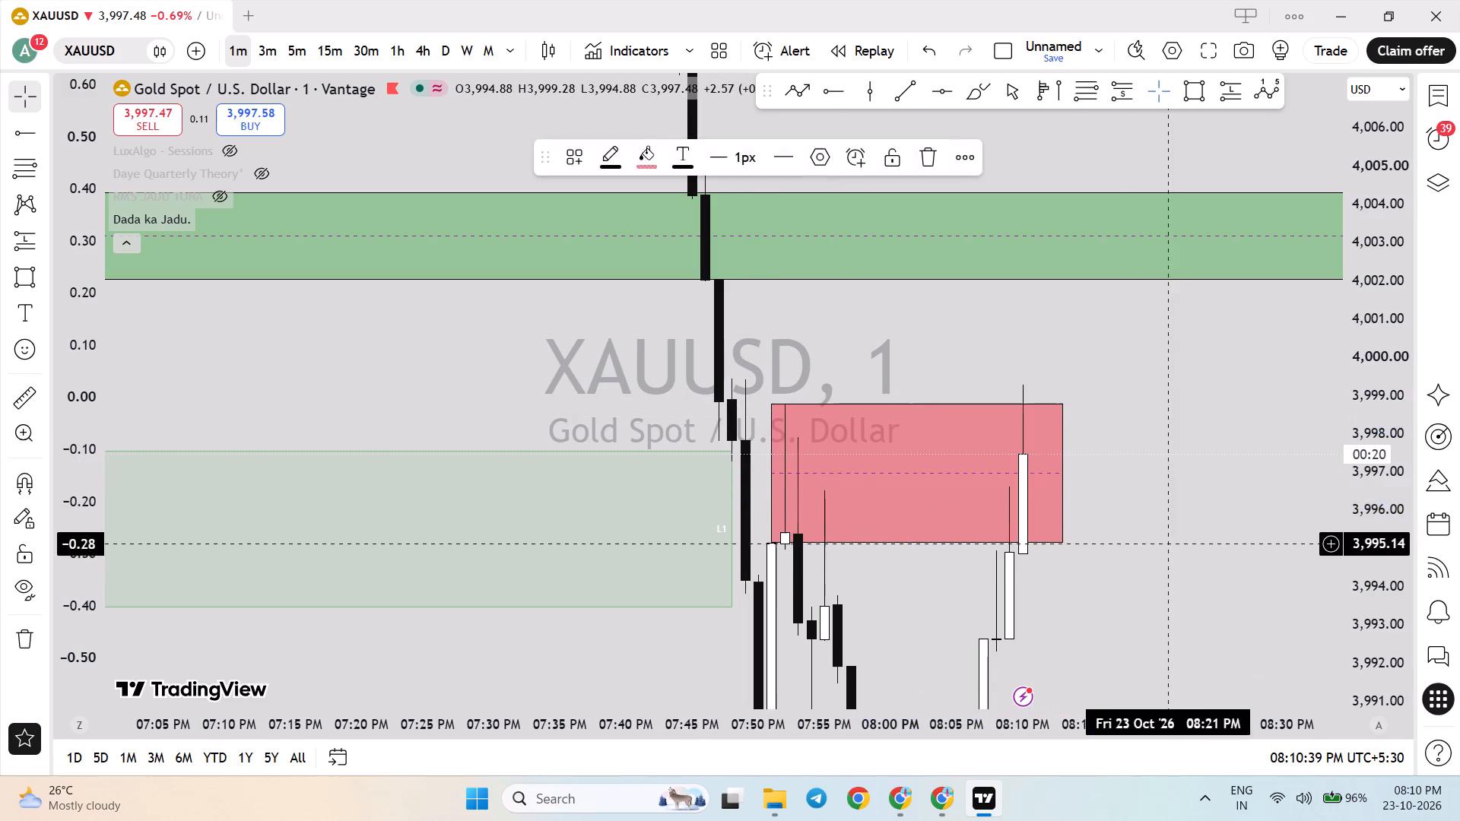
# Examine how the latest 1-minute candle reacts inside the resized red supply zone and around its midline.
pyautogui.moveTo(1371, 488); pyautogui.dragTo(1360, 579)
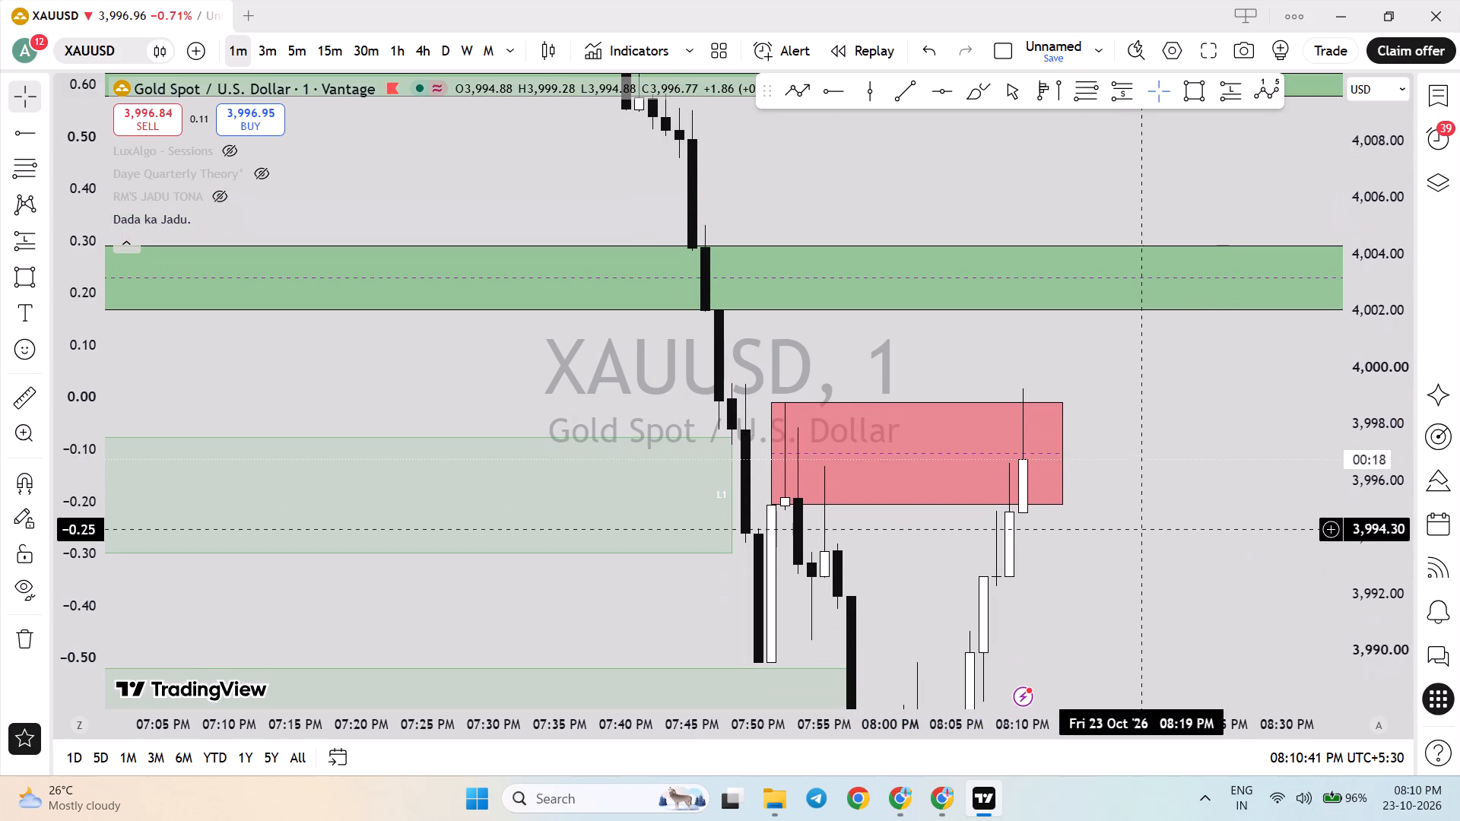
pyautogui.moveTo(1132, 539); pyautogui.dragTo(1161, 496)
pyautogui.moveTo(1376, 551); pyautogui.dragTo(1390, 498)
pyautogui.scroll(2, 1260, 603)
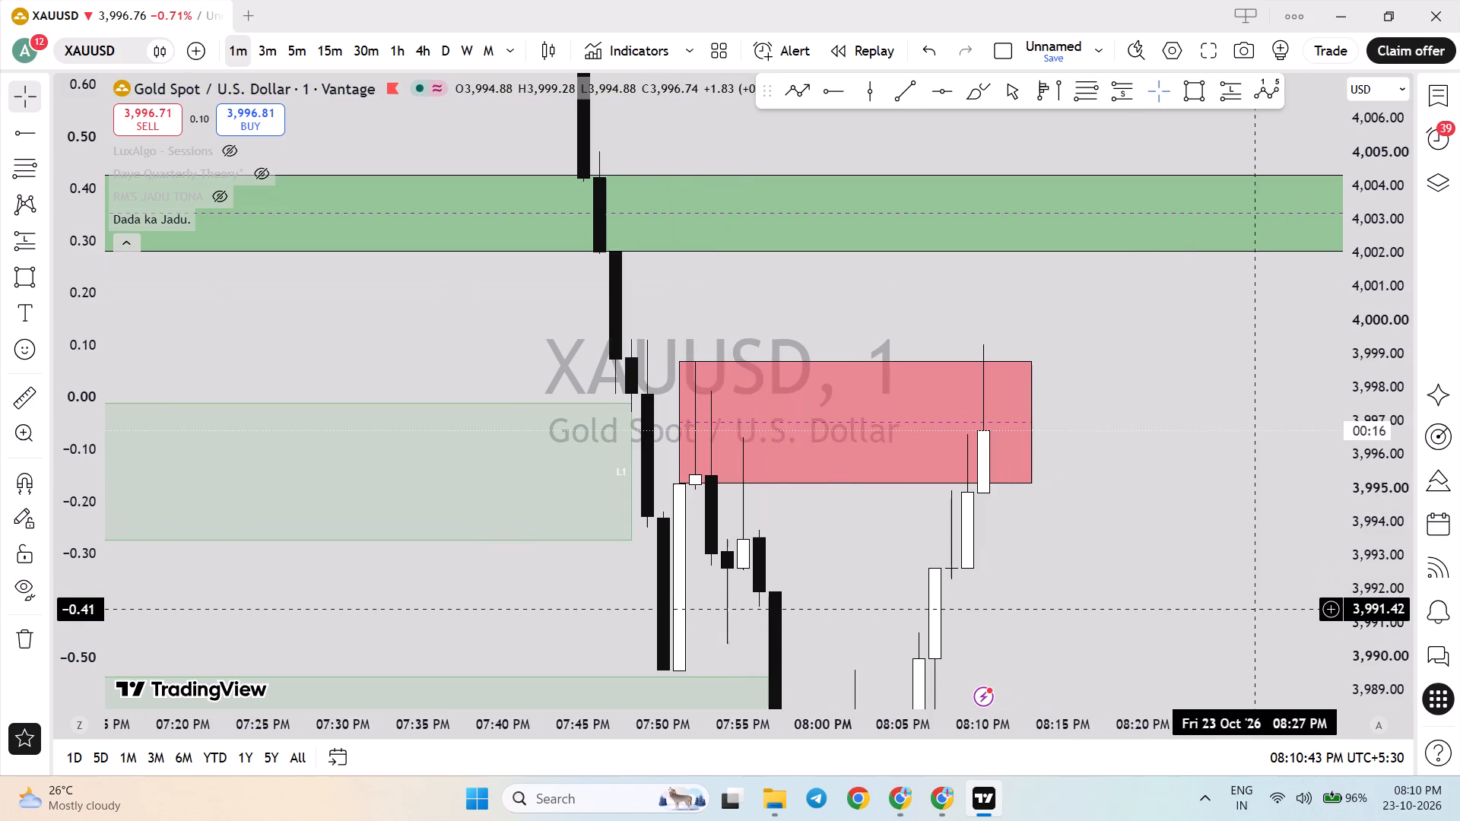
pyautogui.moveTo(1201, 606); pyautogui.dragTo(1246, 588)
pyautogui.moveTo(1372, 619); pyautogui.dragTo(1379, 481)
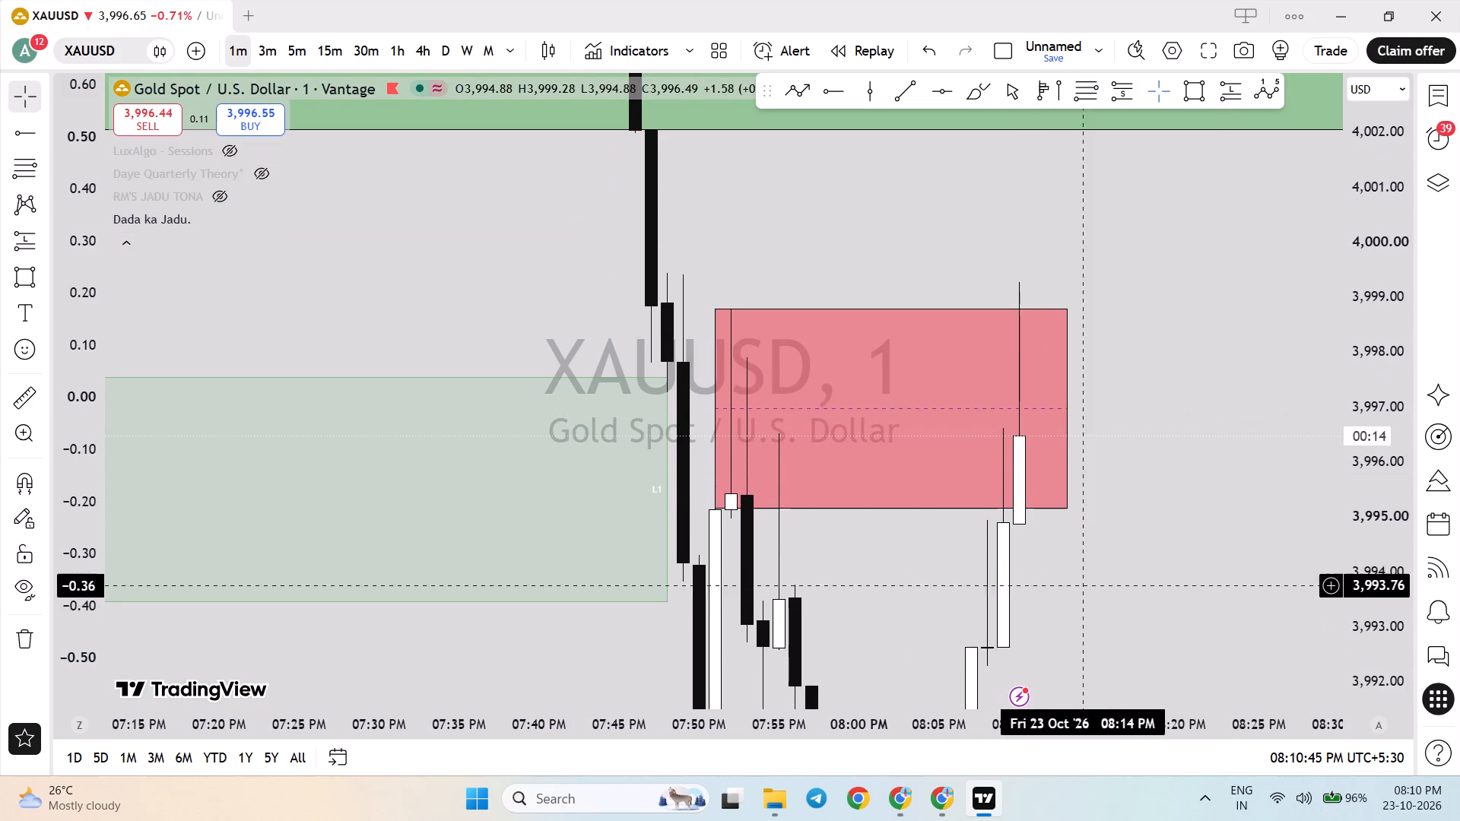
pyautogui.moveTo(1370, 405); pyautogui.dragTo(1370, 425)
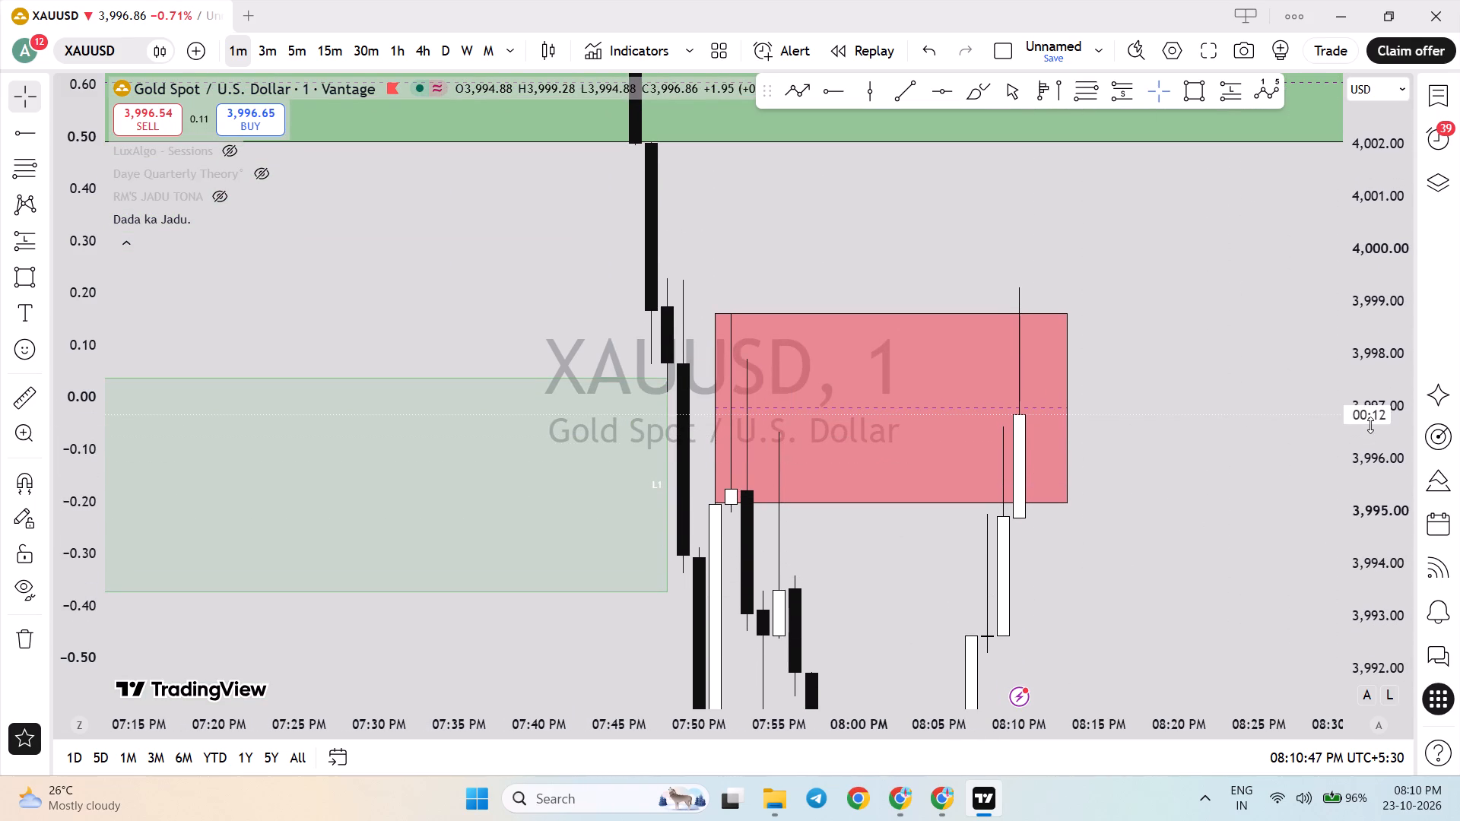
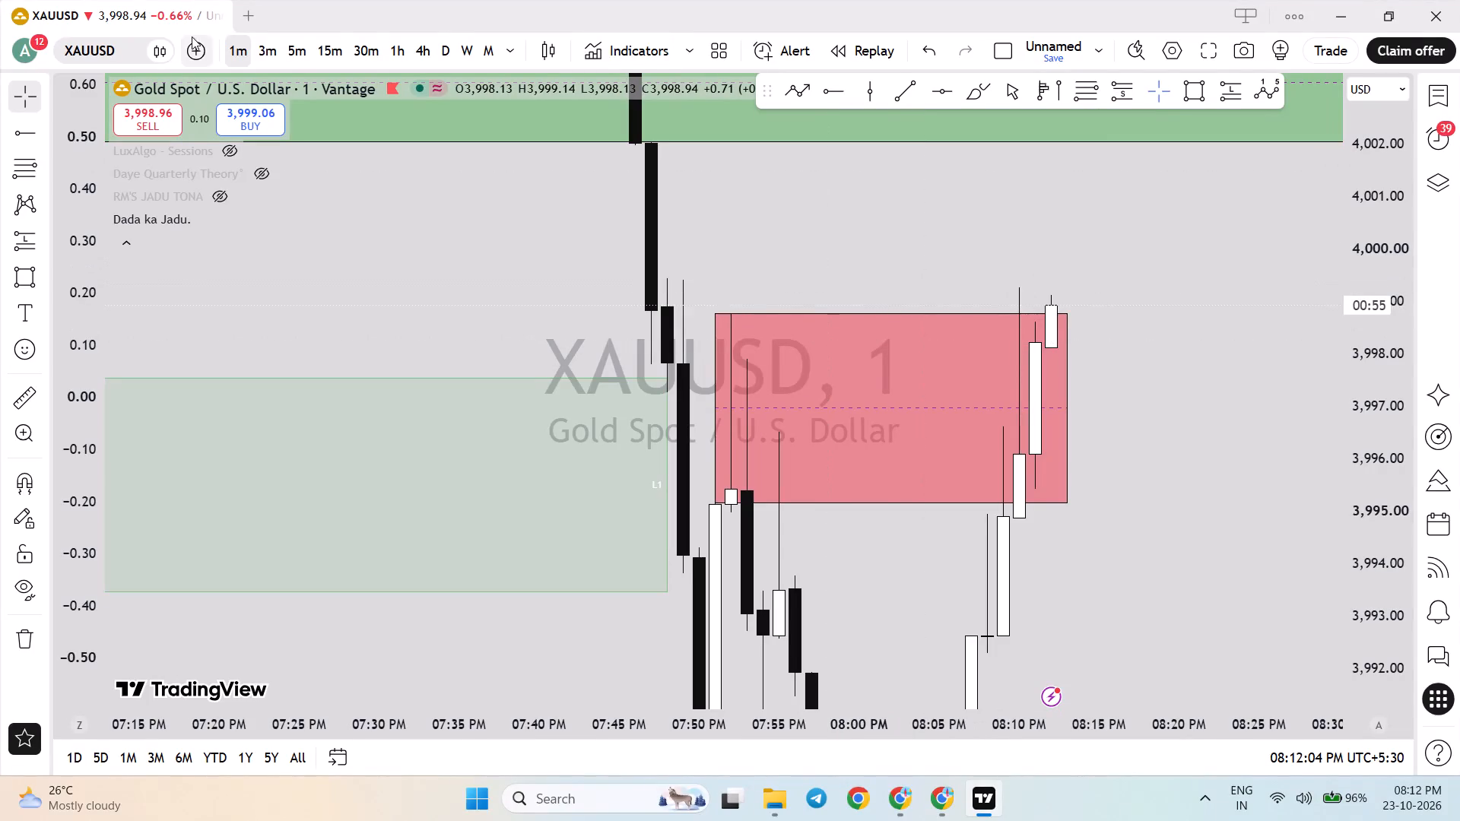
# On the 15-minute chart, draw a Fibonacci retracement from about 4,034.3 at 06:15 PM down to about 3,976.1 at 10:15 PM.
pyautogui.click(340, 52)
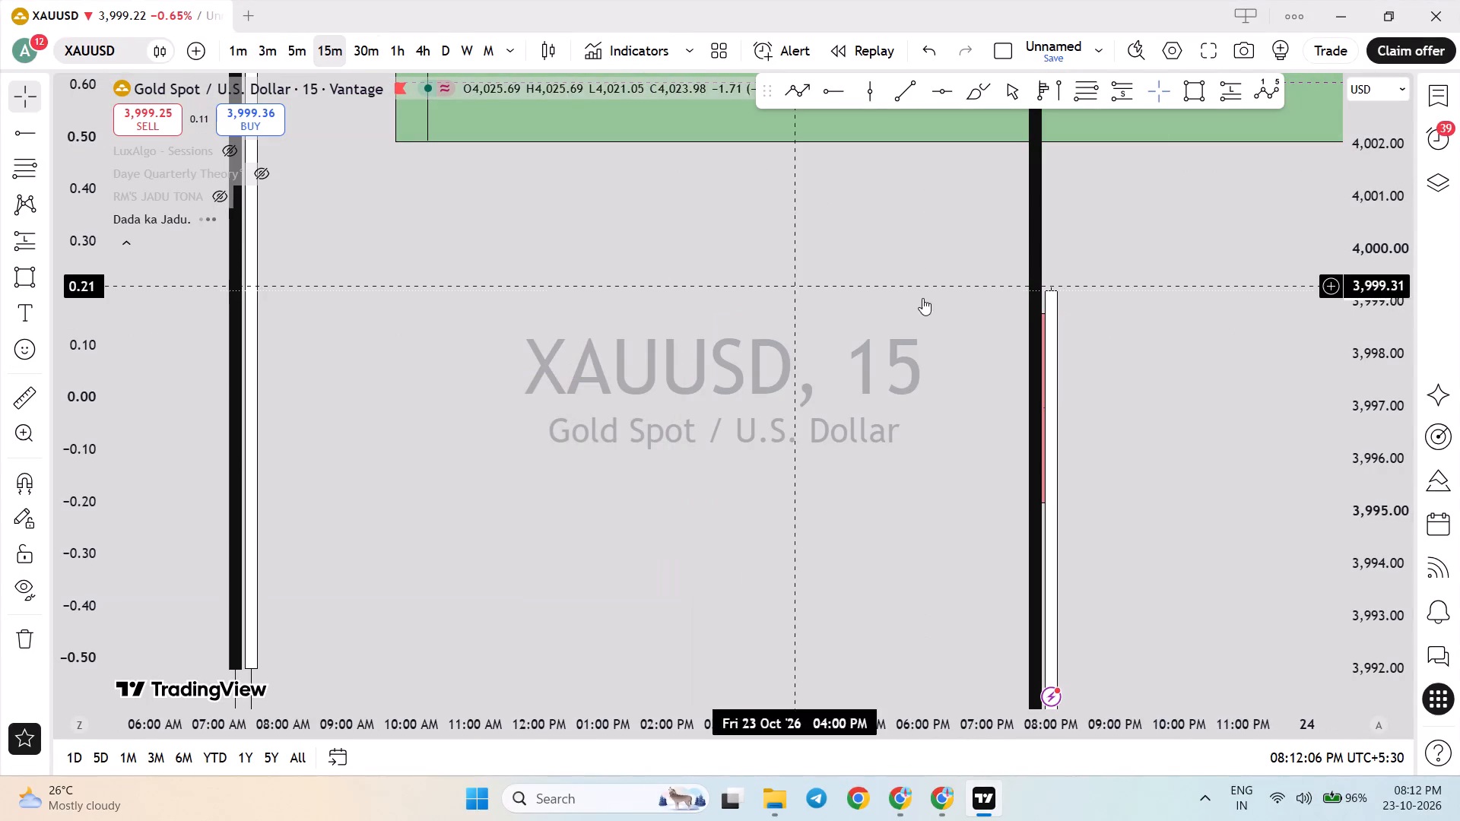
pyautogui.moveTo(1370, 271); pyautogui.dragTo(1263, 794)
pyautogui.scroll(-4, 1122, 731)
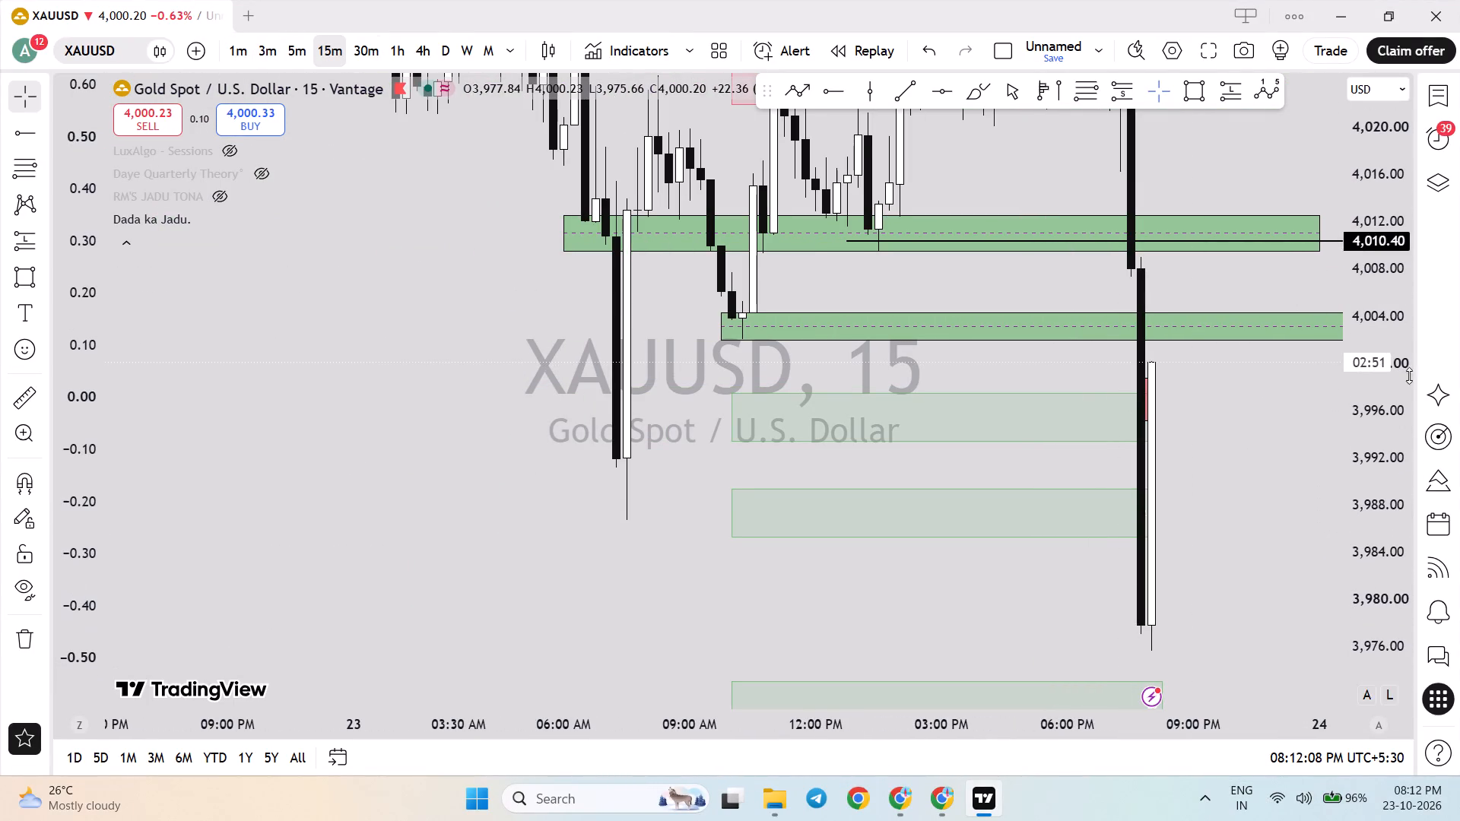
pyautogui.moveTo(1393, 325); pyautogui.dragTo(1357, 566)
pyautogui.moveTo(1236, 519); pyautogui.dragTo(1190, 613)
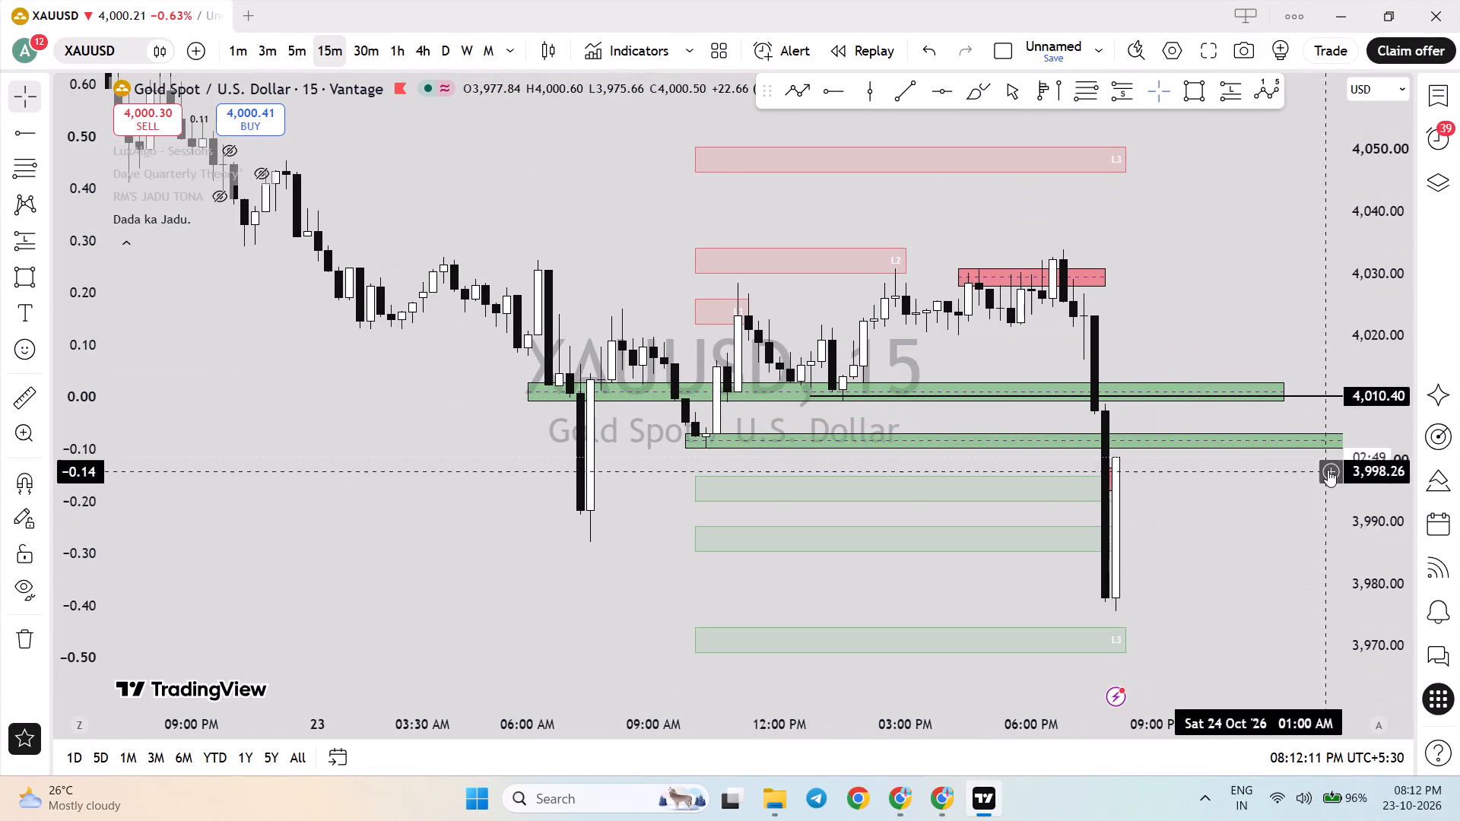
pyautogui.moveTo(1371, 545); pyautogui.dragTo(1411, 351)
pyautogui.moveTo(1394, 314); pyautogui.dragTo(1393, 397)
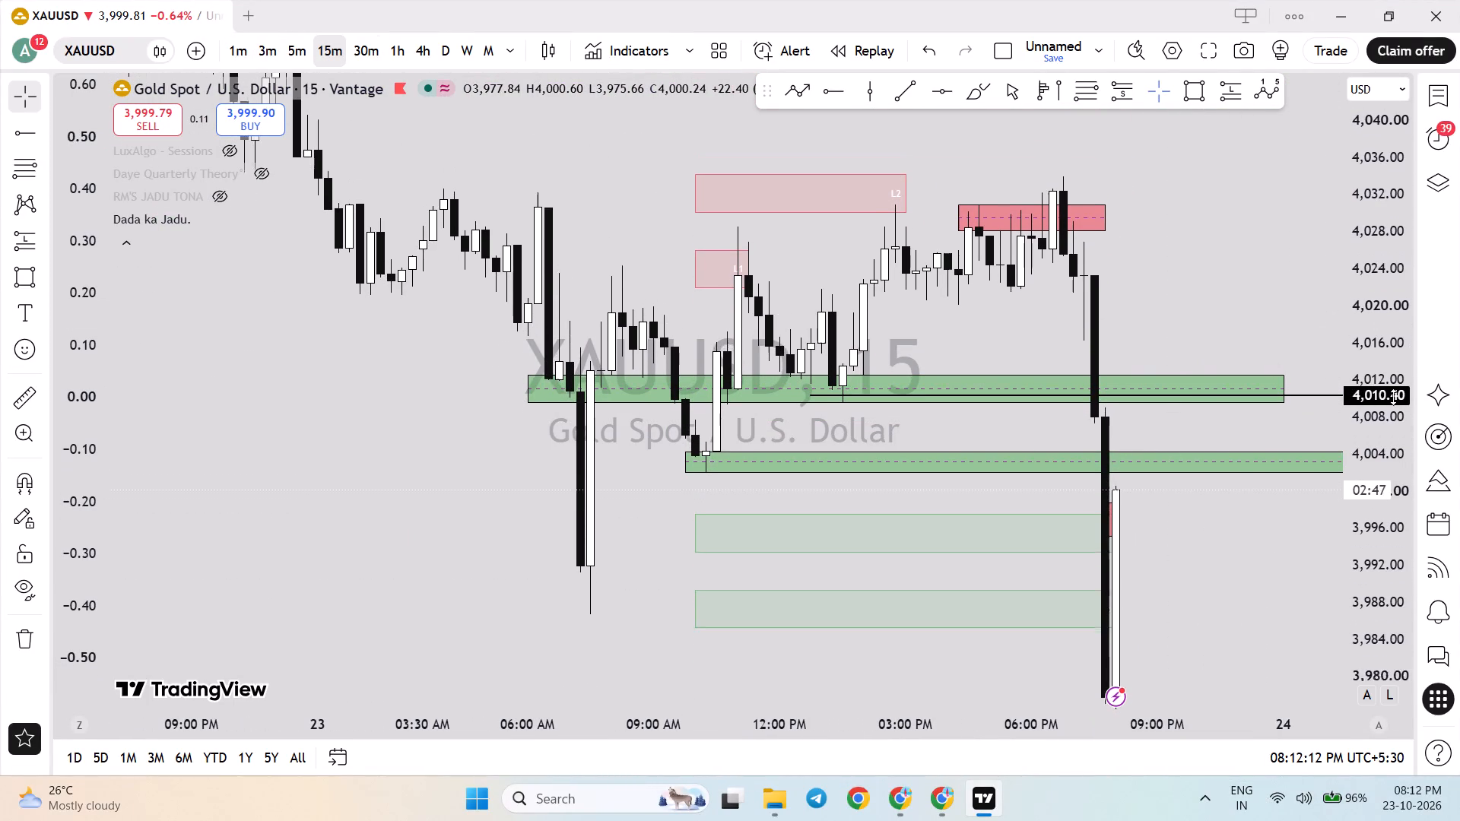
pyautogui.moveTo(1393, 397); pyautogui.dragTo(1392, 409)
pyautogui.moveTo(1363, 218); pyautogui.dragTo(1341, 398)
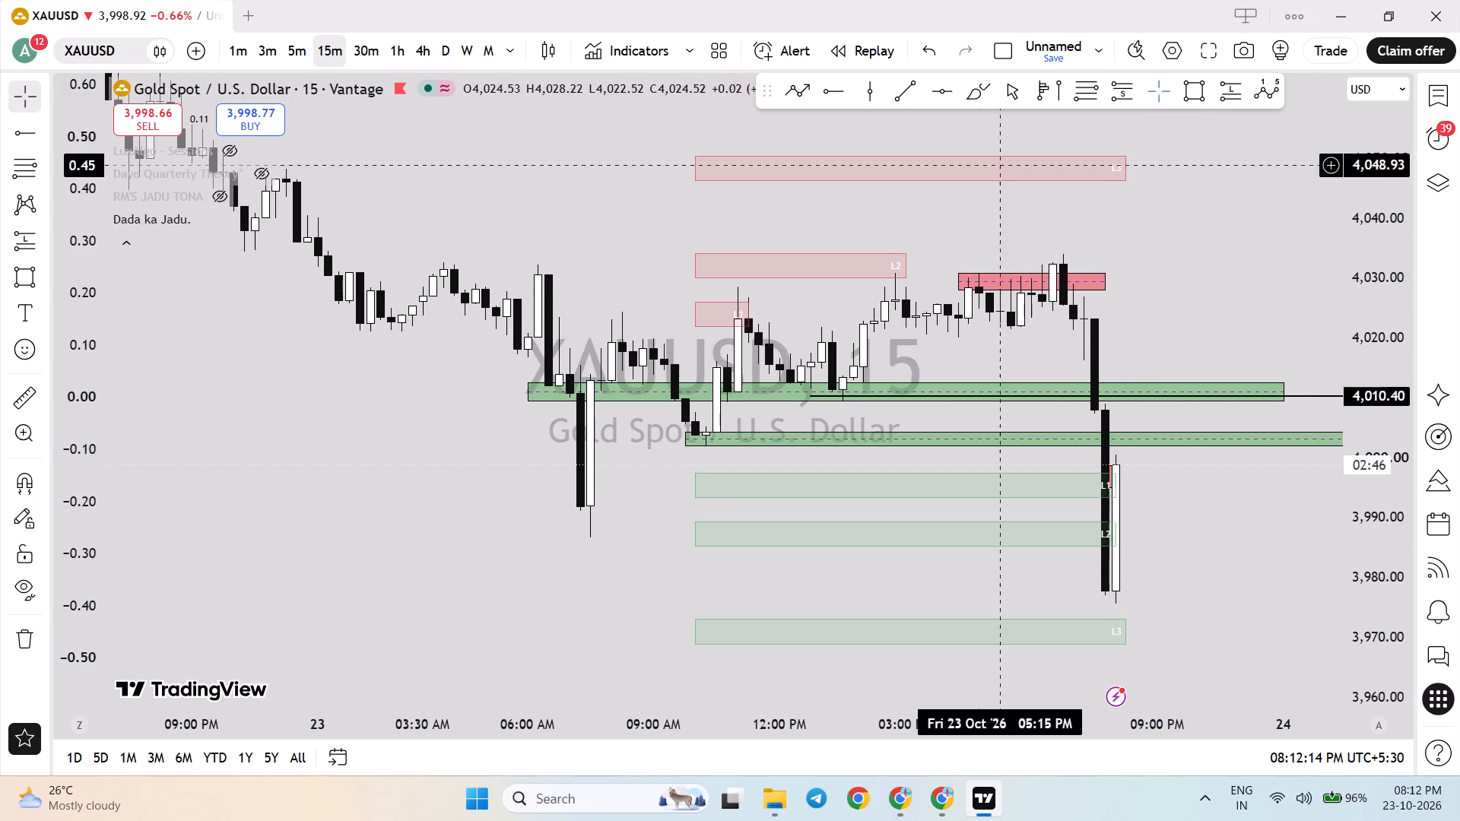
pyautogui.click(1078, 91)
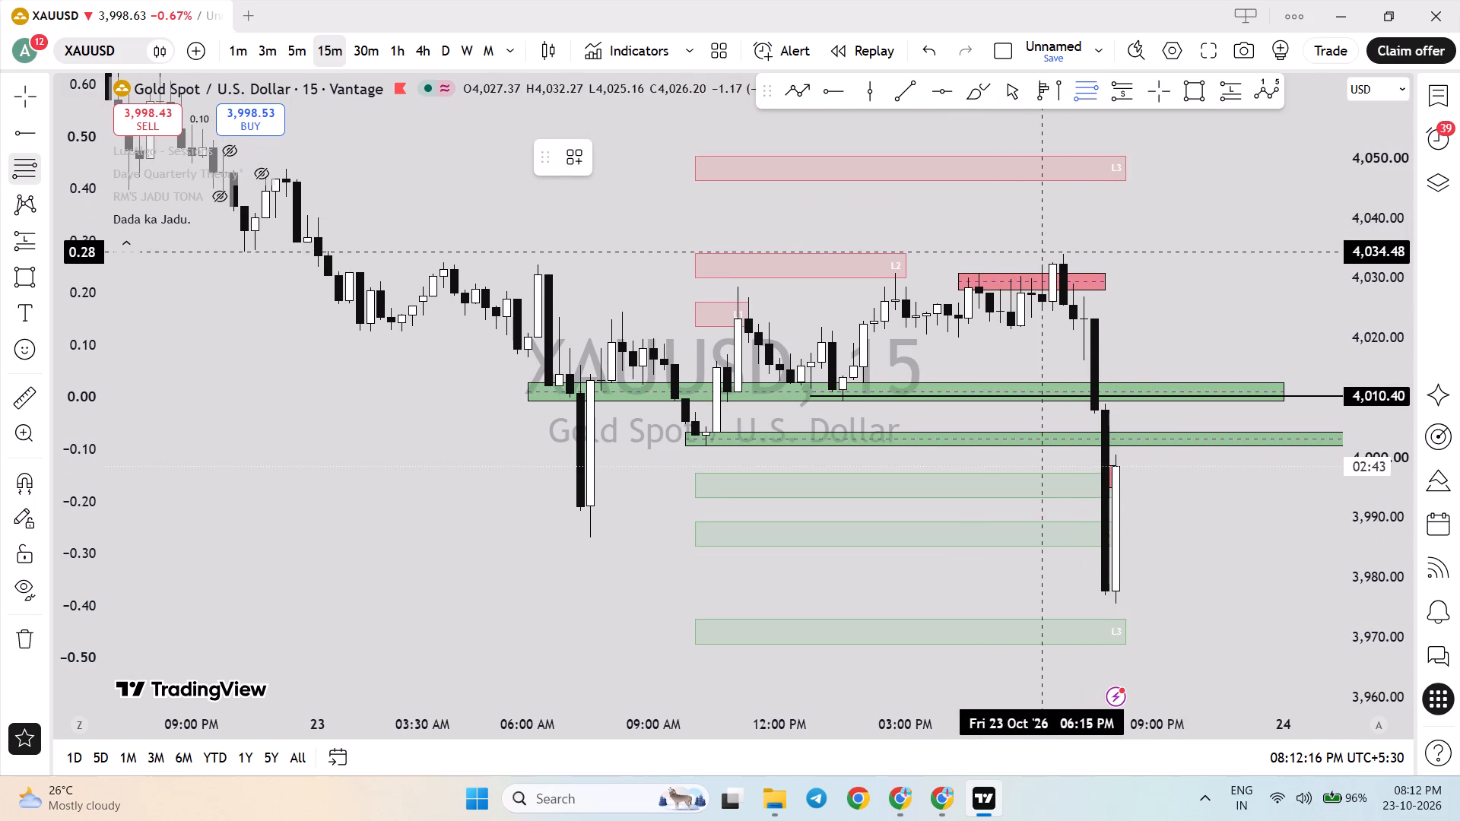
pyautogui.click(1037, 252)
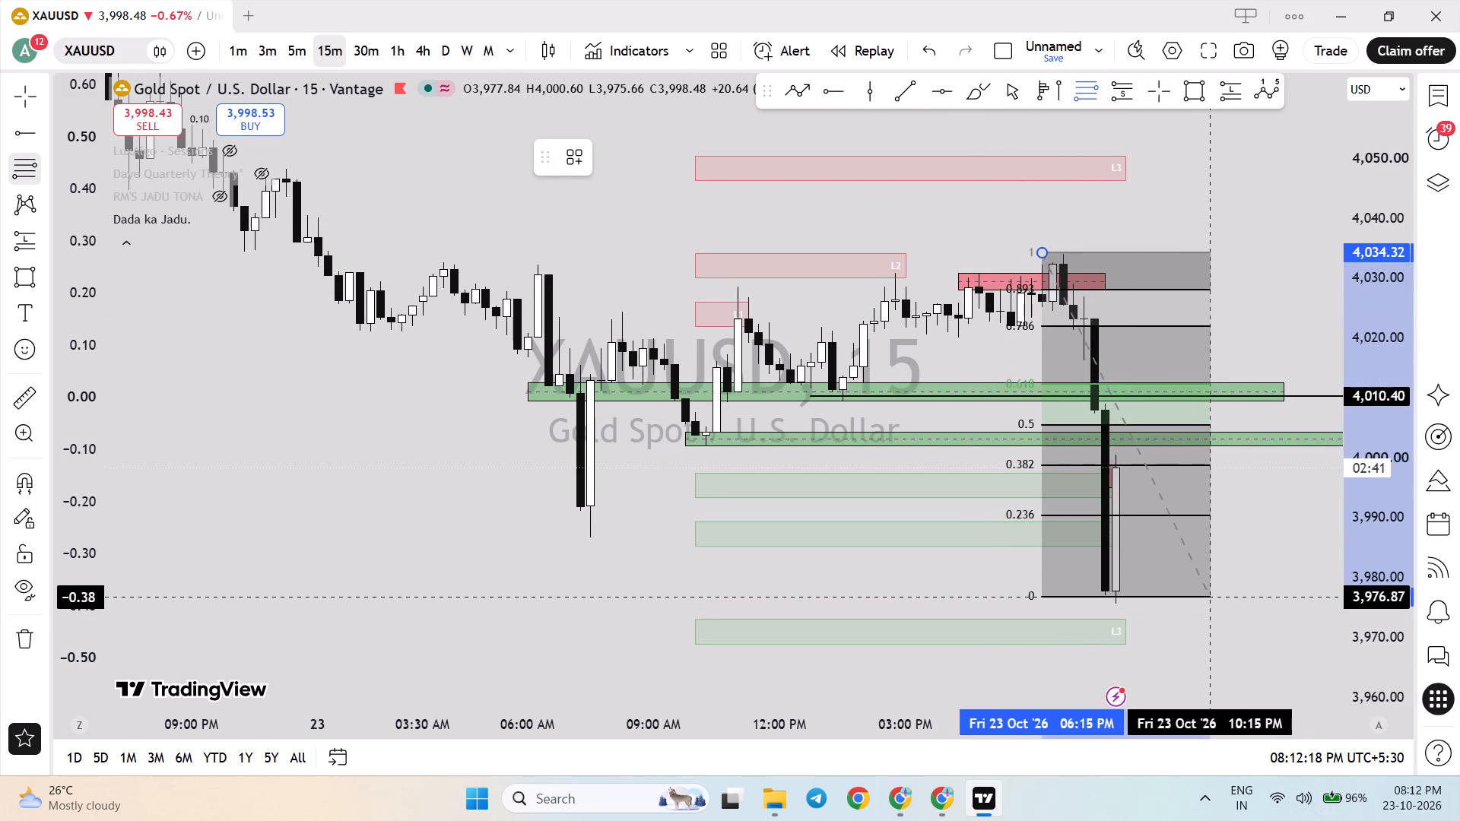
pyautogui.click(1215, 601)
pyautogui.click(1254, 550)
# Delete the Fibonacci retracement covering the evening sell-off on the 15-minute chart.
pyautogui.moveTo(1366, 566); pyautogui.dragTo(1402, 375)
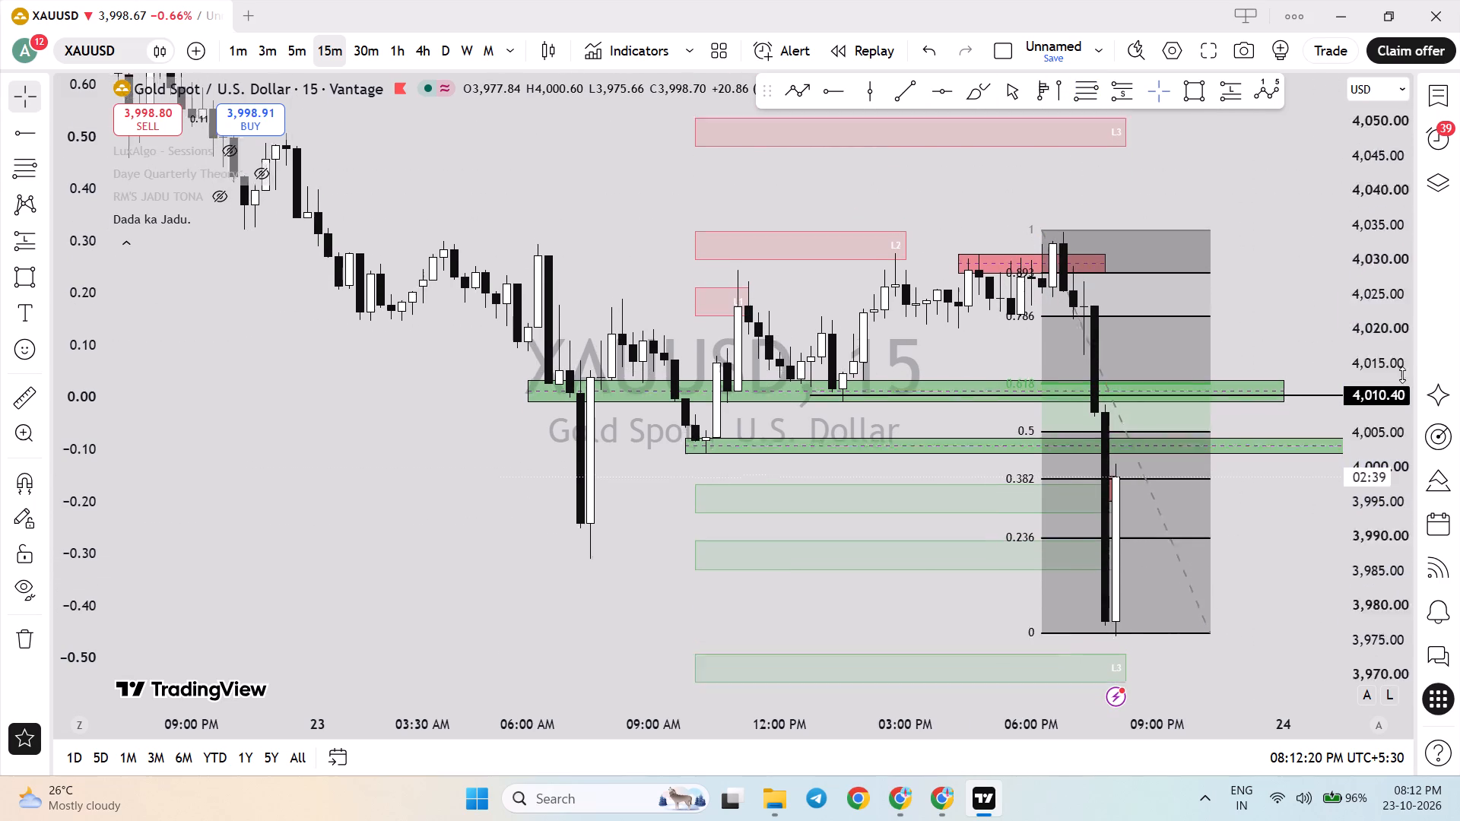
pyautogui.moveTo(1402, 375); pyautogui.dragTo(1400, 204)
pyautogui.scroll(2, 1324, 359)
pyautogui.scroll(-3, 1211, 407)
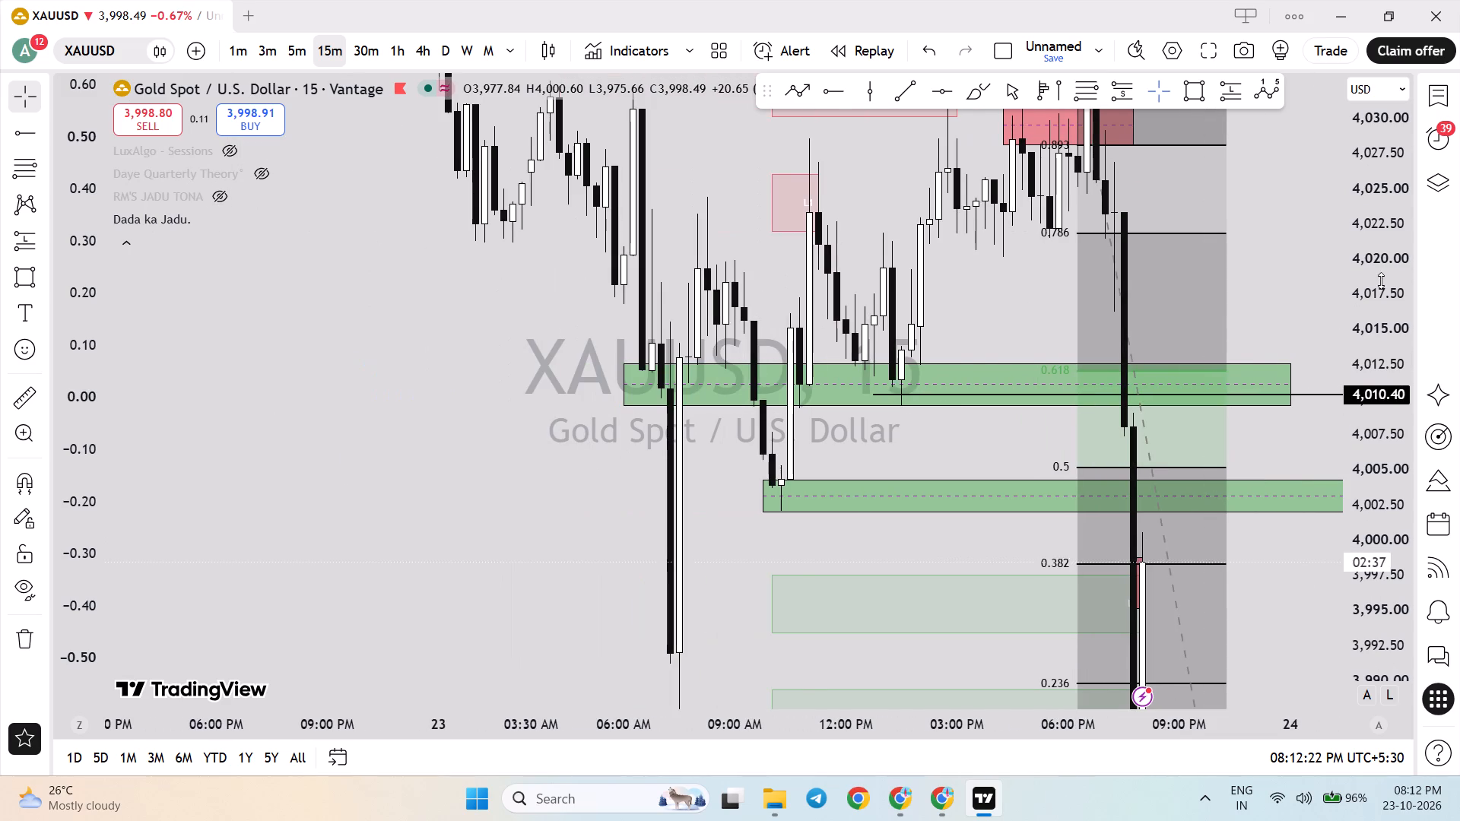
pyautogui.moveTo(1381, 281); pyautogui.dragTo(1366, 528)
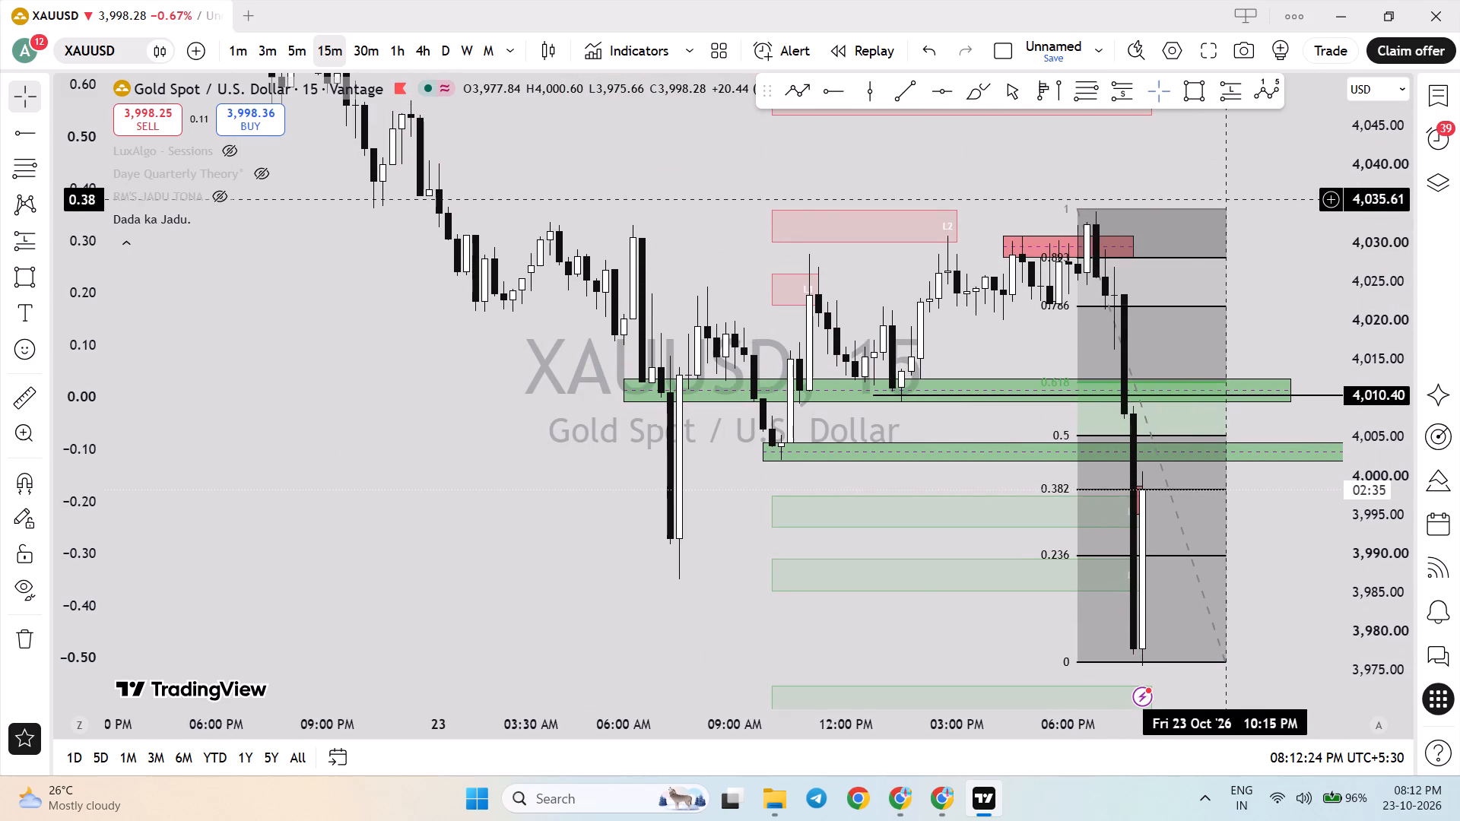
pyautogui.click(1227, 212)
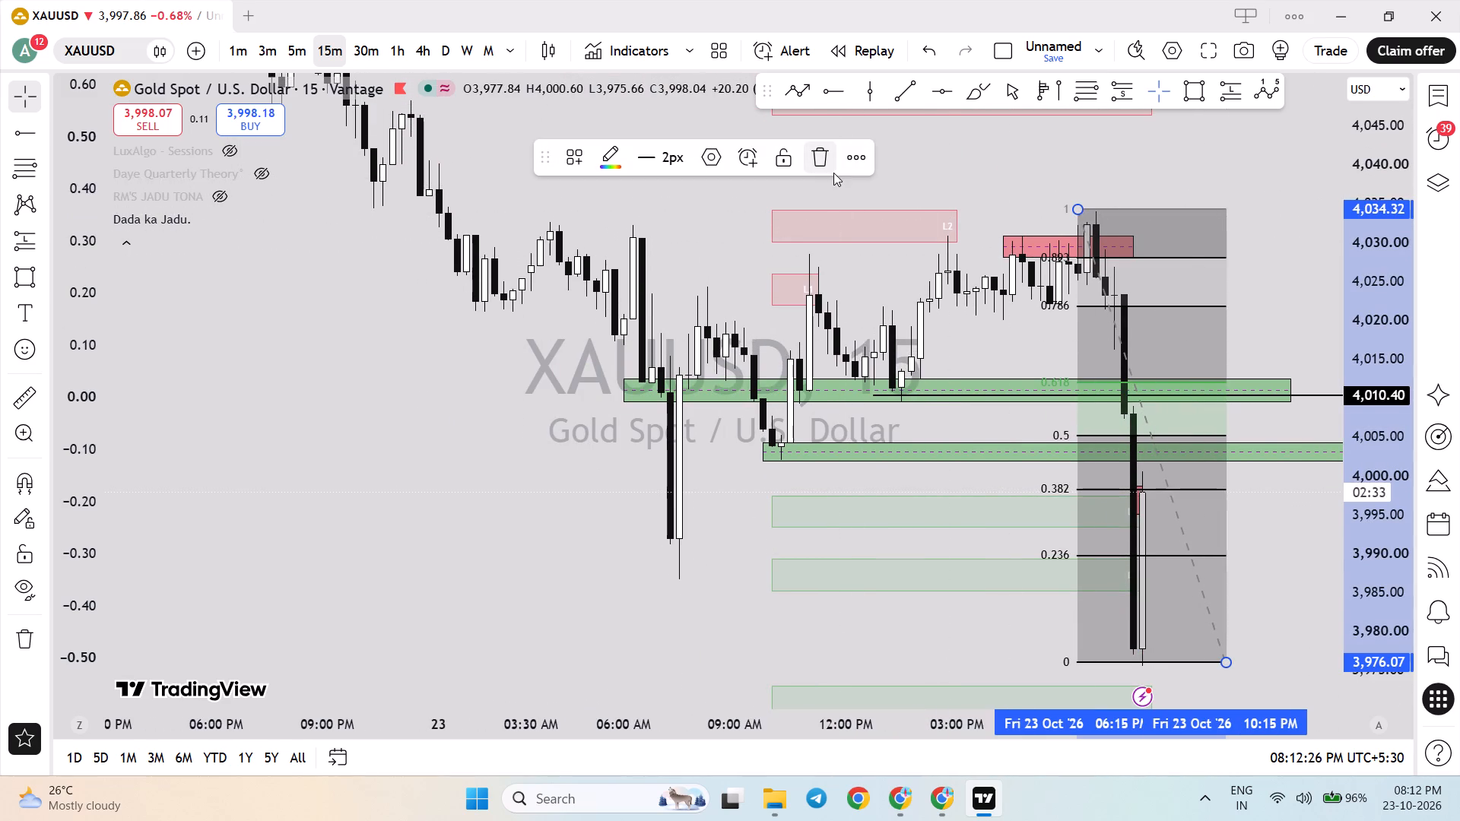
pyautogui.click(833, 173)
# On the 5-minute chart, change the fill of the upper green zone around the 4,010.40 line to red.
pyautogui.click(291, 34)
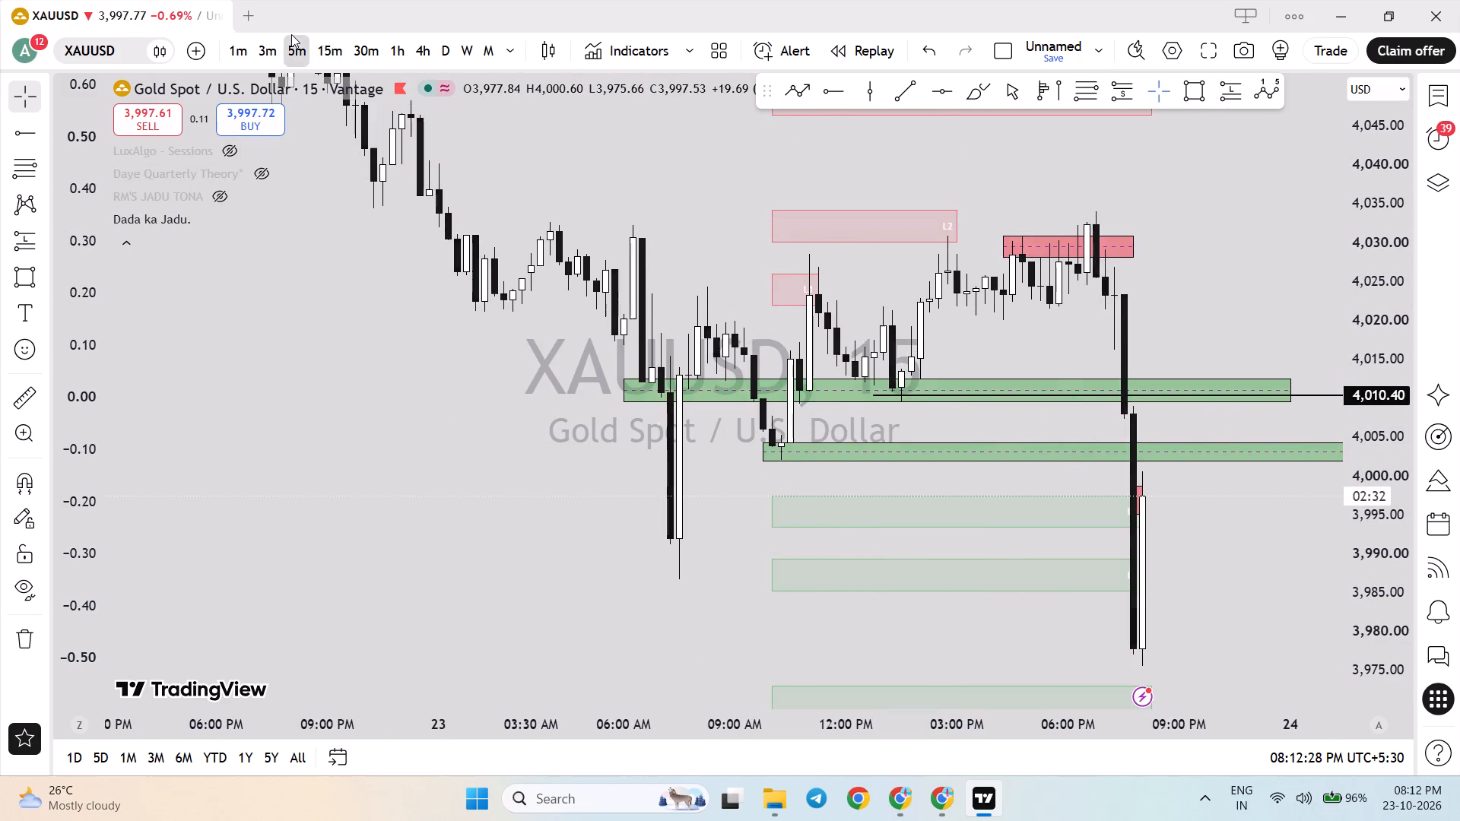
pyautogui.scroll(-2, 773, 708)
pyautogui.scroll(-3, 1064, 559)
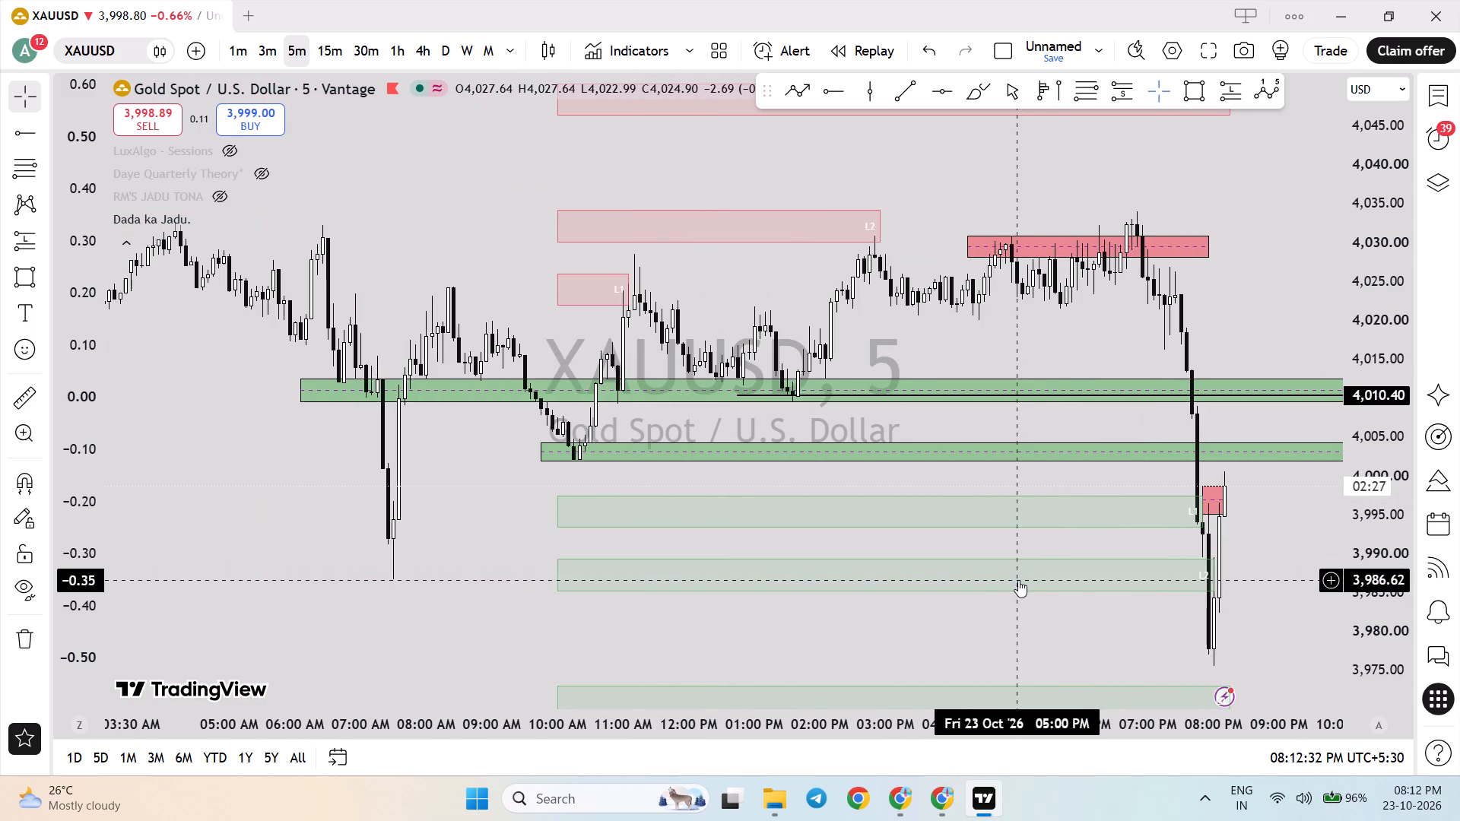
pyautogui.scroll(4, 1022, 579)
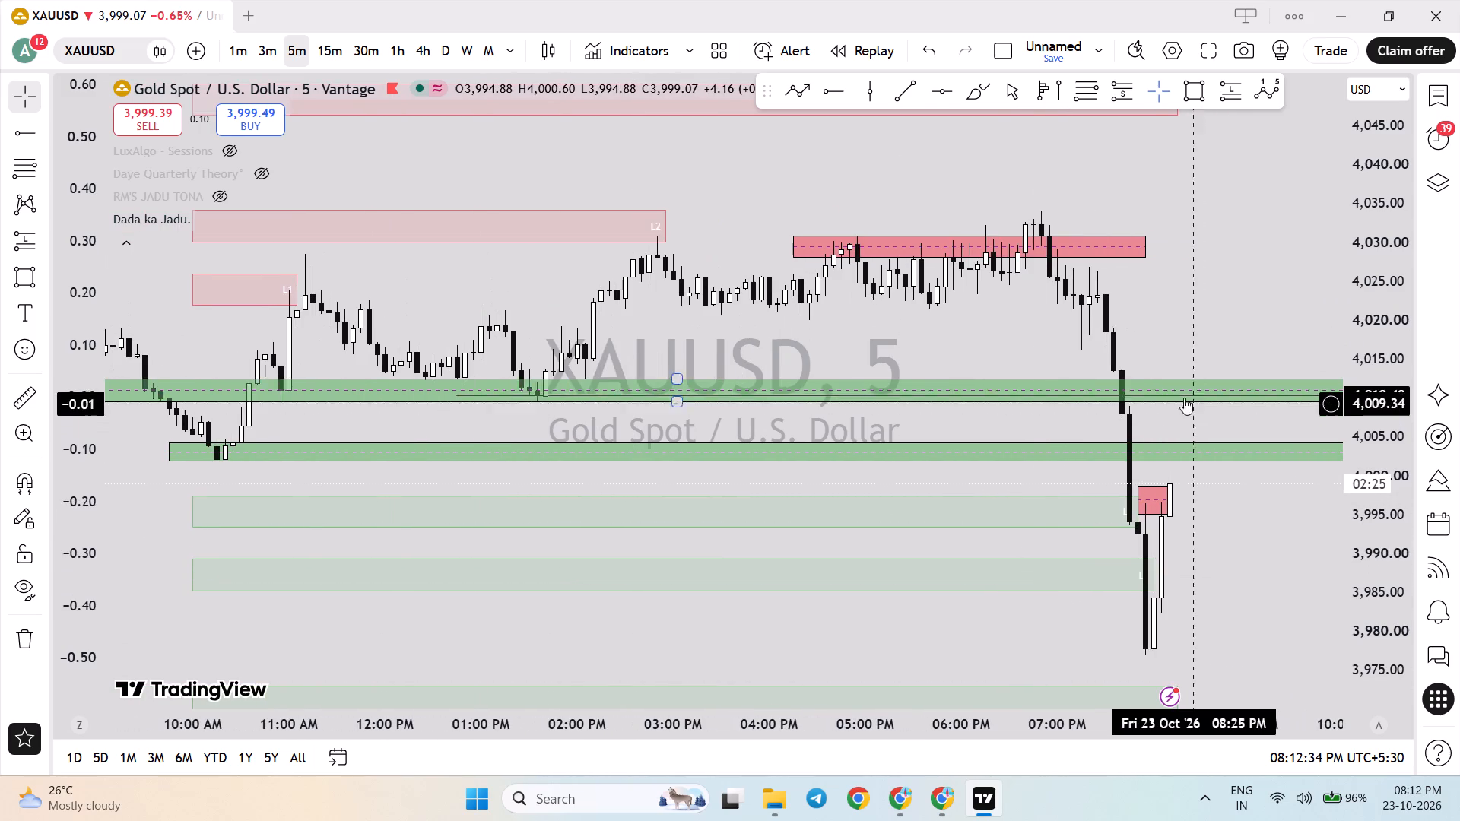
pyautogui.click(1162, 374)
pyautogui.click(1160, 380)
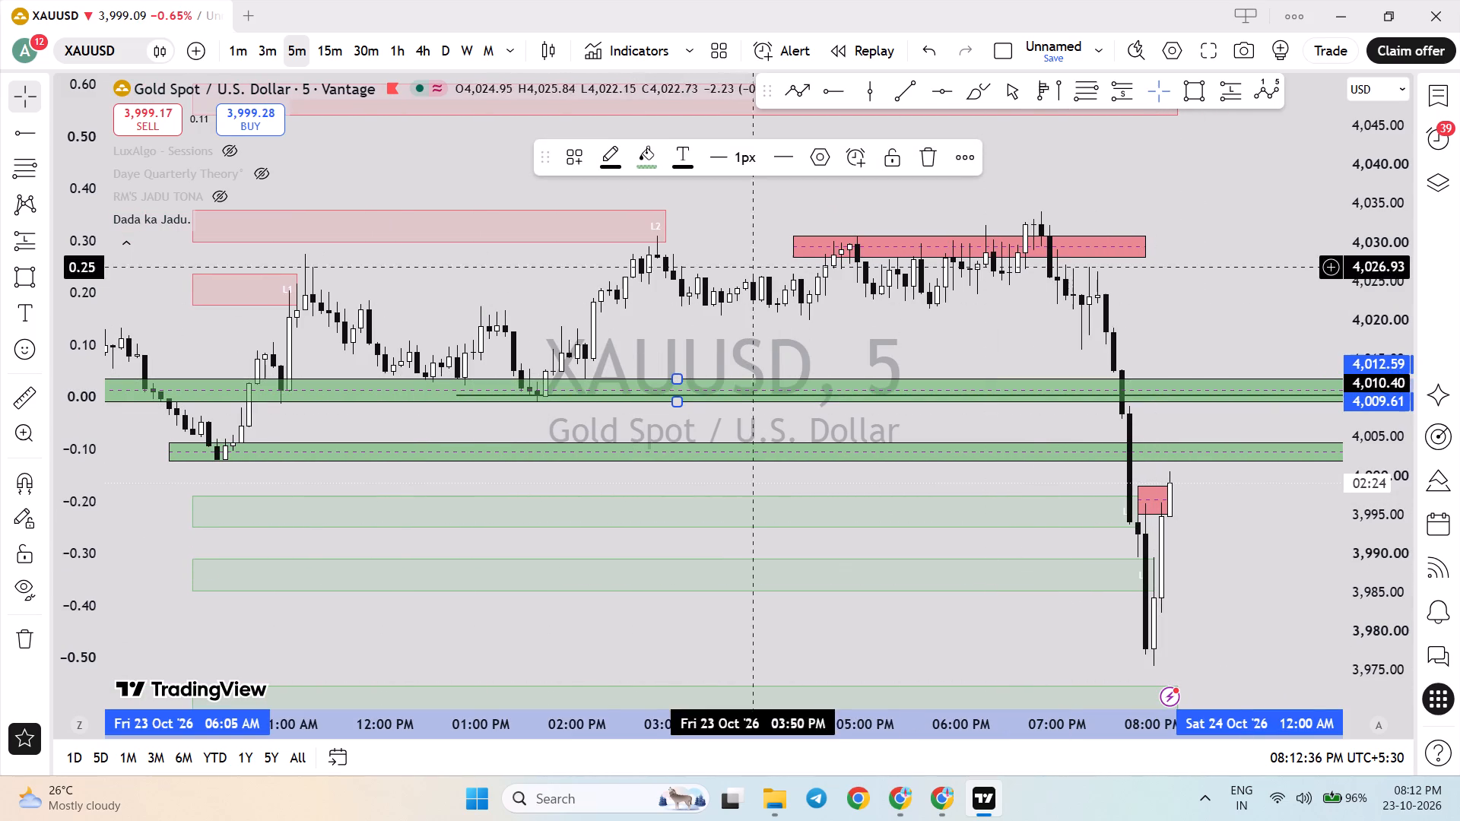
pyautogui.click(662, 148)
pyautogui.click(651, 233)
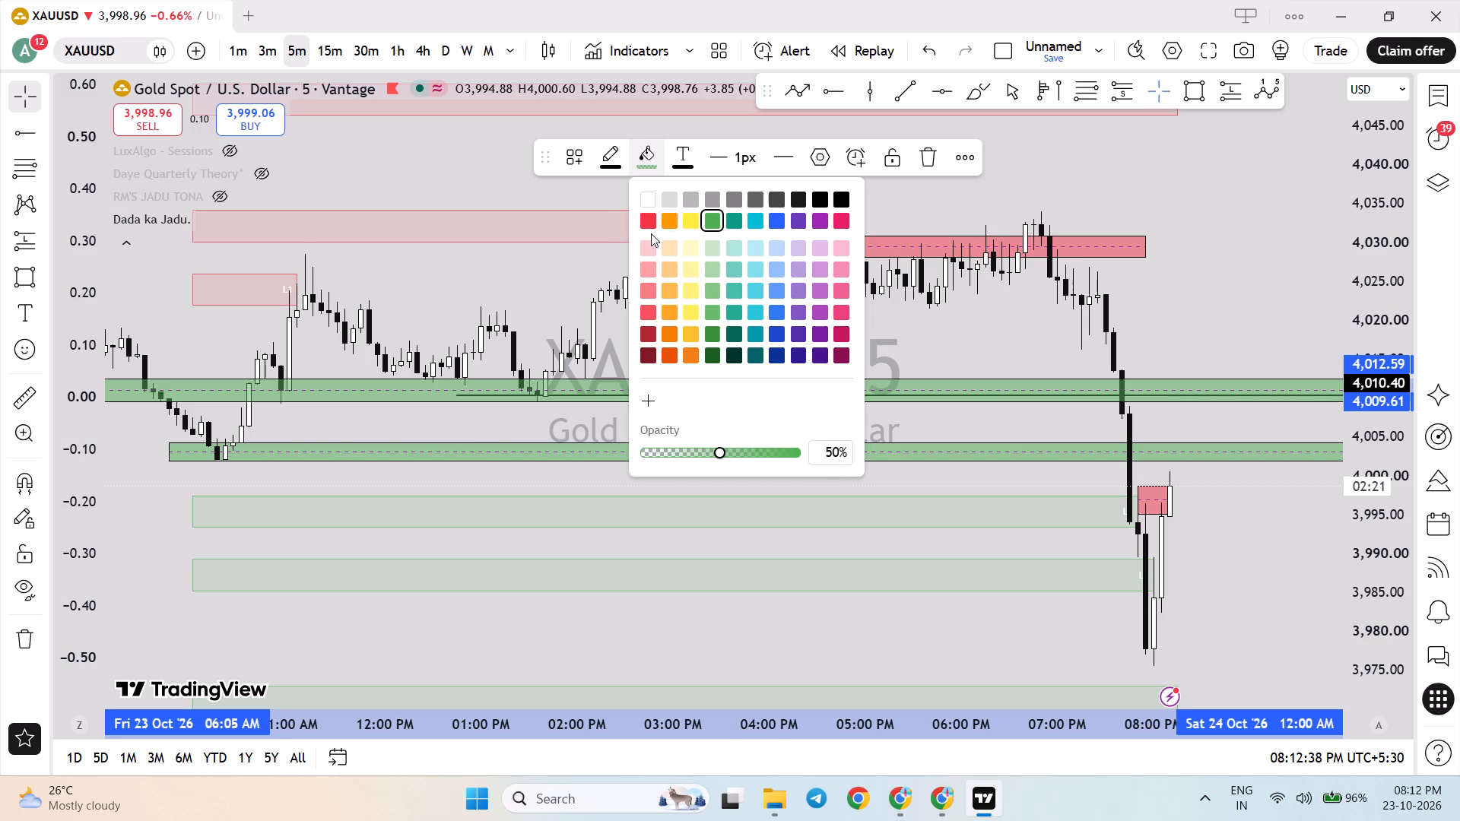
pyautogui.click(647, 225)
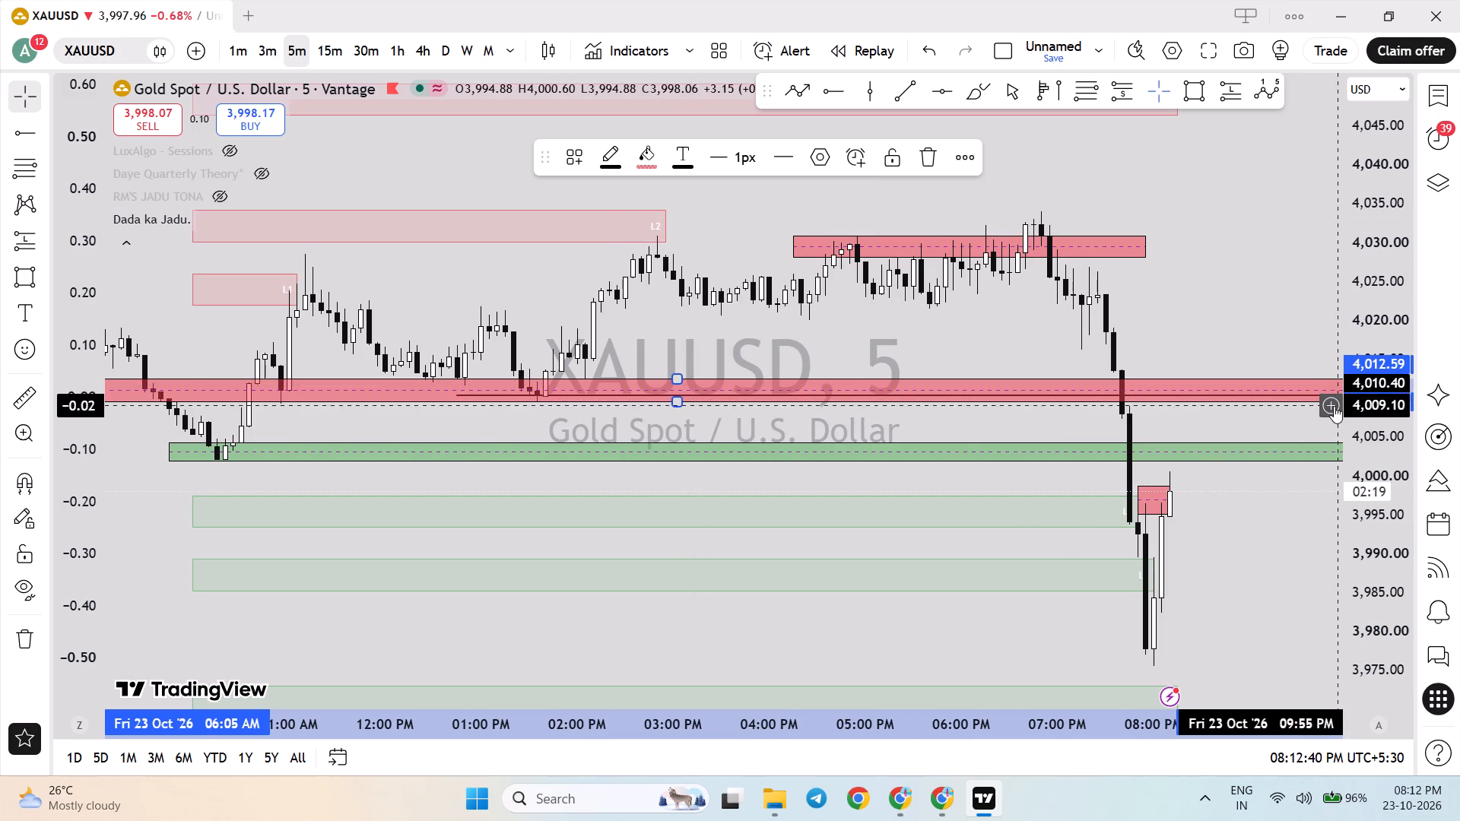
# Add a price alert at about 4,008.4, just below the recoloured red zone.
pyautogui.click(1331, 410)
pyautogui.click(1283, 439)
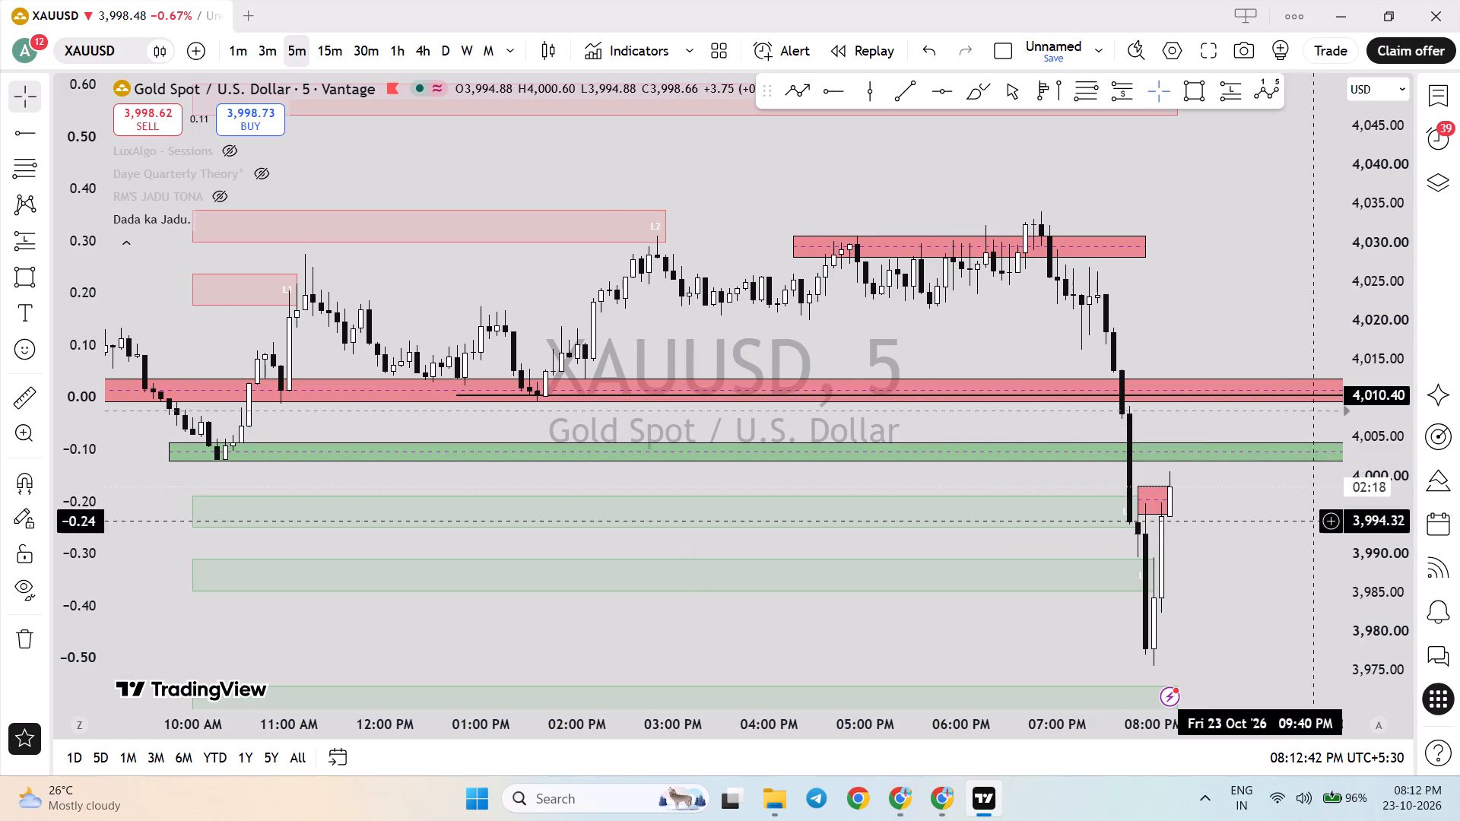
# Examine the latest 5-minute candles between the small red zone and the green zone above them.
pyautogui.moveTo(1385, 621); pyautogui.dragTo(1310, 322)
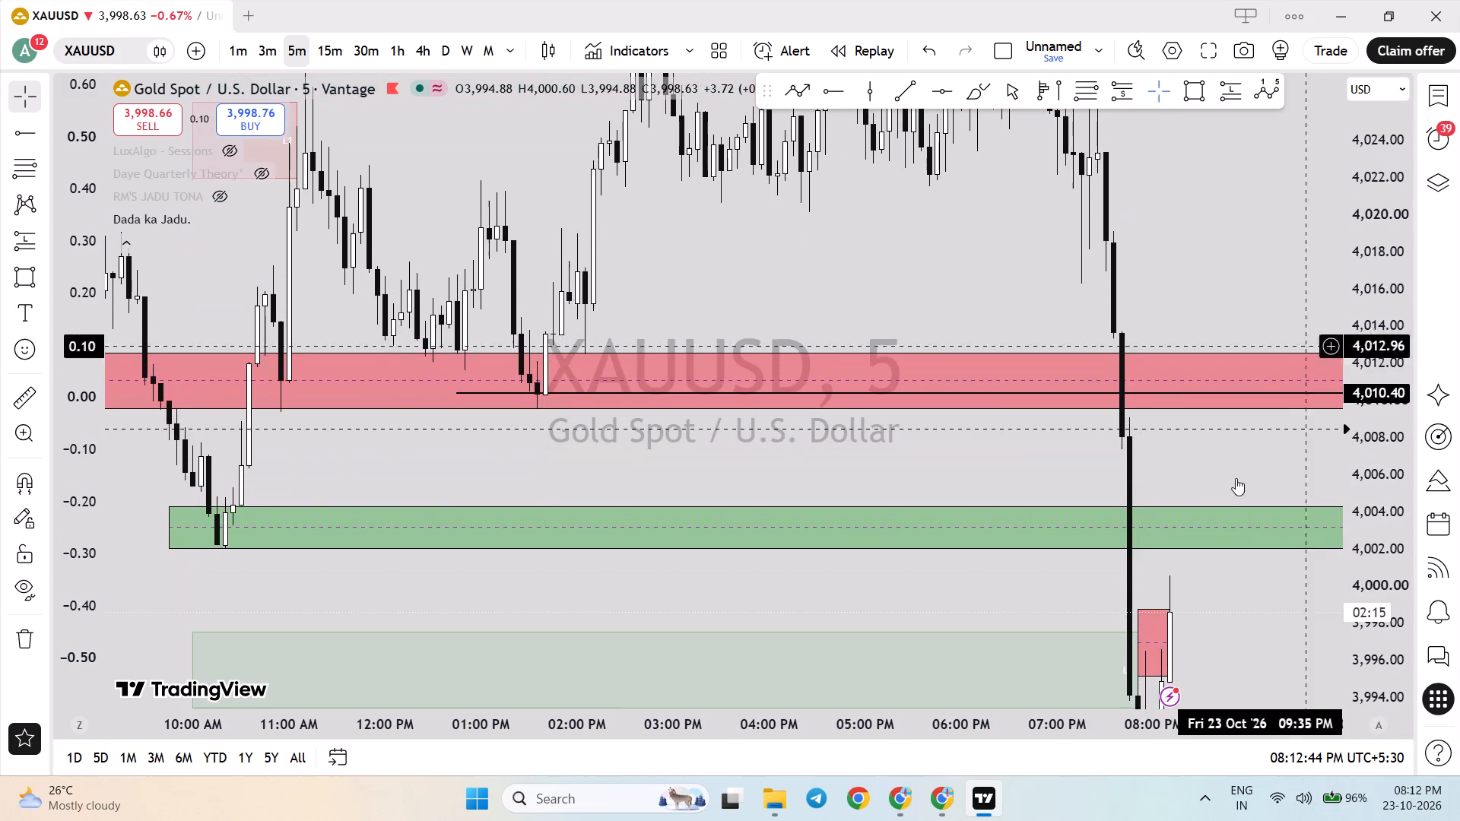
pyautogui.scroll(5, 1223, 503)
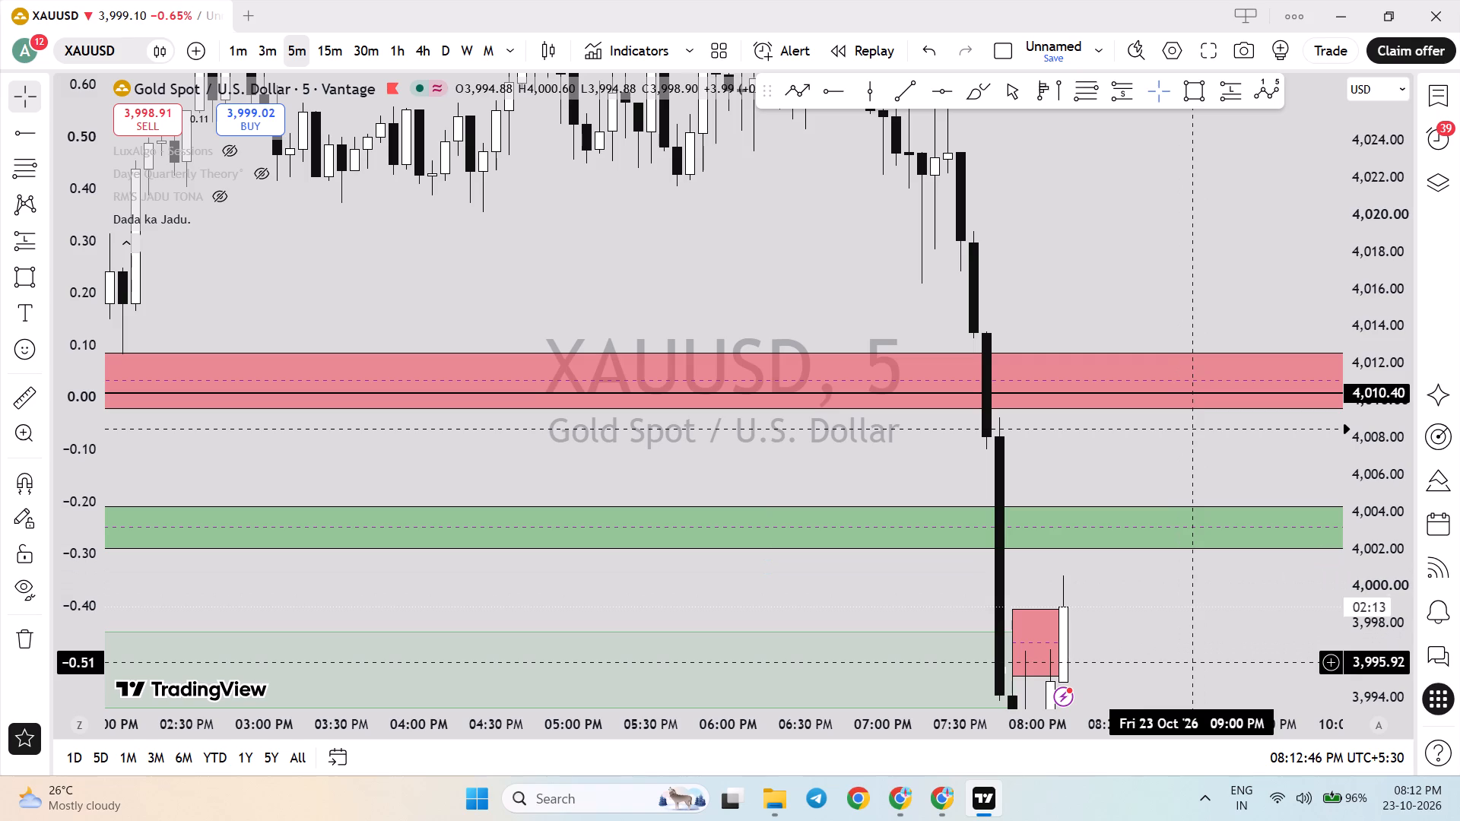
pyautogui.scroll(3, 1136, 636)
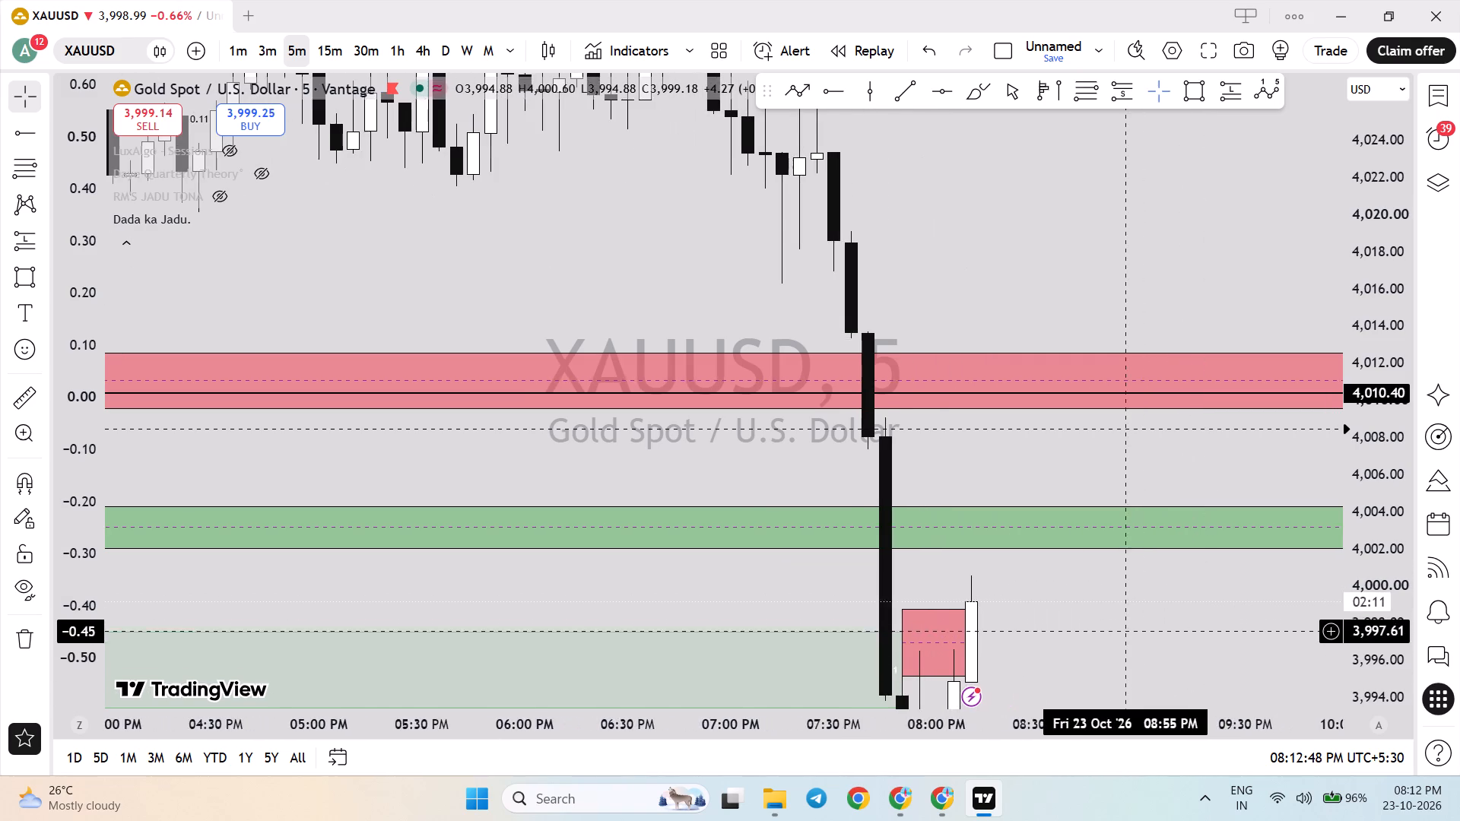
pyautogui.moveTo(1123, 626); pyautogui.dragTo(1154, 521)
pyautogui.moveTo(1365, 556); pyautogui.dragTo(1335, 400)
pyautogui.moveTo(1179, 603); pyautogui.dragTo(1165, 349)
pyautogui.scroll(2, 1165, 443)
# On the 1-minute chart, draw a thin rectangle zone between about 3,989.65 and 3,990.35, spanning 07:49 PM to 08:16 PM.
pyautogui.click(238, 62)
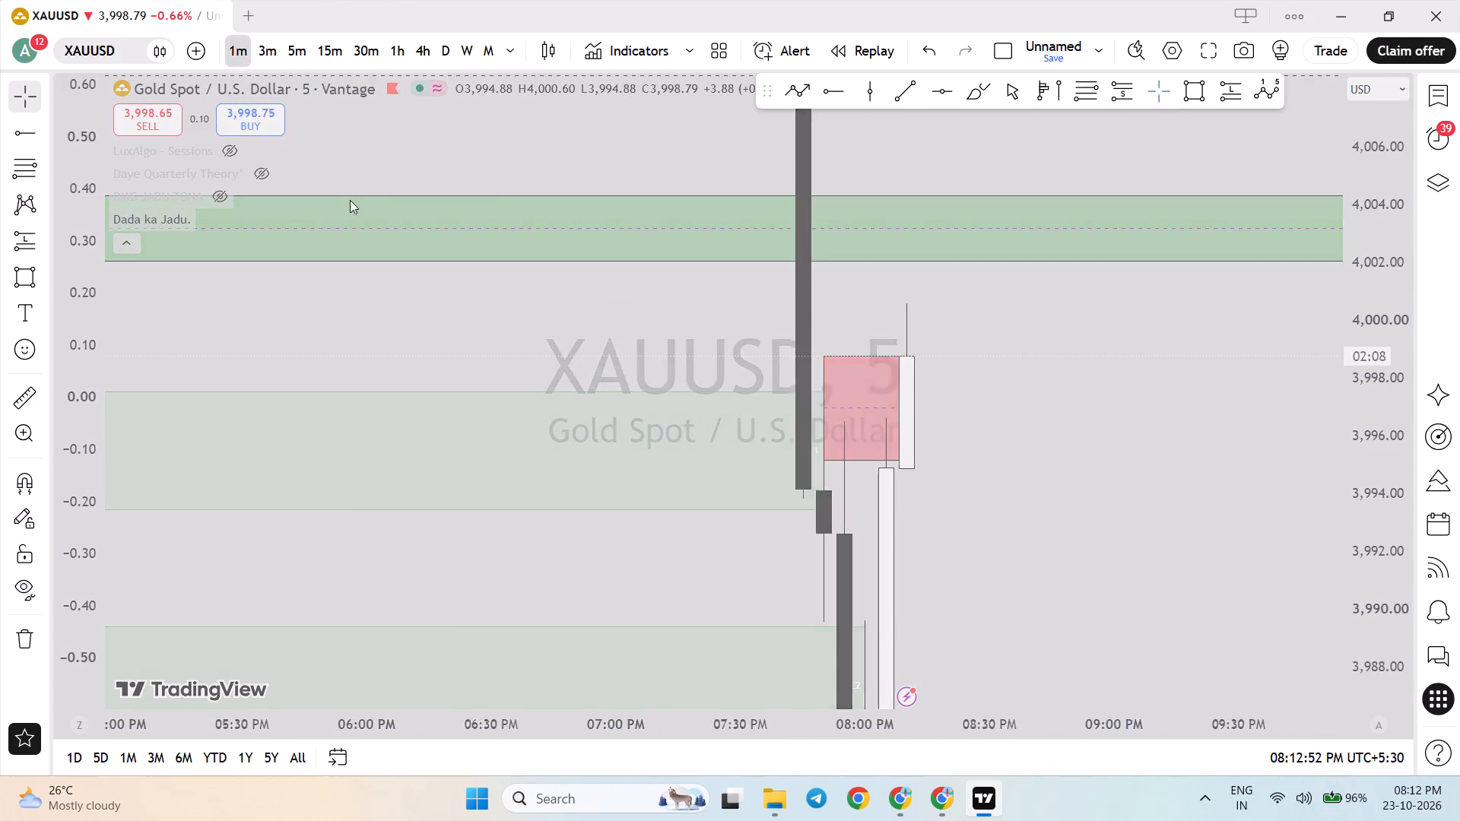
pyautogui.scroll(-4, 1093, 436)
pyautogui.moveTo(1336, 500); pyautogui.dragTo(1343, 449)
pyautogui.moveTo(1363, 499); pyautogui.dragTo(1361, 396)
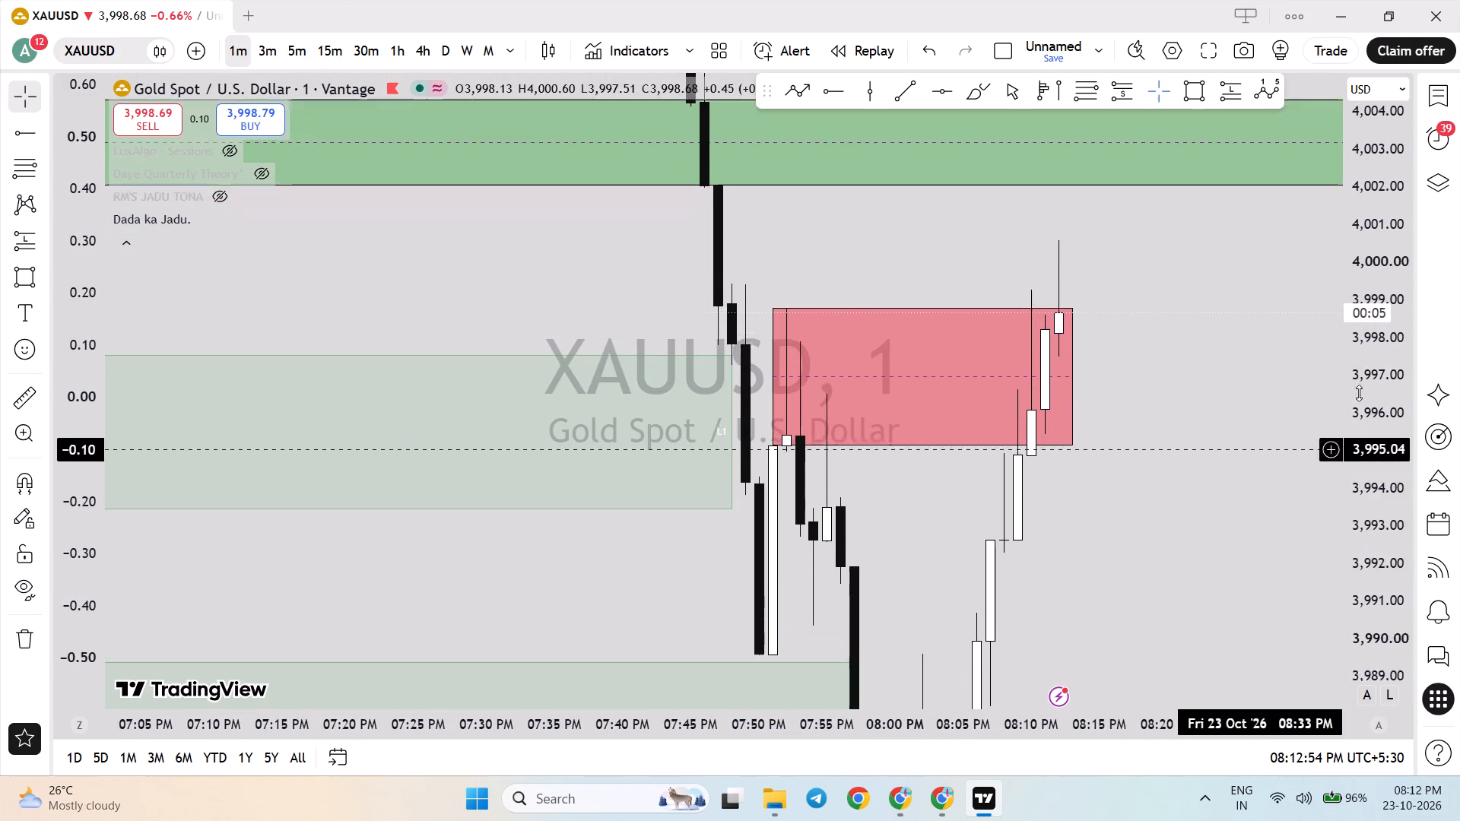
pyautogui.scroll(3, 1214, 511)
pyautogui.moveTo(1370, 344); pyautogui.dragTo(1369, 428)
pyautogui.moveTo(1204, 502); pyautogui.dragTo(1220, 436)
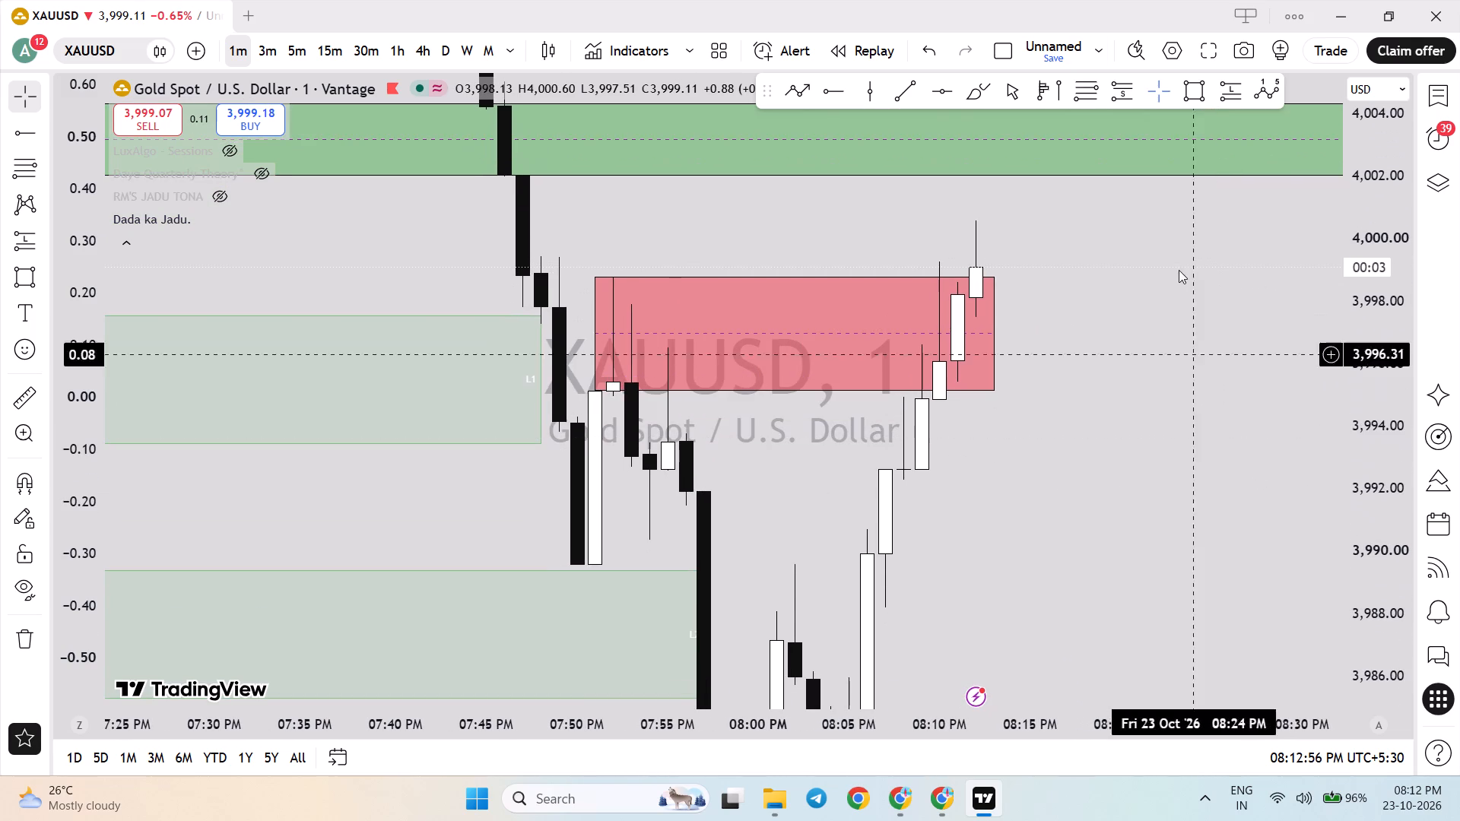
pyautogui.click(1195, 93)
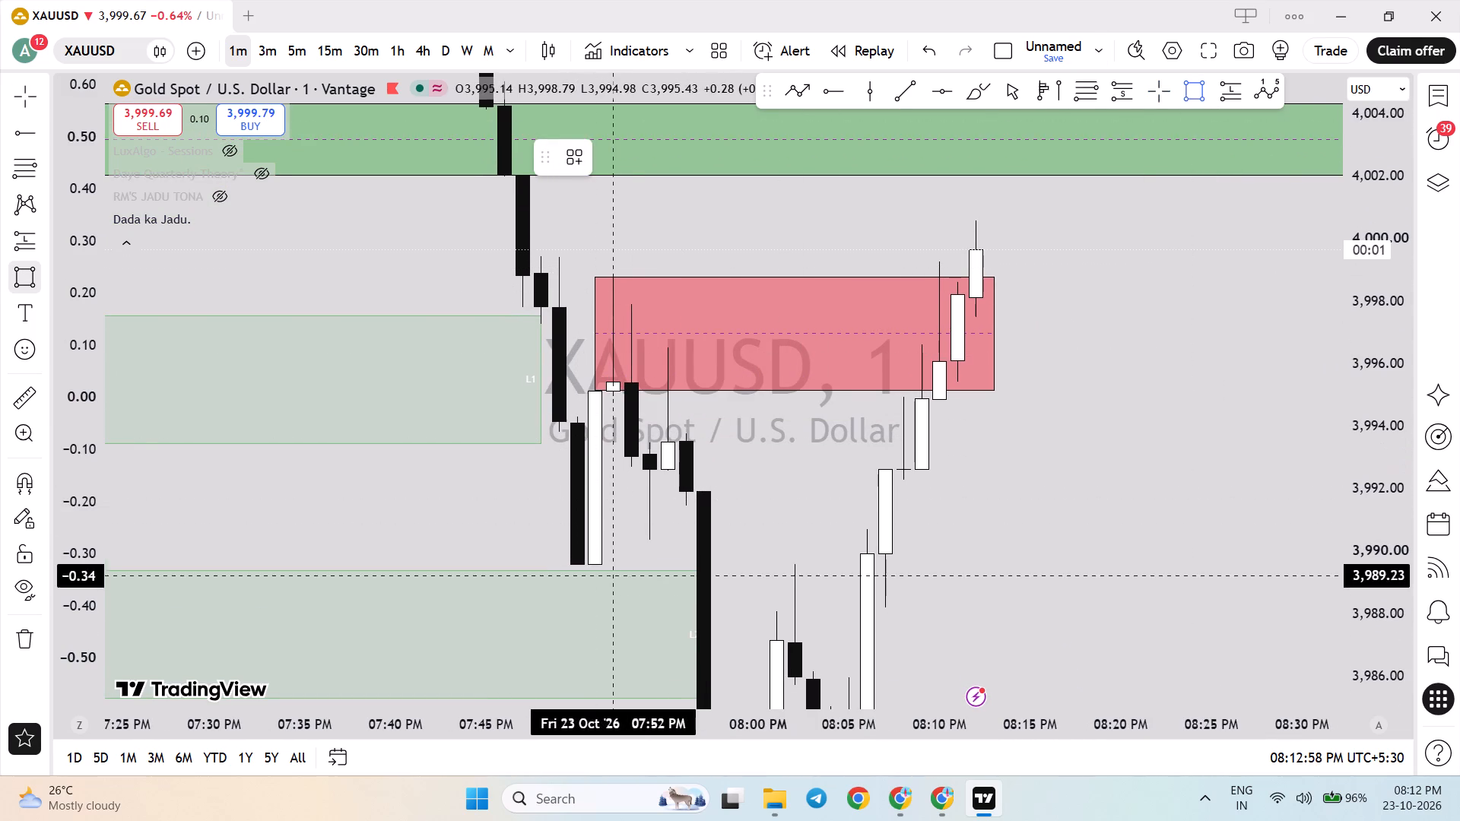
pyautogui.click(556, 562)
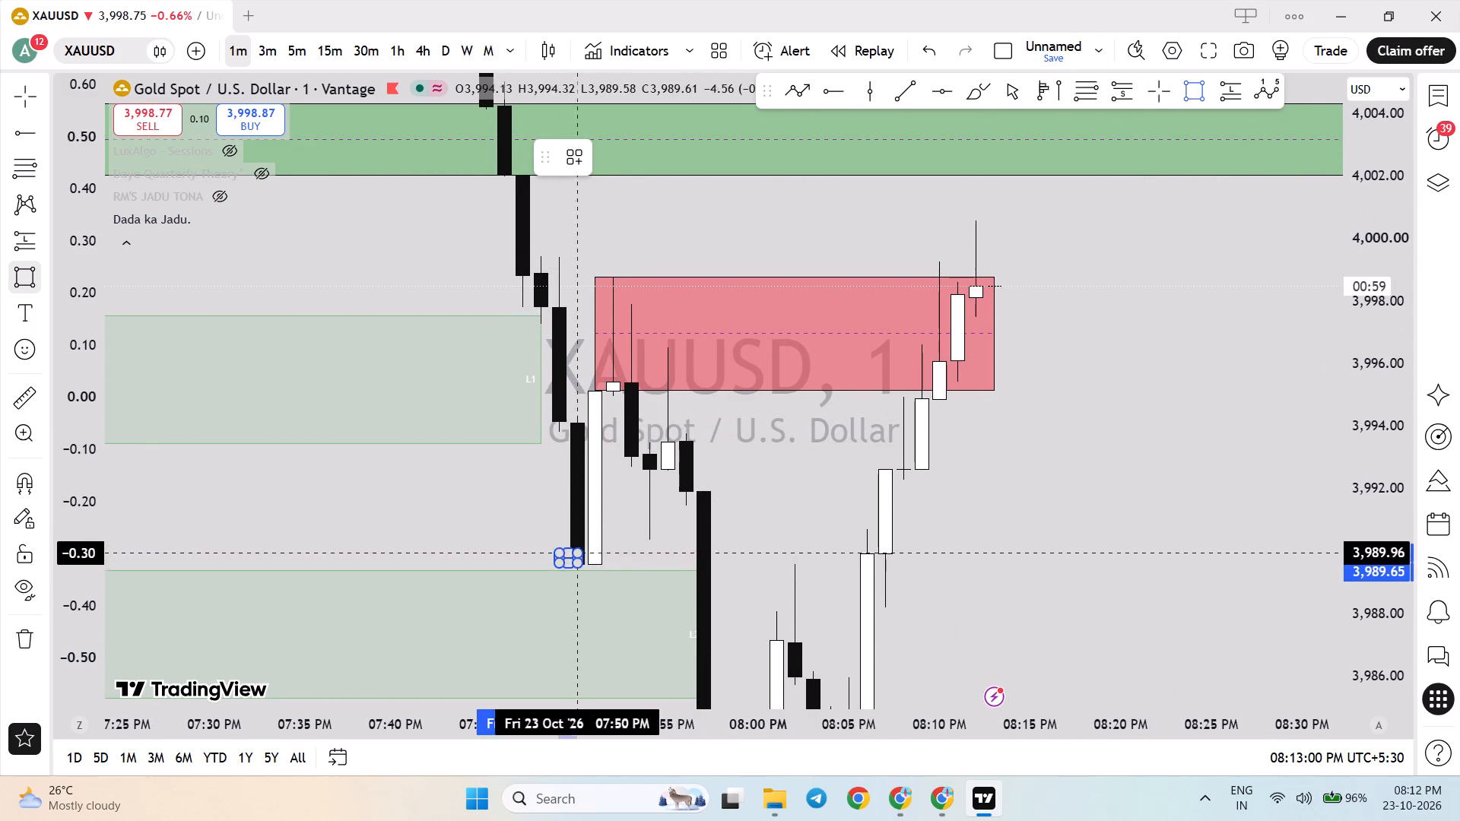
pyautogui.click(862, 540)
pyautogui.moveTo(862, 551); pyautogui.dragTo(947, 556)
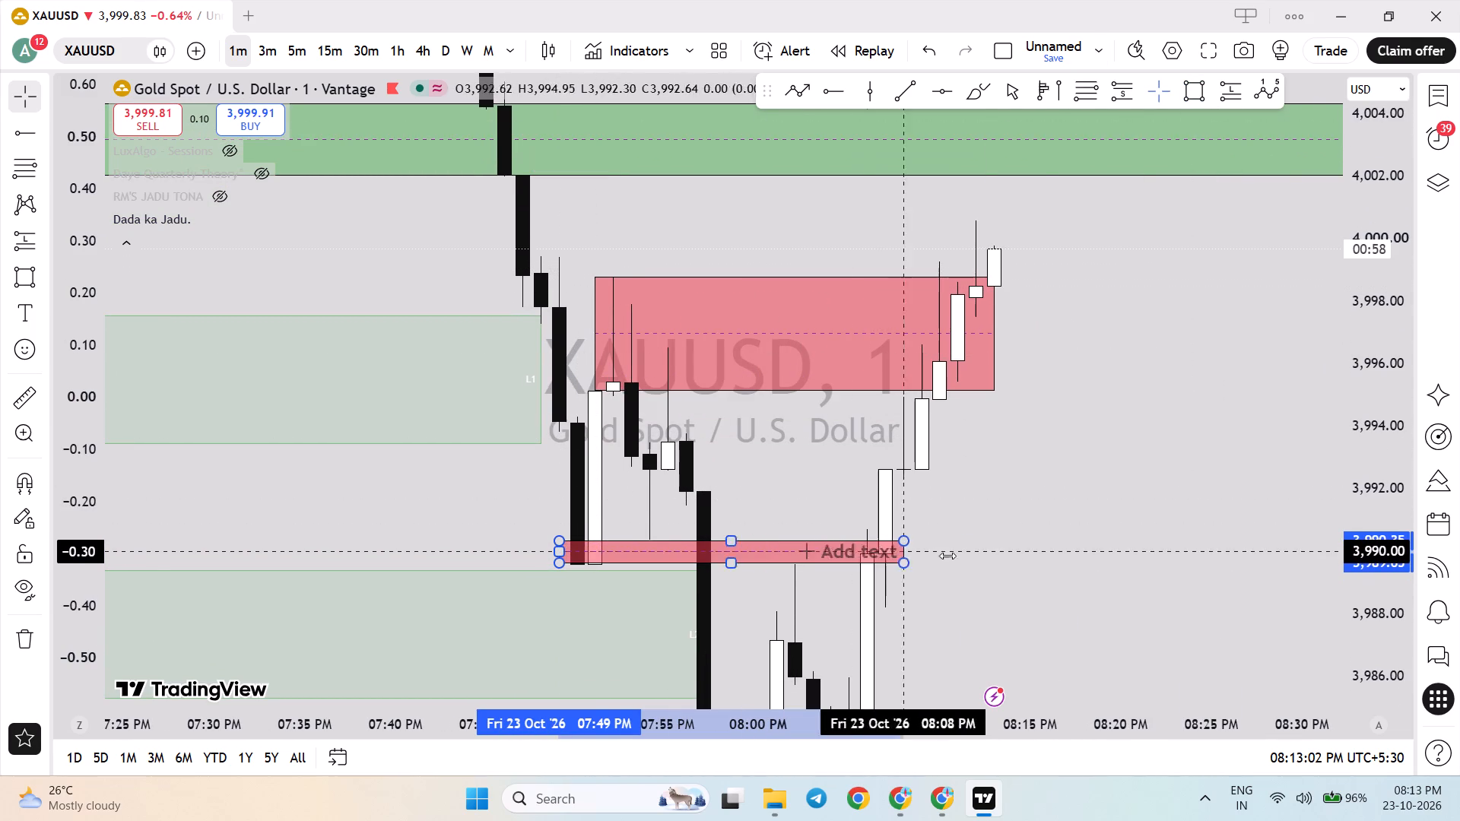
pyautogui.moveTo(947, 556); pyautogui.dragTo(1055, 556)
pyautogui.click(1092, 487)
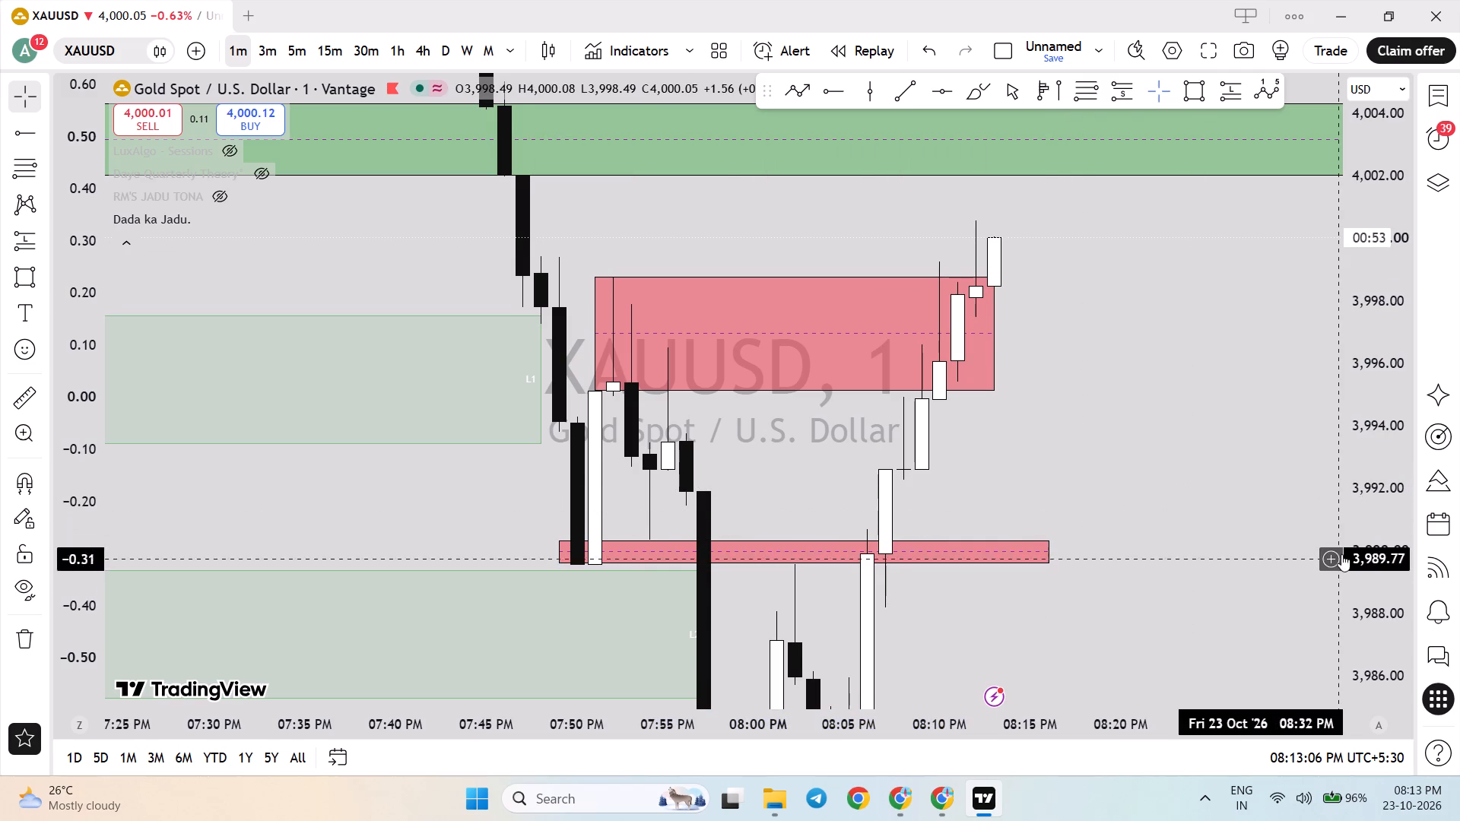
# Change the fill of the thin zone around 3,990 to green.
pyautogui.moveTo(1340, 600); pyautogui.dragTo(1311, 429)
pyautogui.moveTo(1365, 344); pyautogui.dragTo(1382, 457)
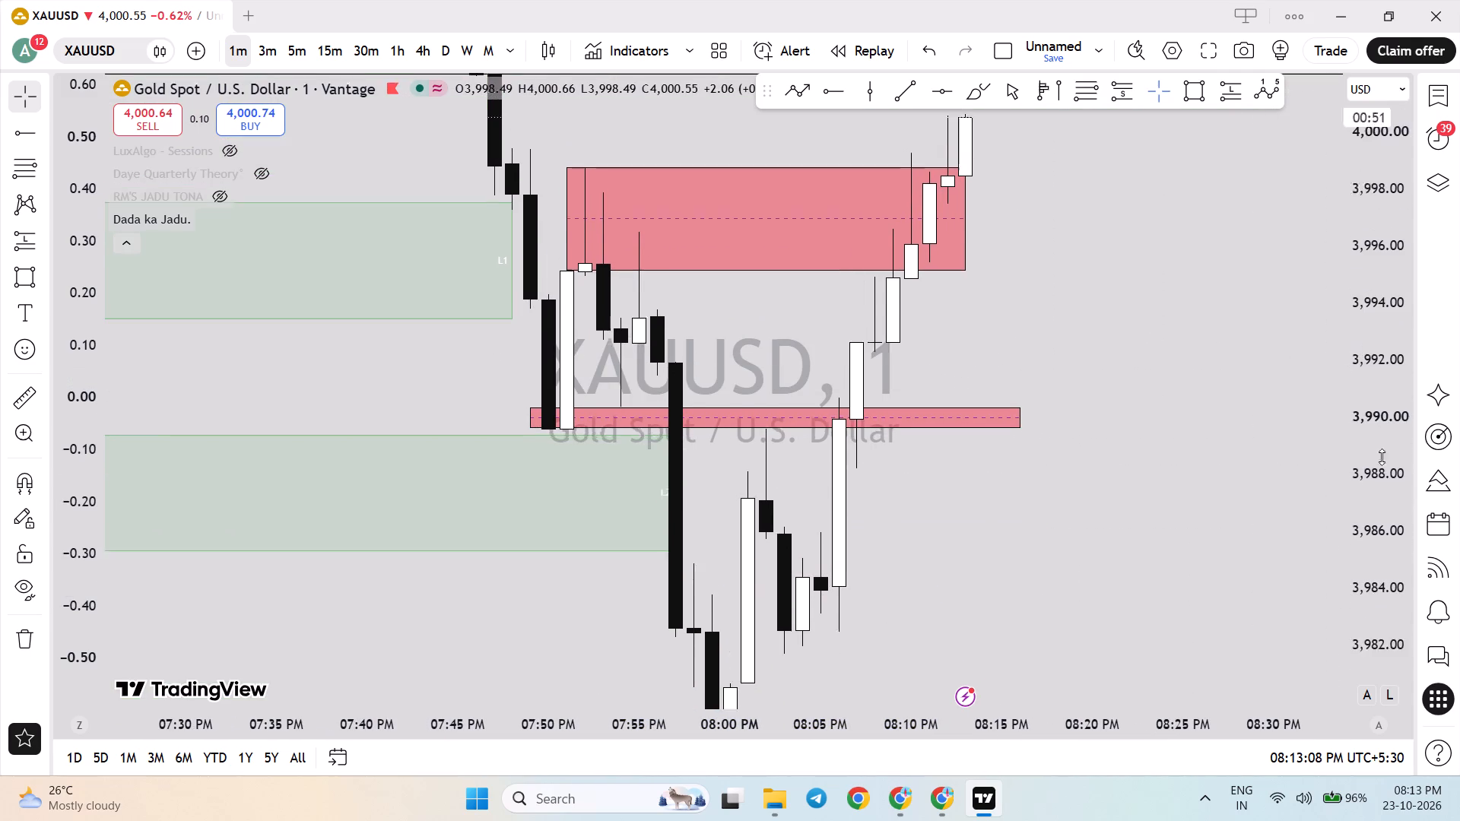
pyautogui.moveTo(1382, 457); pyautogui.dragTo(1382, 515)
pyautogui.moveTo(1246, 422); pyautogui.dragTo(1256, 526)
pyautogui.click(1034, 493)
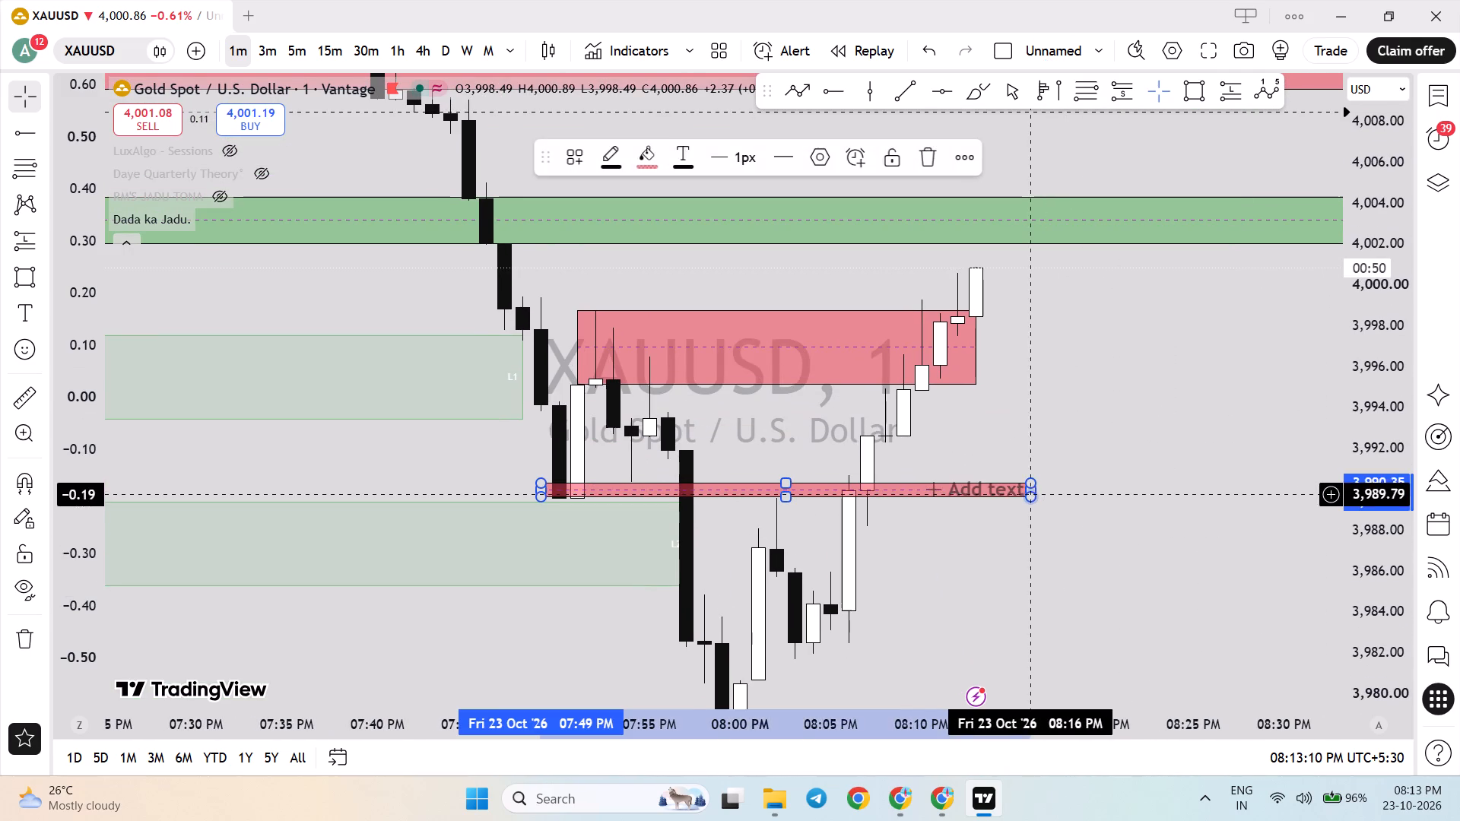
pyautogui.click(641, 157)
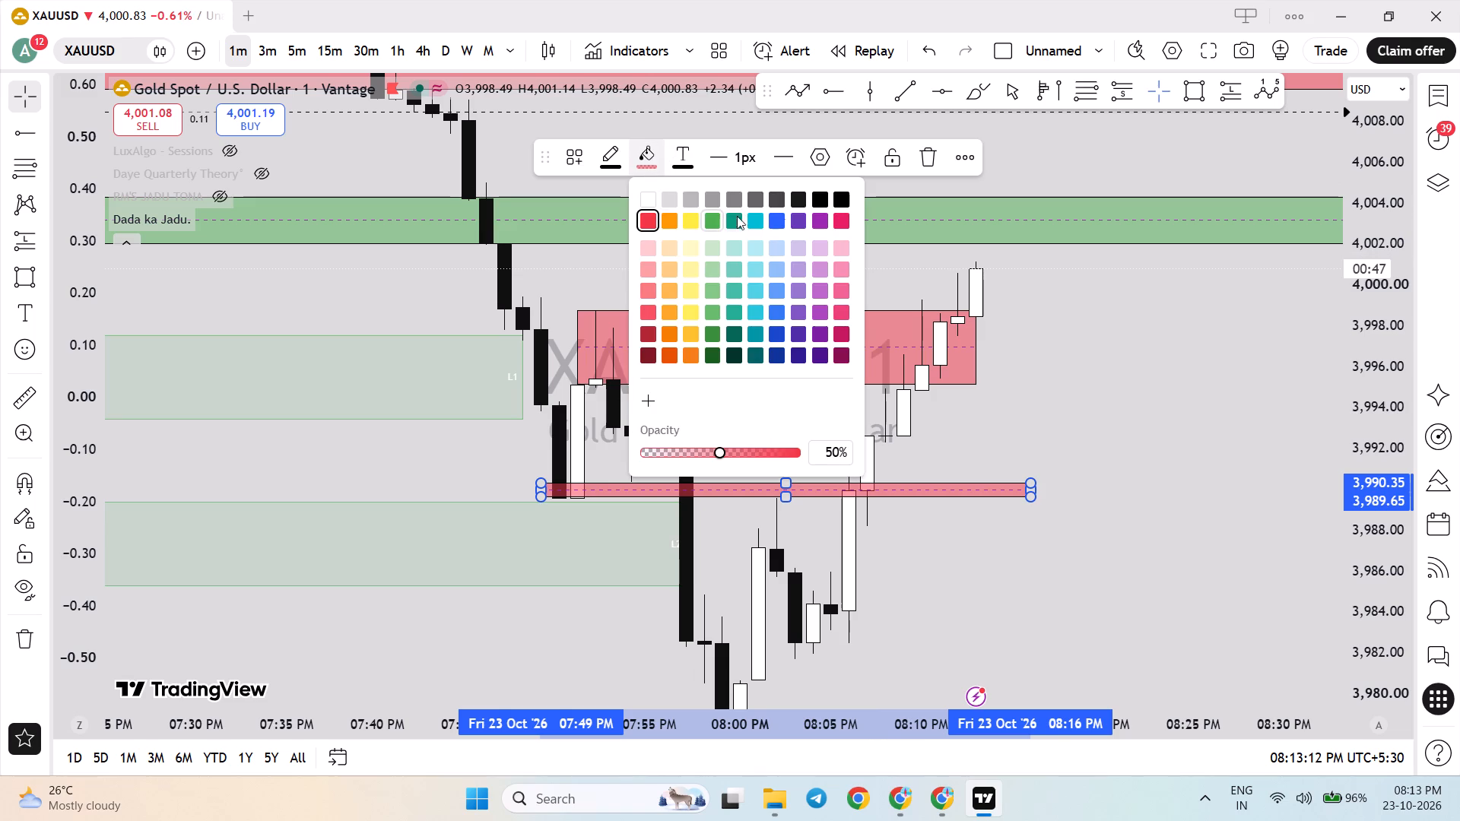
pyautogui.click(706, 217)
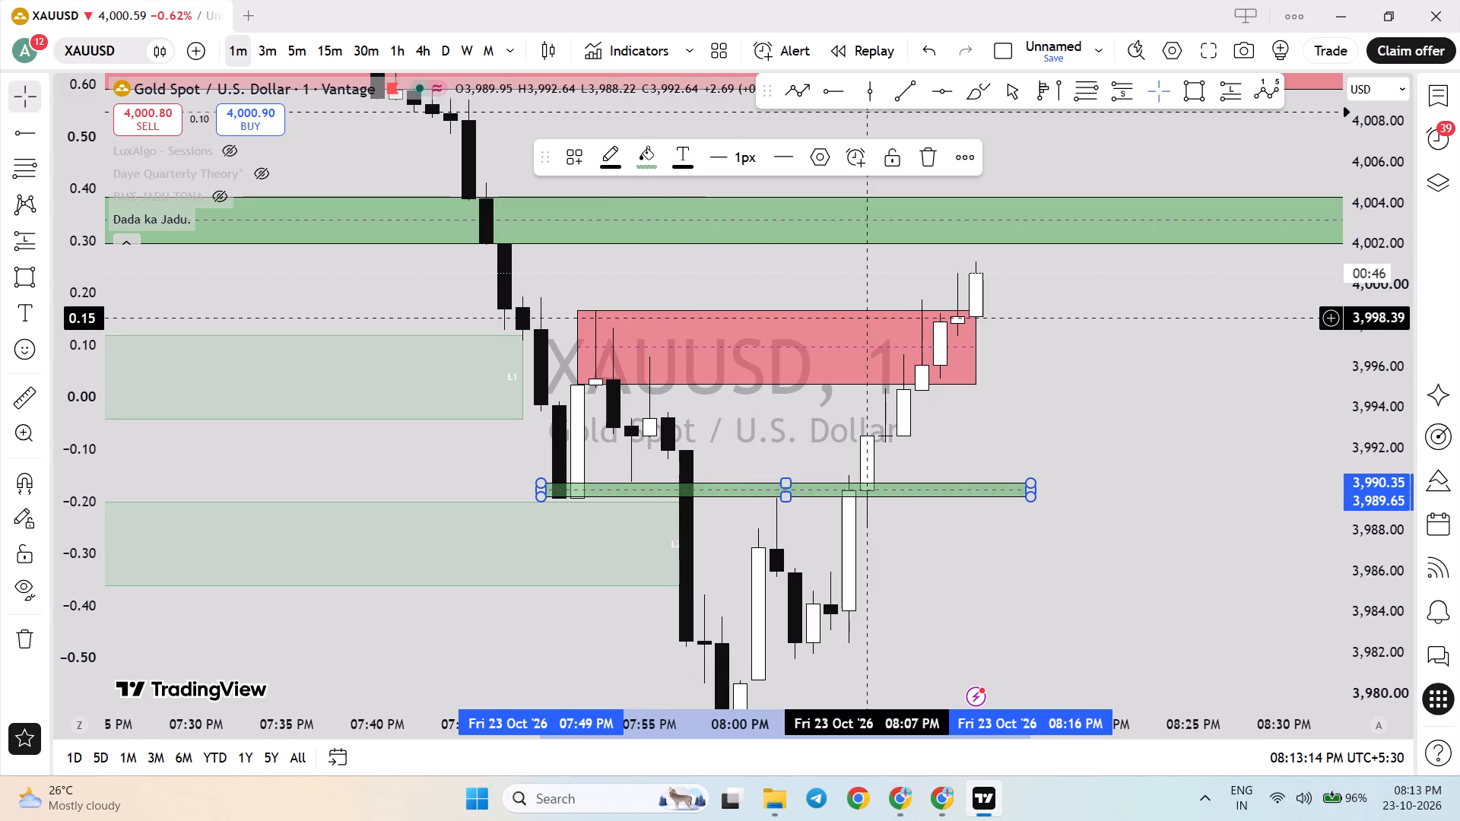
# Change the fill of the small red zone between 3,995.17 and 3,998.79 to green.
pyautogui.click(872, 318)
pyautogui.click(874, 311)
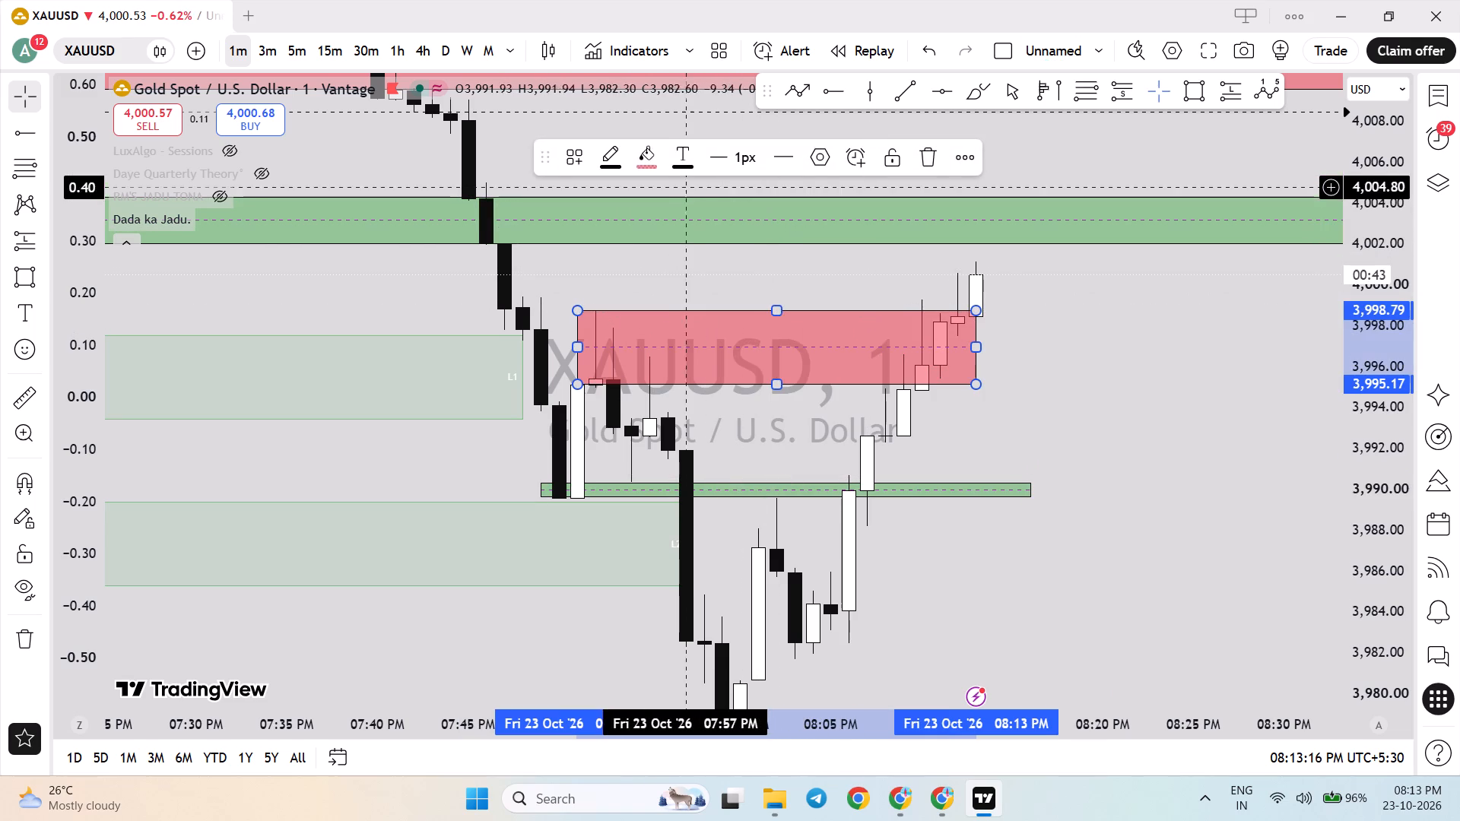
pyautogui.click(645, 167)
pyautogui.click(713, 228)
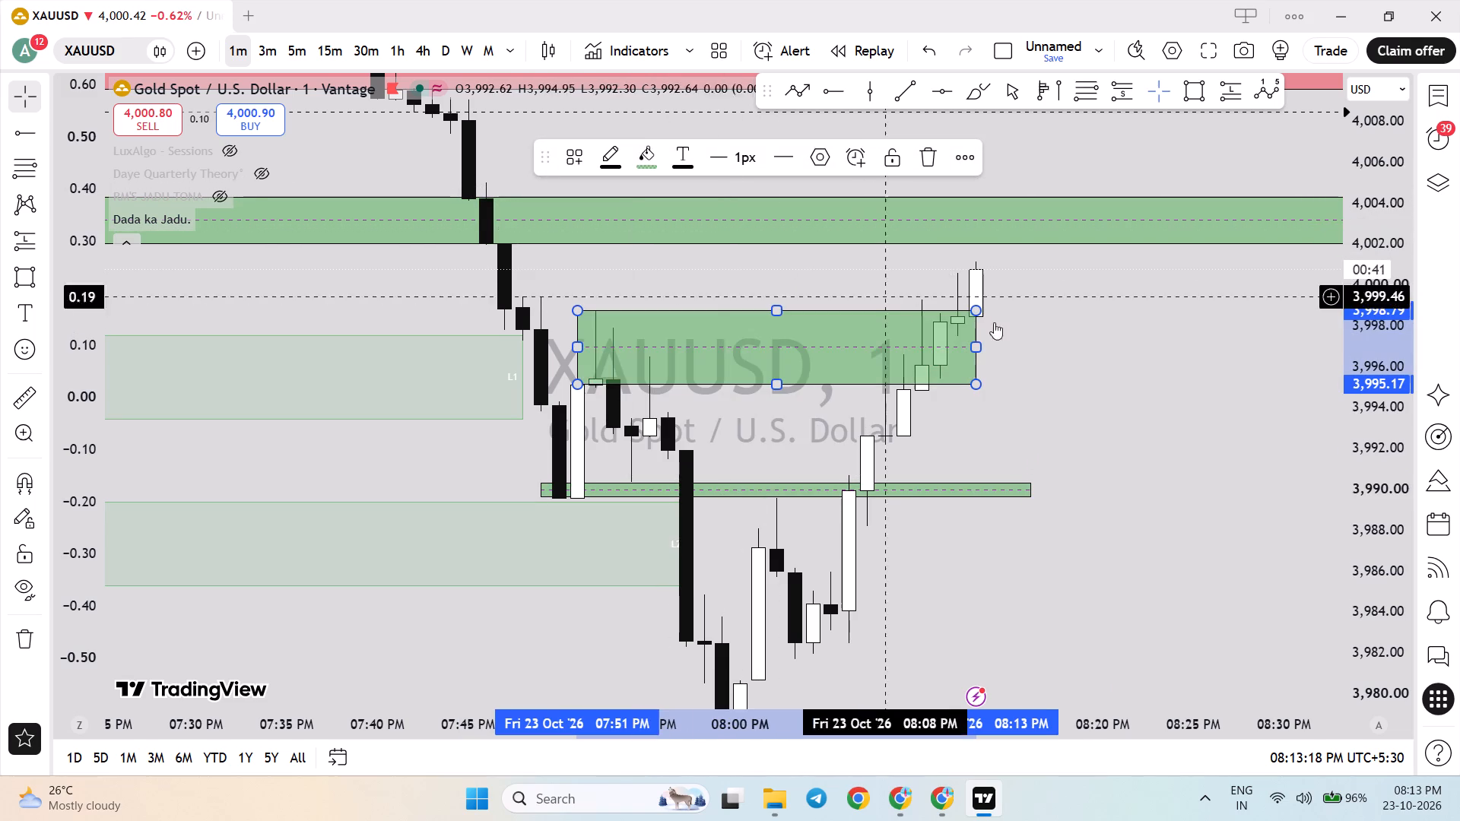
# Delete the wide green zone between about 4,002 and 4,004, above the latest candles.
pyautogui.moveTo(1081, 389); pyautogui.dragTo(1115, 558)
pyautogui.scroll(-5, 1115, 558)
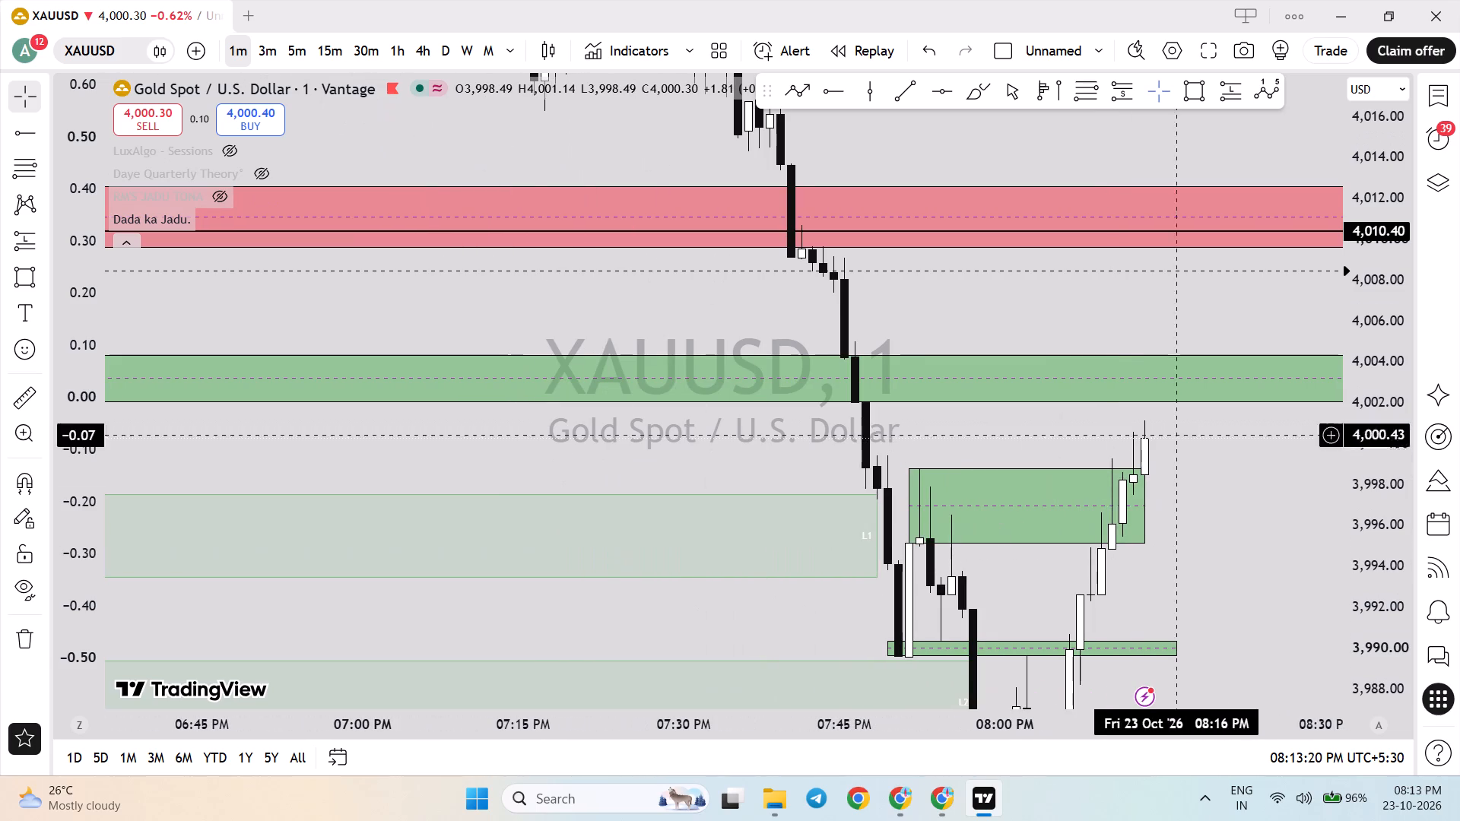
pyautogui.click(1176, 363)
pyautogui.click(1163, 358)
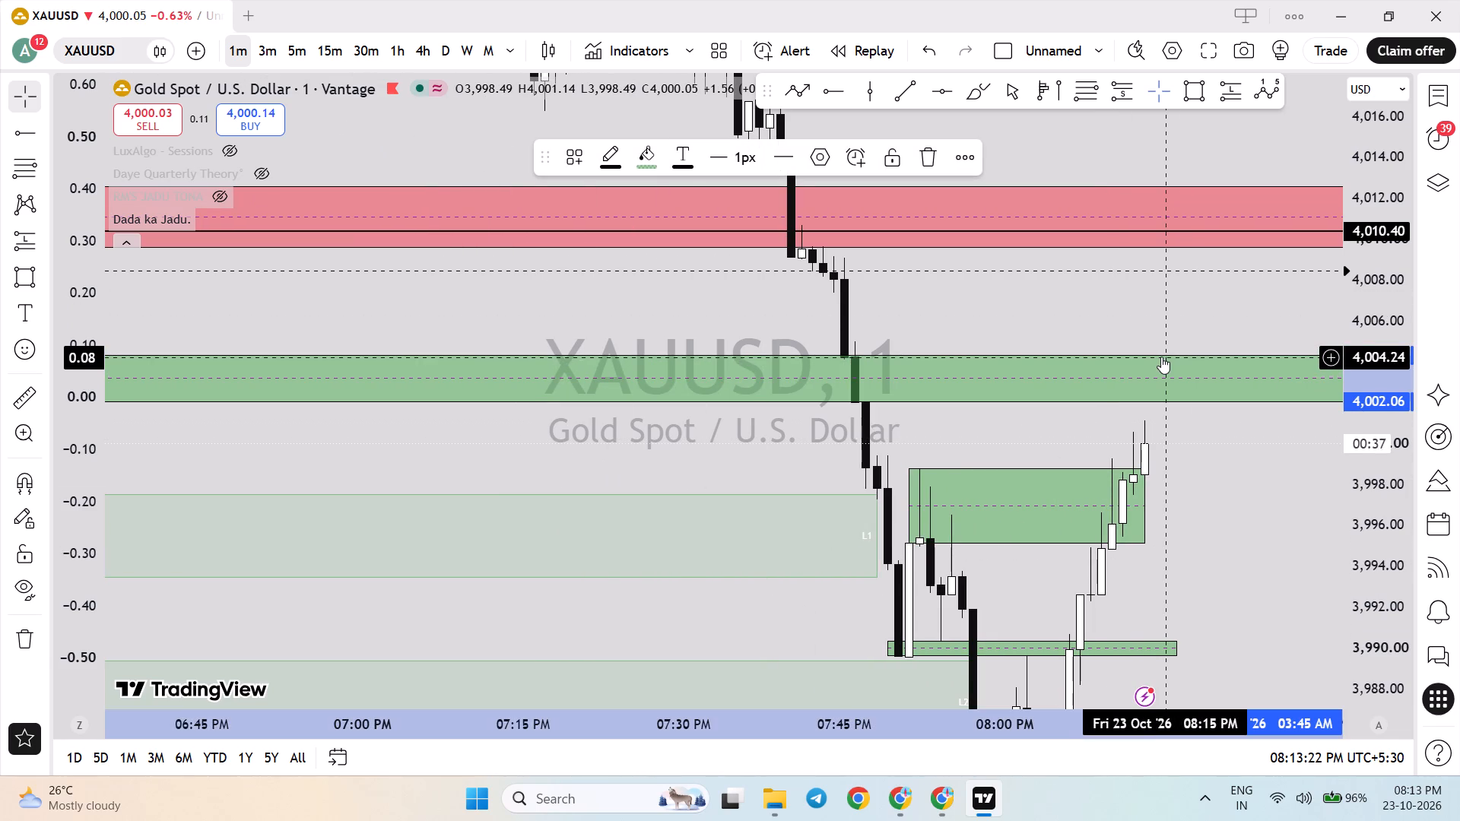
pyautogui.click(1138, 355)
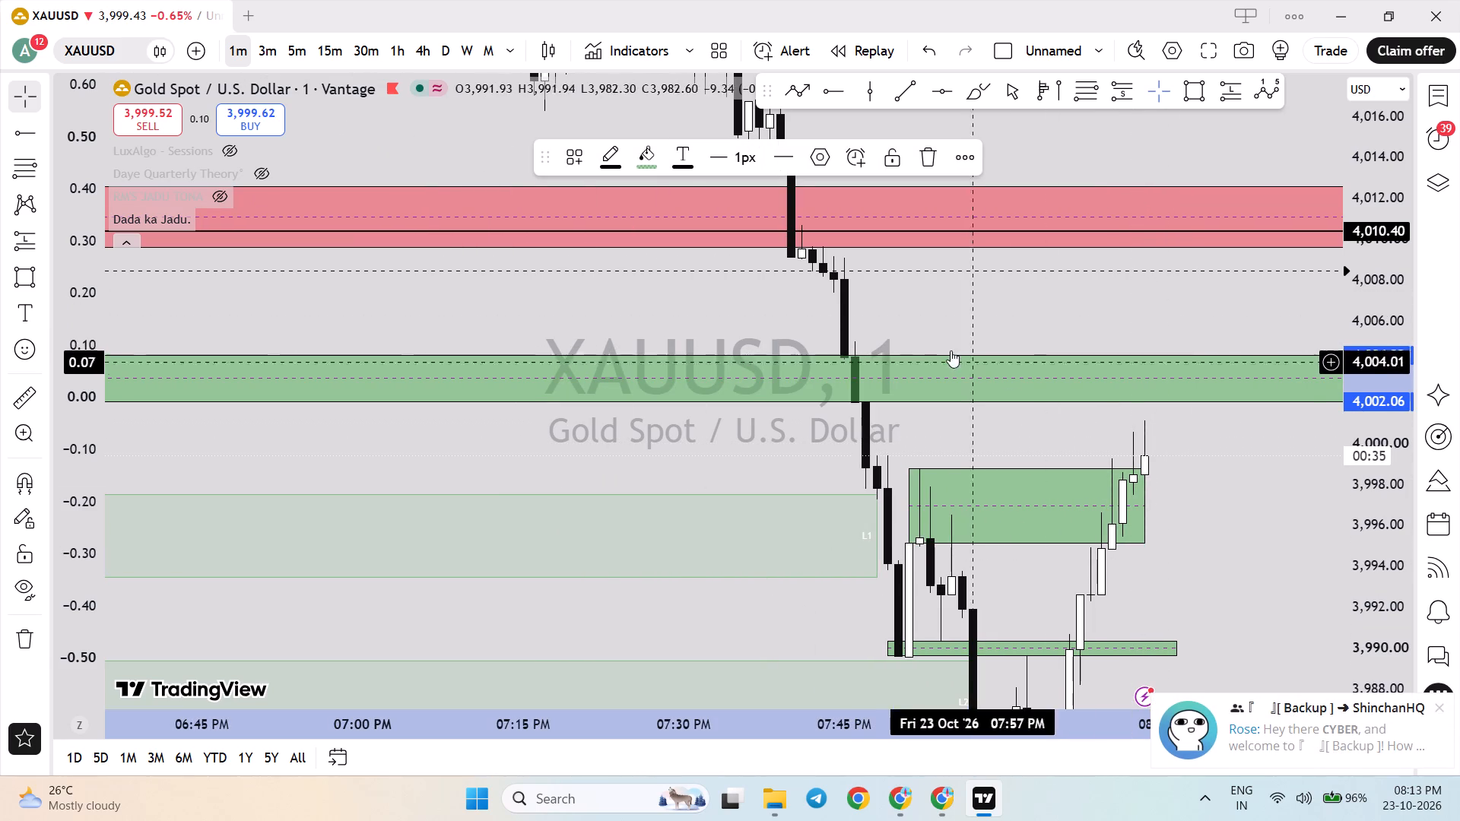
pyautogui.click(926, 164)
pyautogui.scroll(-1, 1395, 759)
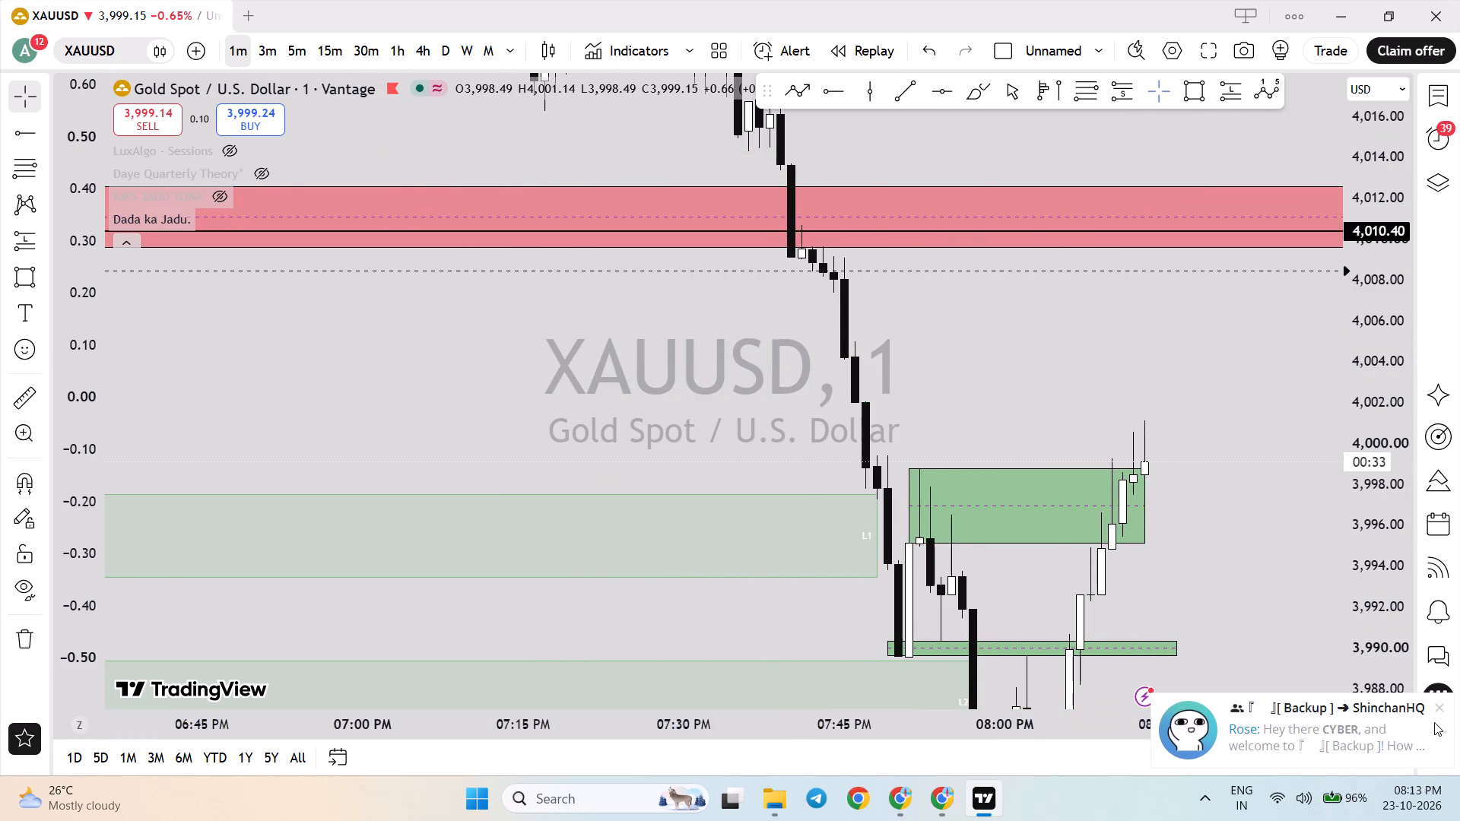
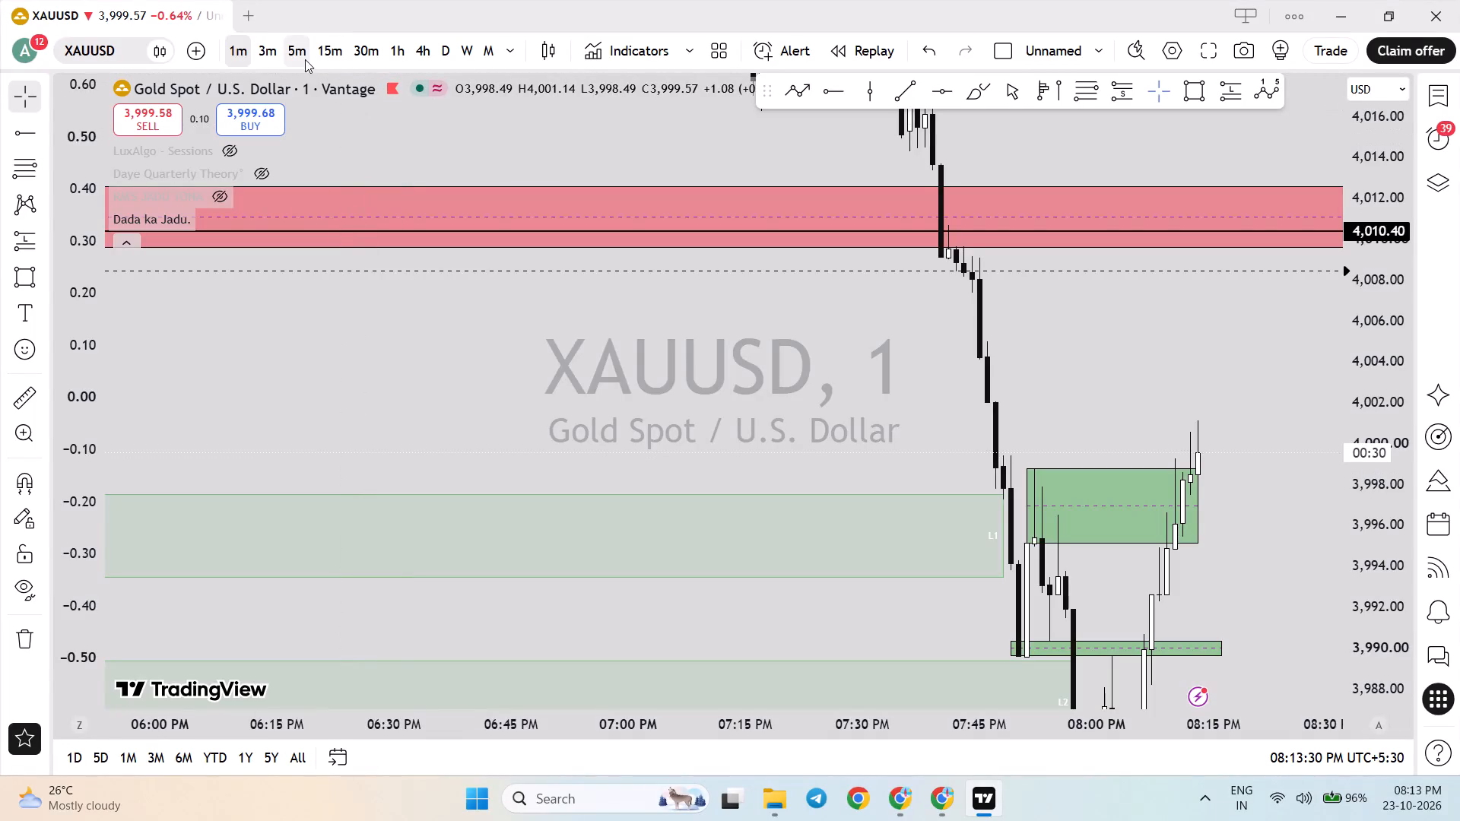
# On the 5-minute chart, draw a horizontal ray at about 4,011.95 inside the large red zone, starting at 06:15 AM on 23 Oct.
pyautogui.click(305, 59)
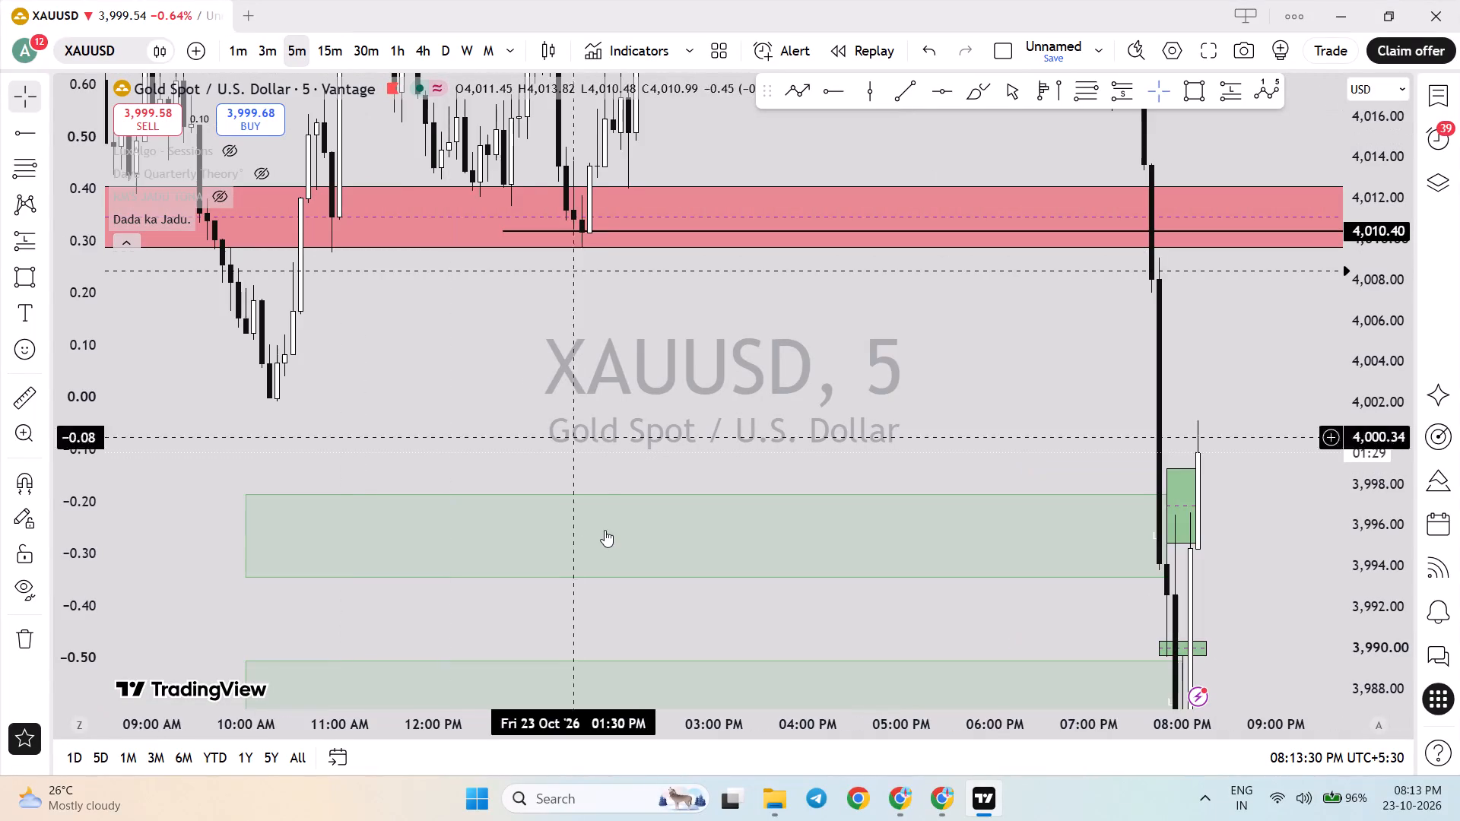
pyautogui.scroll(-1, 605, 530)
pyautogui.moveTo(640, 394); pyautogui.dragTo(975, 656)
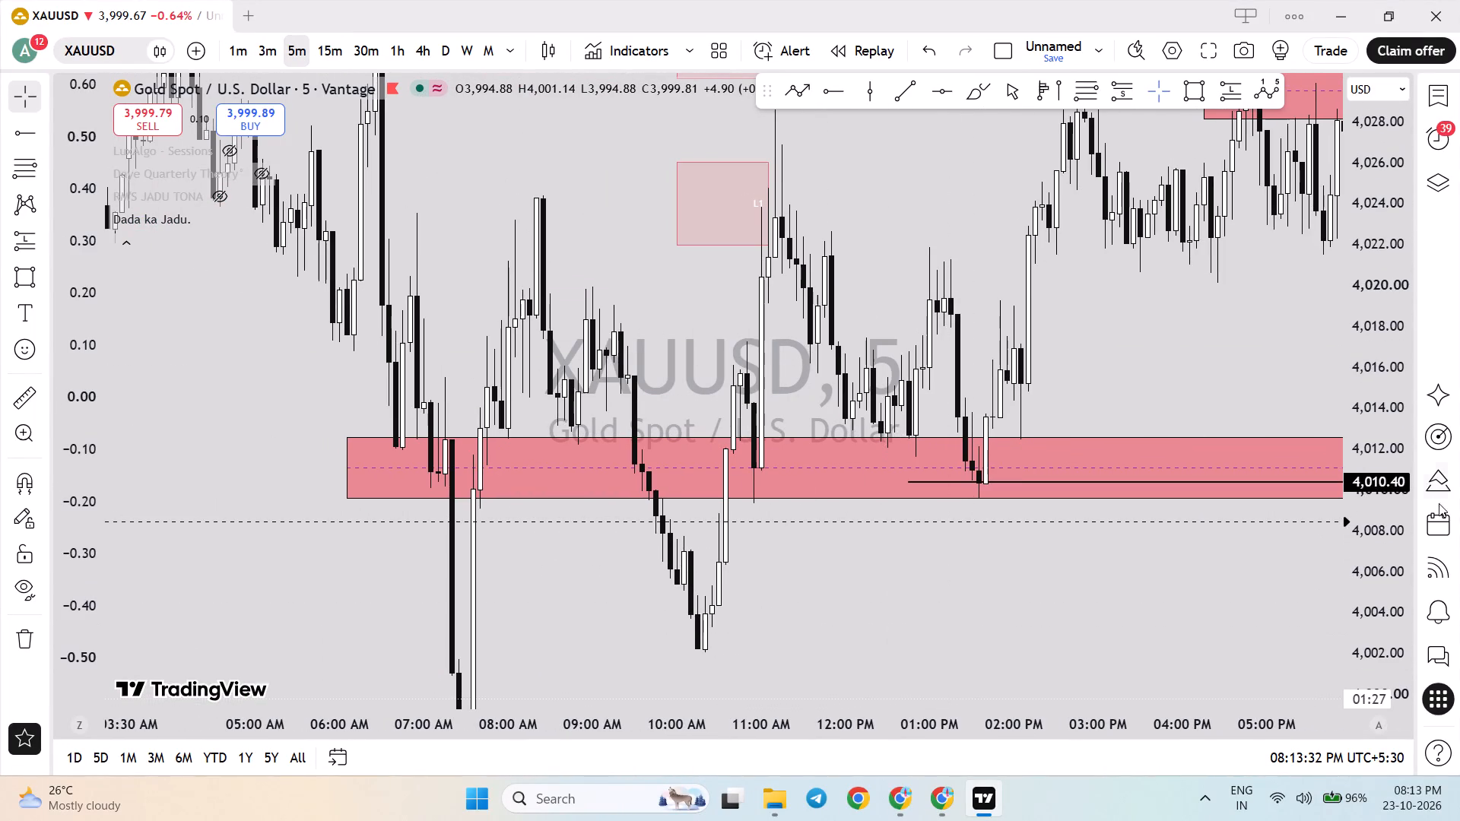
pyautogui.moveTo(1392, 558); pyautogui.dragTo(1344, 392)
pyautogui.moveTo(1048, 425); pyautogui.dragTo(1059, 421)
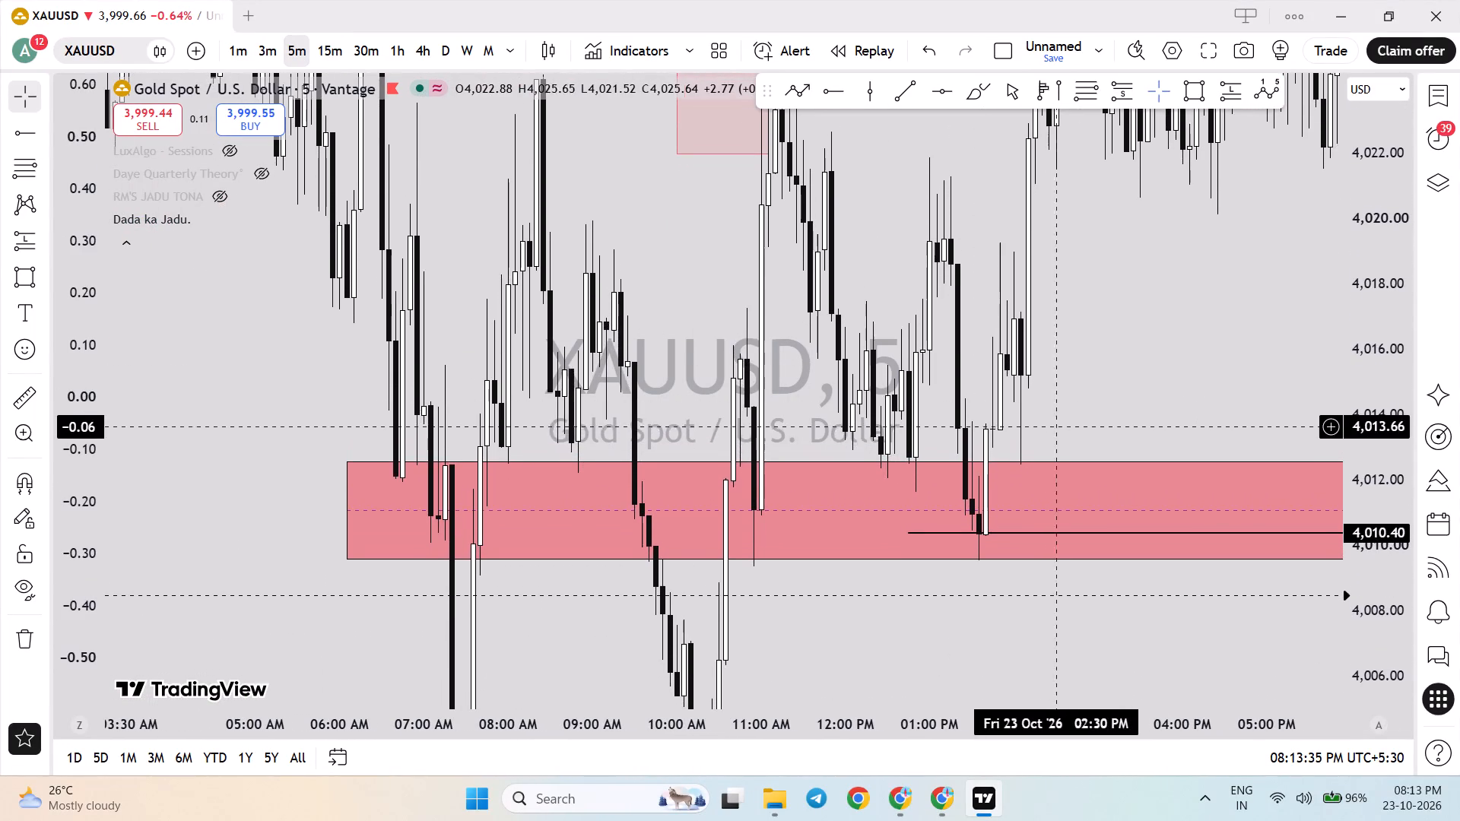
pyautogui.moveTo(1059, 421); pyautogui.dragTo(1122, 385)
pyautogui.scroll(2, 776, 538)
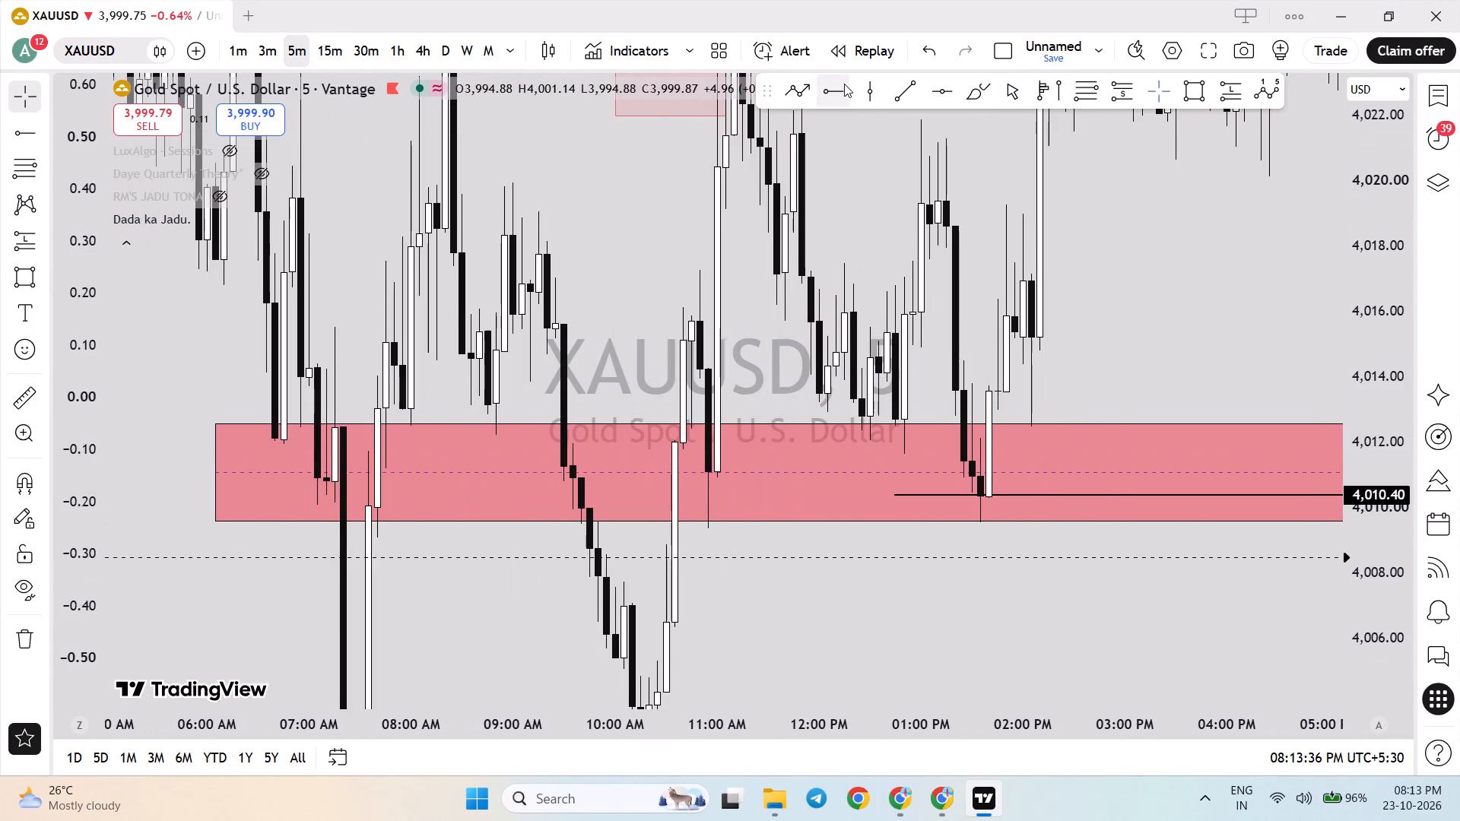
pyautogui.click(827, 85)
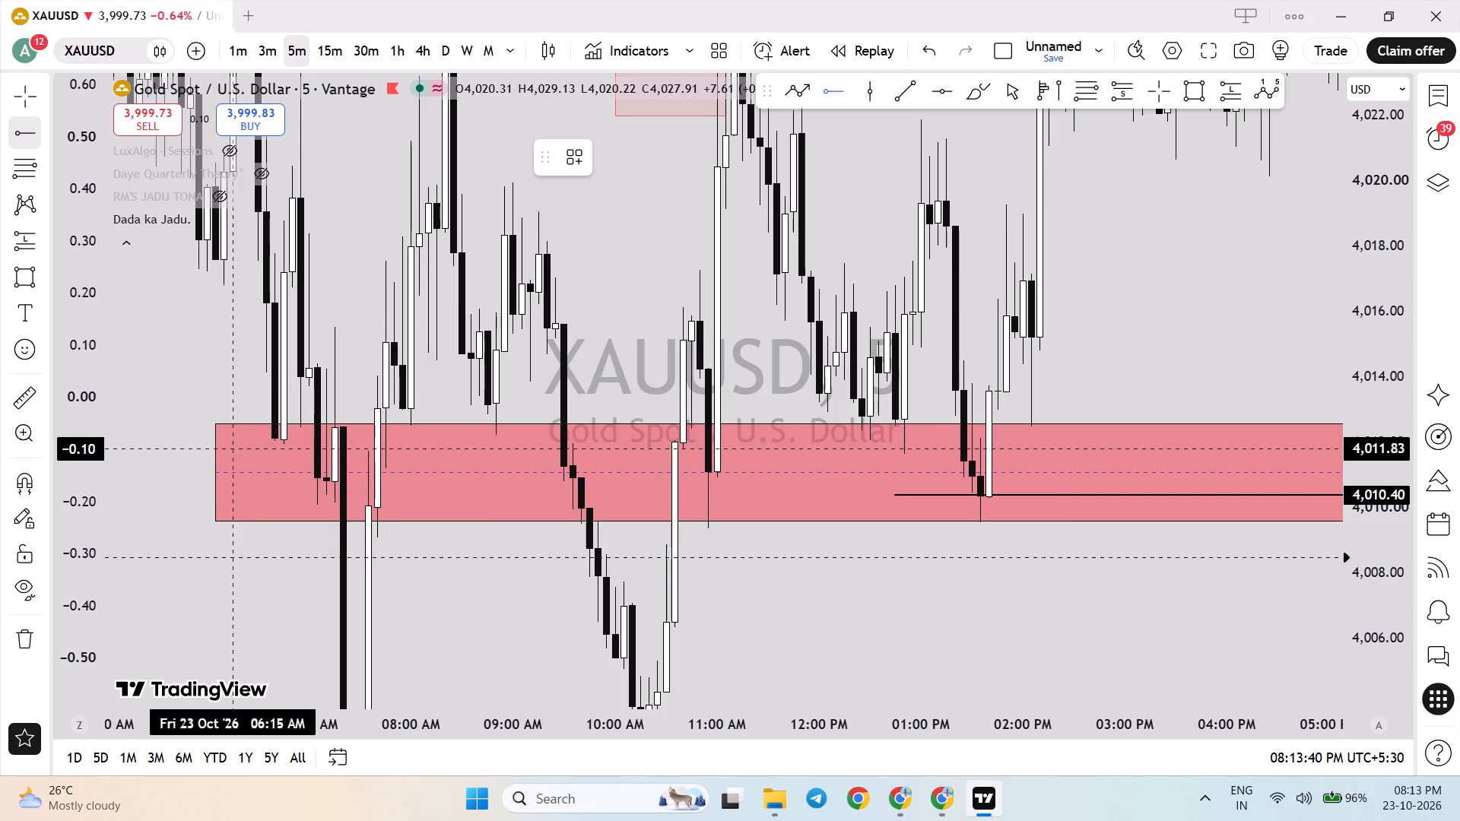
pyautogui.click(235, 444)
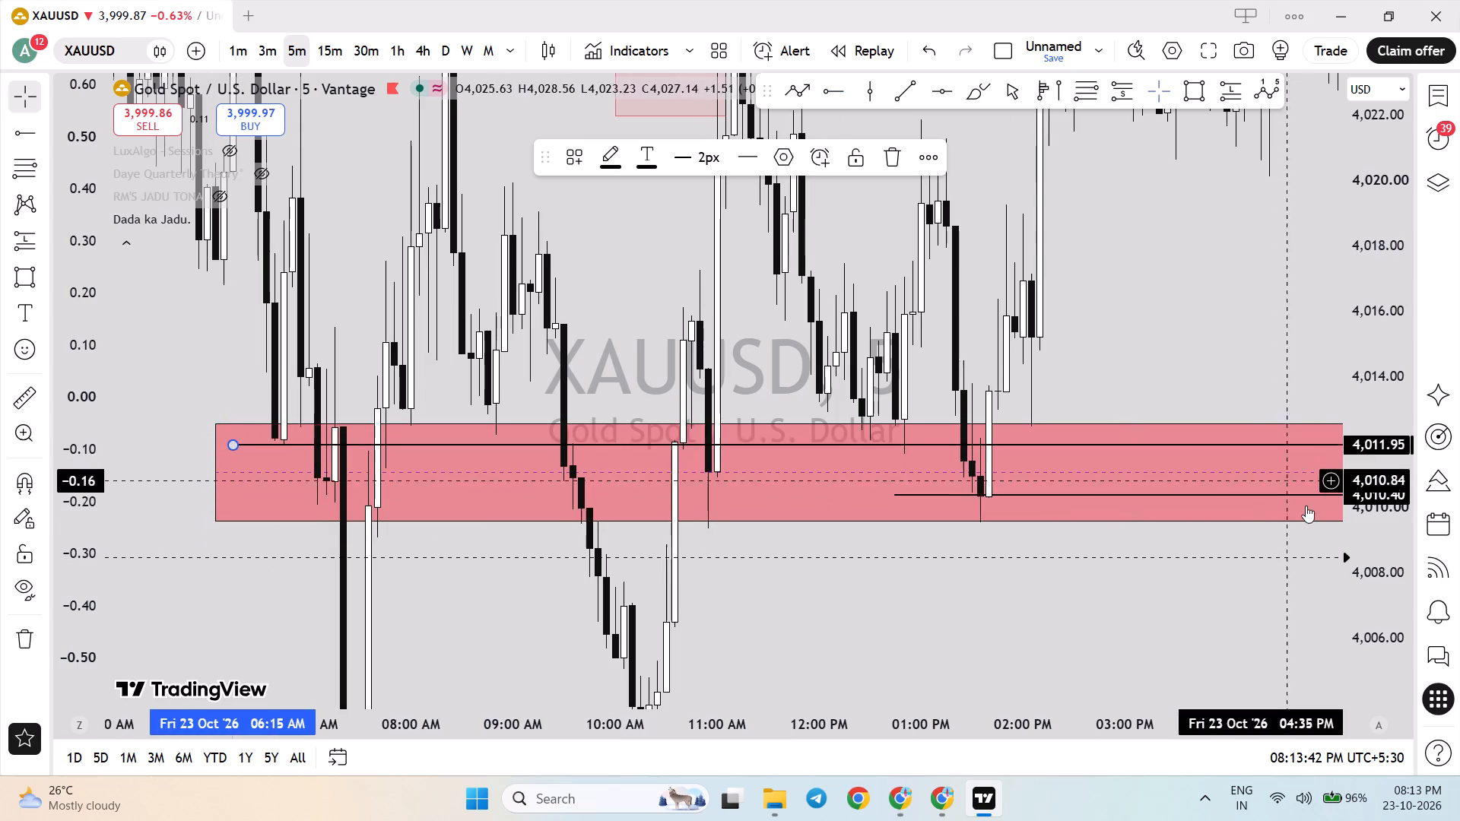
# Examine the drop from the red zone to the latest candles at the green zones, and return to the 1-minute chart.
pyautogui.moveTo(1357, 605); pyautogui.dragTo(1425, 487)
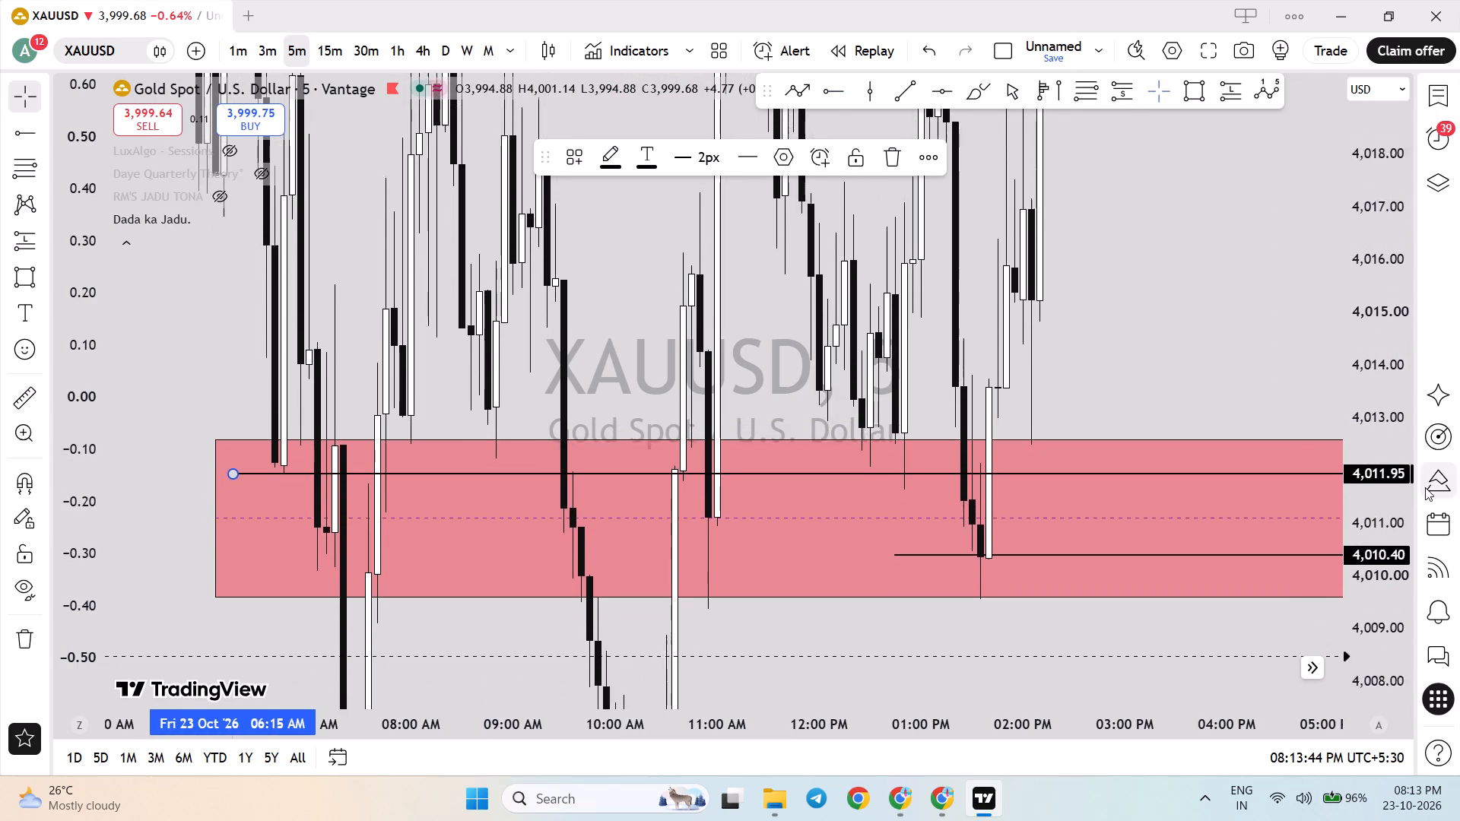
pyautogui.moveTo(1425, 487); pyautogui.dragTo(1398, 541)
pyautogui.moveTo(1171, 581); pyautogui.dragTo(439, 480)
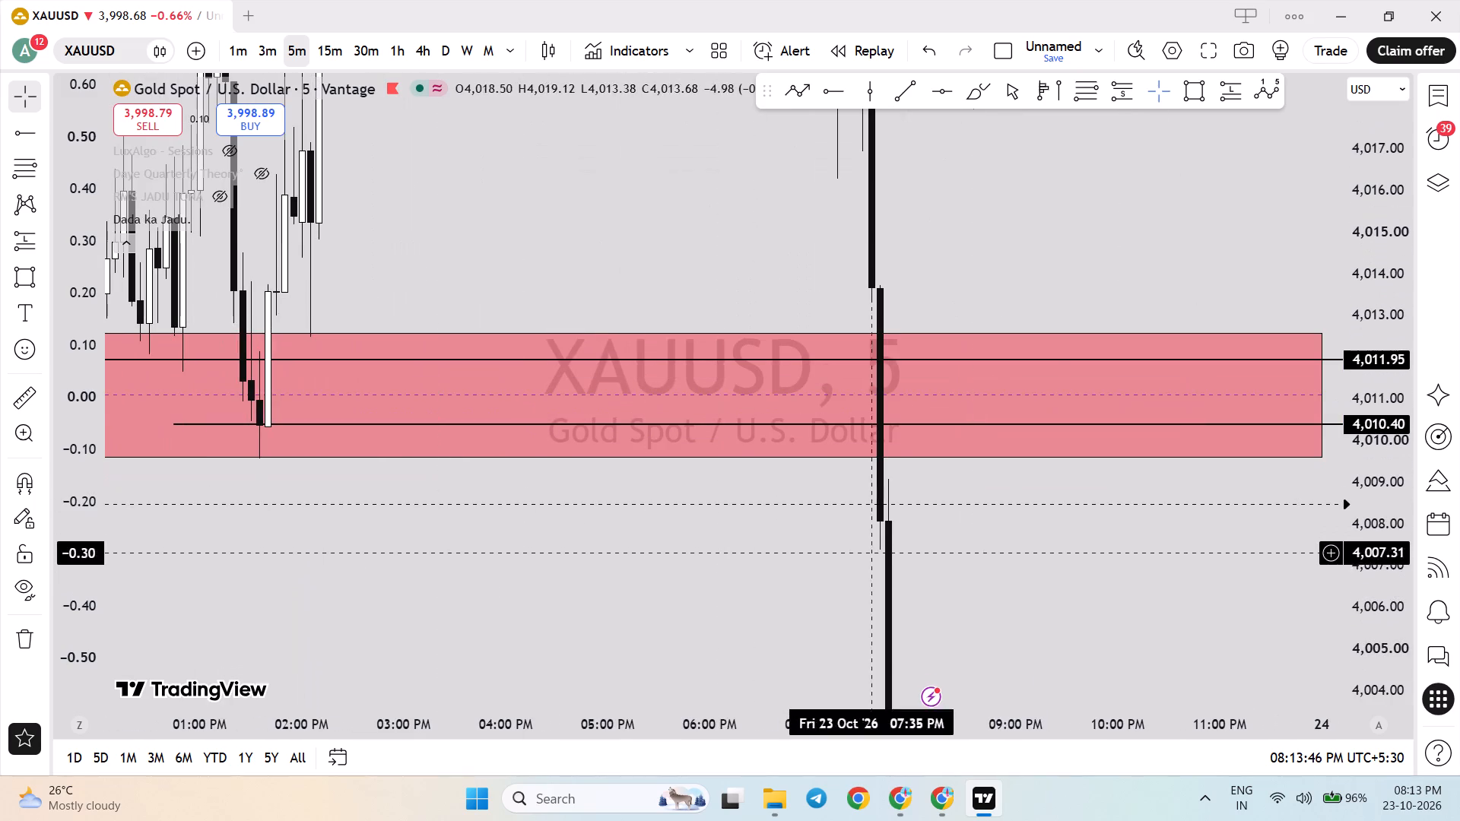
pyautogui.moveTo(1102, 595); pyautogui.dragTo(528, 361)
pyautogui.moveTo(863, 521); pyautogui.dragTo(731, 240)
pyautogui.moveTo(813, 377); pyautogui.dragTo(874, 205)
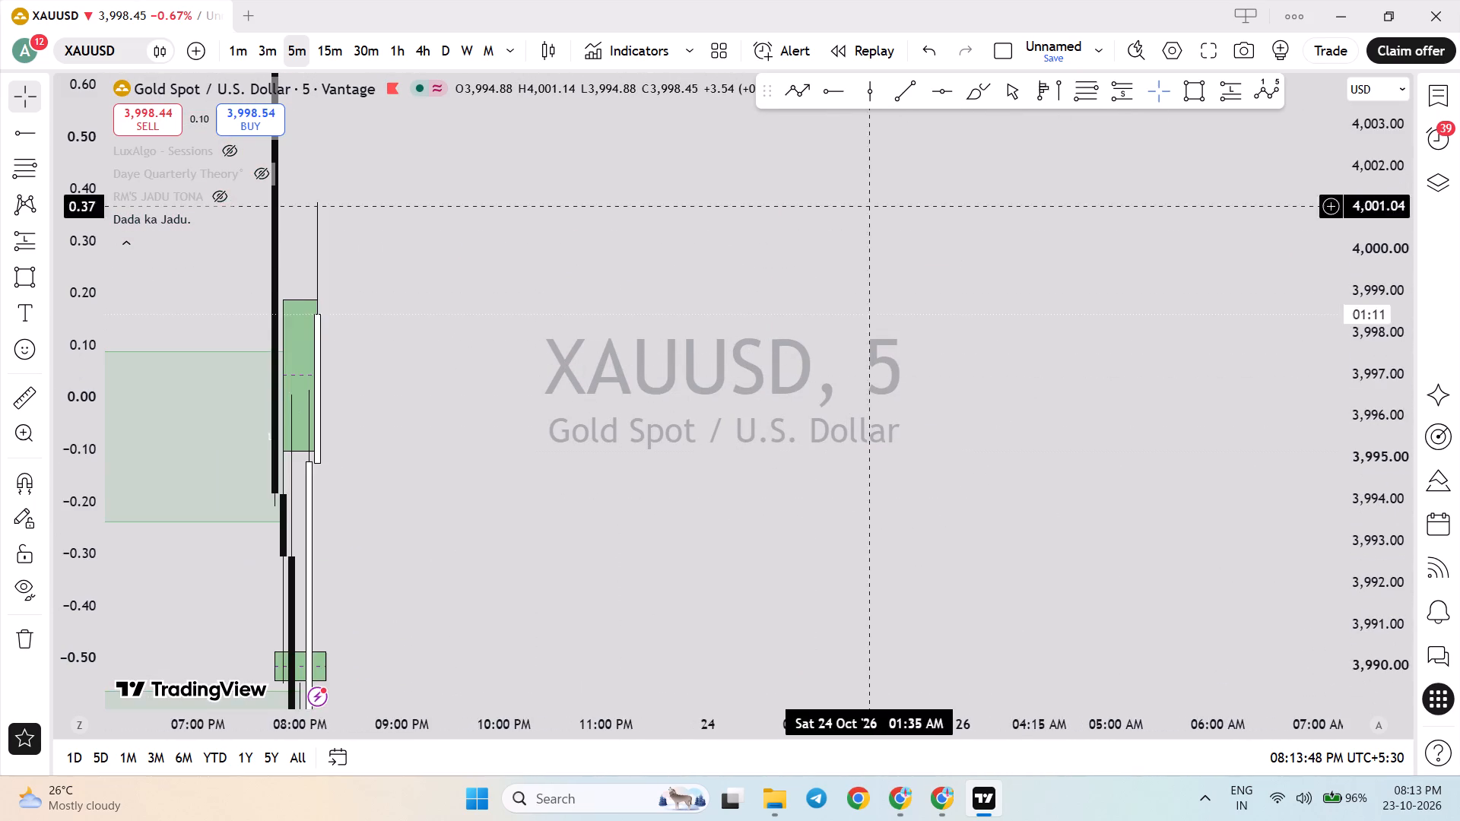
pyautogui.moveTo(776, 391); pyautogui.dragTo(1103, 433)
pyautogui.click(242, 52)
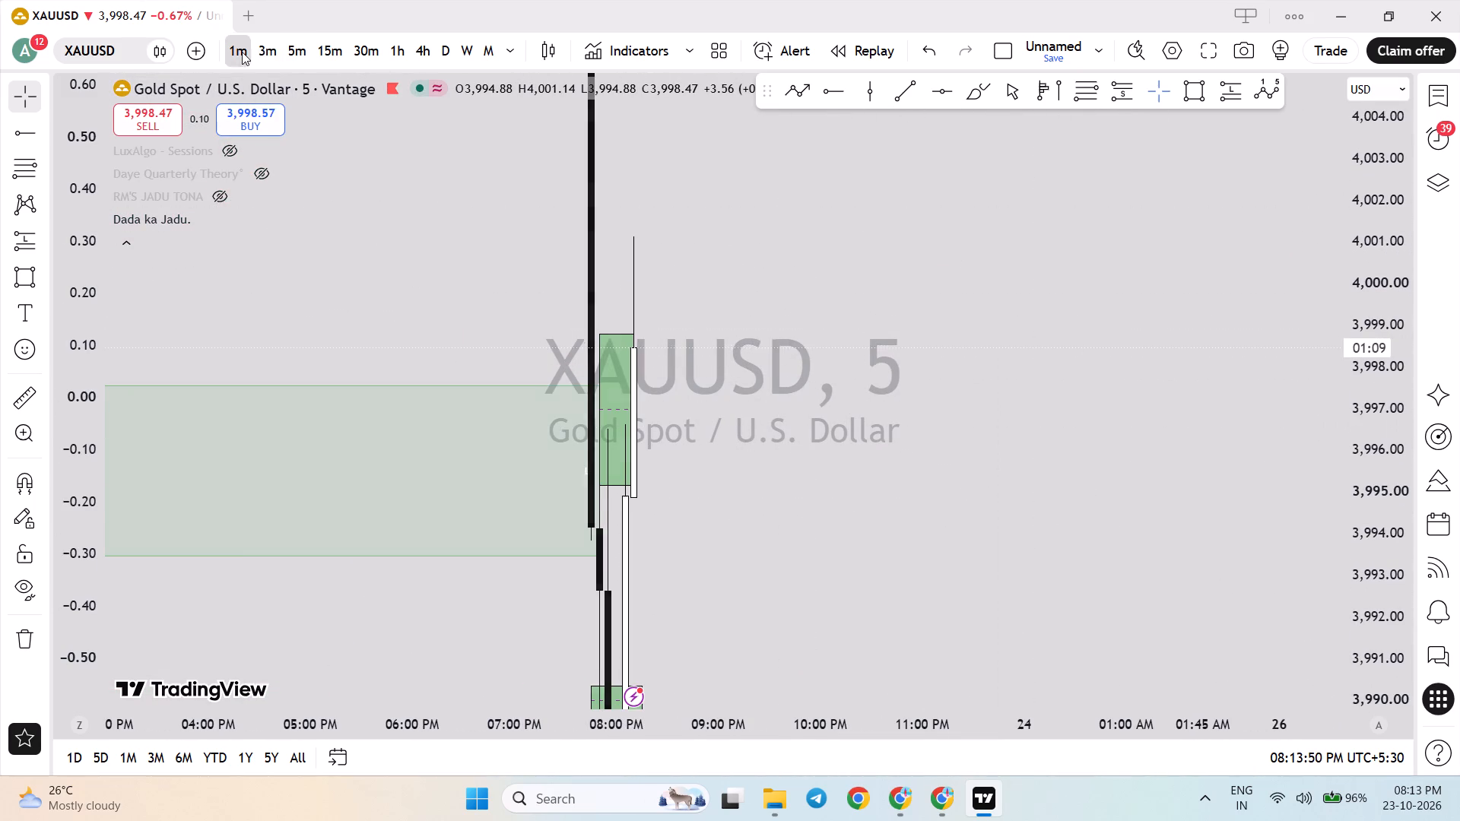
# On the 1-minute chart, extend the right edge of the green zone between 3,995.17 and 3,998.79 to about 08:15 PM.
pyautogui.moveTo(814, 533); pyautogui.dragTo(936, 556)
pyautogui.moveTo(1378, 585); pyautogui.dragTo(1348, 444)
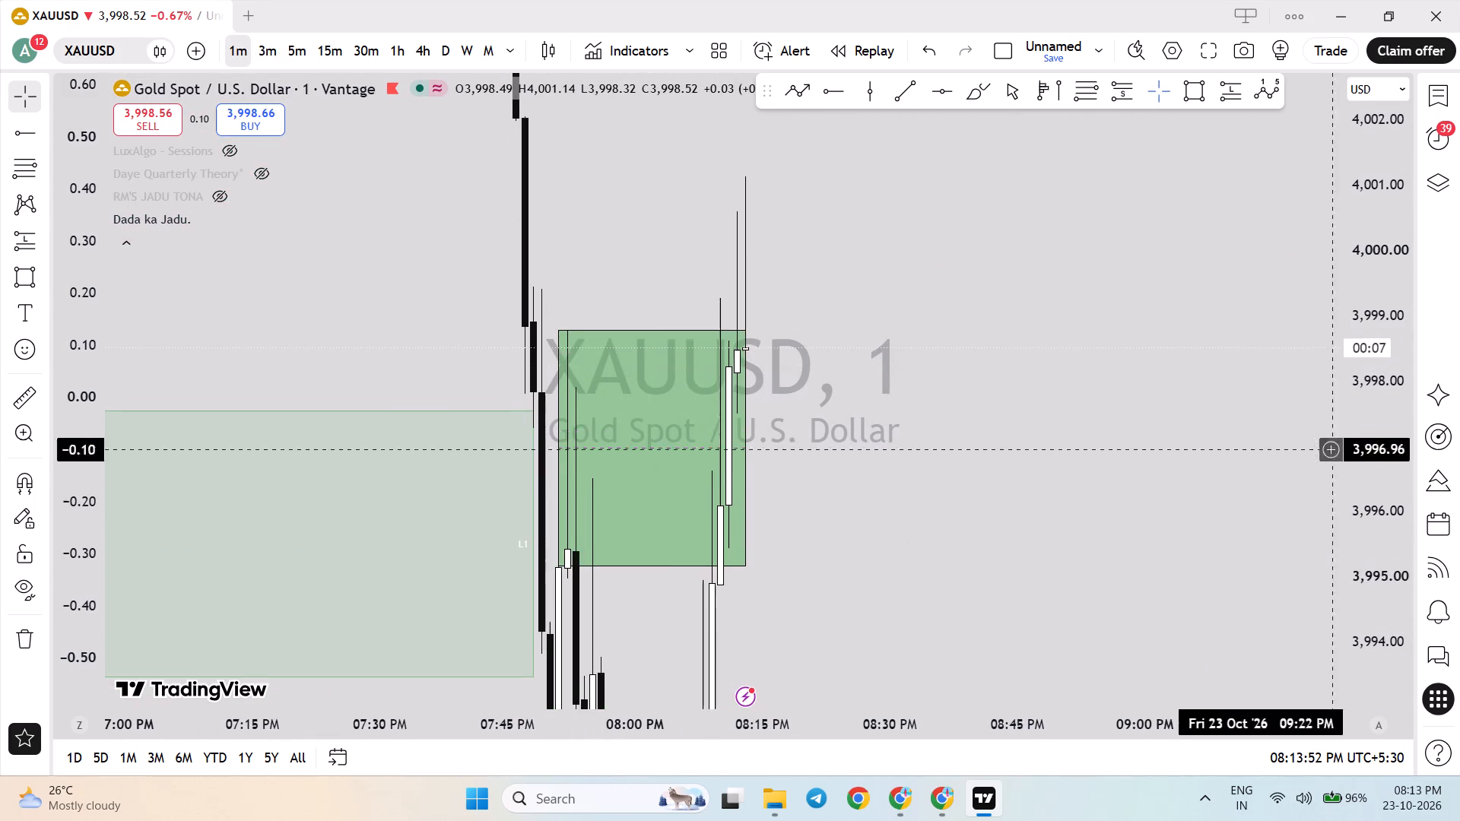
pyautogui.scroll(2, 1144, 572)
pyautogui.moveTo(976, 532); pyautogui.dragTo(1168, 503)
pyautogui.moveTo(1369, 372); pyautogui.dragTo(1355, 537)
pyautogui.moveTo(1010, 469); pyautogui.dragTo(1222, 490)
pyautogui.scroll(4, 1139, 562)
pyautogui.moveTo(1370, 530); pyautogui.dragTo(1383, 440)
pyautogui.moveTo(1123, 476); pyautogui.dragTo(1147, 477)
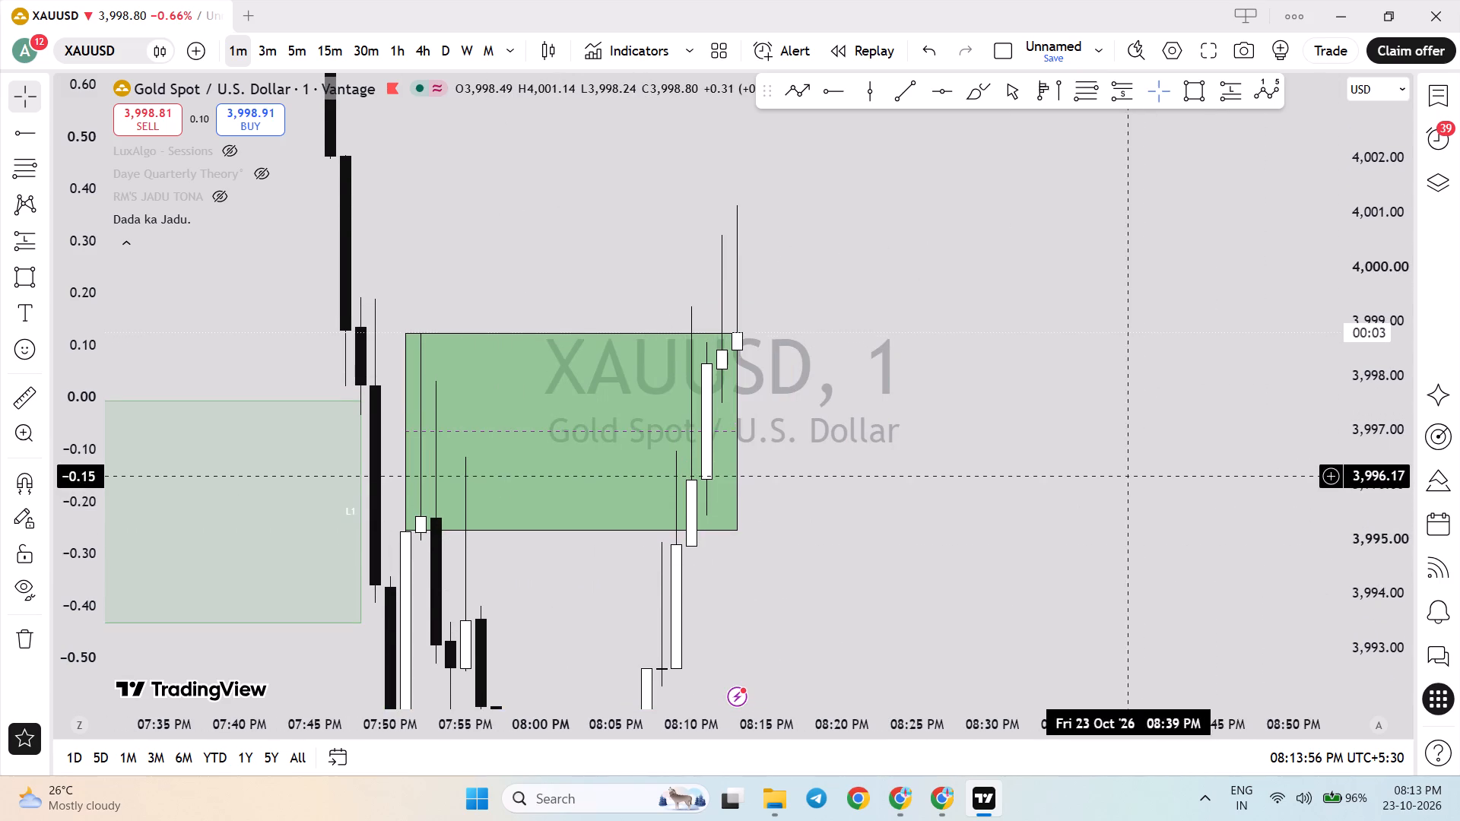
pyautogui.moveTo(1147, 477); pyautogui.dragTo(1266, 484)
pyautogui.moveTo(1398, 496); pyautogui.dragTo(1392, 439)
pyautogui.scroll(3, 1173, 510)
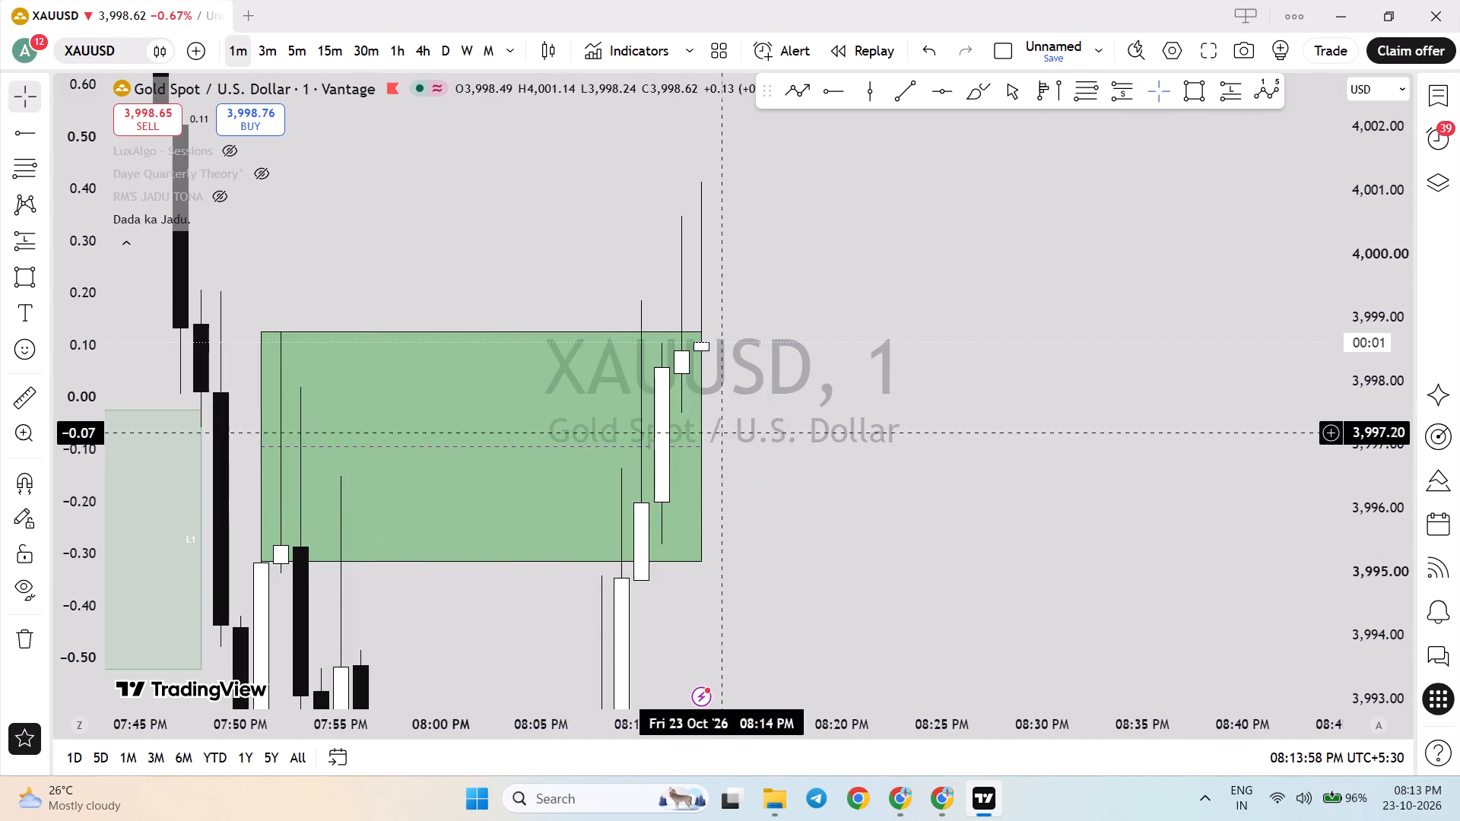
pyautogui.click(703, 457)
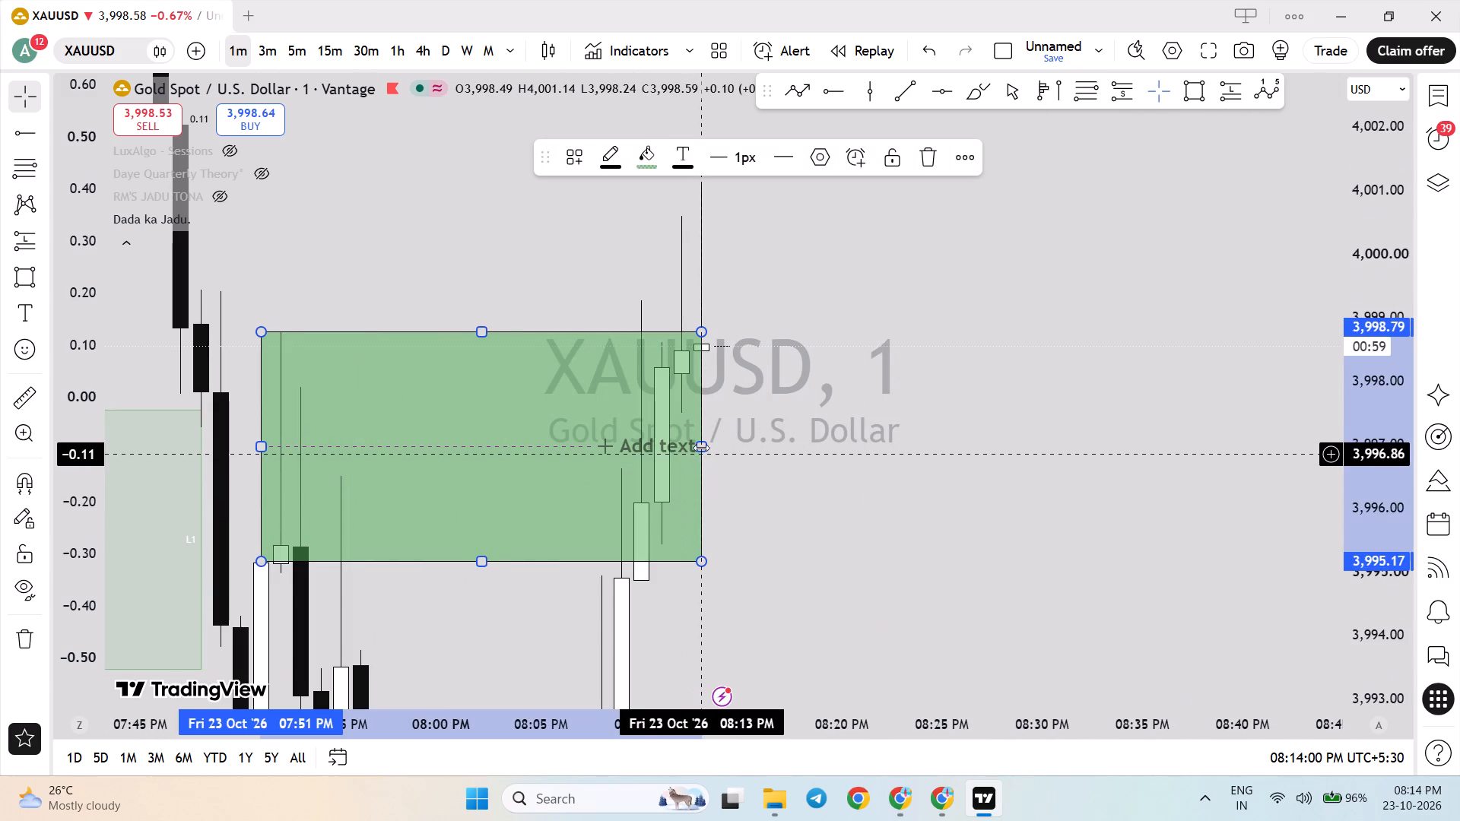
pyautogui.moveTo(701, 448); pyautogui.dragTo(747, 455)
pyautogui.click(812, 472)
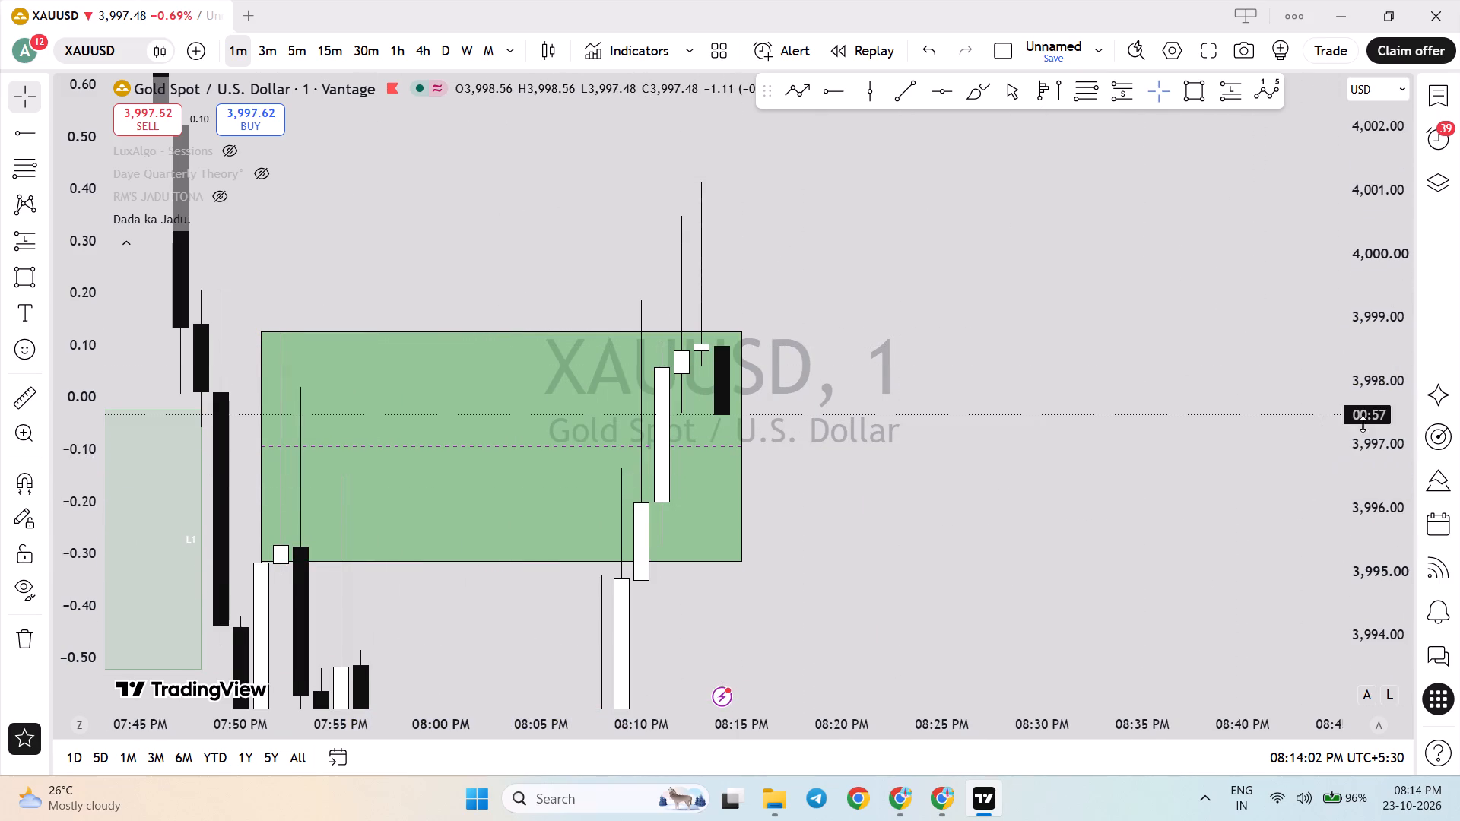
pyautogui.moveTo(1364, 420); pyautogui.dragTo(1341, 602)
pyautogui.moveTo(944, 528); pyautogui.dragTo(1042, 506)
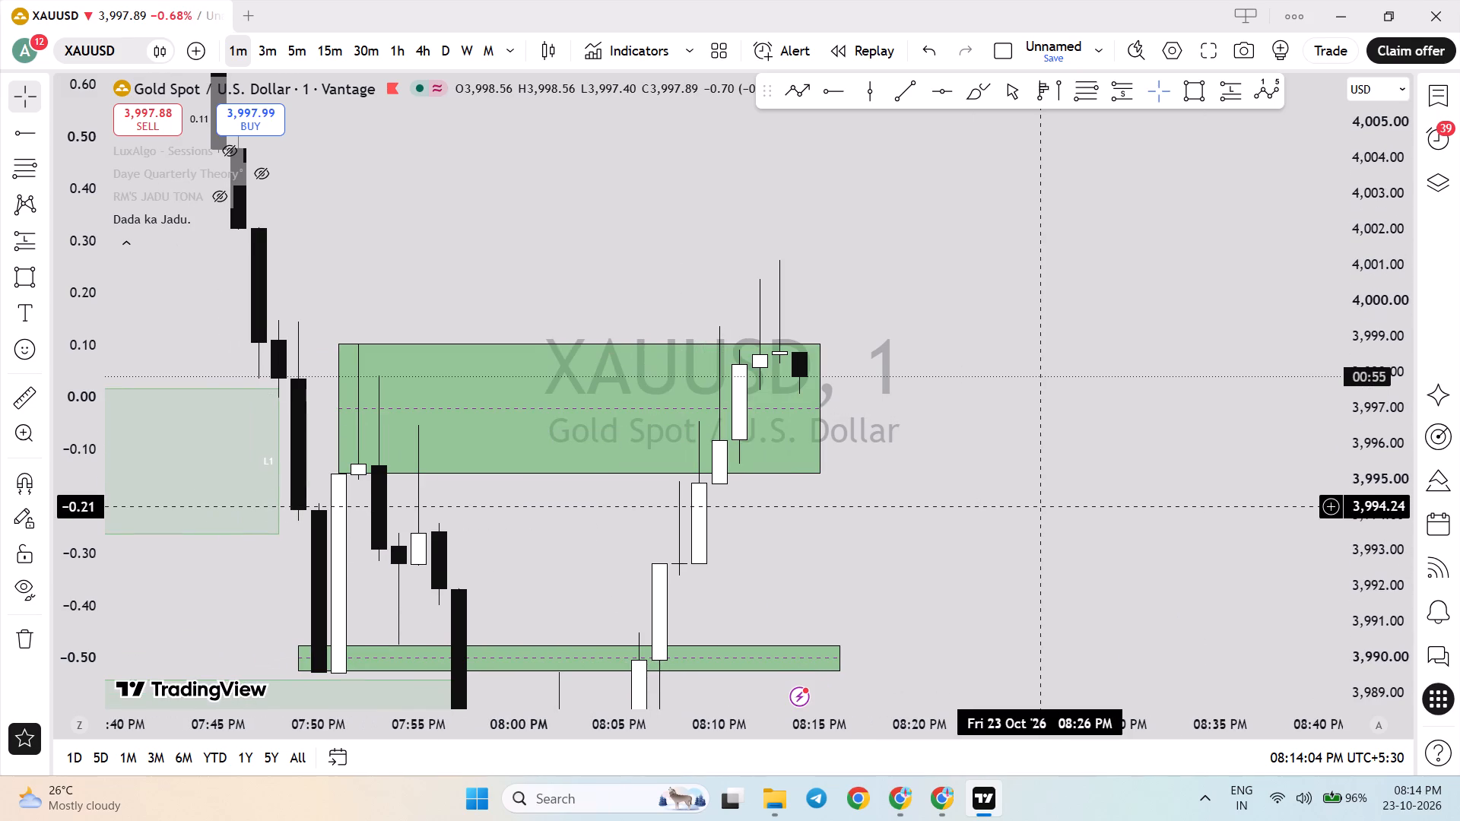
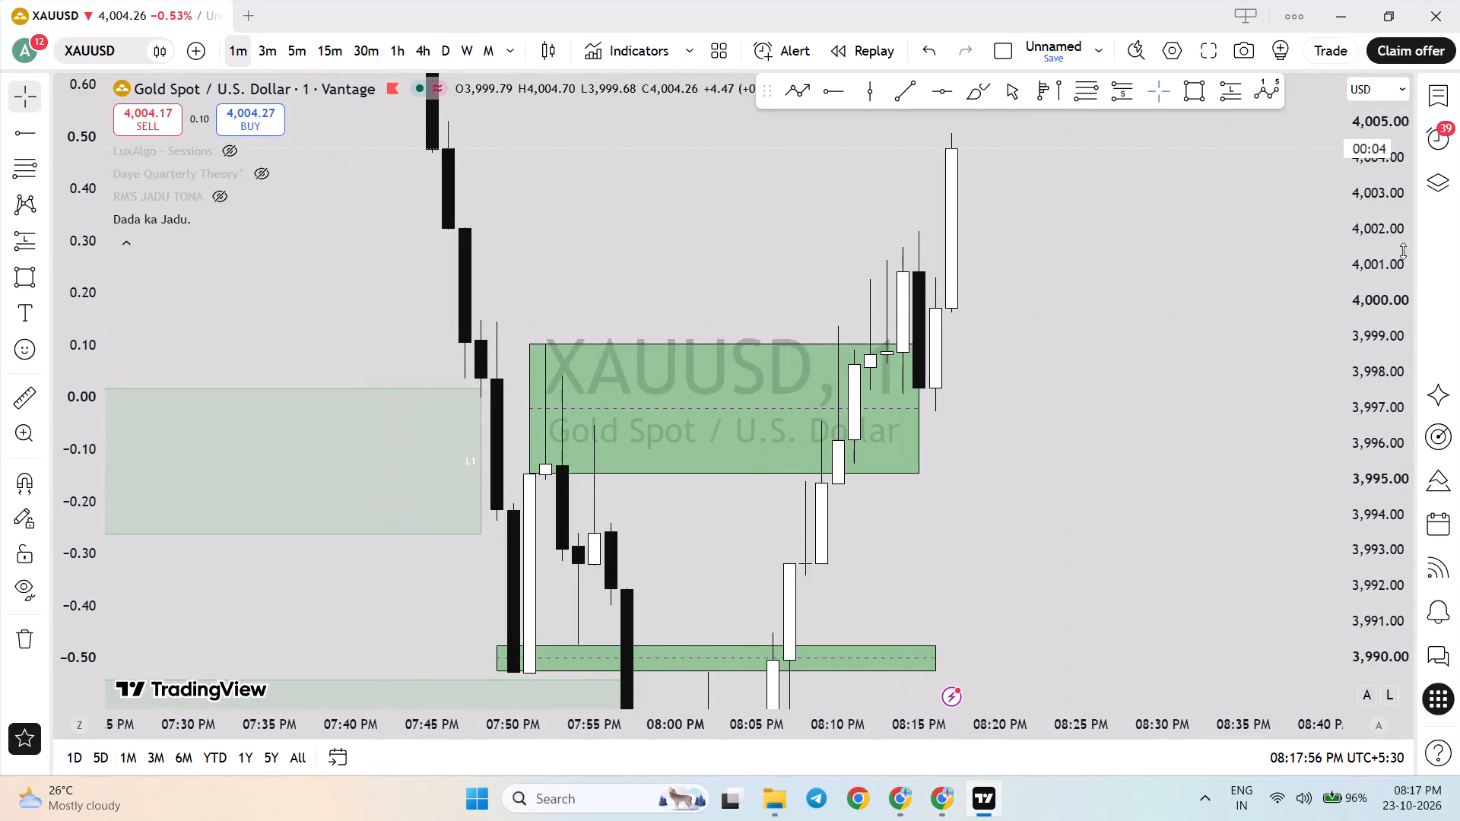
# Examine the 1-minute rebound from the 08:00 PM low in relation to the green zones and the red zone above.
pyautogui.moveTo(1381, 244); pyautogui.dragTo(1373, 481)
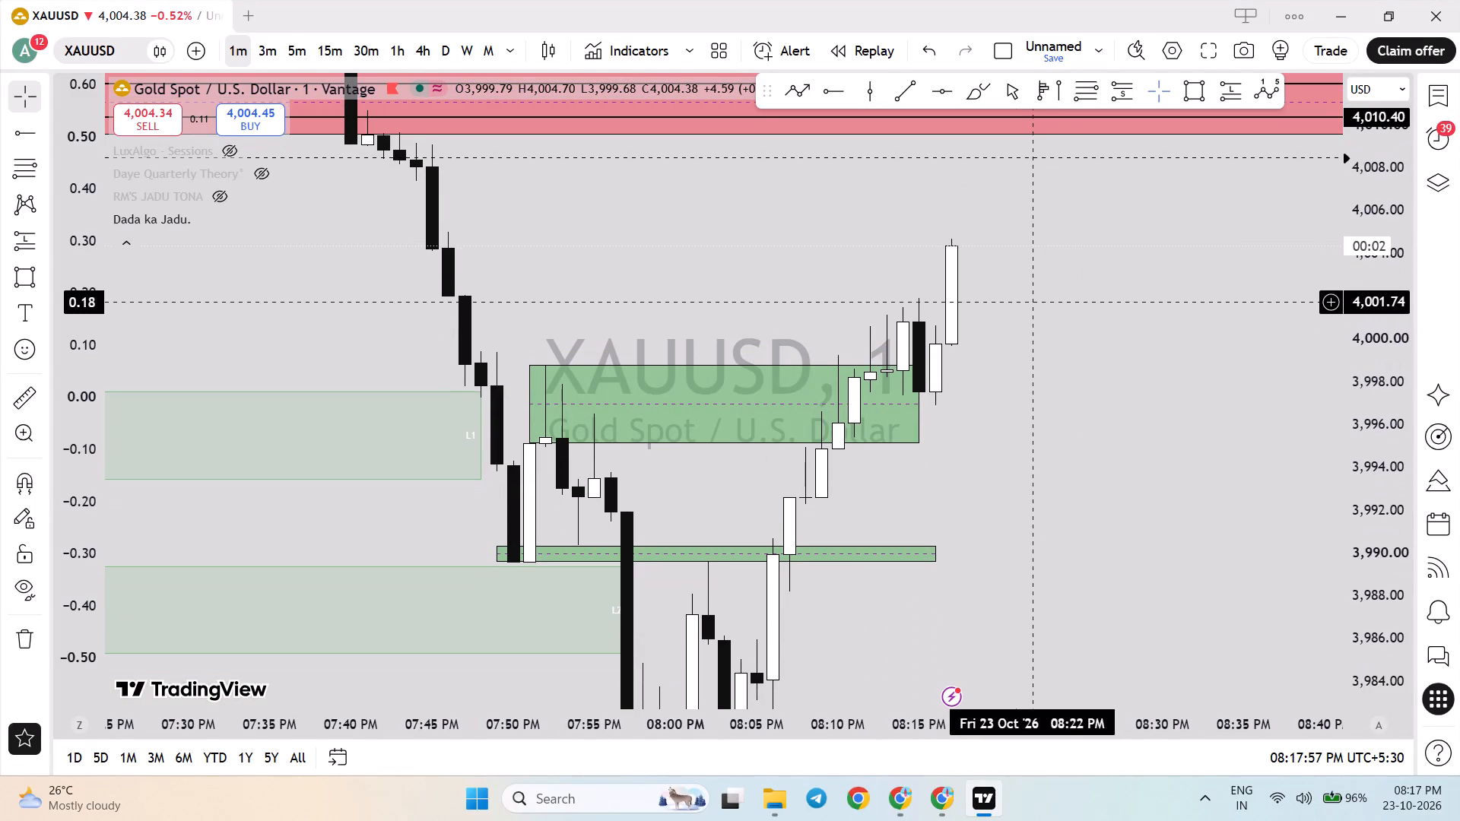
pyautogui.scroll(-3, 999, 342)
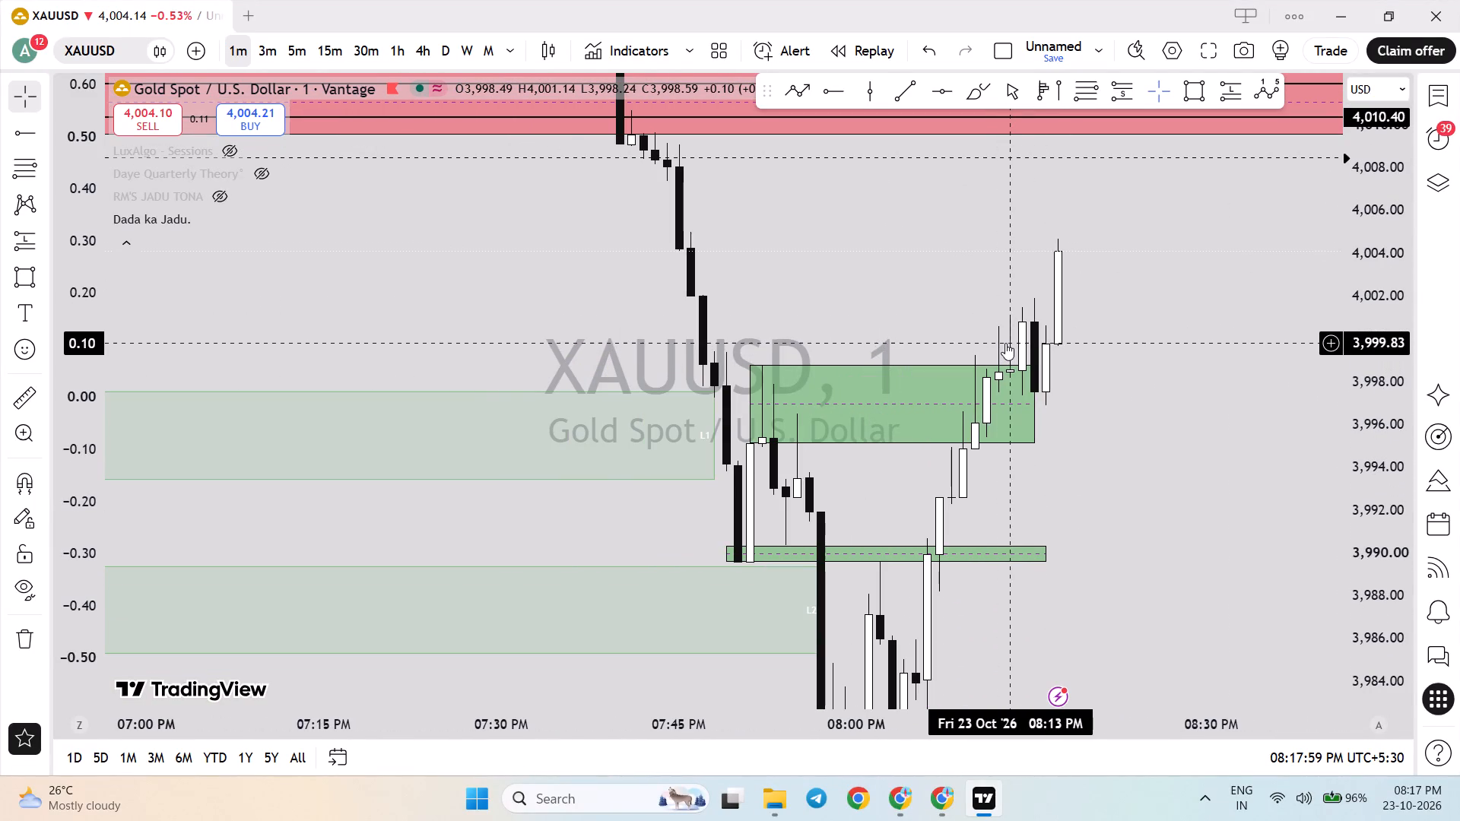
pyautogui.scroll(-1, 1001, 326)
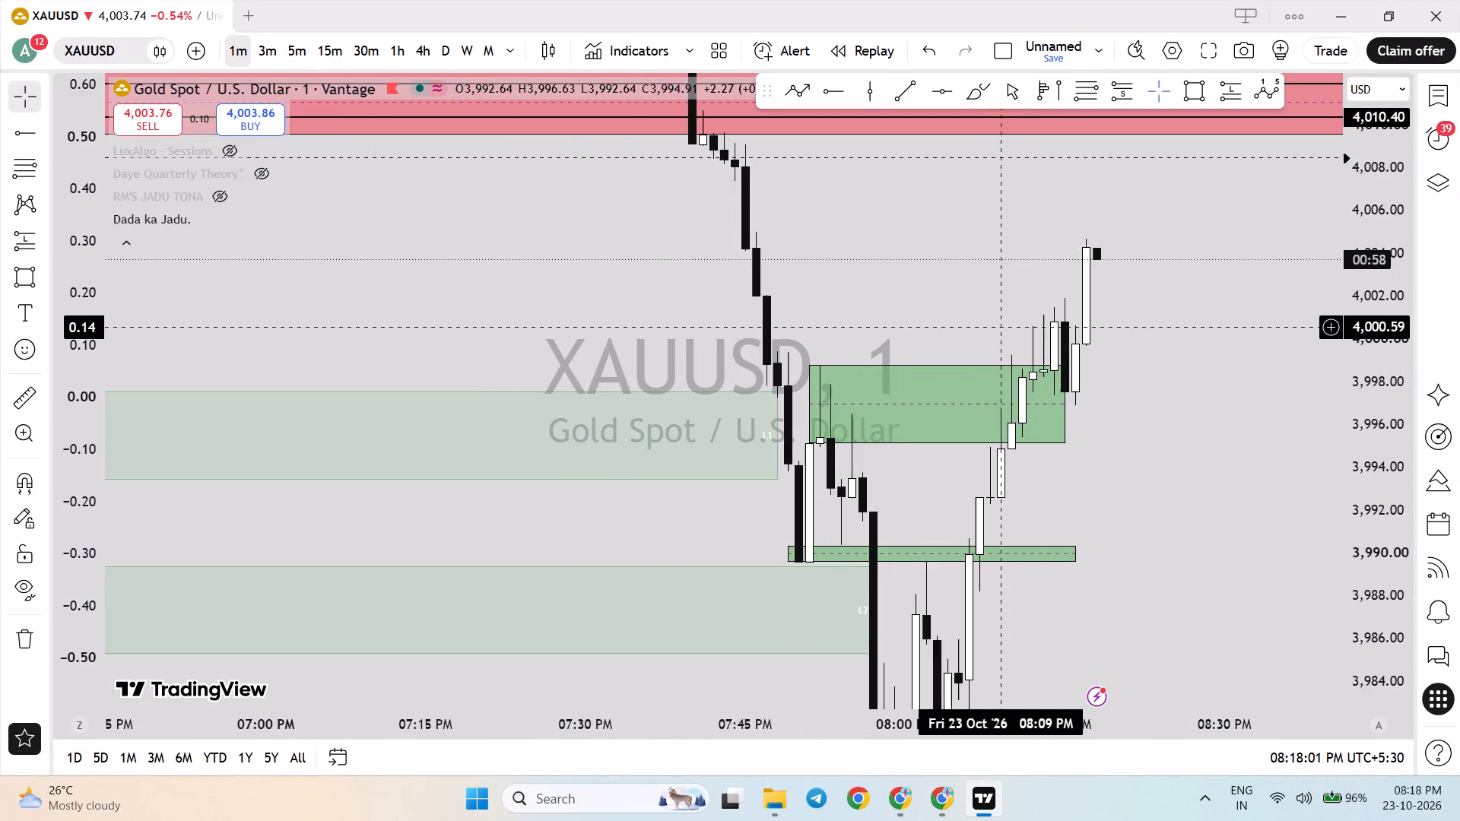
pyautogui.scroll(-2, 1051, 436)
pyautogui.moveTo(1384, 294); pyautogui.dragTo(1370, 426)
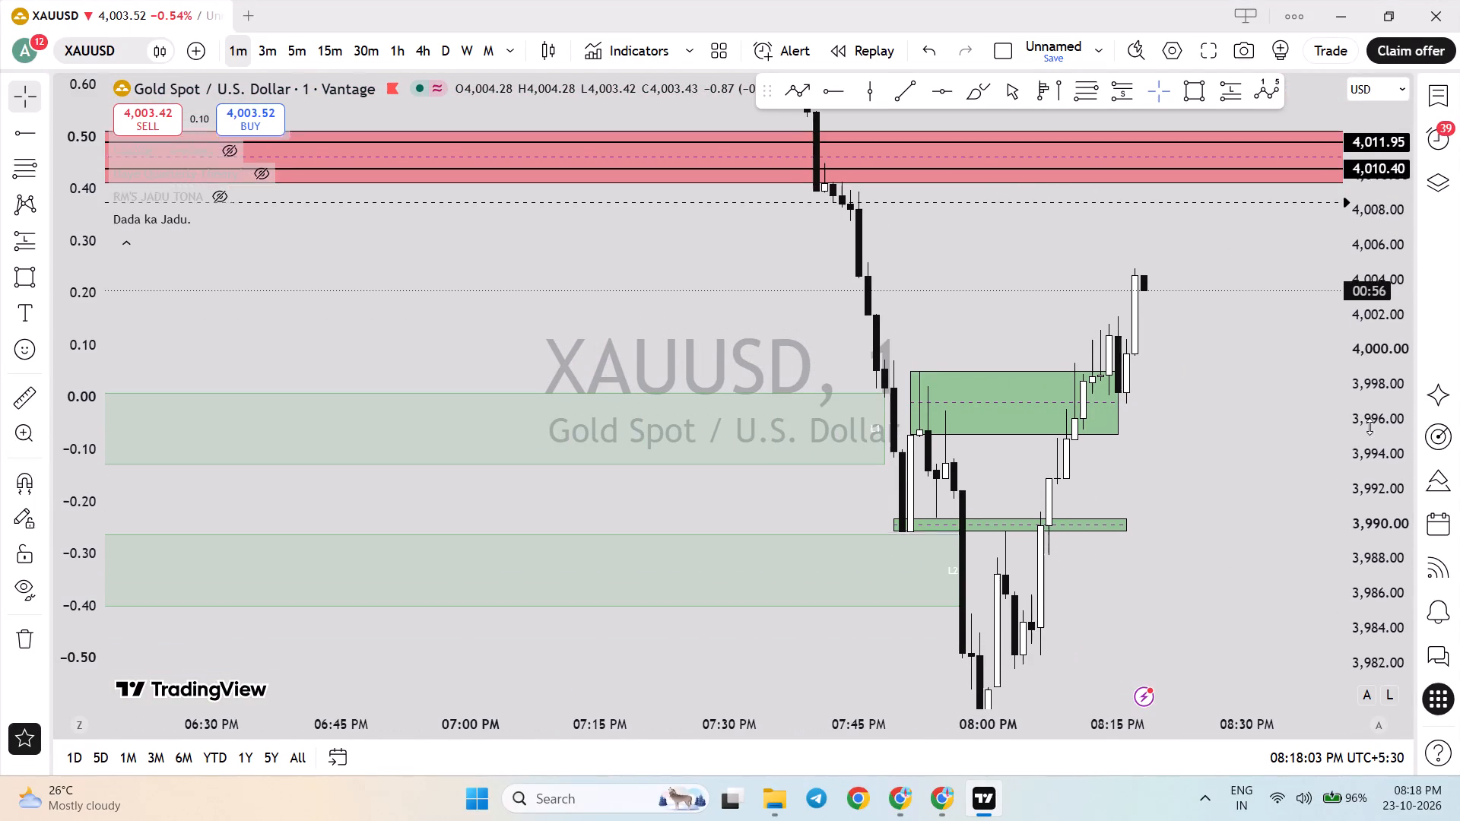
pyautogui.moveTo(1370, 426); pyautogui.dragTo(1370, 427)
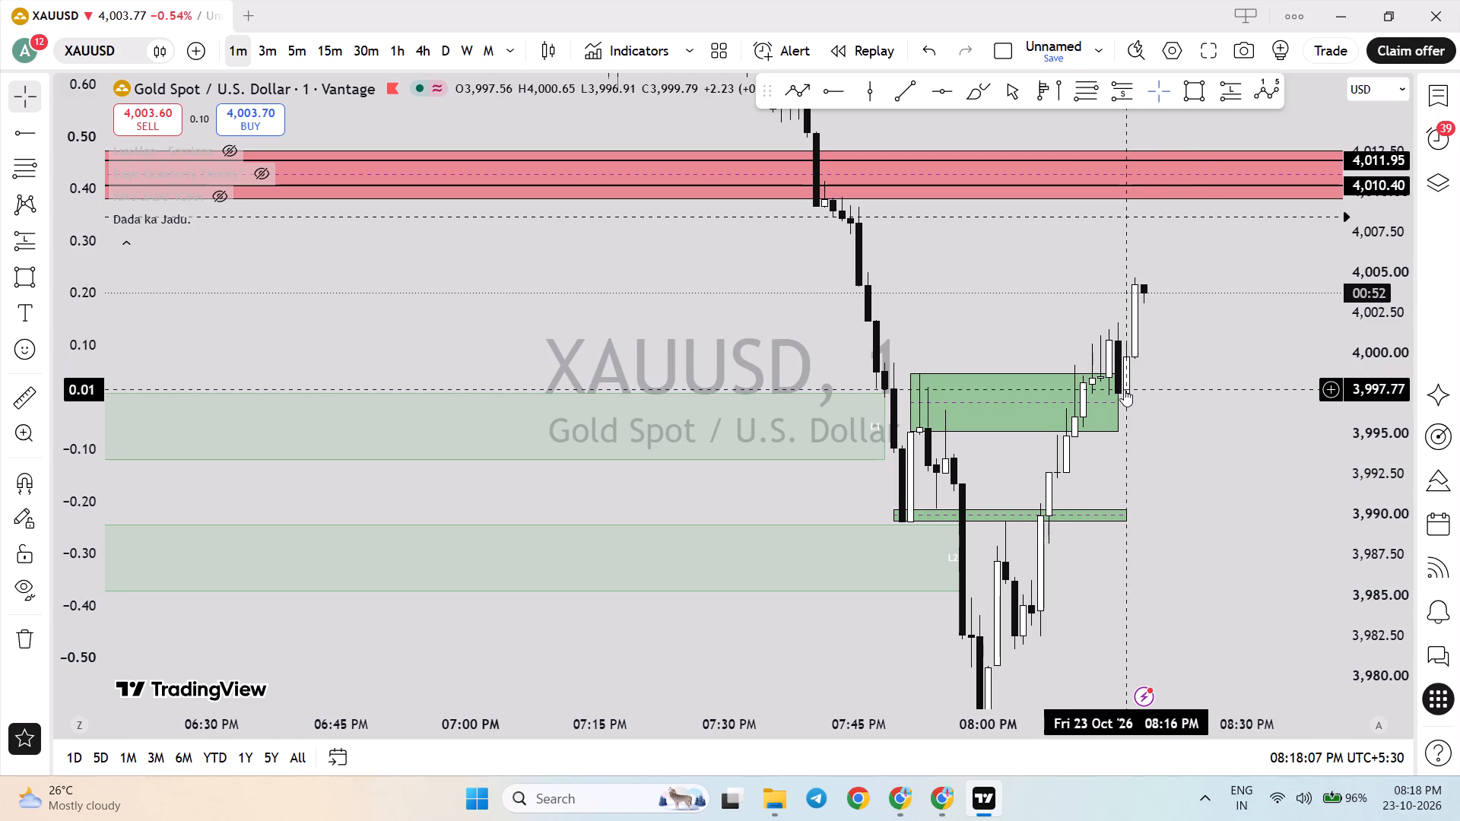
pyautogui.moveTo(1373, 534); pyautogui.dragTo(1376, 315)
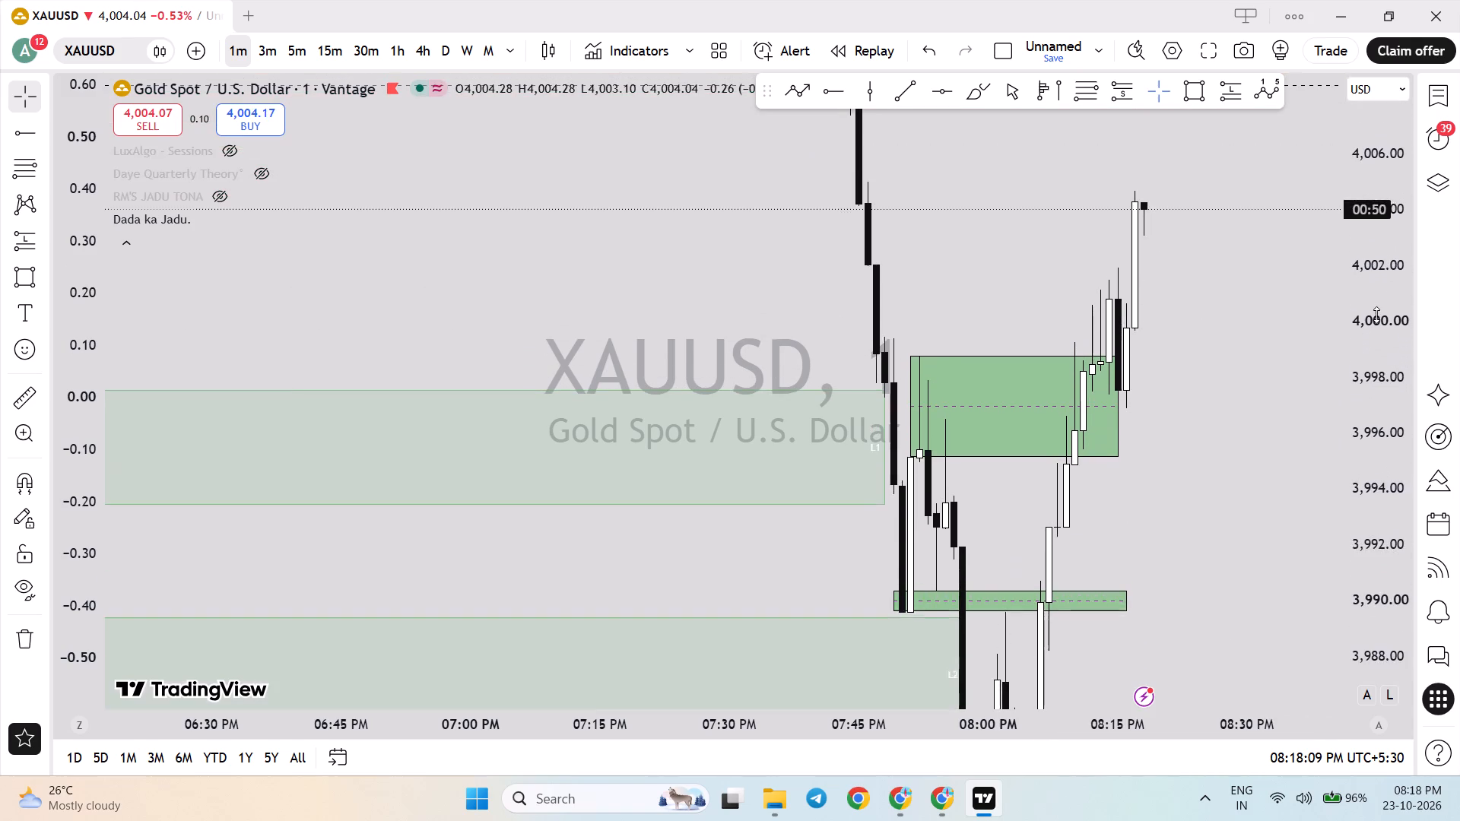
pyautogui.moveTo(1376, 315); pyautogui.dragTo(1363, 609)
pyautogui.moveTo(1135, 452); pyautogui.dragTo(1178, 588)
pyautogui.scroll(-5, 1179, 589)
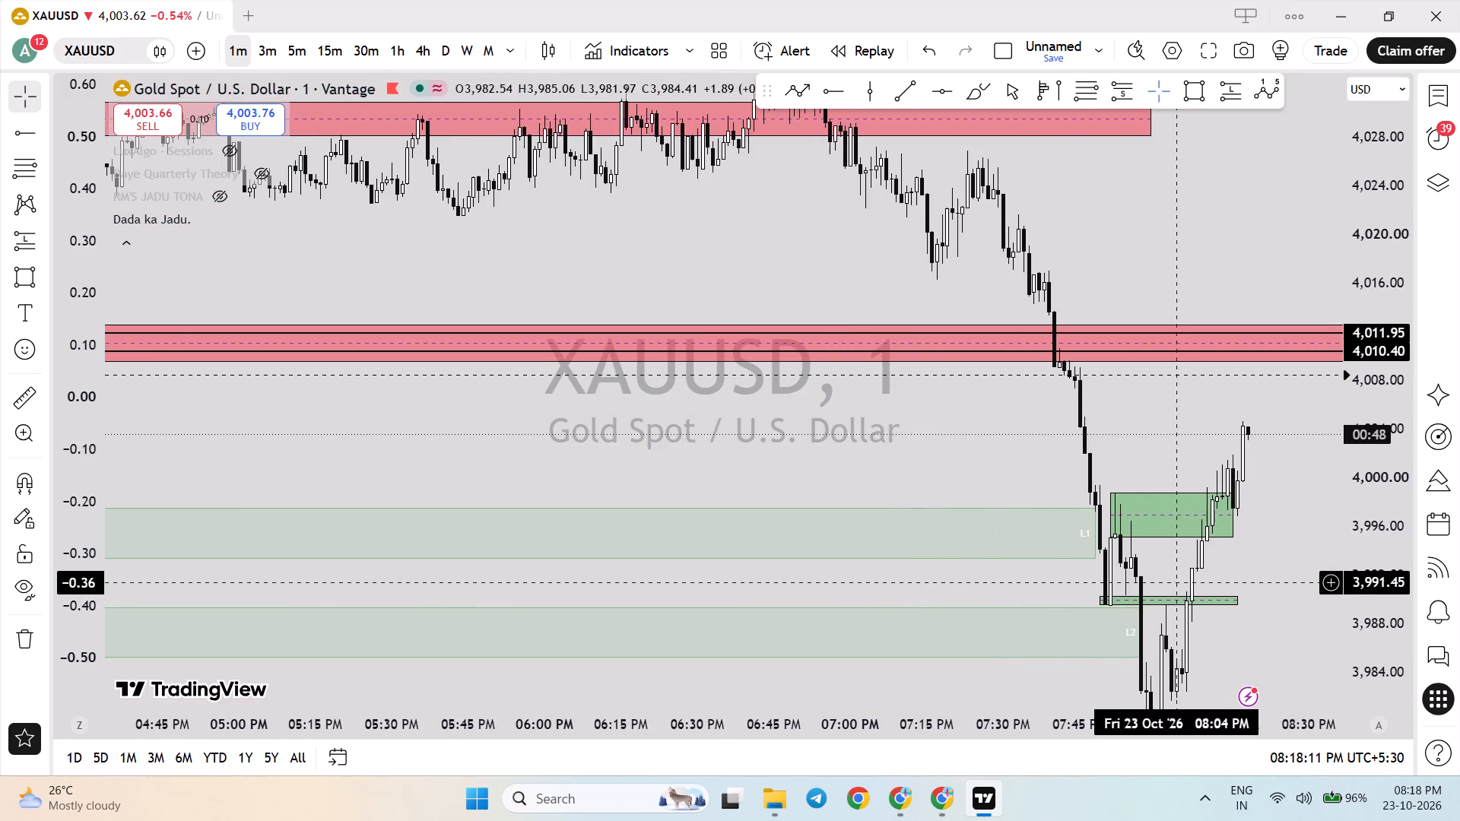
pyautogui.moveTo(1189, 446); pyautogui.dragTo(1126, 405)
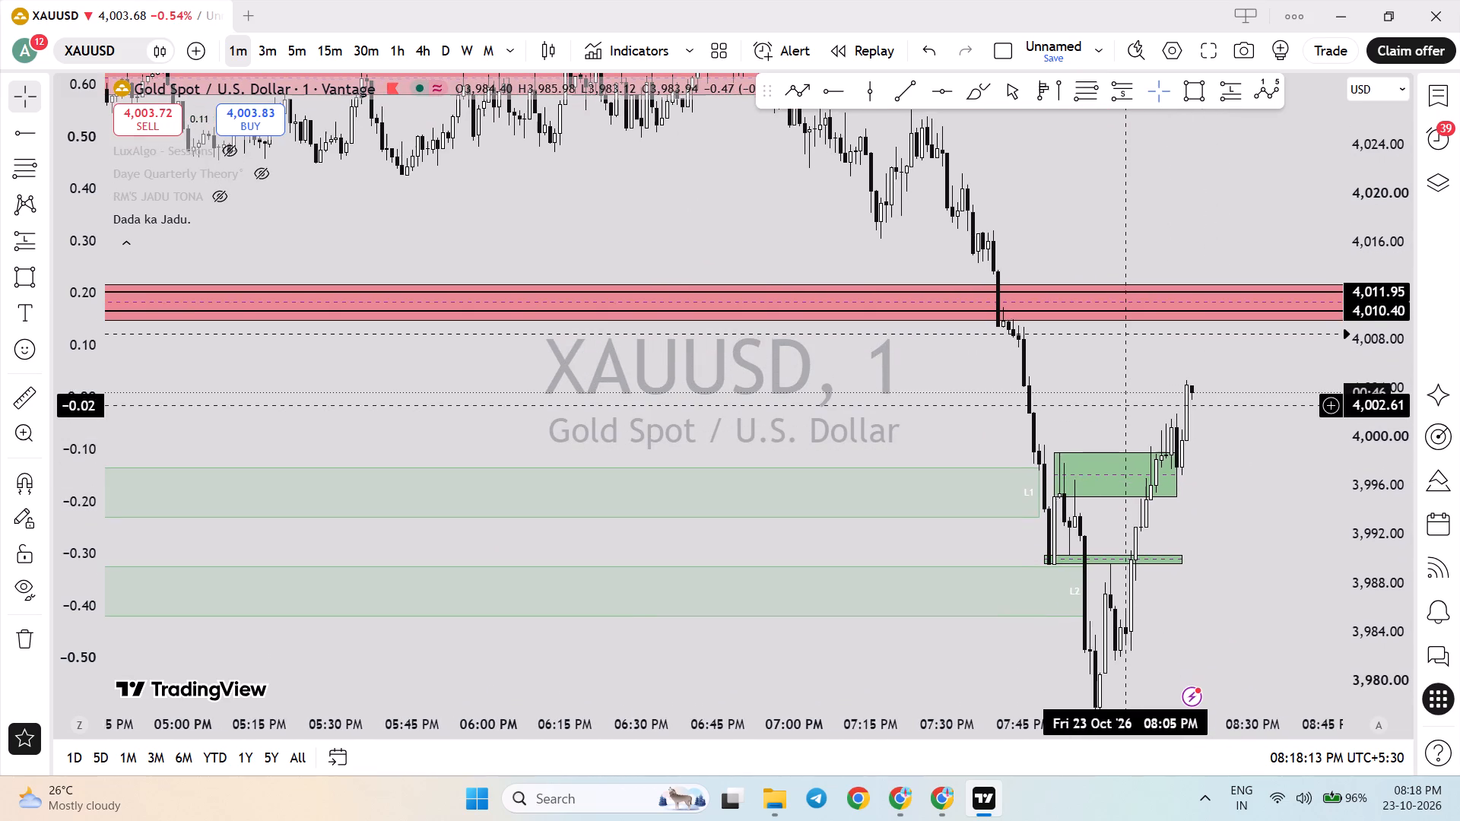
pyautogui.moveTo(1126, 405); pyautogui.dragTo(1095, 347)
pyautogui.scroll(3, 1199, 500)
pyautogui.moveTo(1193, 553); pyautogui.dragTo(1200, 531)
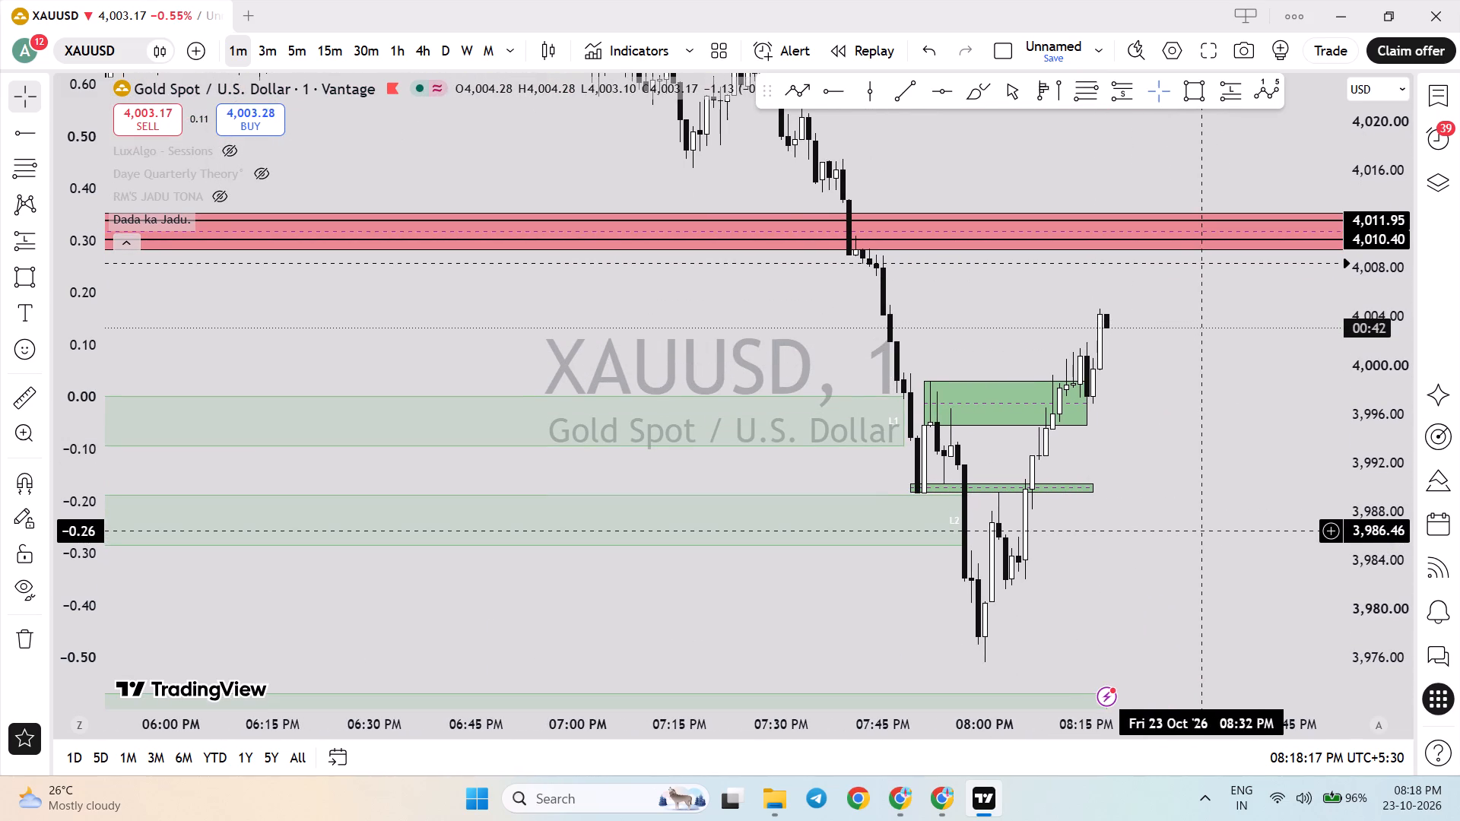
# Switch to the 5-minute chart and examine the sell-off and rebound between the red and green zones.
pyautogui.click(296, 52)
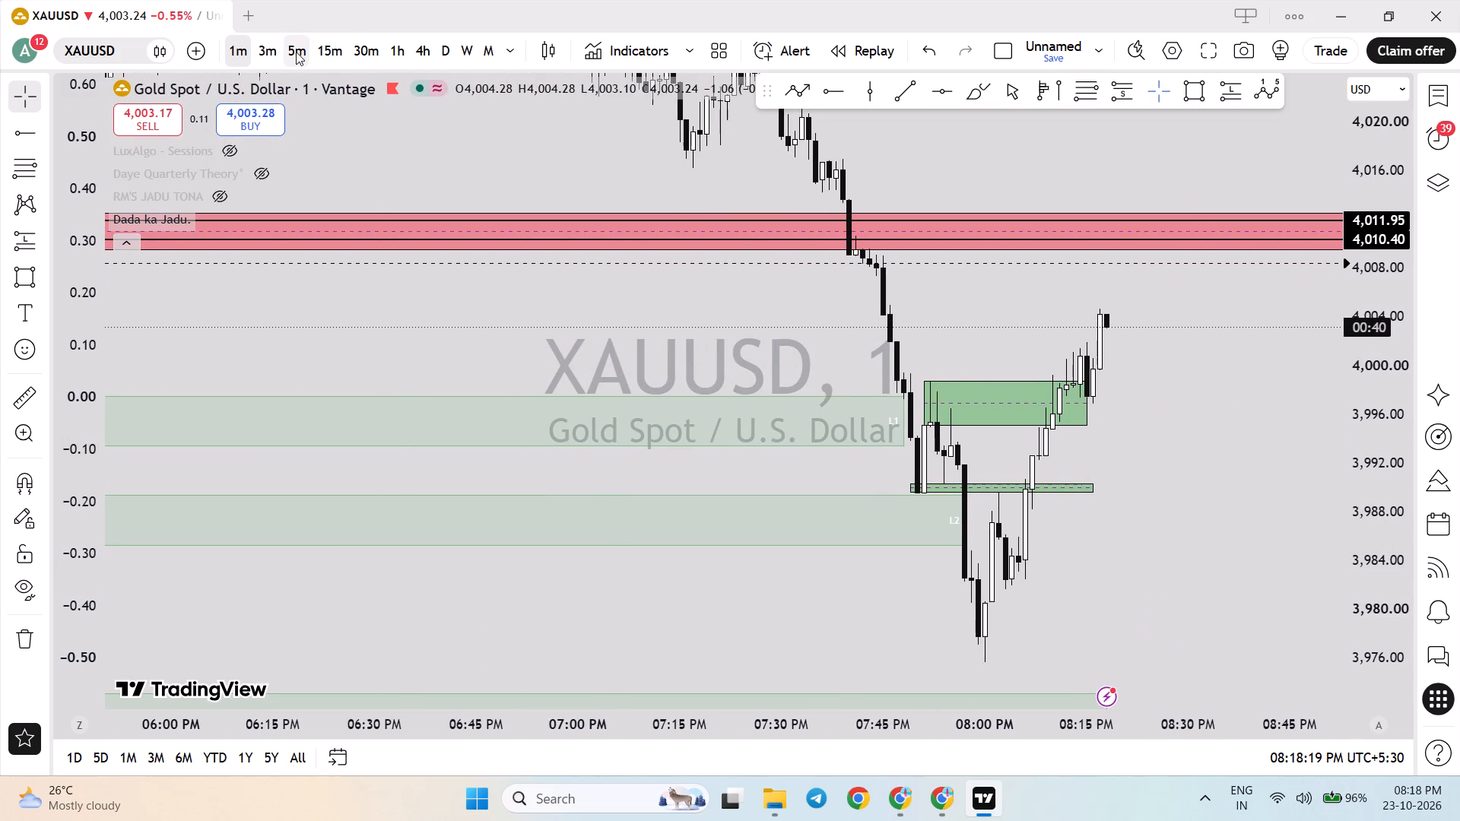
pyautogui.scroll(4, 885, 497)
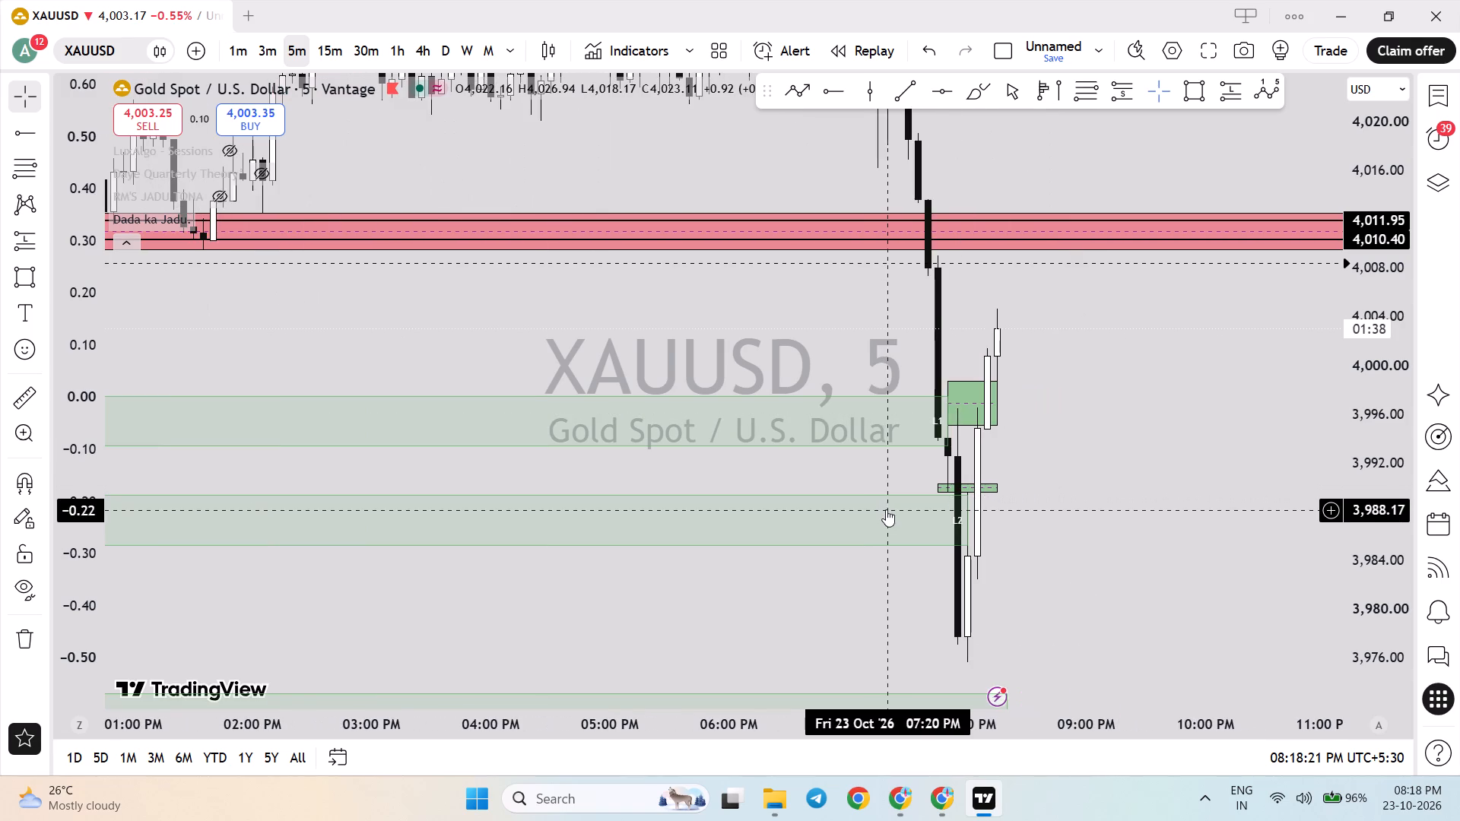
pyautogui.scroll(2, 886, 509)
pyautogui.moveTo(1396, 538); pyautogui.dragTo(1390, 503)
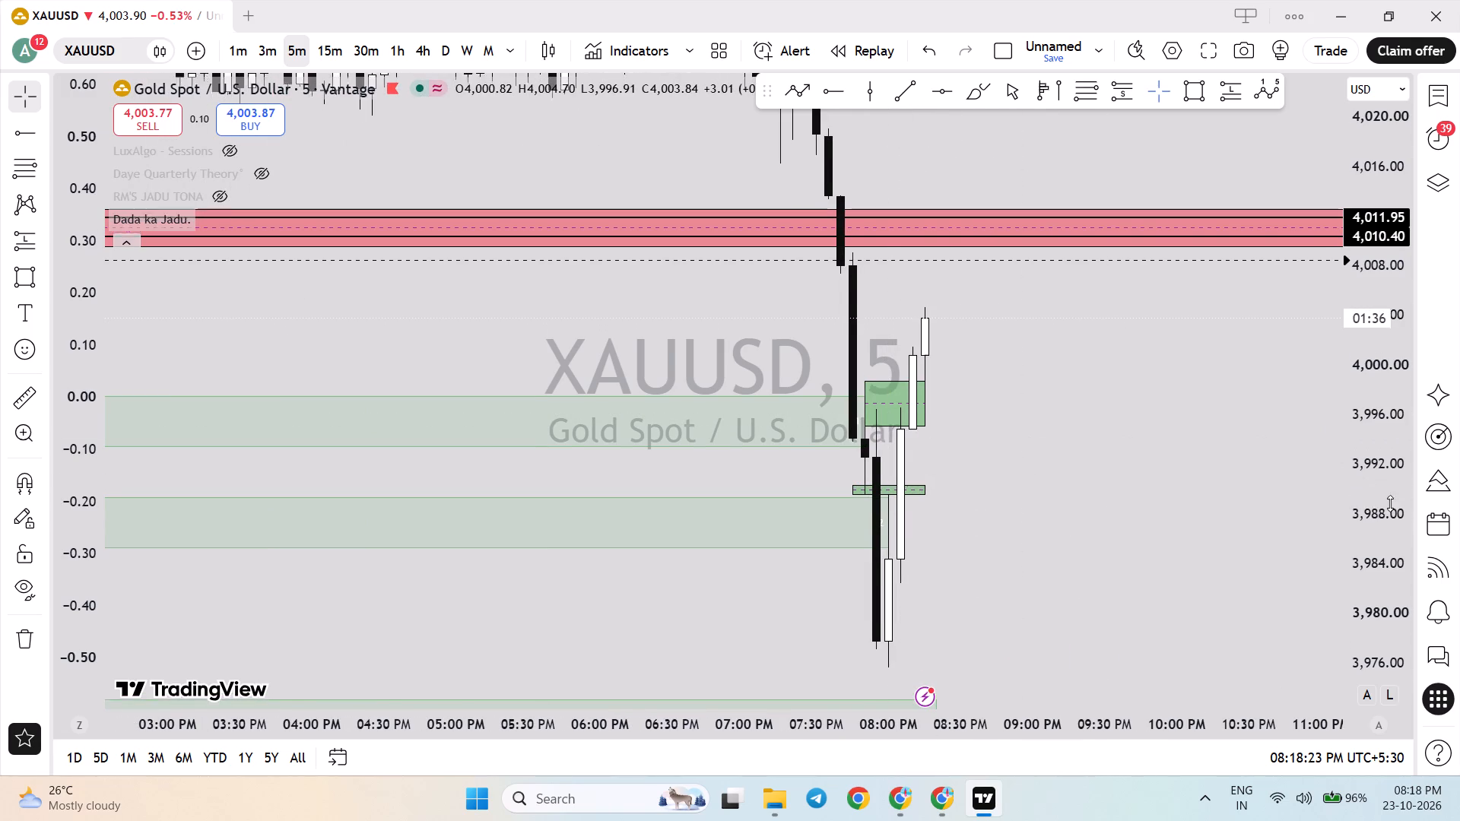
pyautogui.moveTo(1390, 503); pyautogui.dragTo(1389, 494)
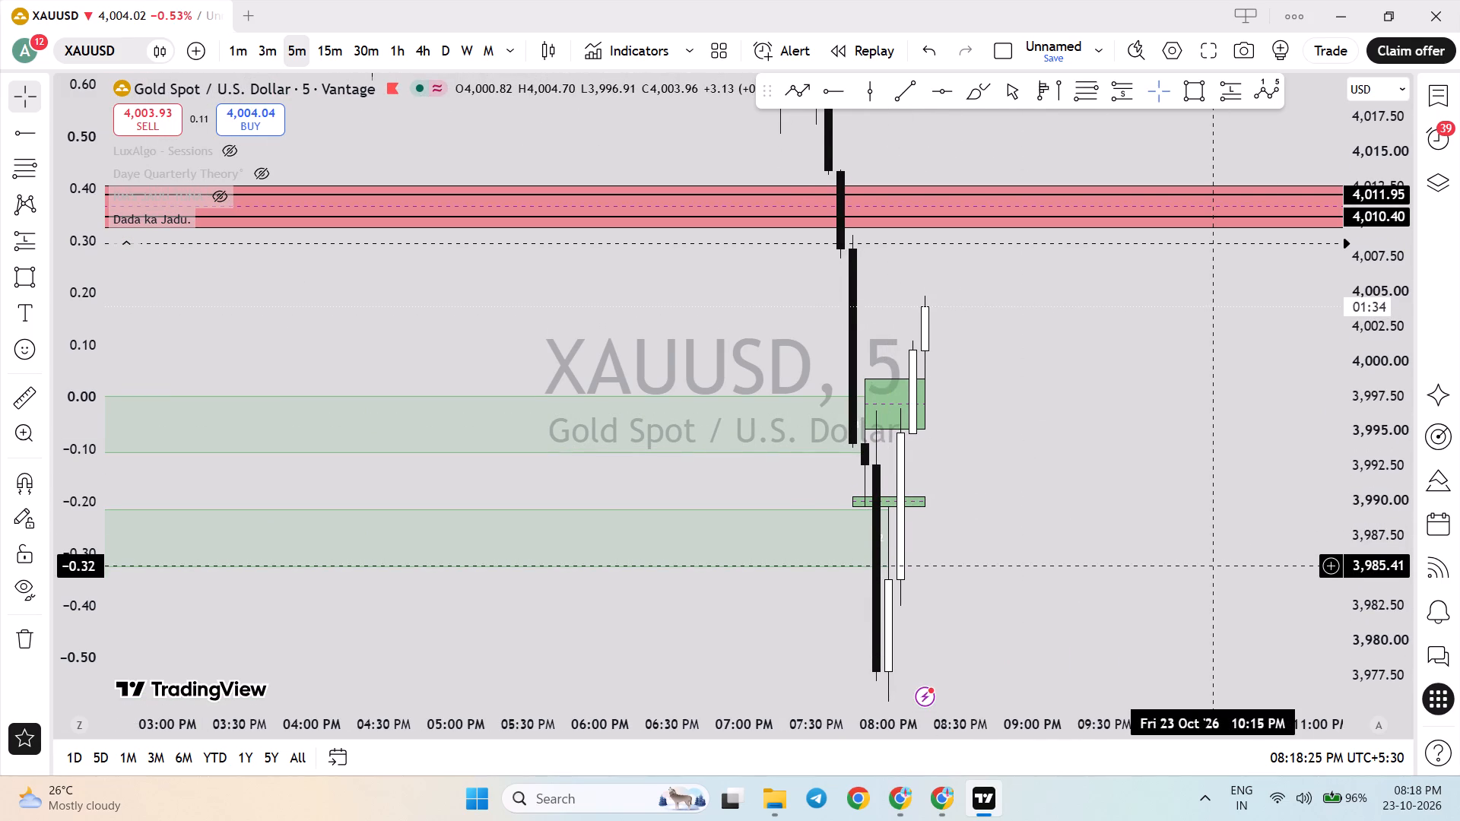
pyautogui.scroll(2, 1208, 565)
pyautogui.moveTo(1113, 569); pyautogui.dragTo(1223, 542)
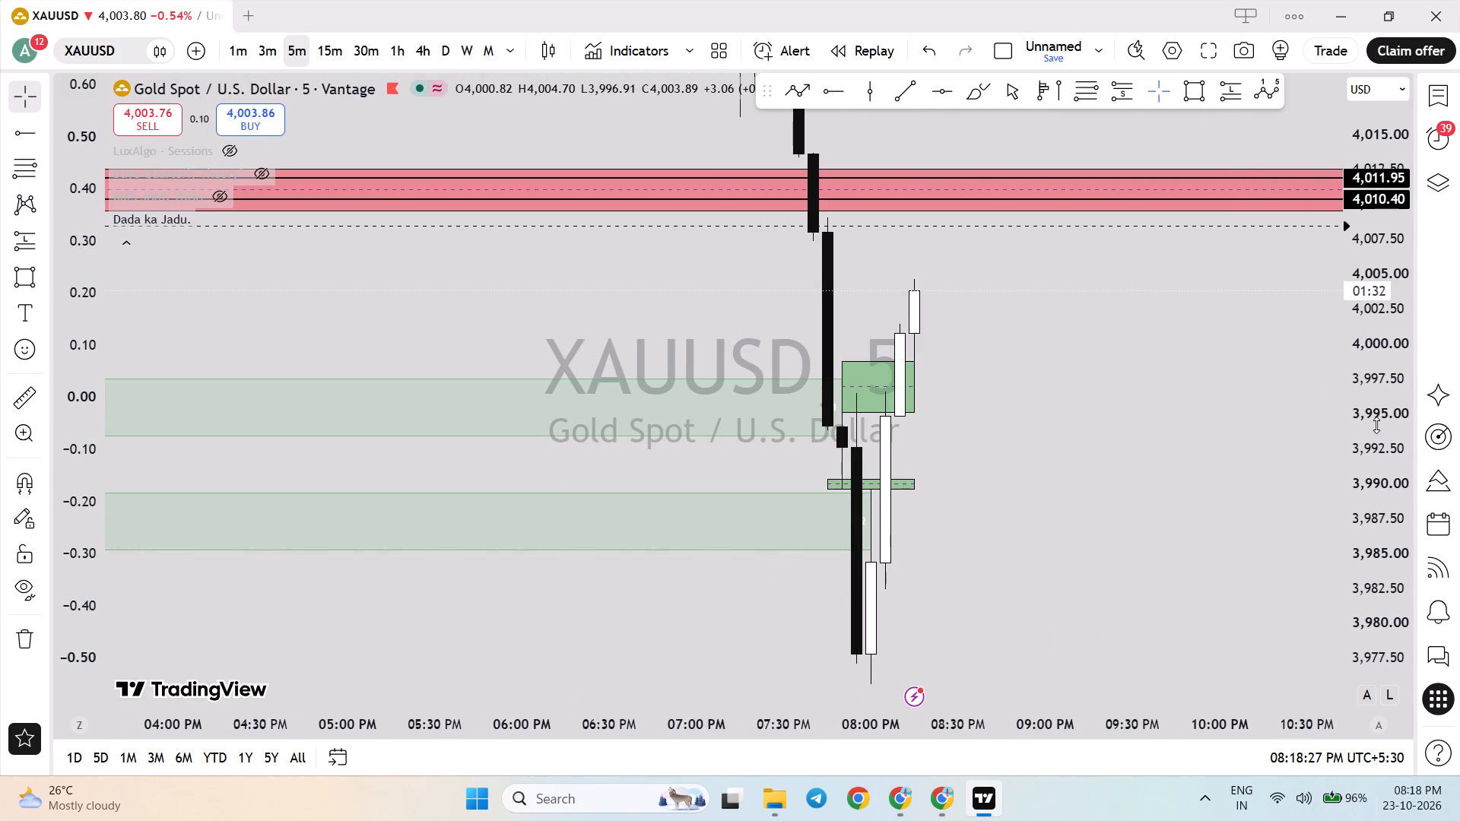
pyautogui.moveTo(1376, 426); pyautogui.dragTo(1379, 564)
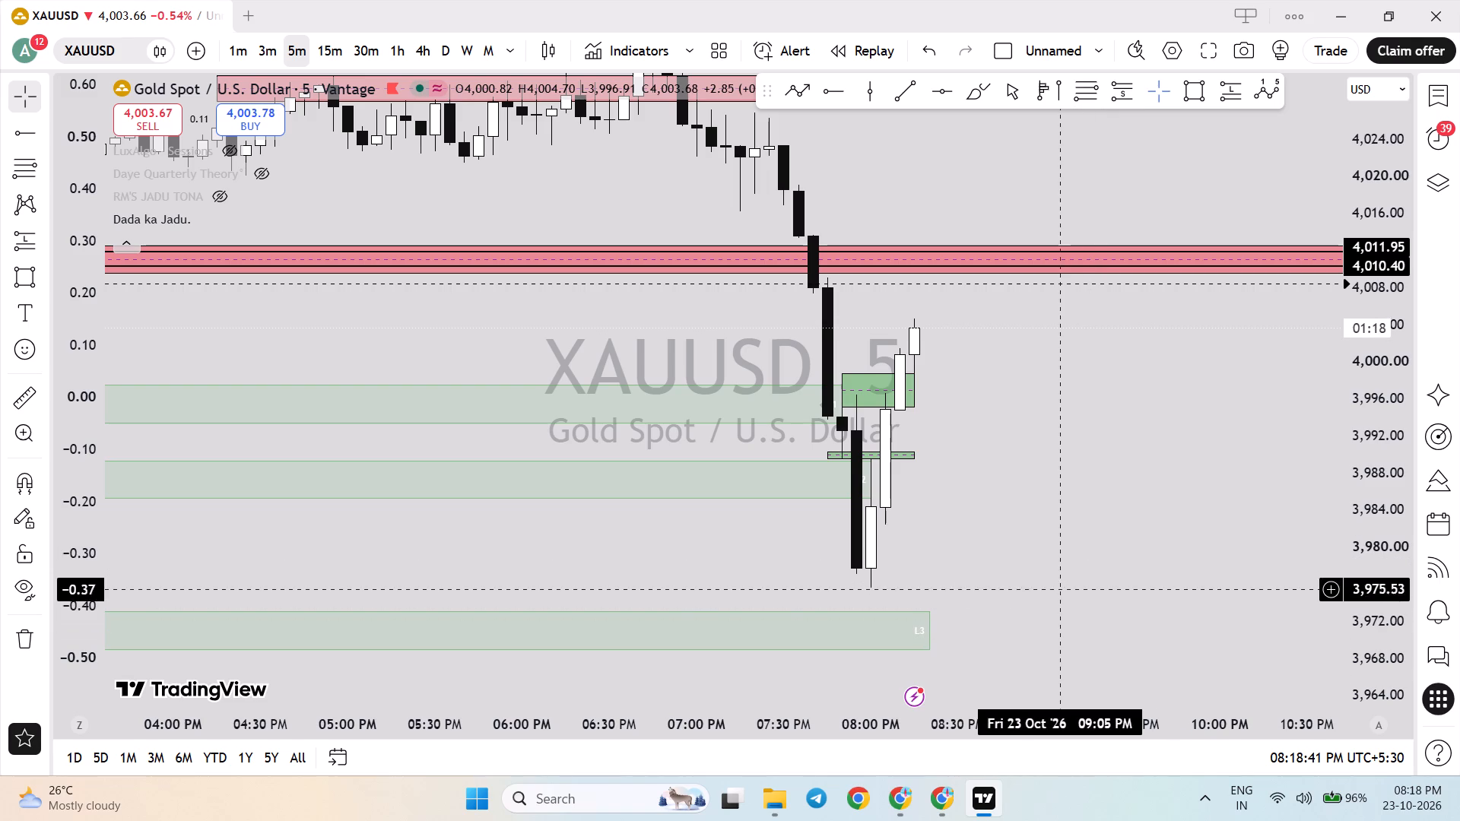
pyautogui.moveTo(1363, 373); pyautogui.dragTo(1379, 510)
pyautogui.moveTo(1206, 460); pyautogui.dragTo(1244, 619)
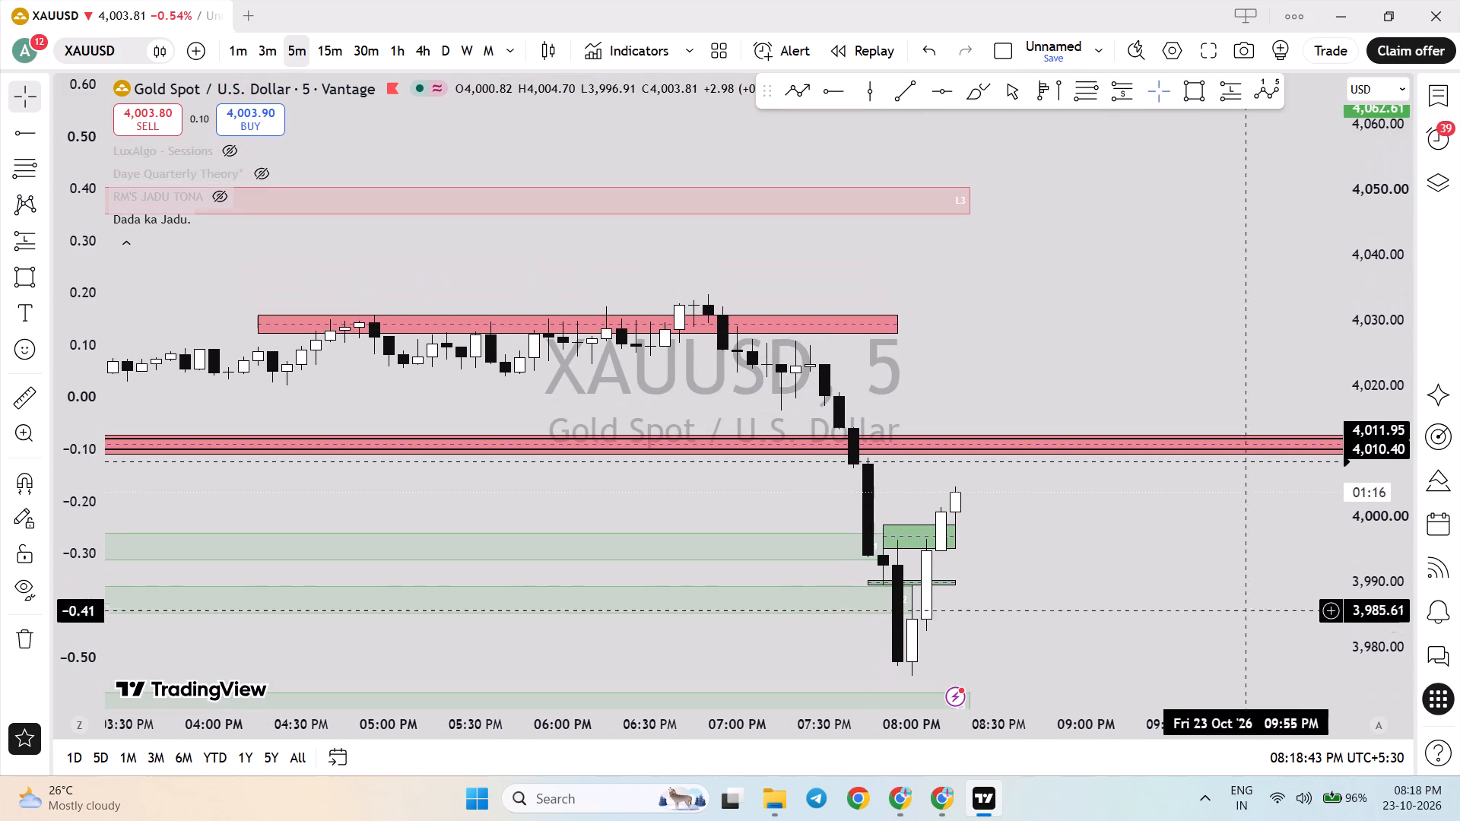
pyautogui.moveTo(1342, 596); pyautogui.dragTo(1354, 485)
pyautogui.moveTo(1377, 539); pyautogui.dragTo(1353, 433)
pyautogui.moveTo(1283, 474); pyautogui.dragTo(1273, 528)
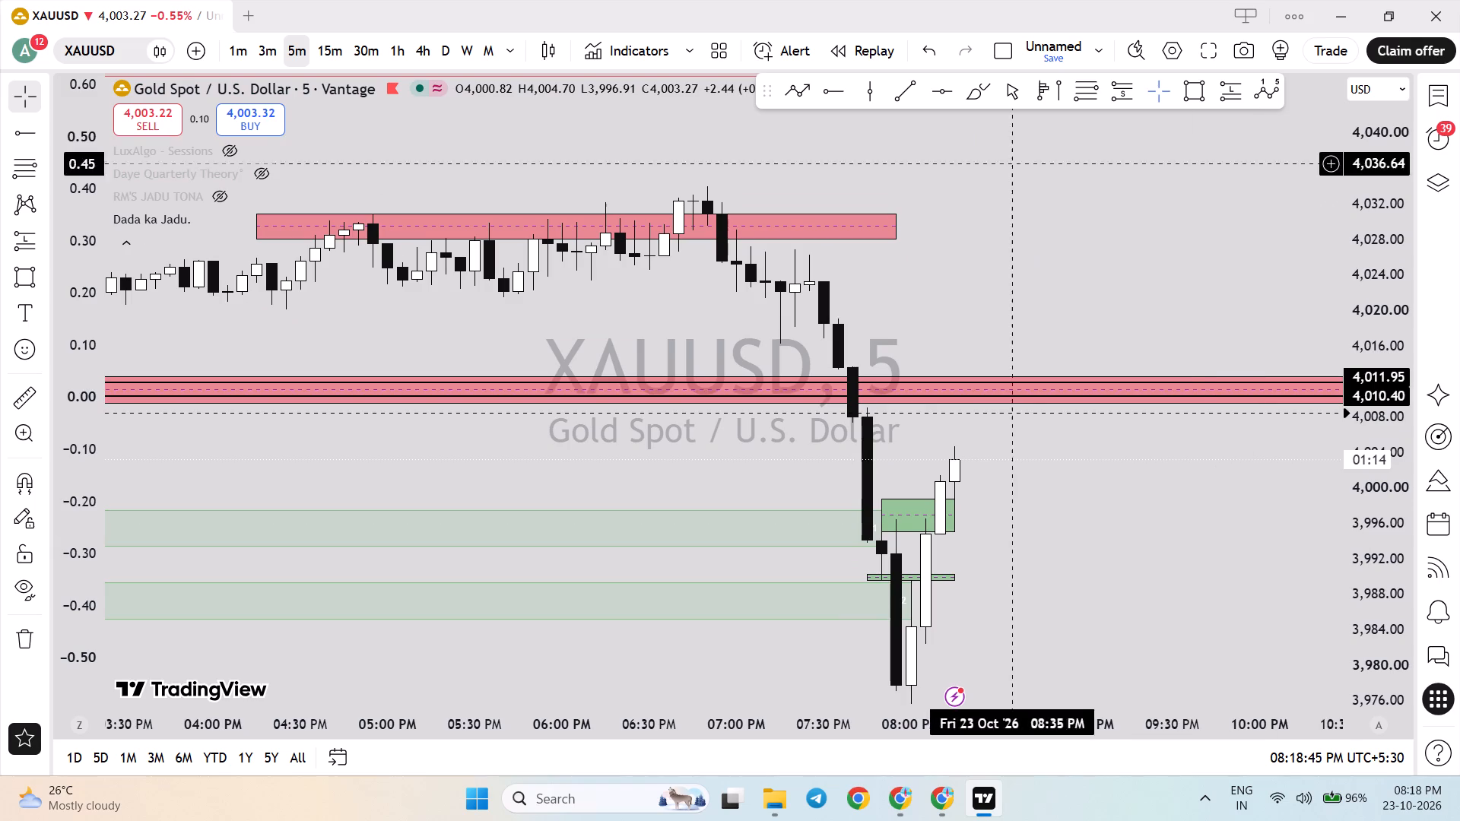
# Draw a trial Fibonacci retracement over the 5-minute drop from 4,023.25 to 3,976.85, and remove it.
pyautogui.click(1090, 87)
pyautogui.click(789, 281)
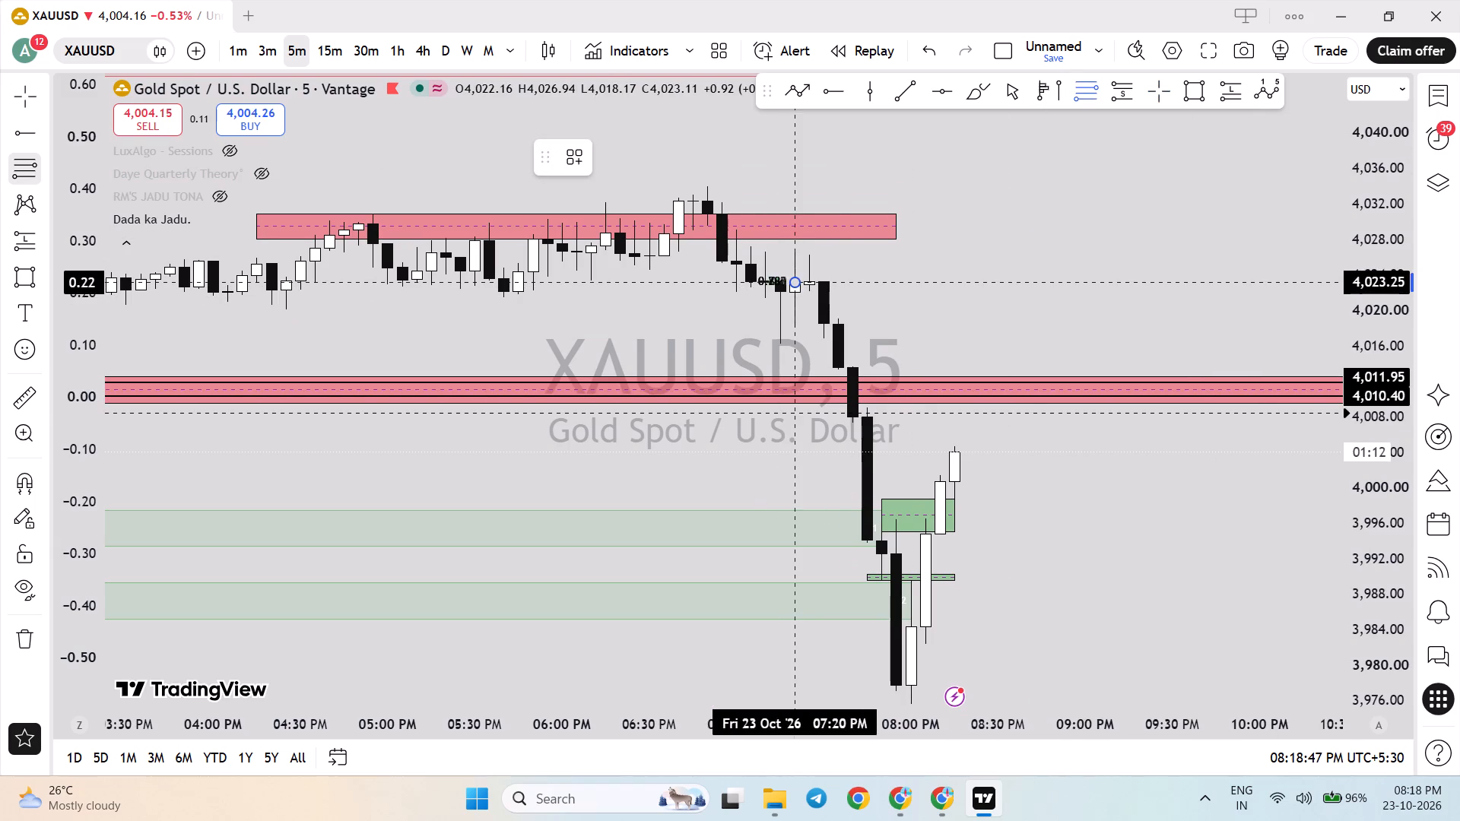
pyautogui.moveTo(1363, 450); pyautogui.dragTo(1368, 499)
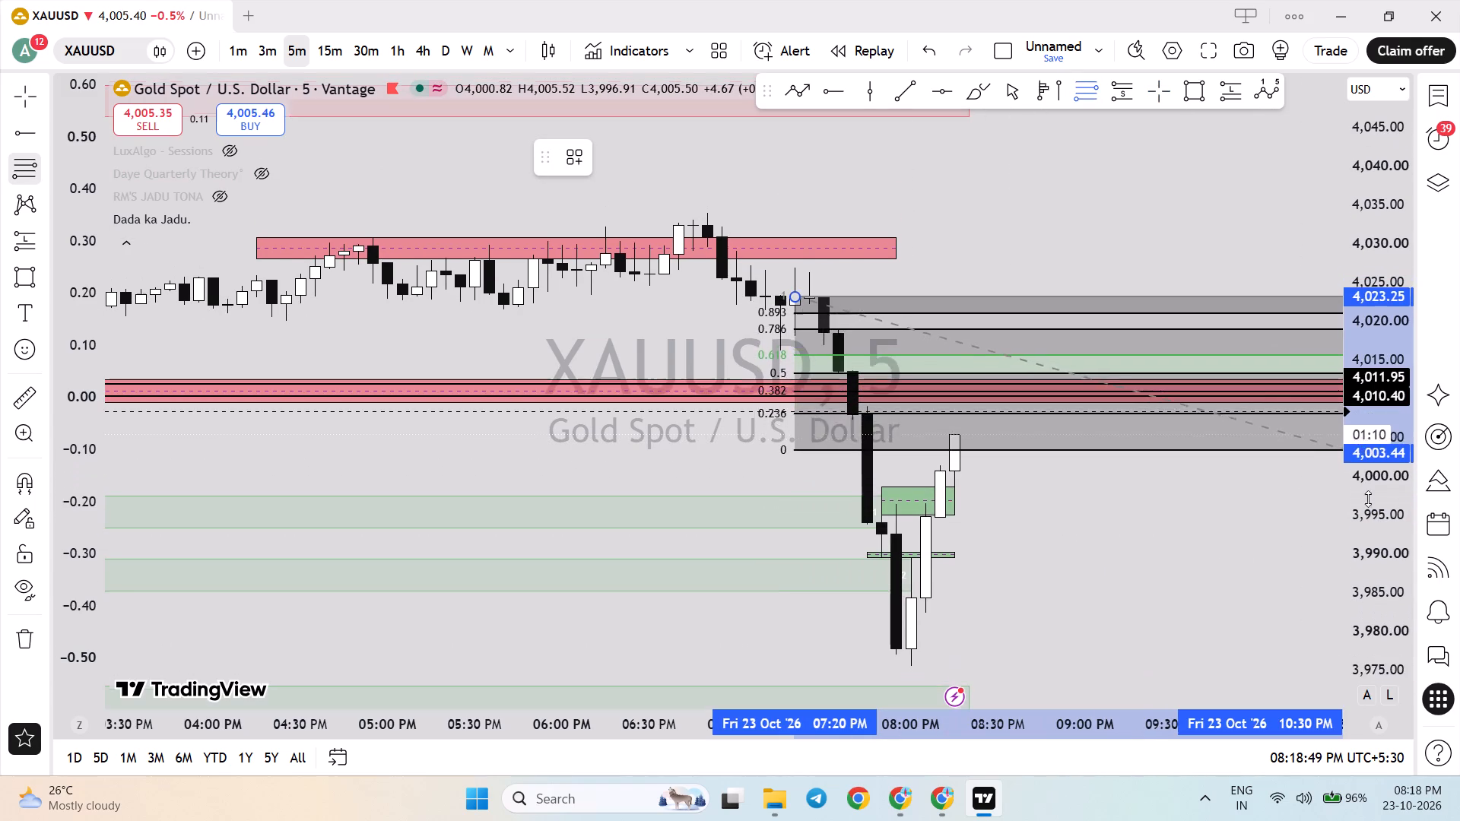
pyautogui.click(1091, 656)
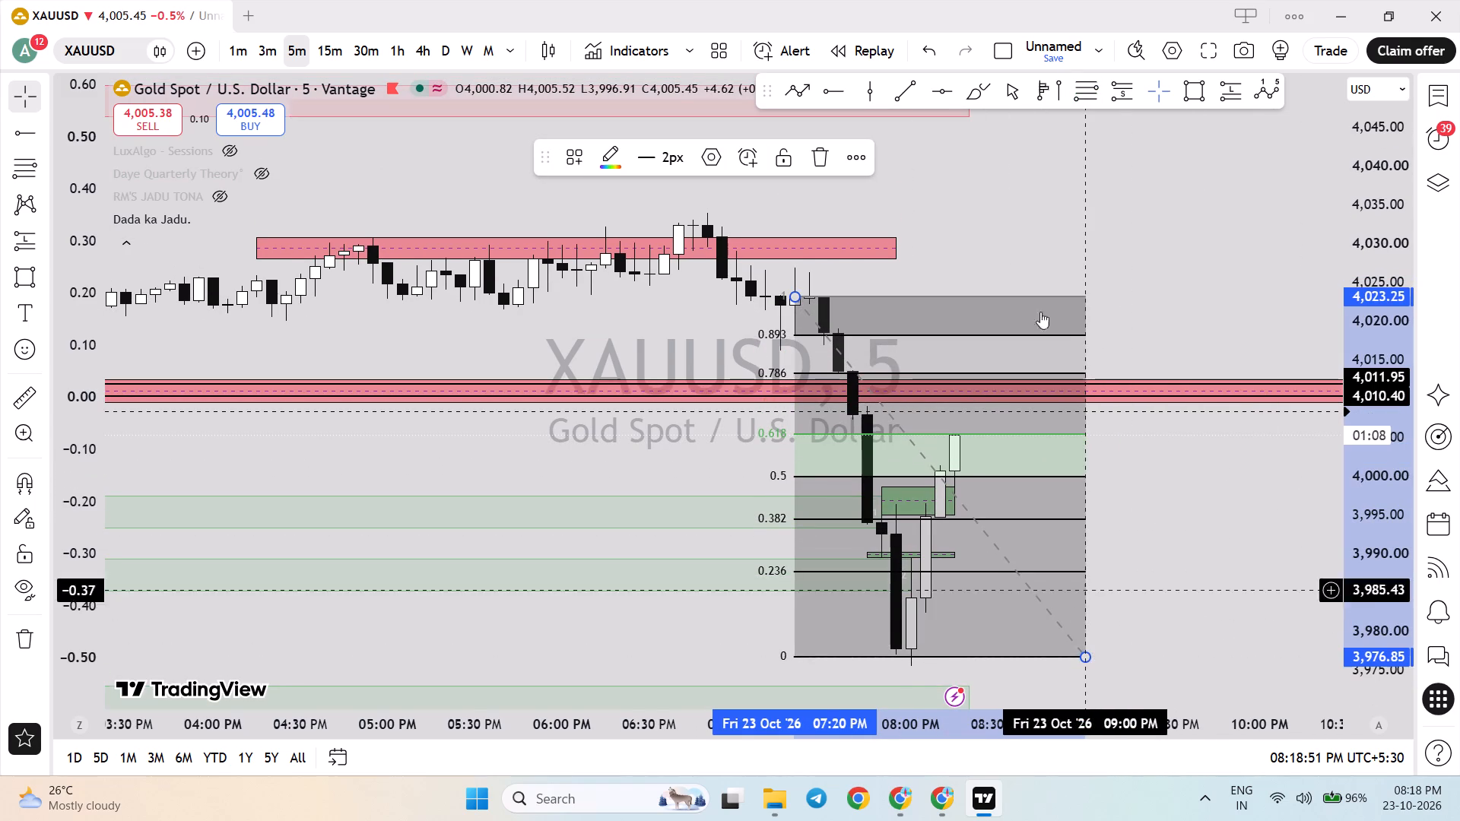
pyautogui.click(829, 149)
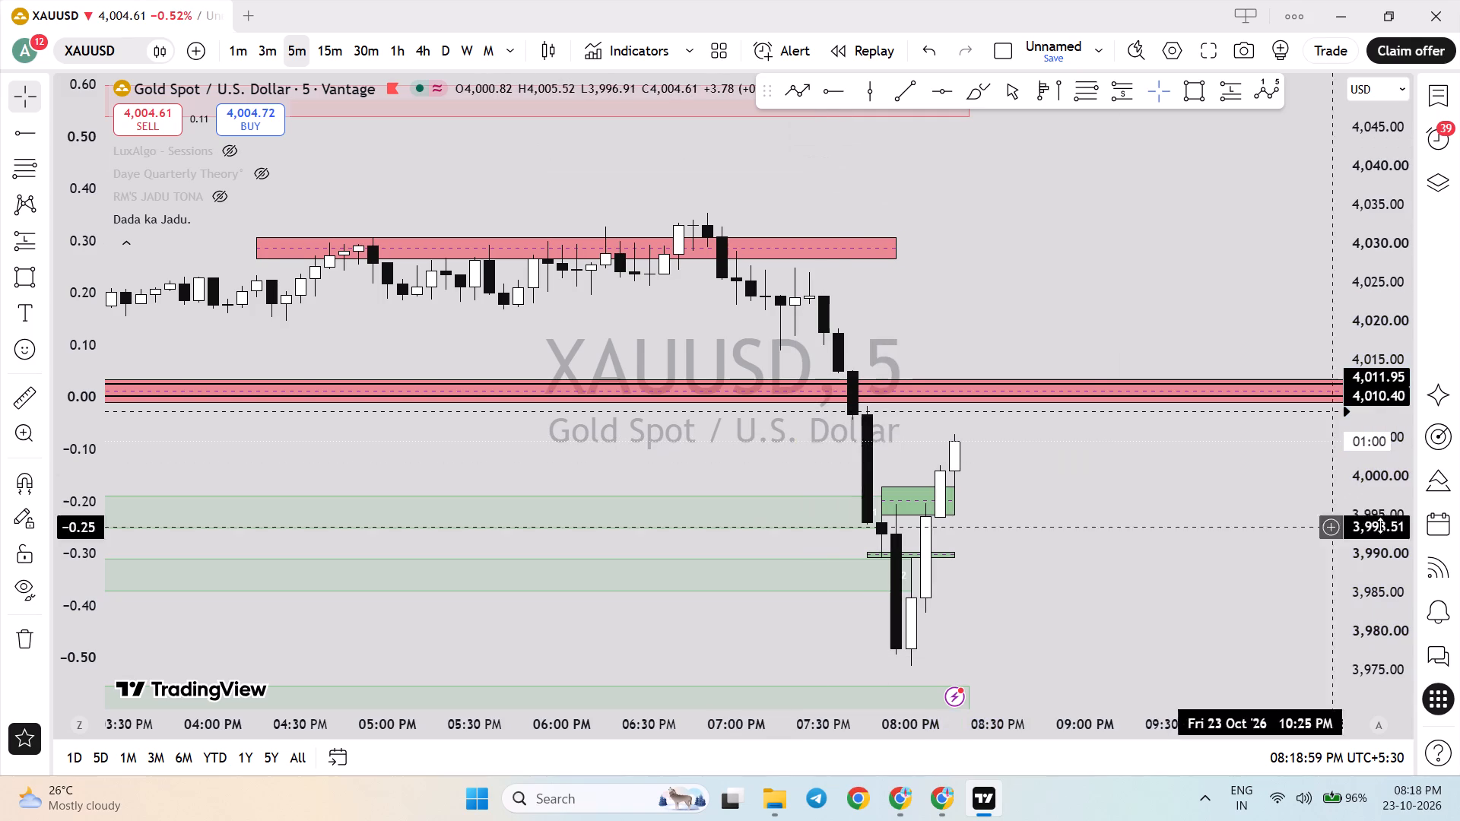
# Examine the rebound toward the red zone on the 5-minute chart, and compare it on the 1-minute chart.
pyautogui.moveTo(1414, 563); pyautogui.dragTo(1373, 274)
pyautogui.moveTo(1357, 604); pyautogui.dragTo(1415, 367)
pyautogui.scroll(3, 1273, 568)
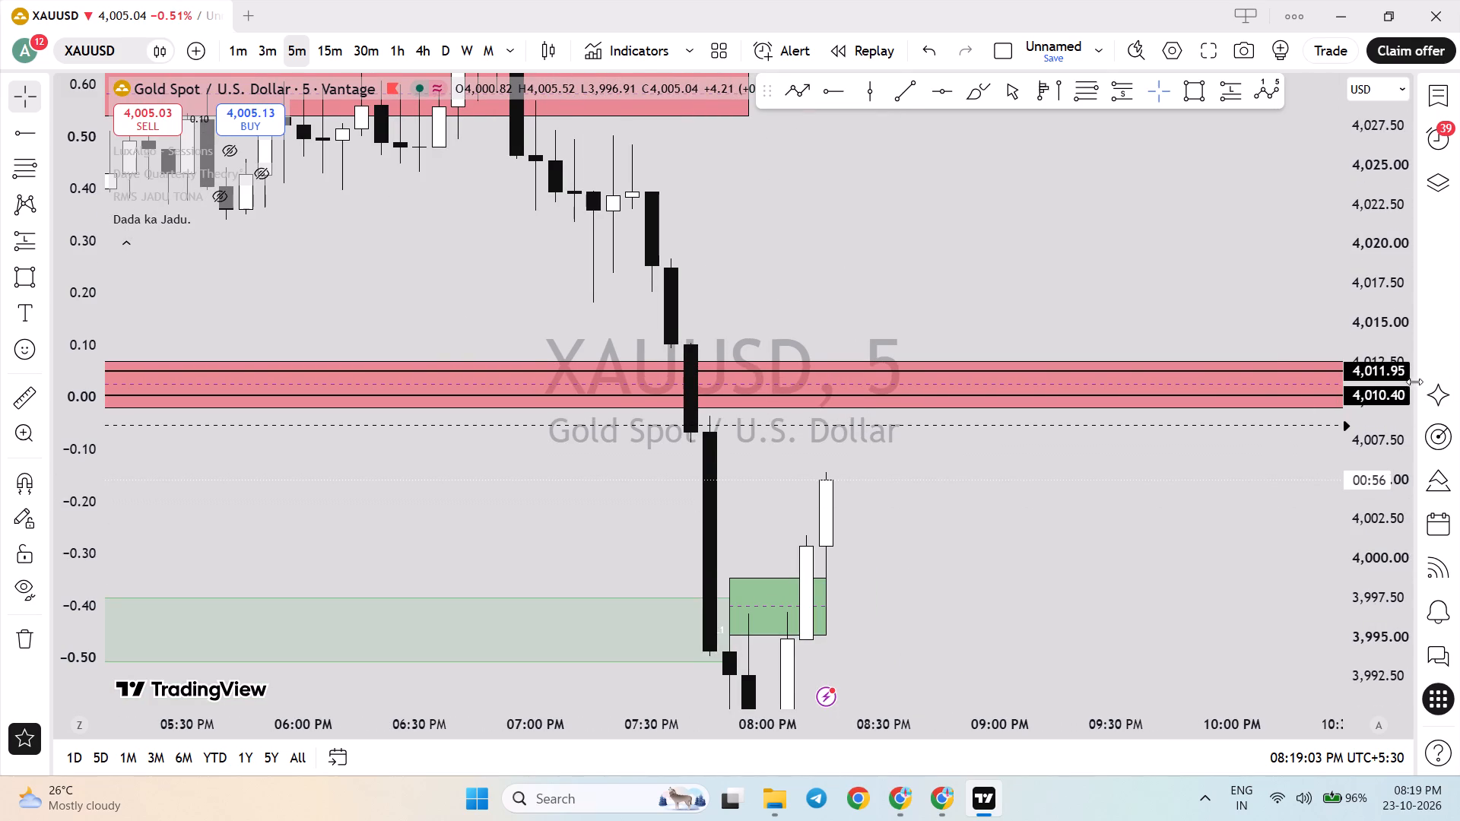
pyautogui.moveTo(1391, 388); pyautogui.dragTo(1398, 581)
pyautogui.moveTo(1236, 581); pyautogui.dragTo(1238, 504)
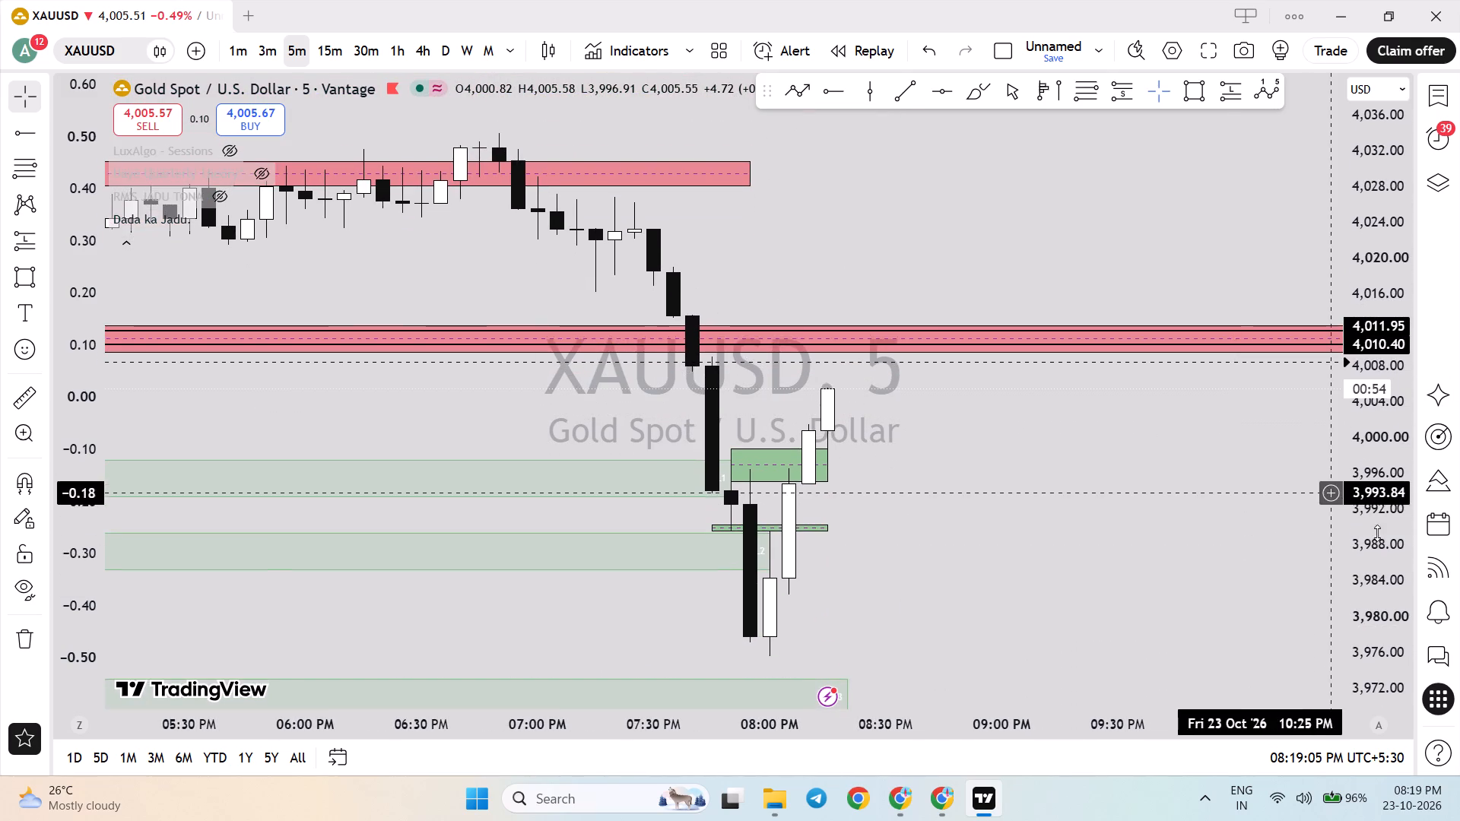
pyautogui.moveTo(1385, 547); pyautogui.dragTo(1368, 404)
pyautogui.click(232, 52)
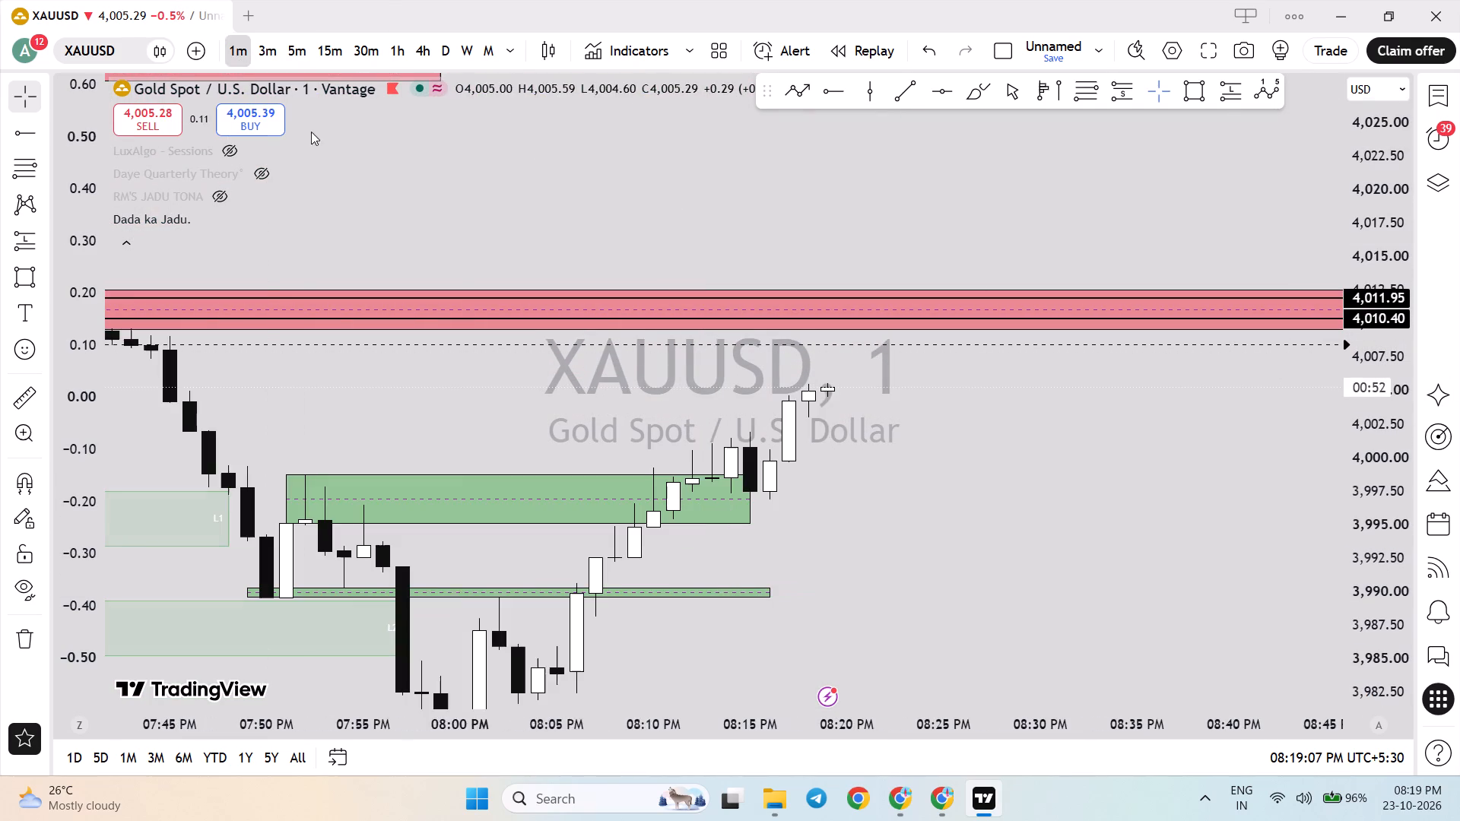
pyautogui.scroll(-8, 617, 431)
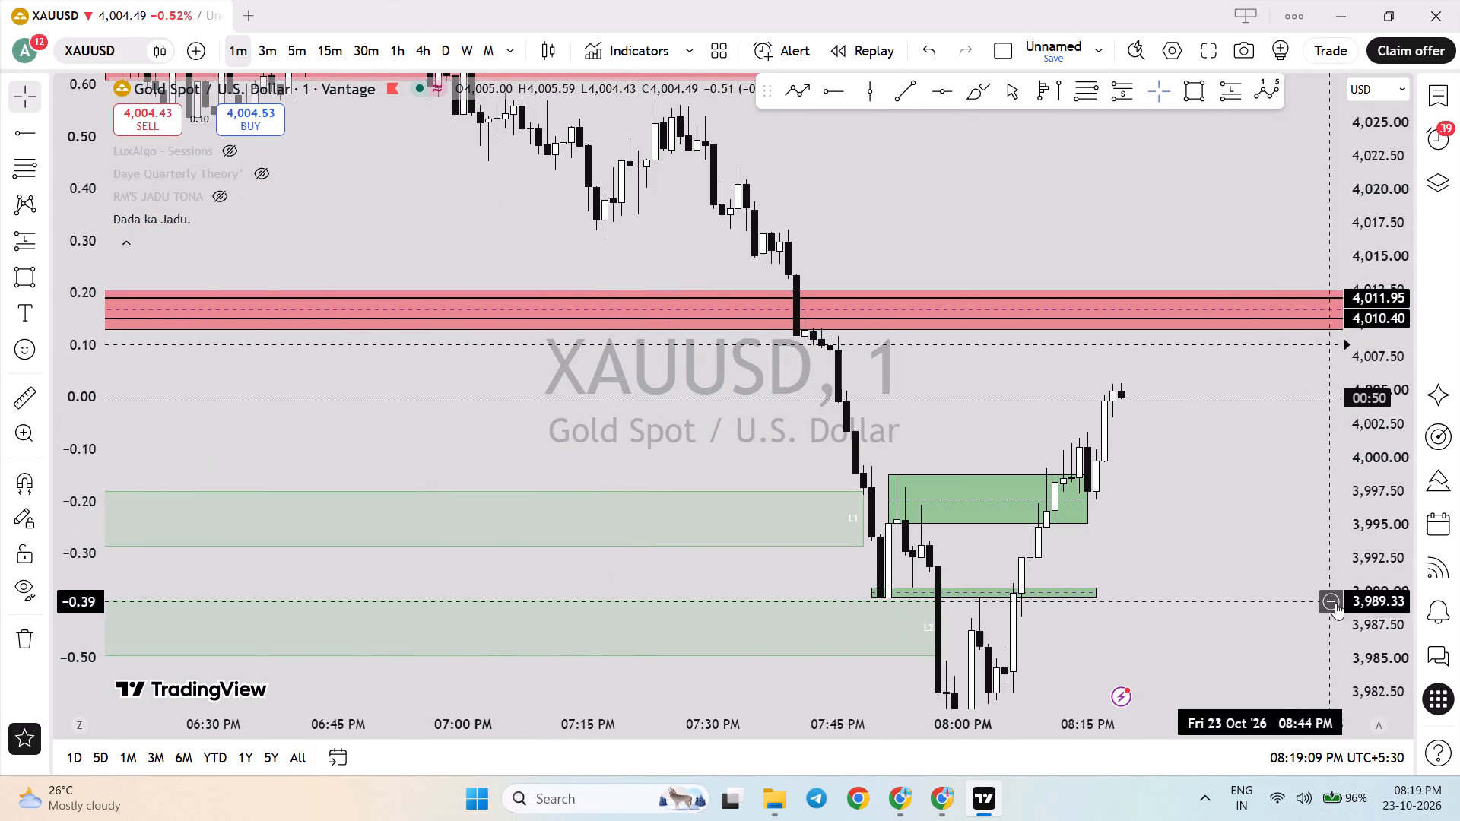
pyautogui.moveTo(1376, 604); pyautogui.dragTo(1349, 424)
pyautogui.scroll(3, 1244, 552)
pyautogui.moveTo(1213, 581); pyautogui.dragTo(1214, 518)
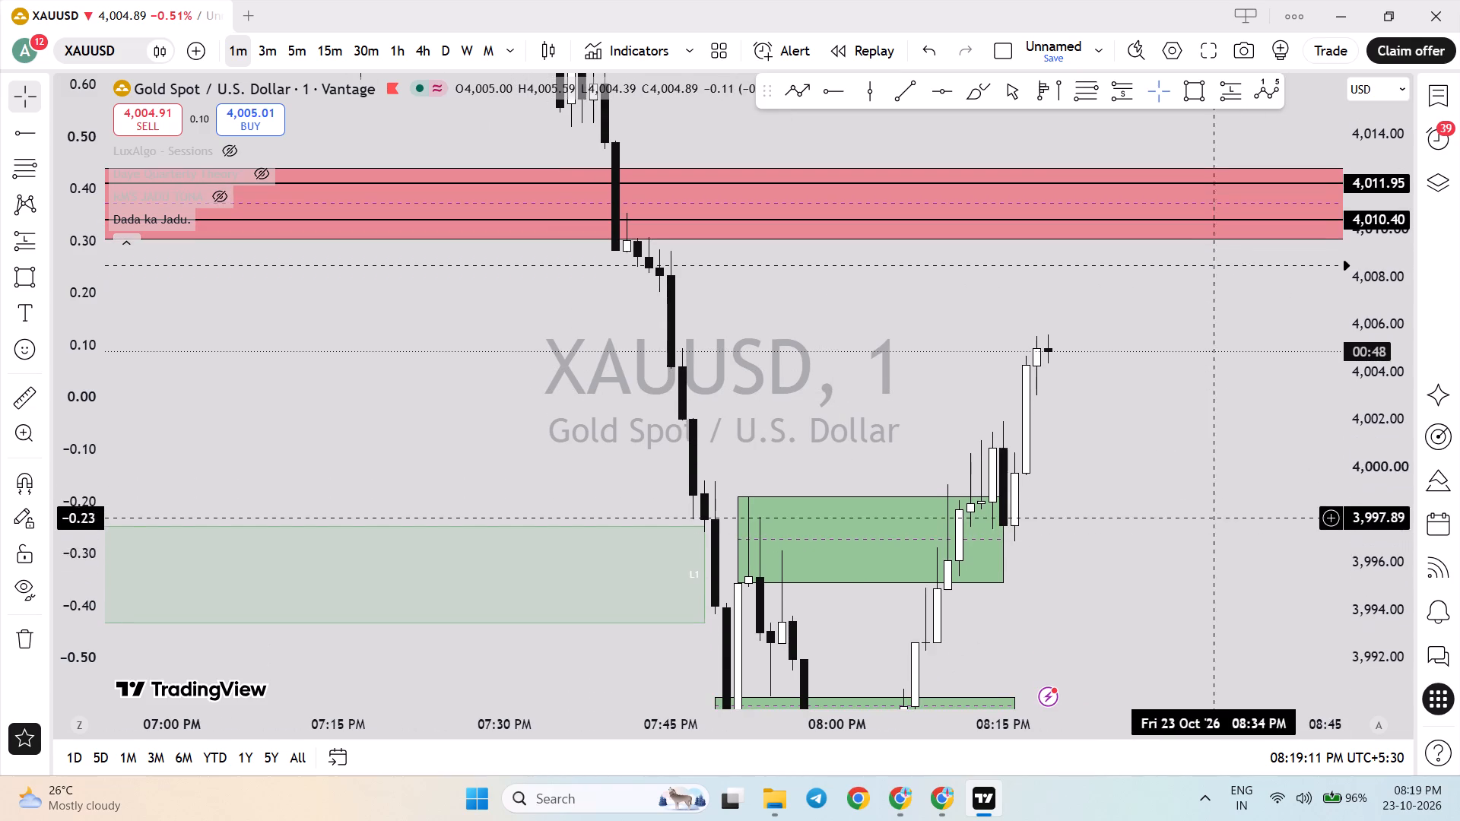
pyautogui.moveTo(1378, 596); pyautogui.dragTo(1360, 495)
pyautogui.moveTo(1268, 536); pyautogui.dragTo(1290, 395)
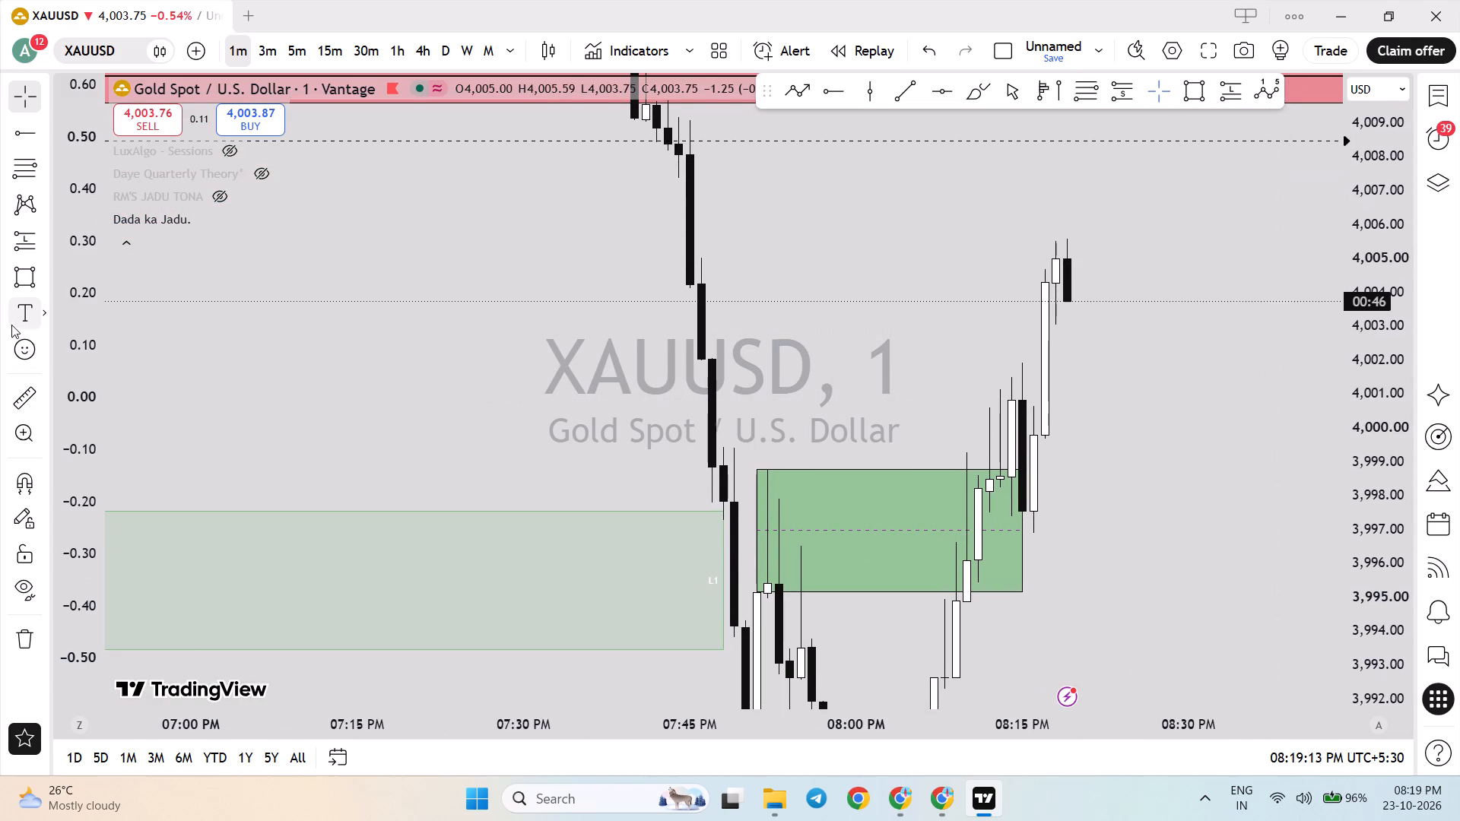
# Measure the 1-minute price rise from about 4,000.89 to 4,005.26 above the green zone, and clear the measurement.
pyautogui.click(23, 414)
pyautogui.click(1008, 398)
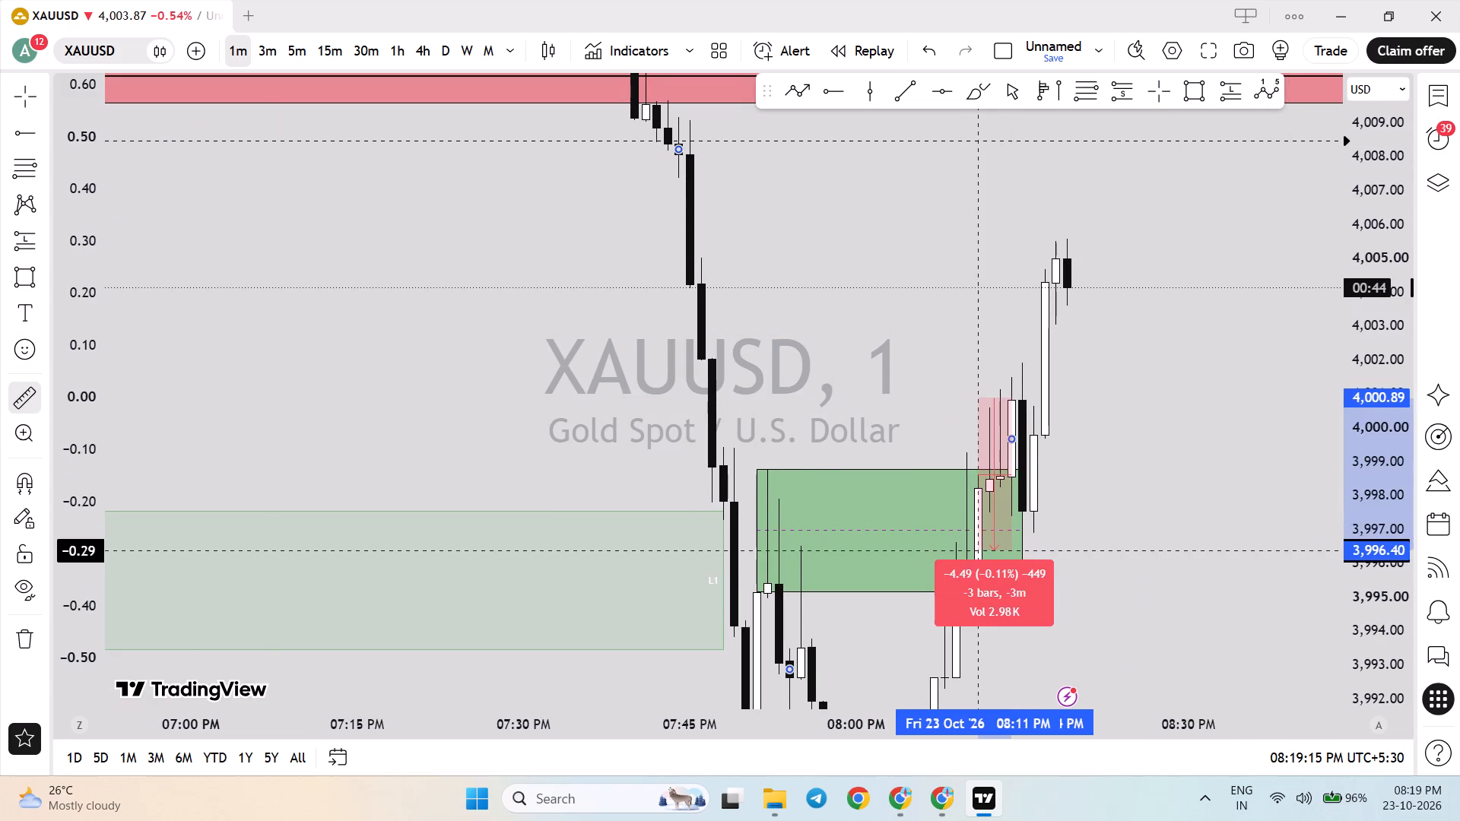
pyautogui.click(1031, 249)
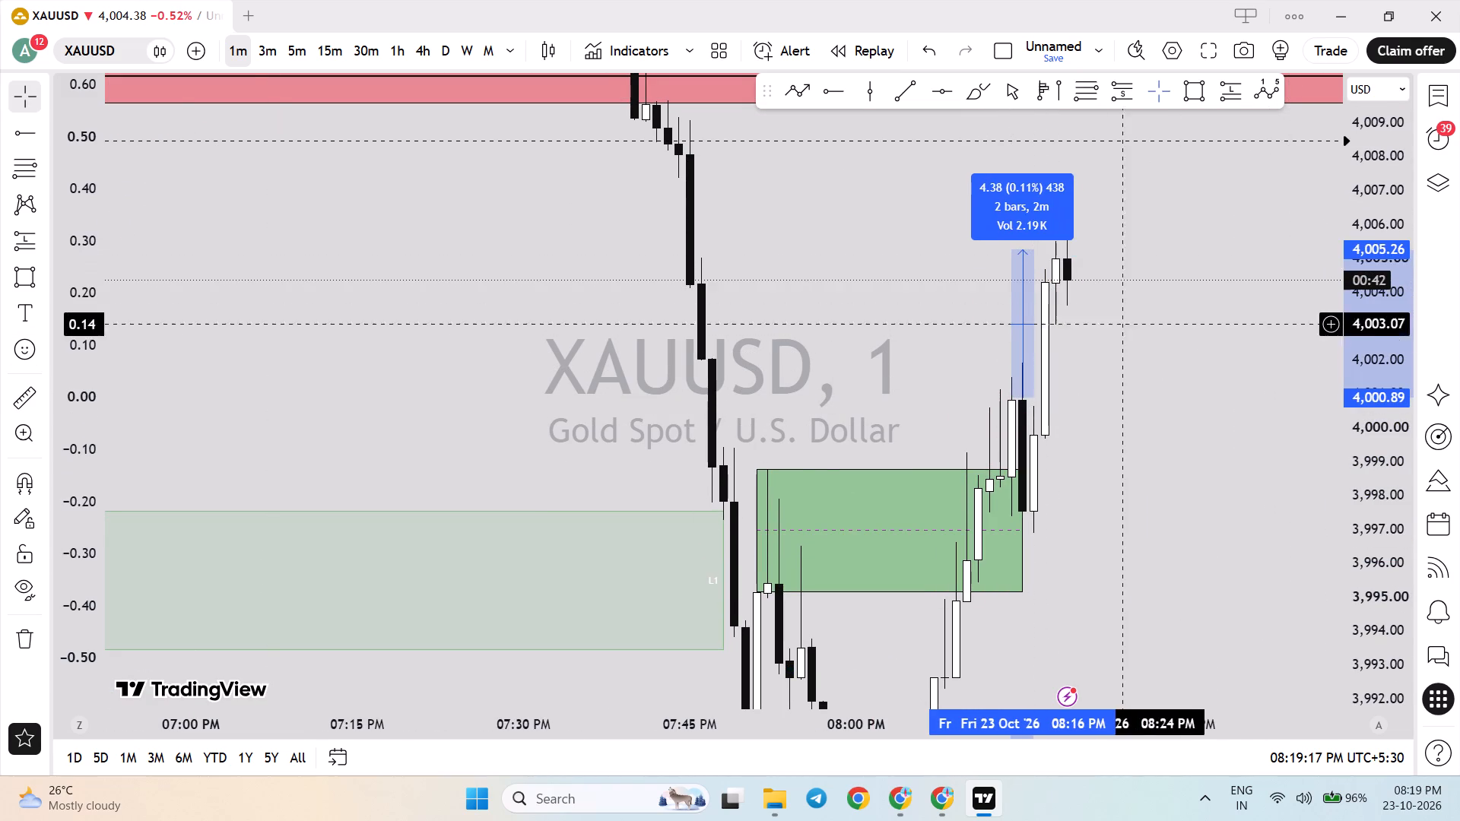
pyautogui.click(1134, 330)
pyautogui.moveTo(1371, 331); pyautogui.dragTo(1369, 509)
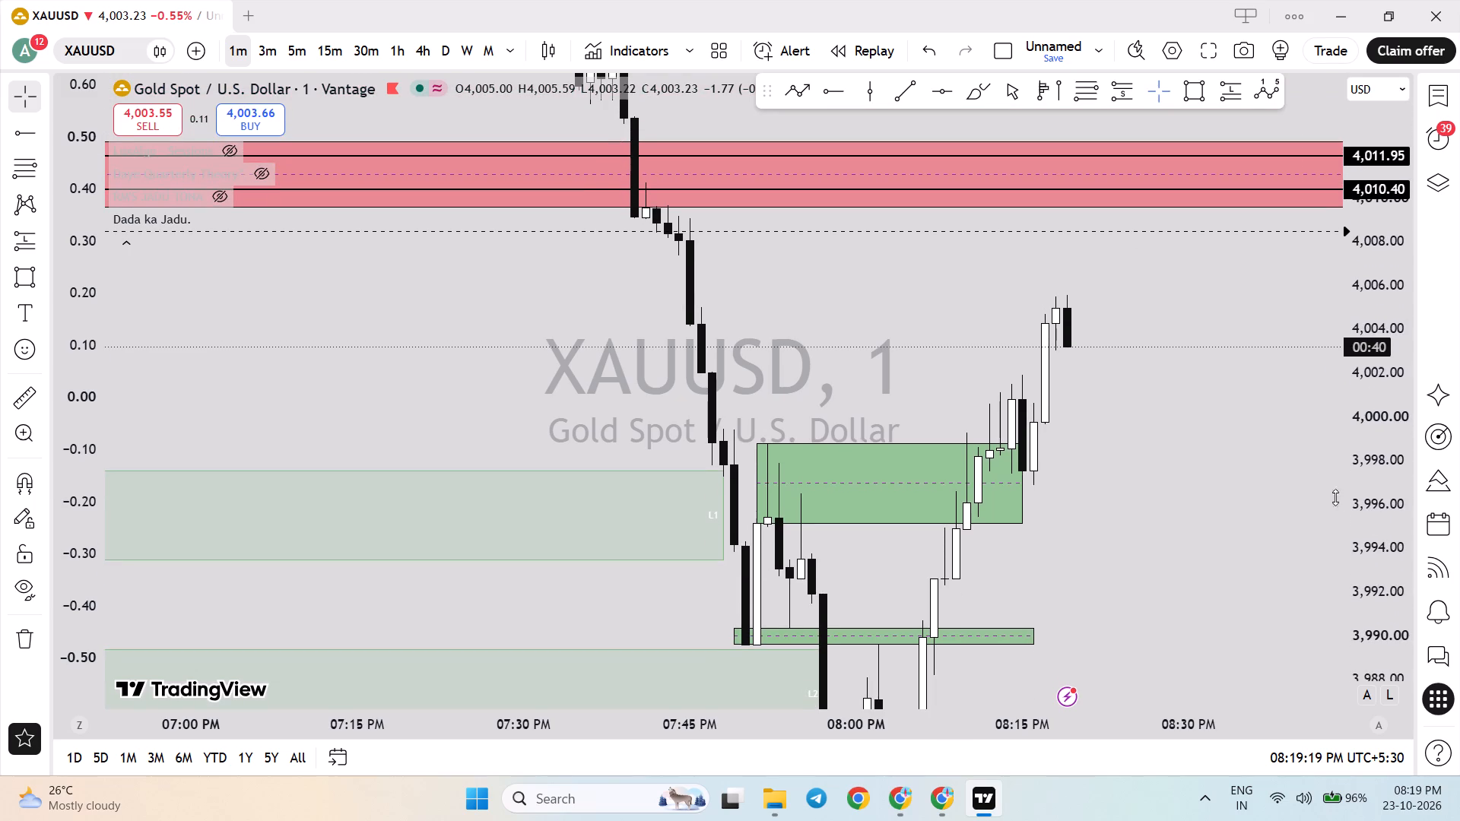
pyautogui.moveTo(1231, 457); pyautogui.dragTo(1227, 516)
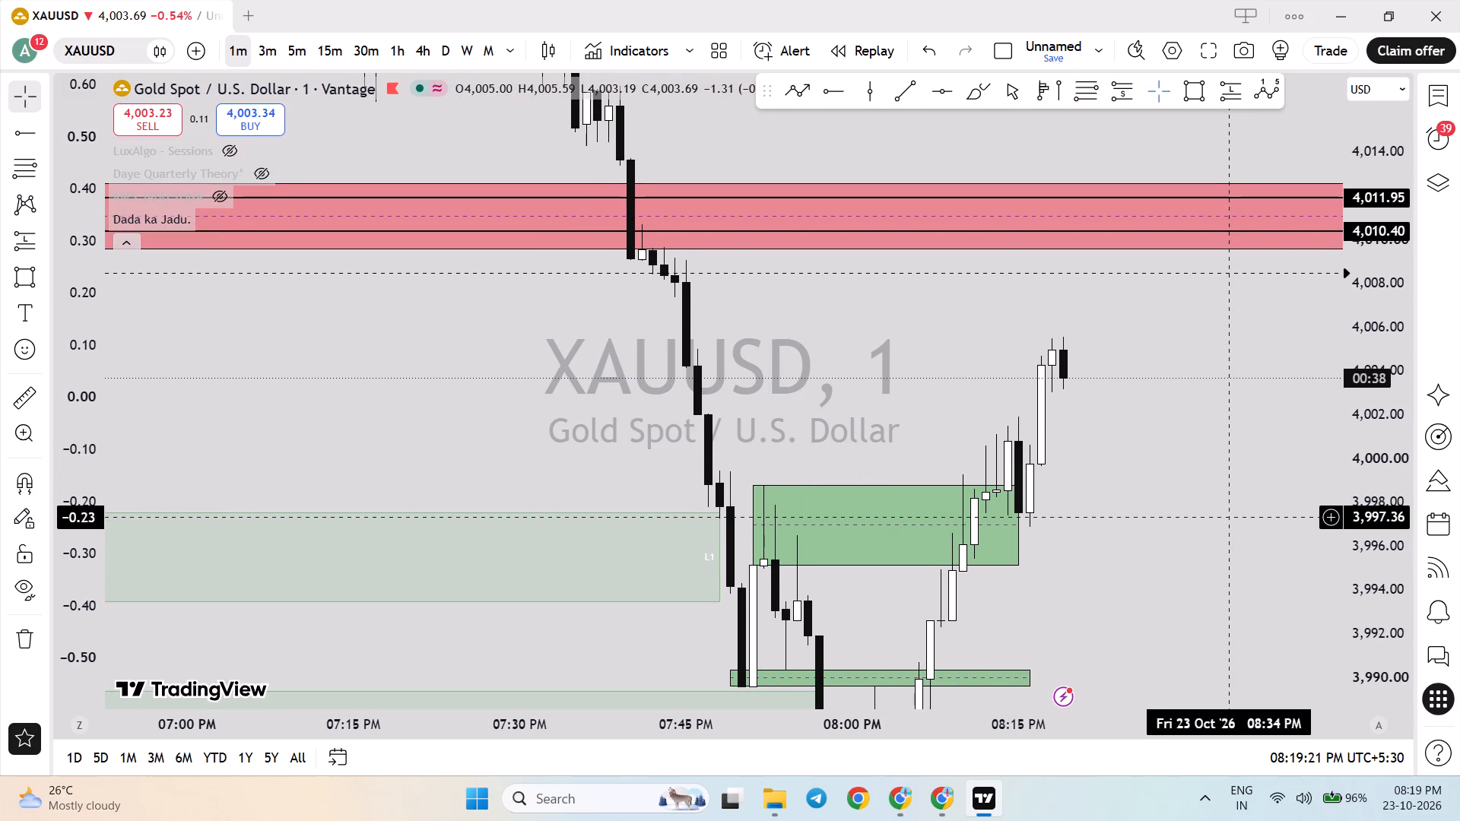
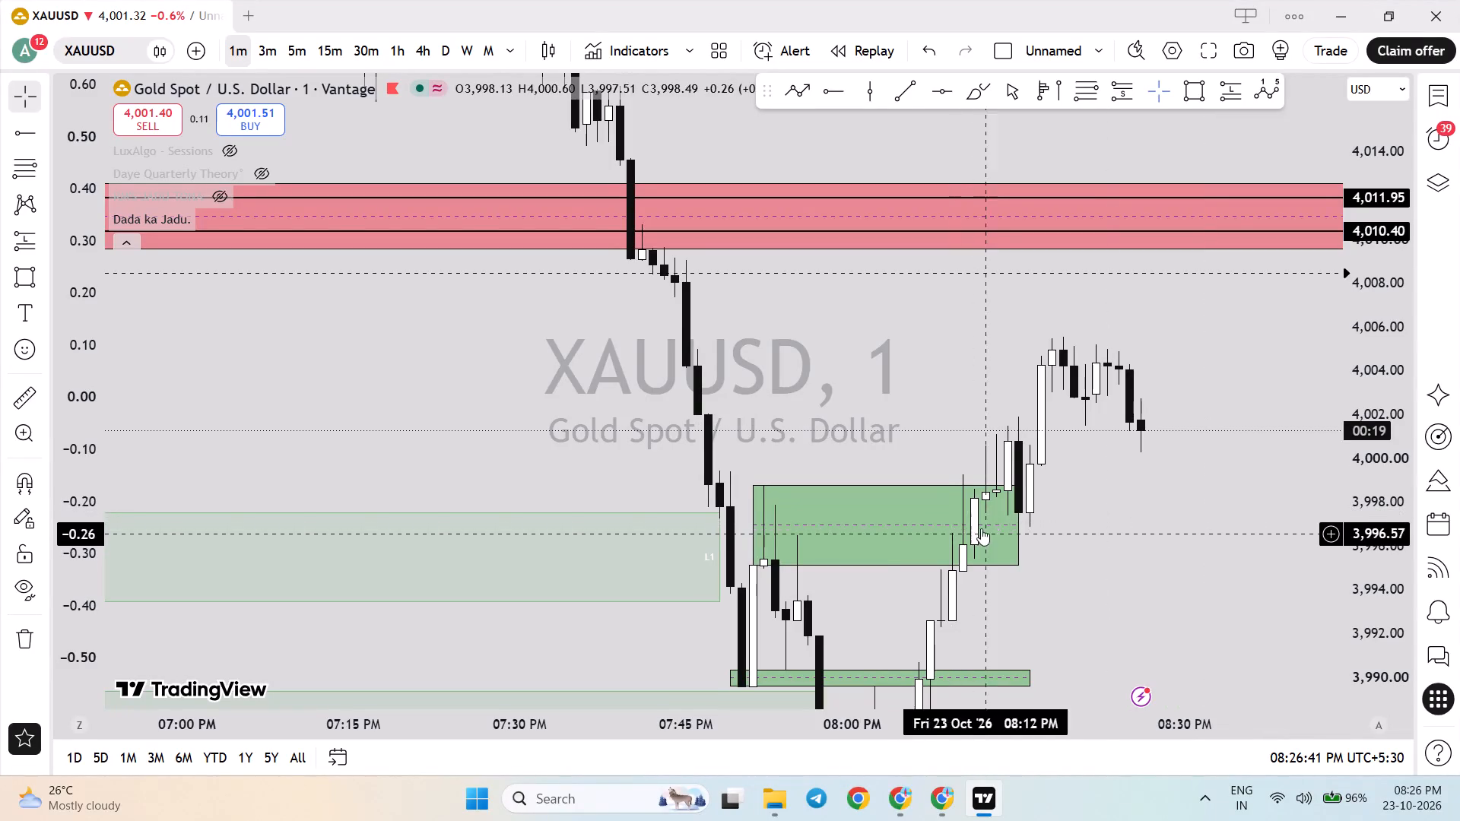
# Extend the upper green demand zone on the 1-minute chart forward in time to about 08:32 PM.
pyautogui.moveTo(1014, 521); pyautogui.dragTo(1208, 554)
pyautogui.click(1260, 604)
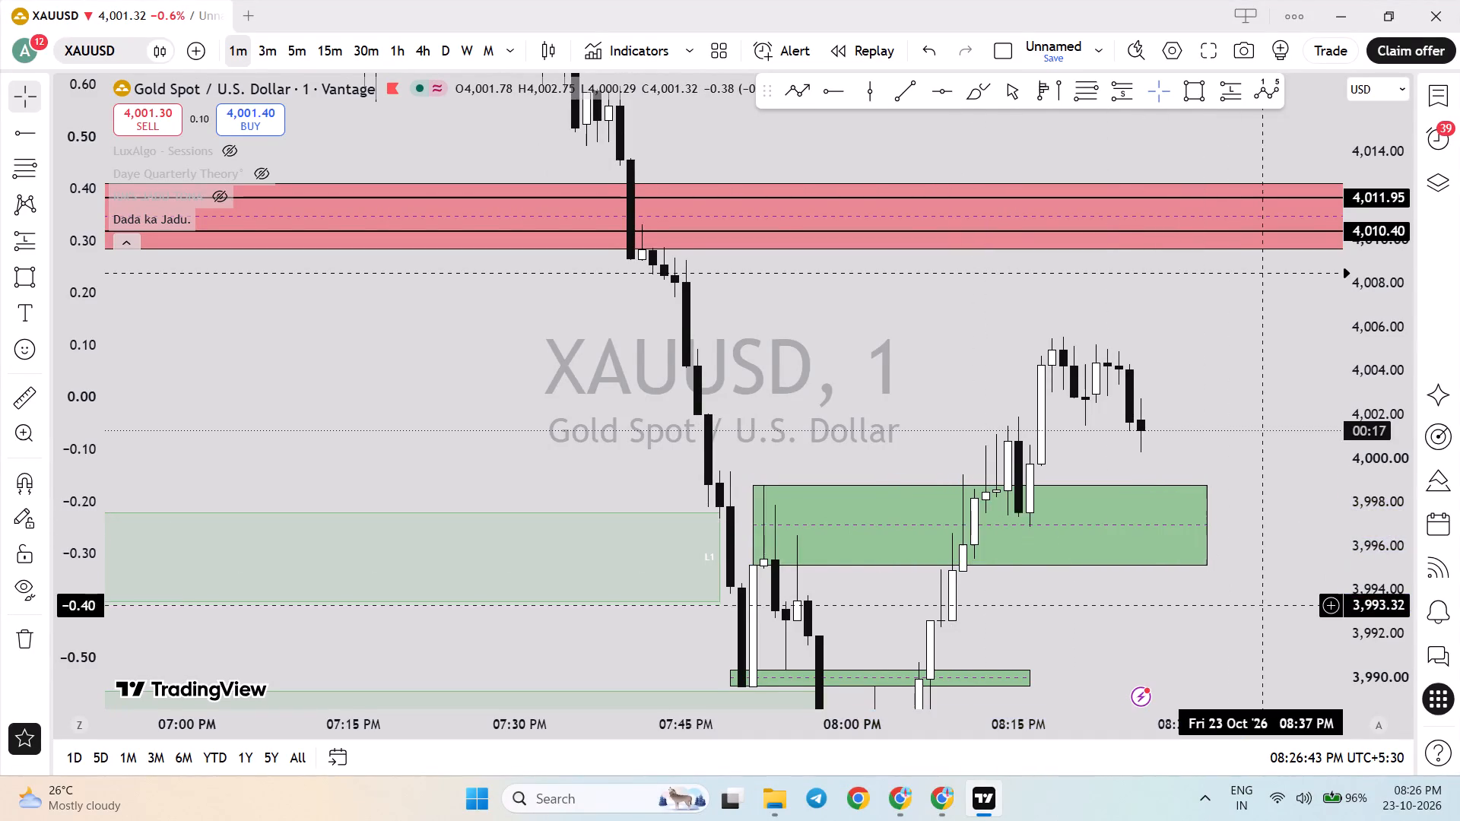
# Extend the thin green zone near 3,990 forward in time to about 08:39 PM.
pyautogui.moveTo(1260, 604); pyautogui.dragTo(1306, 474)
pyautogui.moveTo(1375, 572); pyautogui.dragTo(1398, 414)
pyautogui.moveTo(1200, 579); pyautogui.dragTo(1194, 426)
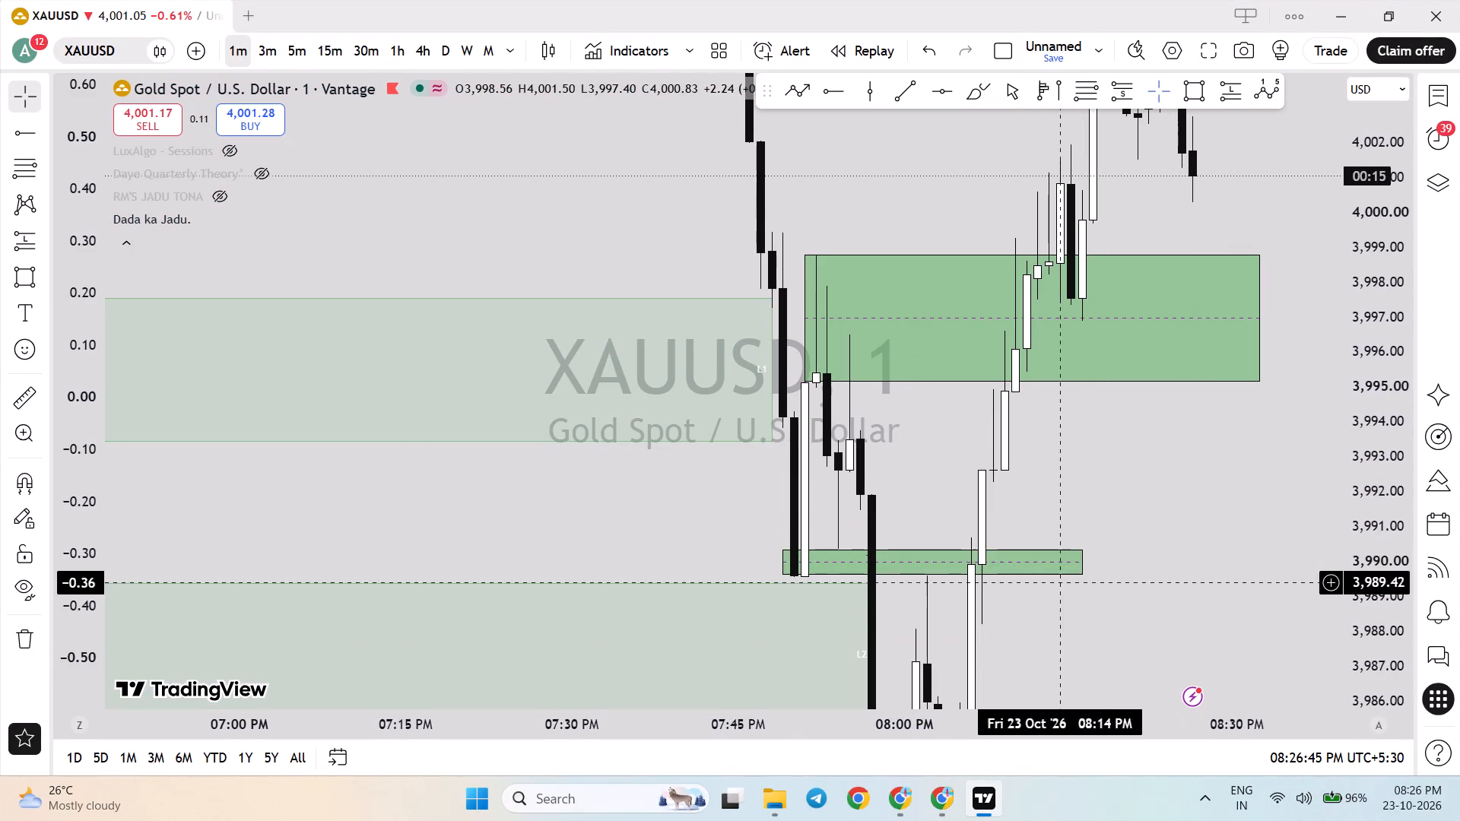
pyautogui.moveTo(1081, 565); pyautogui.dragTo(1370, 594)
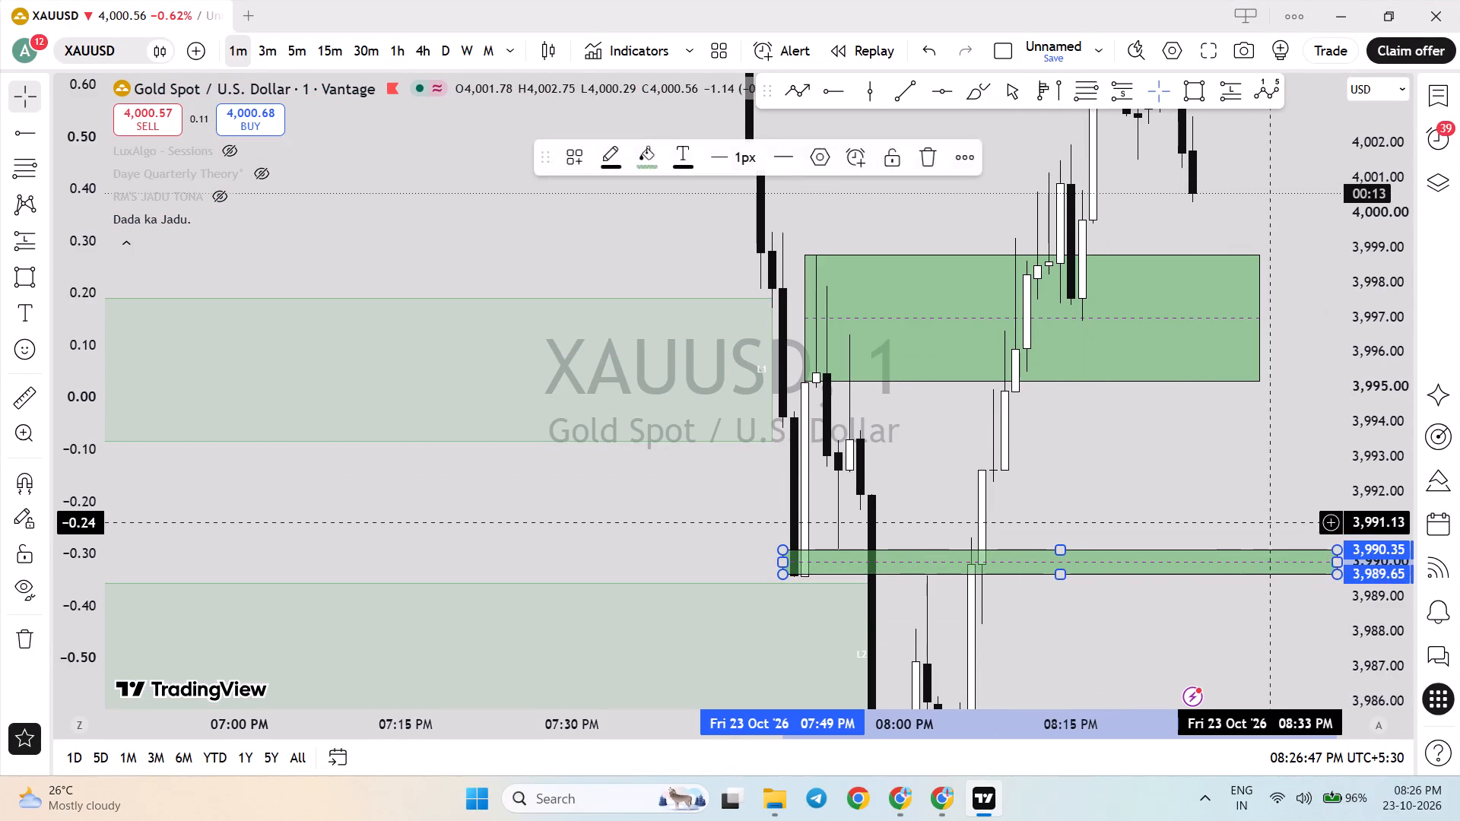
pyautogui.click(1272, 522)
# Examine the sell-off and rebound against the red and green zones on the 5-minute chart.
pyautogui.moveTo(1395, 473); pyautogui.dragTo(1382, 674)
pyautogui.moveTo(1139, 569); pyautogui.dragTo(1106, 642)
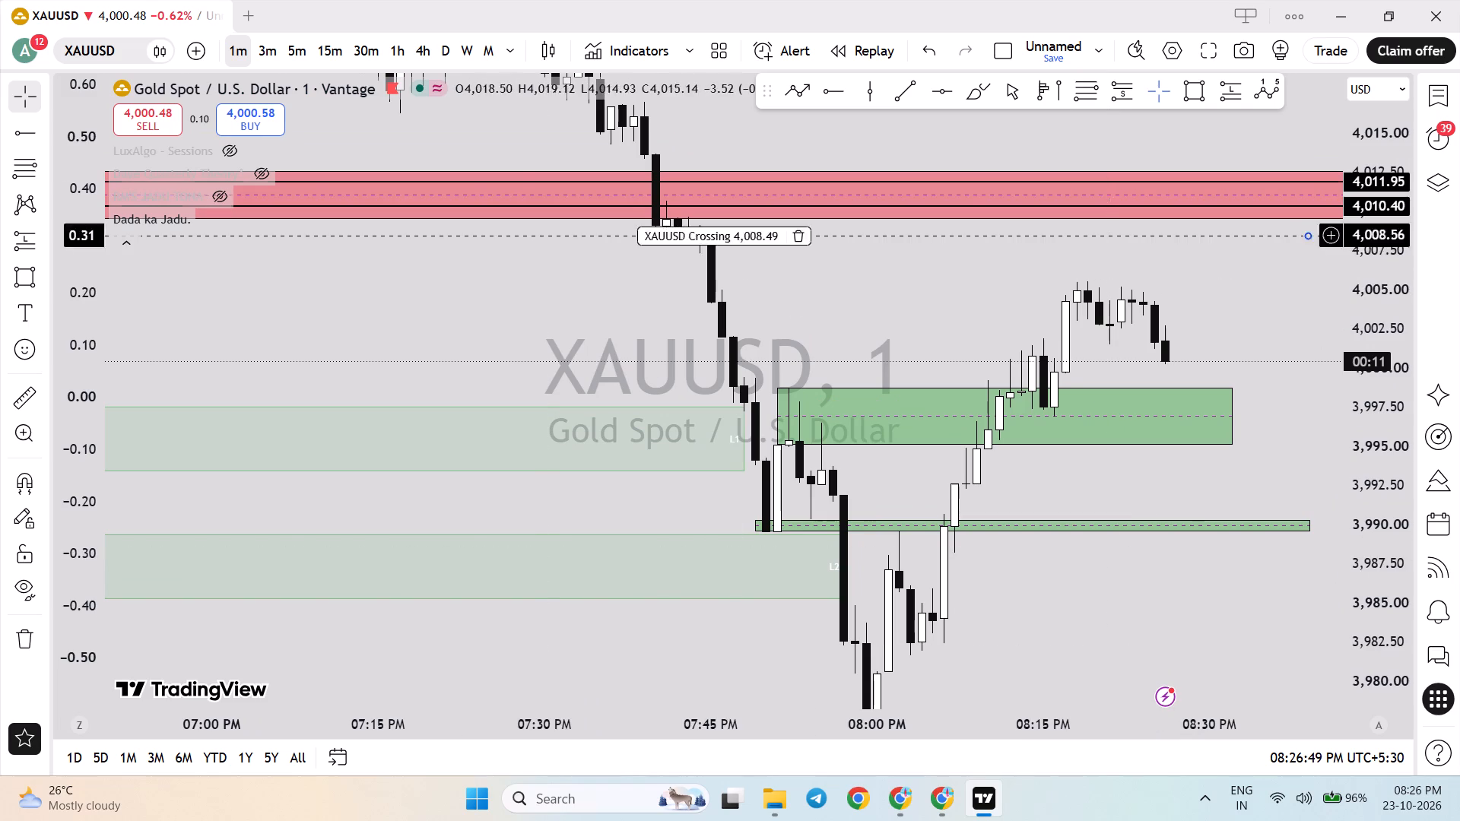
pyautogui.click(297, 55)
pyautogui.scroll(2, 861, 552)
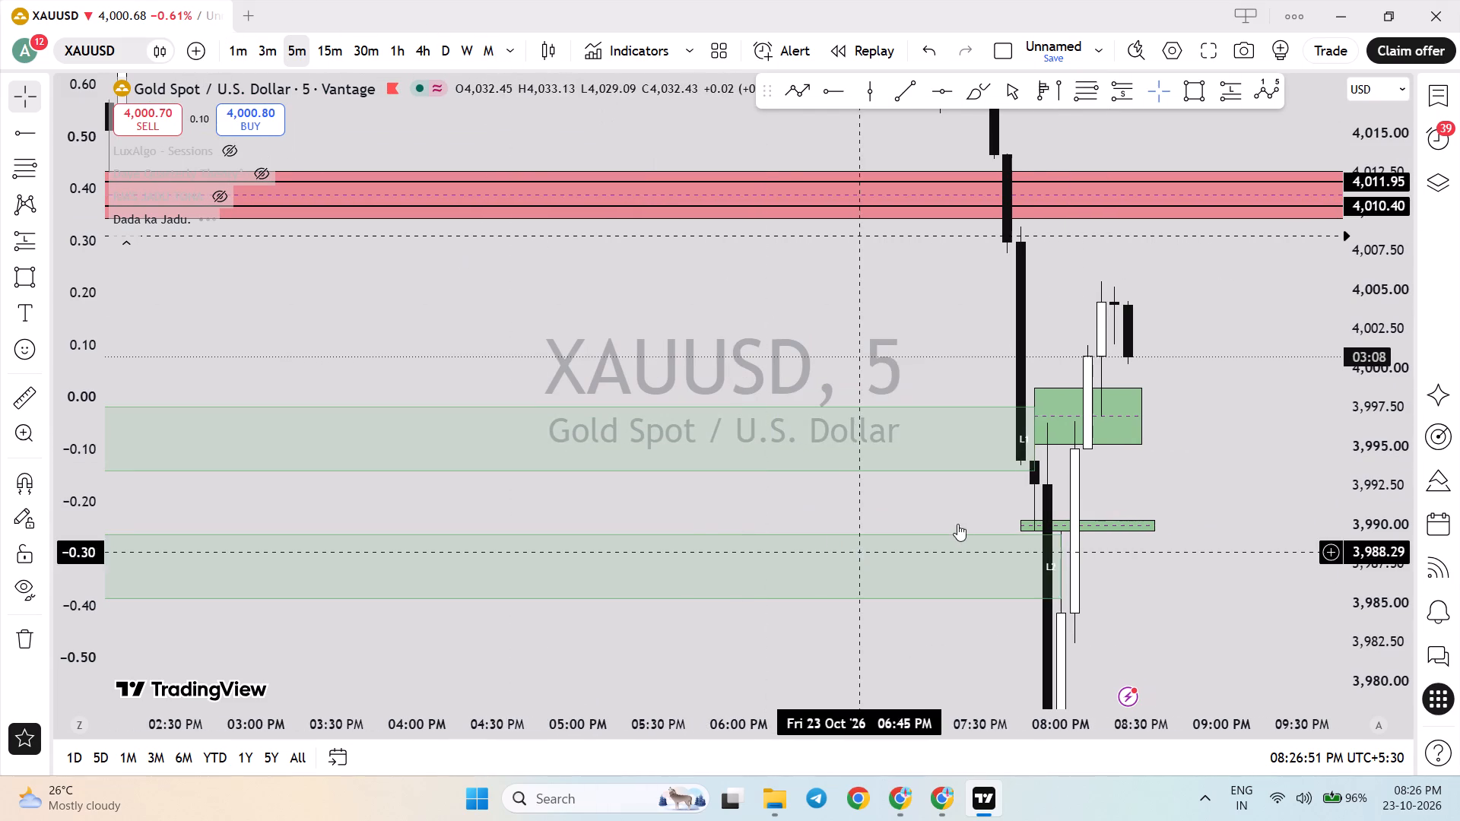
pyautogui.moveTo(1363, 398); pyautogui.dragTo(1329, 550)
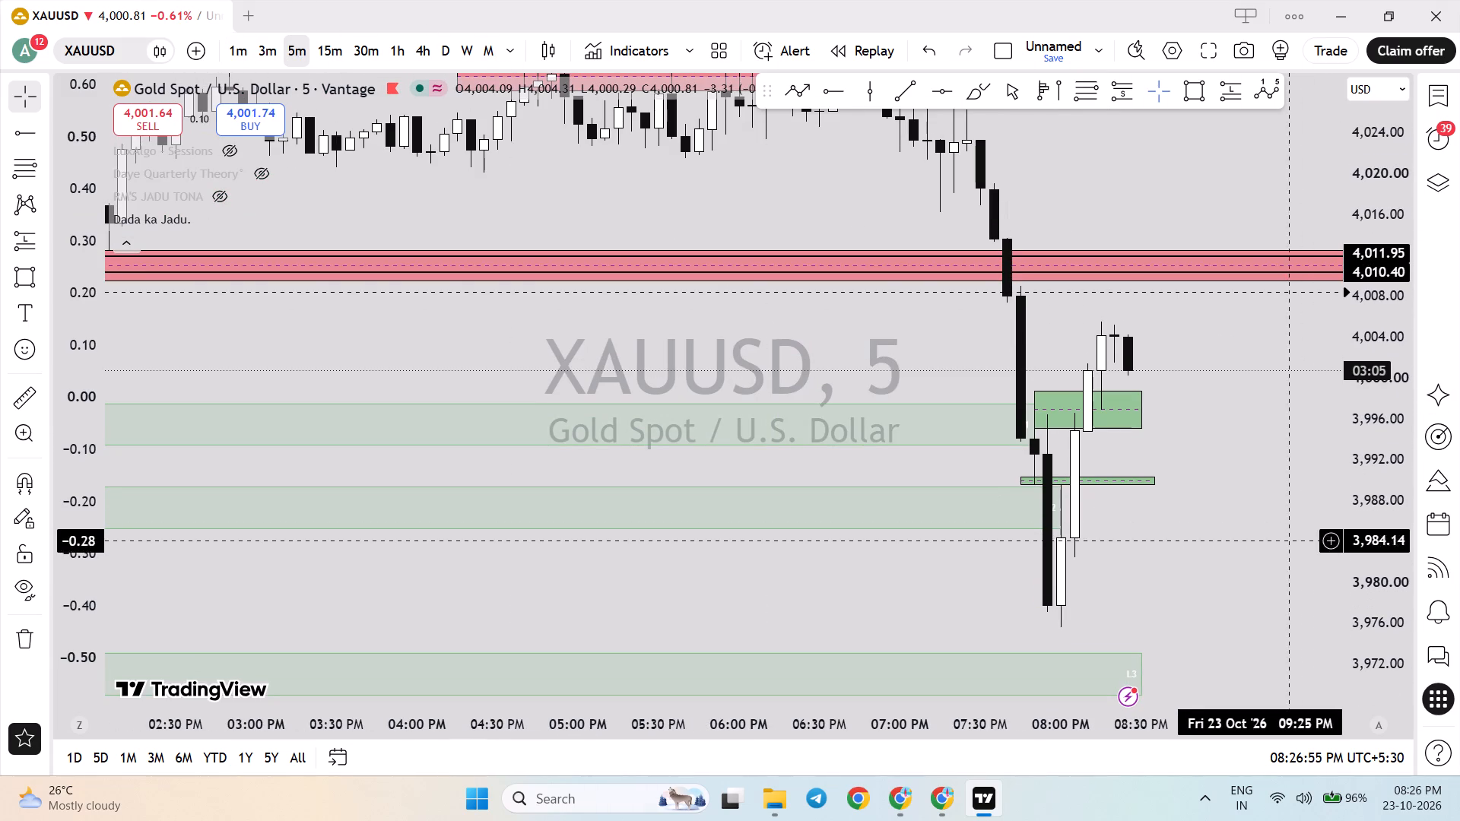
pyautogui.moveTo(1061, 211); pyautogui.dragTo(1079, 337)
pyautogui.scroll(-4, 1075, 365)
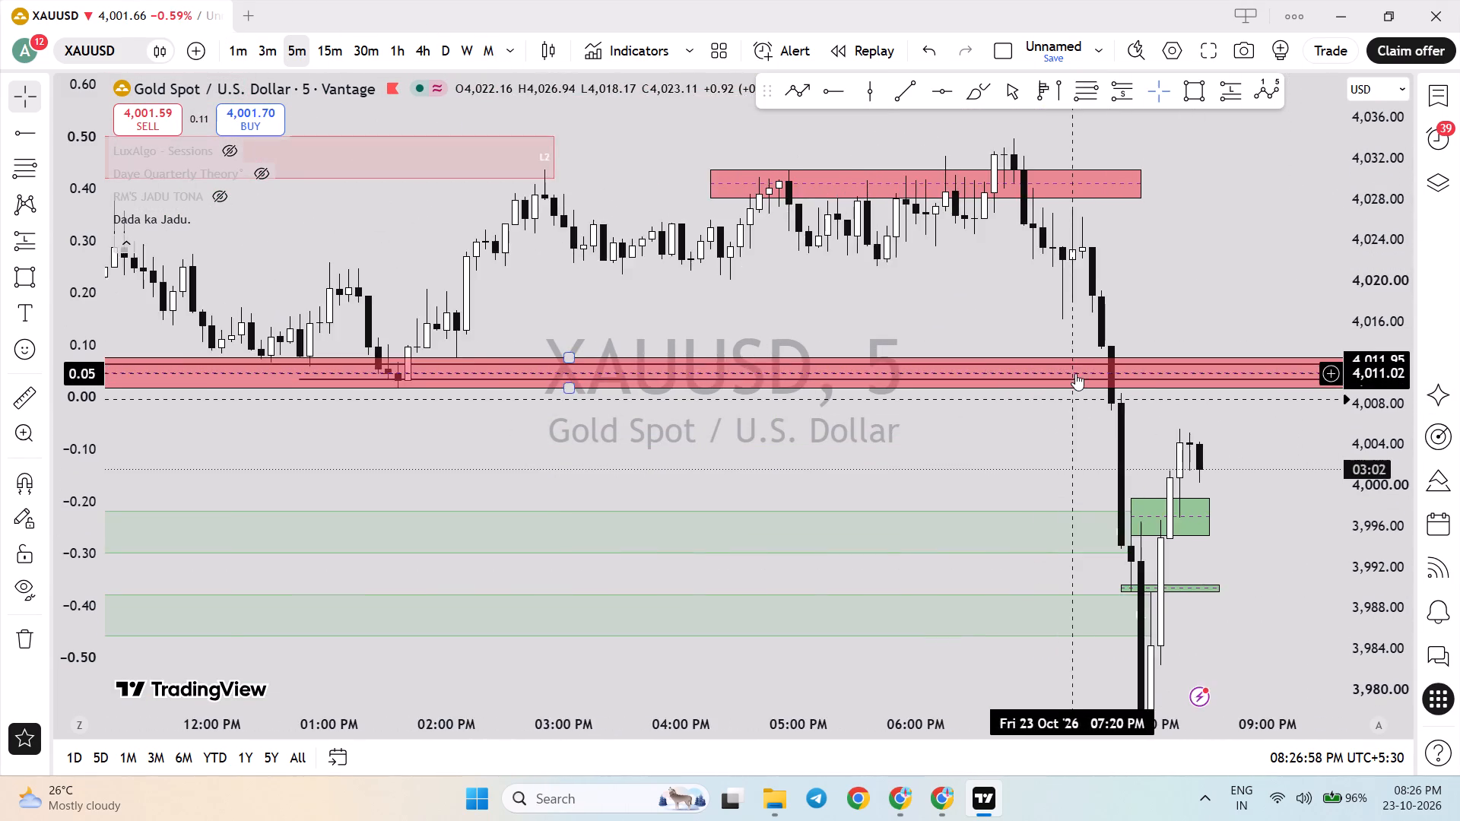
pyautogui.scroll(-2, 1075, 373)
# Switch to the 15-minute chart and examine price action around the red zone and the green zones below it.
pyautogui.click(320, 46)
pyautogui.scroll(2, 1057, 535)
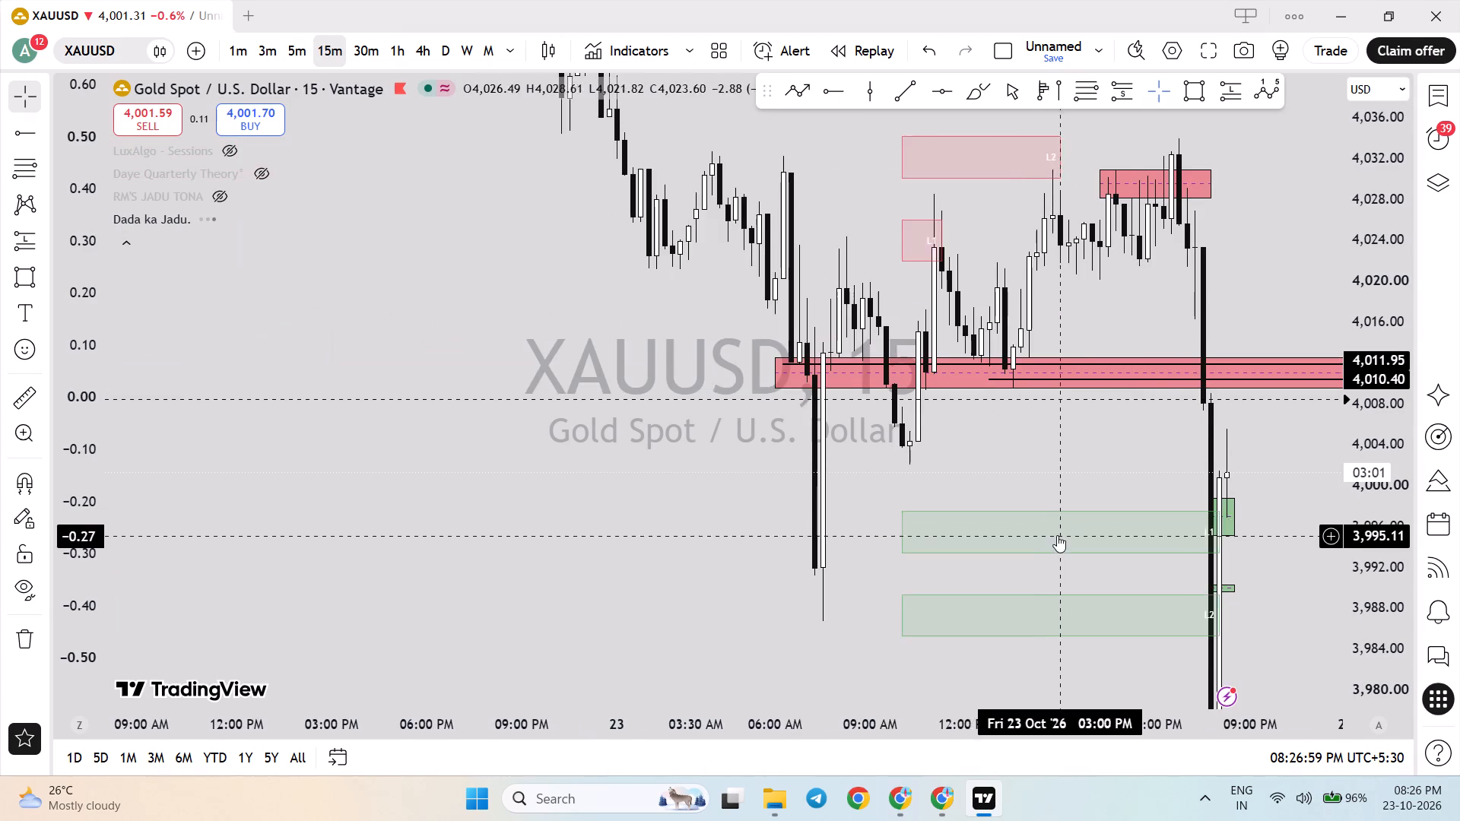
pyautogui.scroll(2, 1057, 535)
pyautogui.moveTo(1398, 580); pyautogui.dragTo(1458, 306)
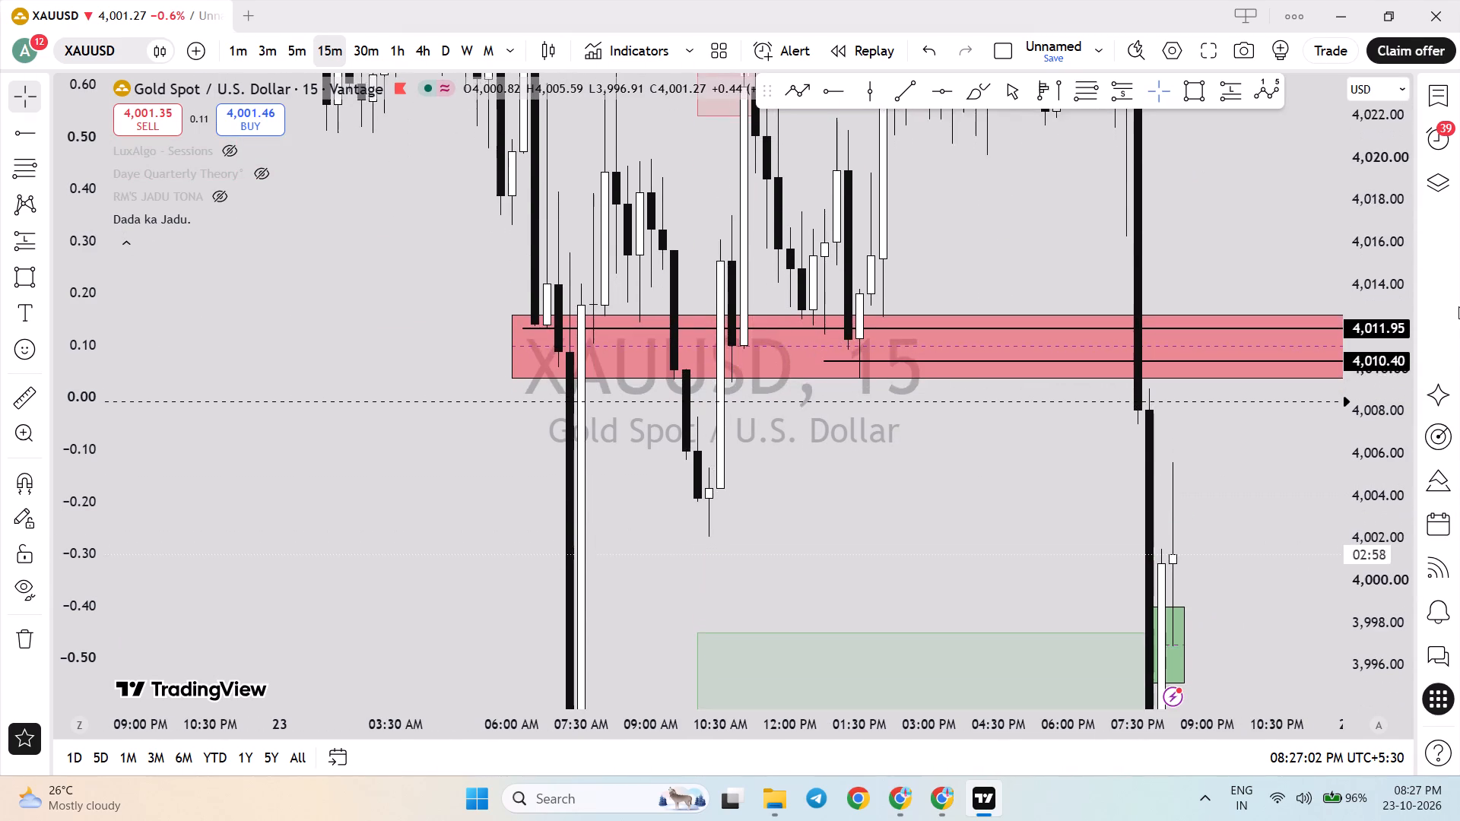
pyautogui.moveTo(1458, 306); pyautogui.dragTo(1391, 574)
pyautogui.scroll(-3, 1137, 681)
pyautogui.scroll(3, 1081, 619)
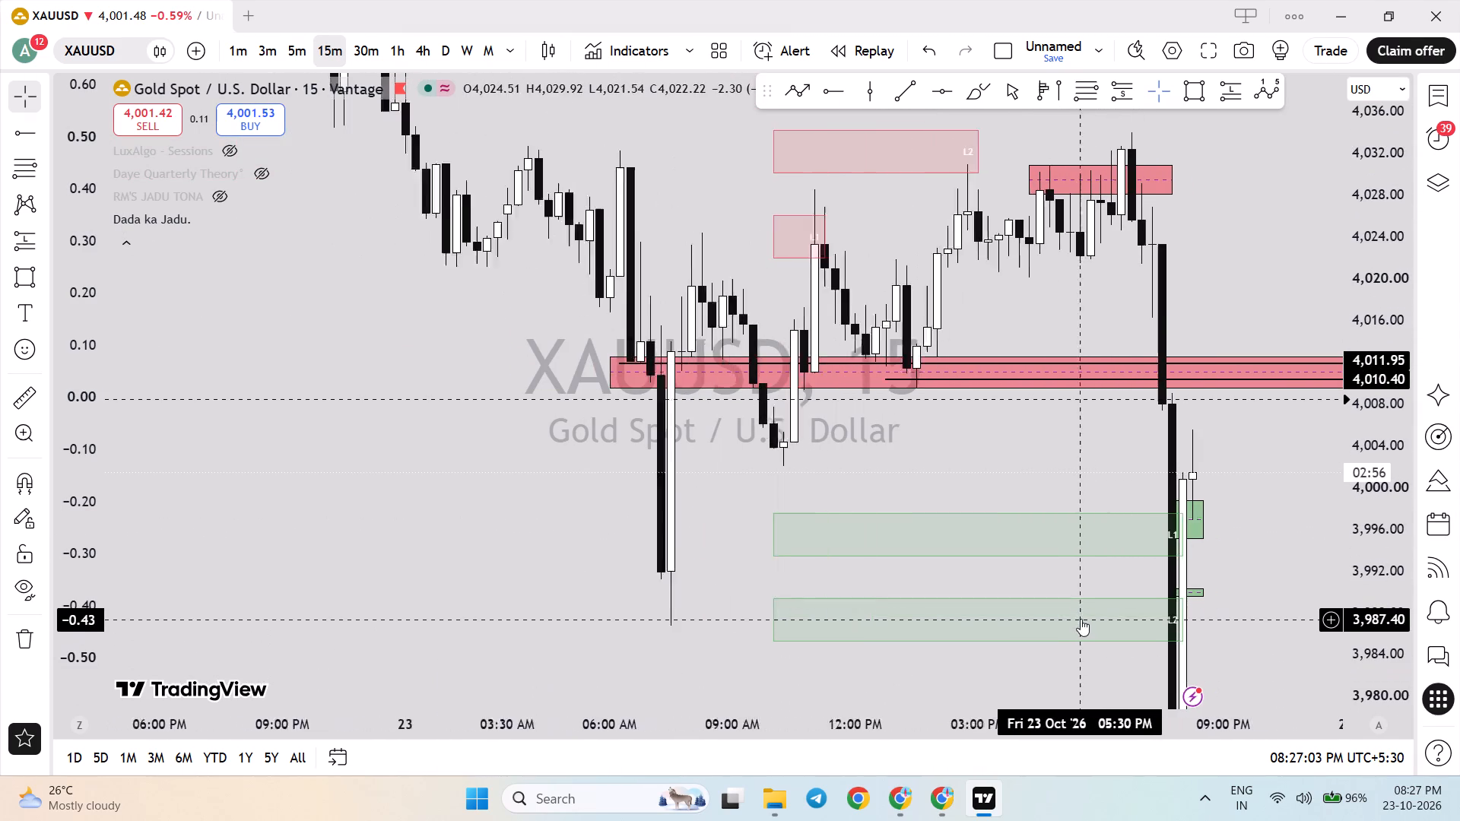
pyautogui.moveTo(1371, 445); pyautogui.dragTo(1367, 563)
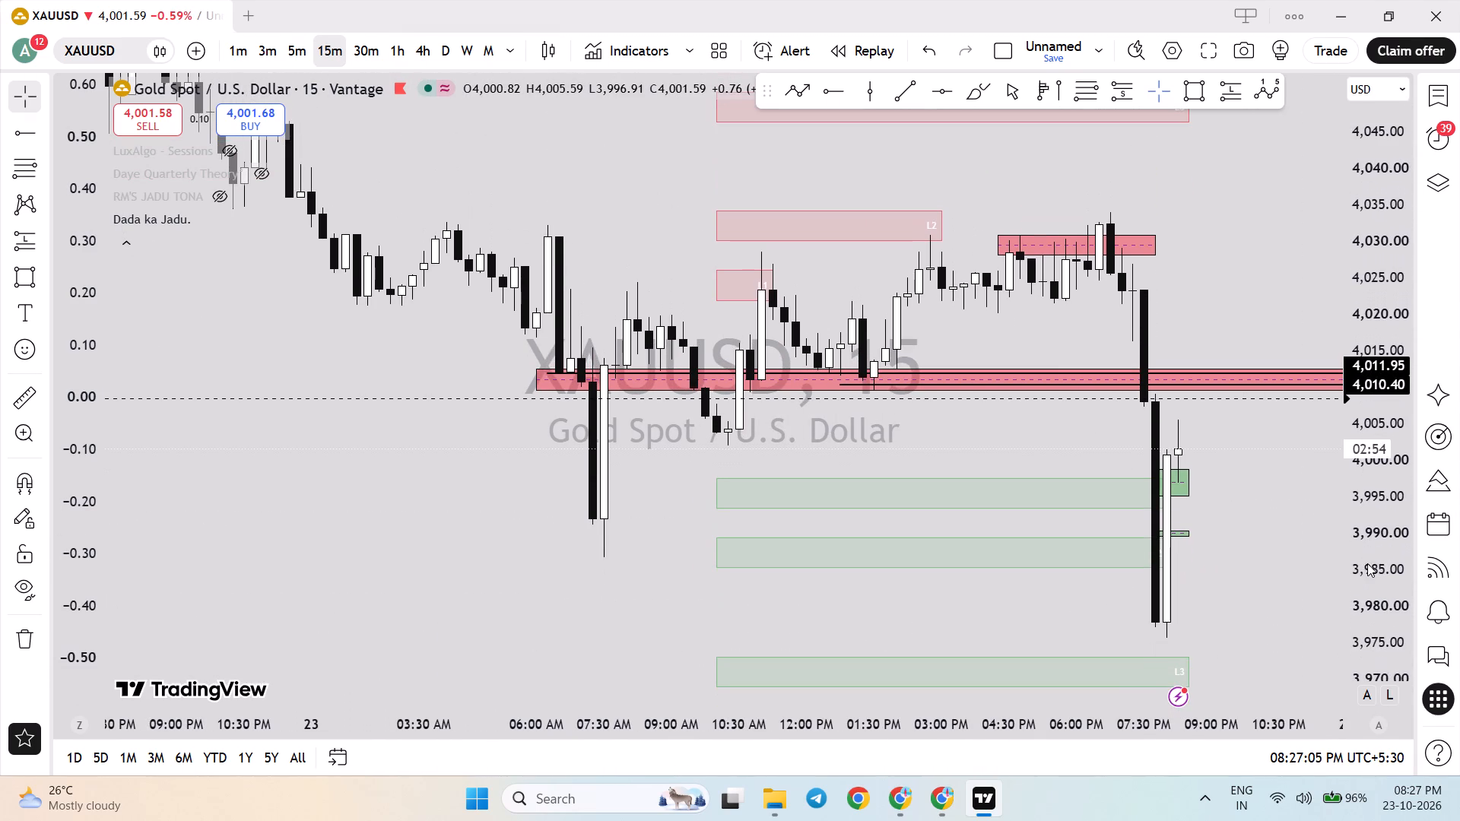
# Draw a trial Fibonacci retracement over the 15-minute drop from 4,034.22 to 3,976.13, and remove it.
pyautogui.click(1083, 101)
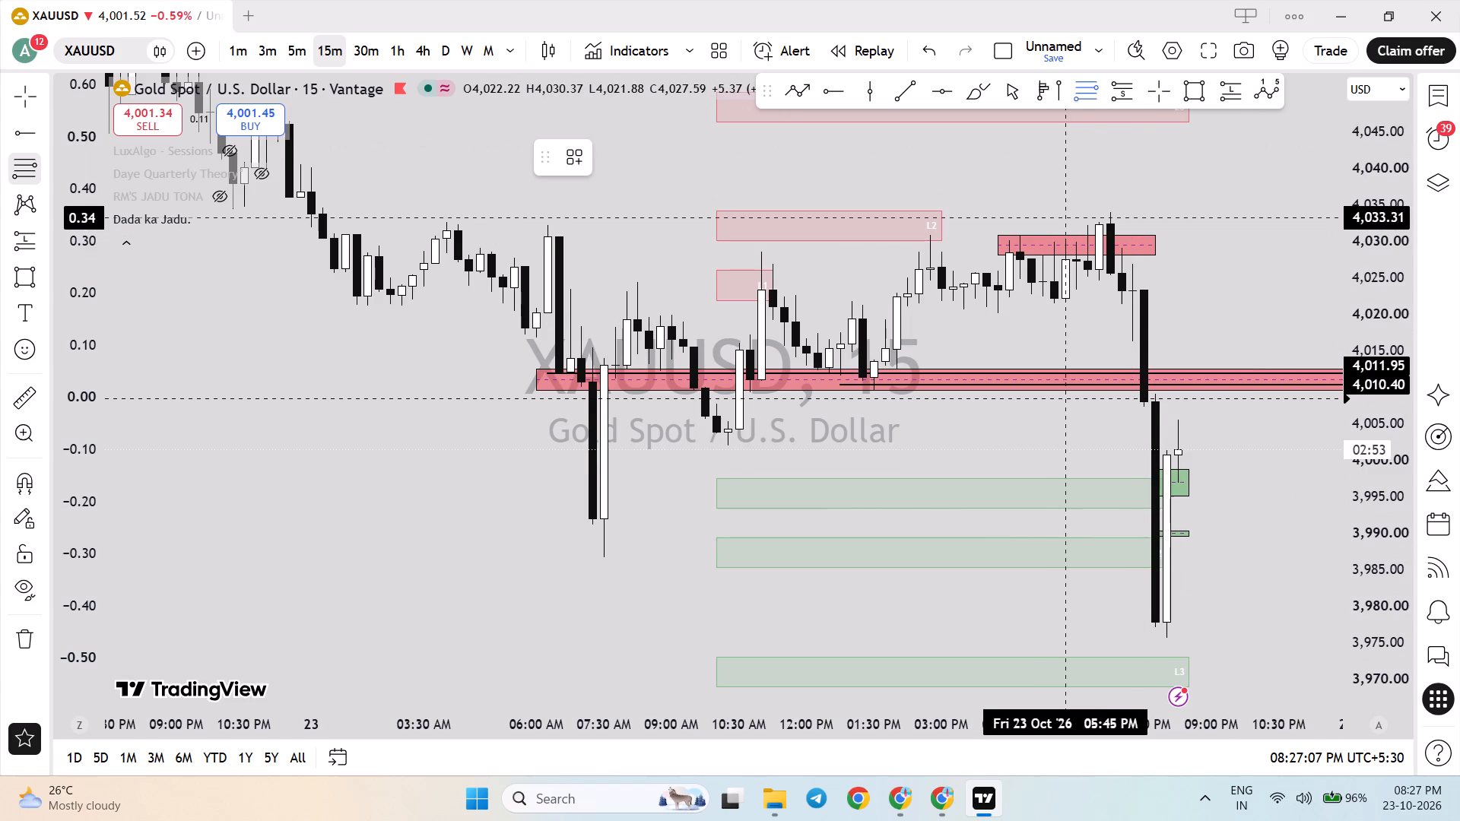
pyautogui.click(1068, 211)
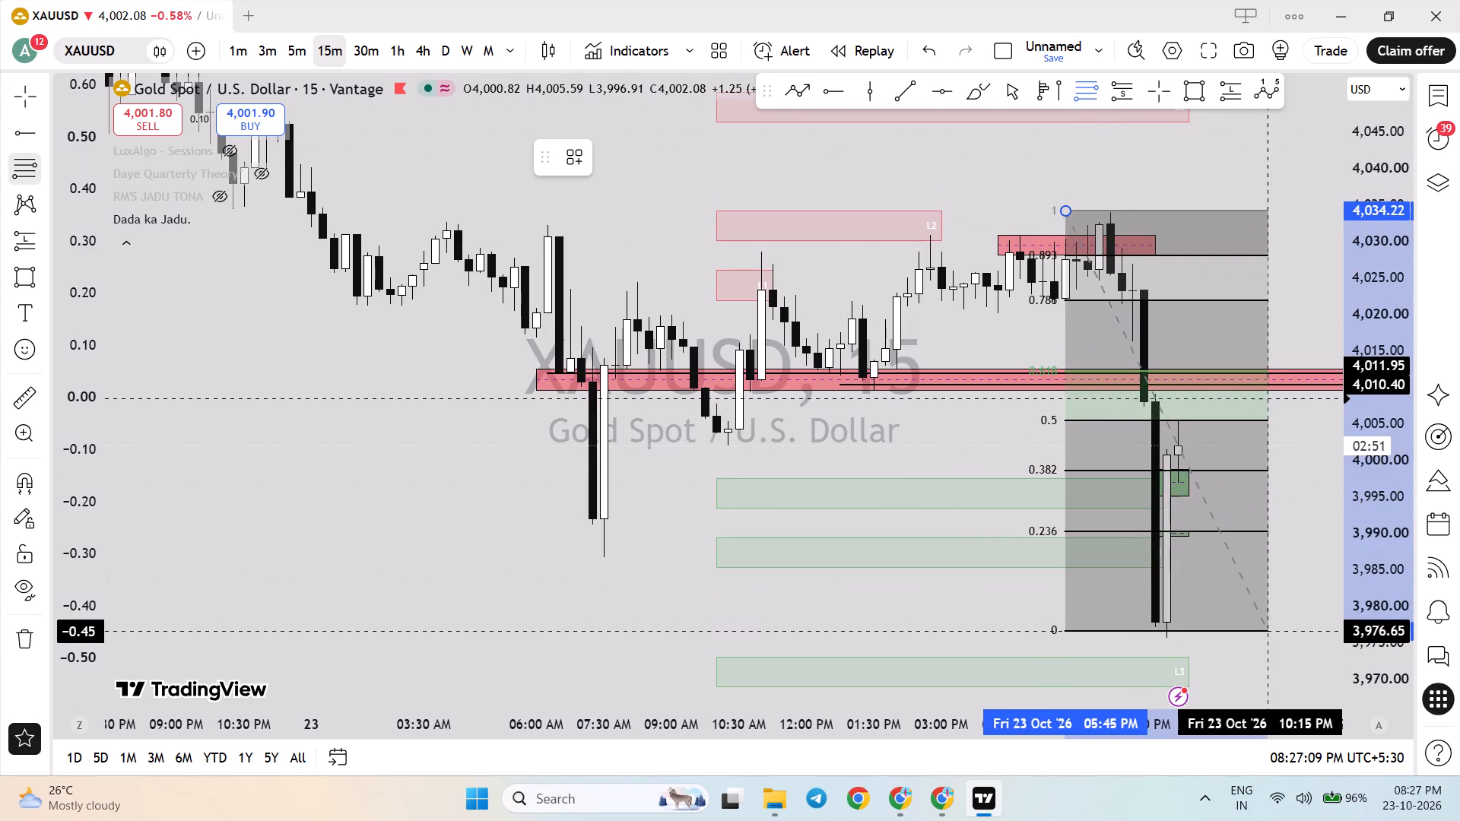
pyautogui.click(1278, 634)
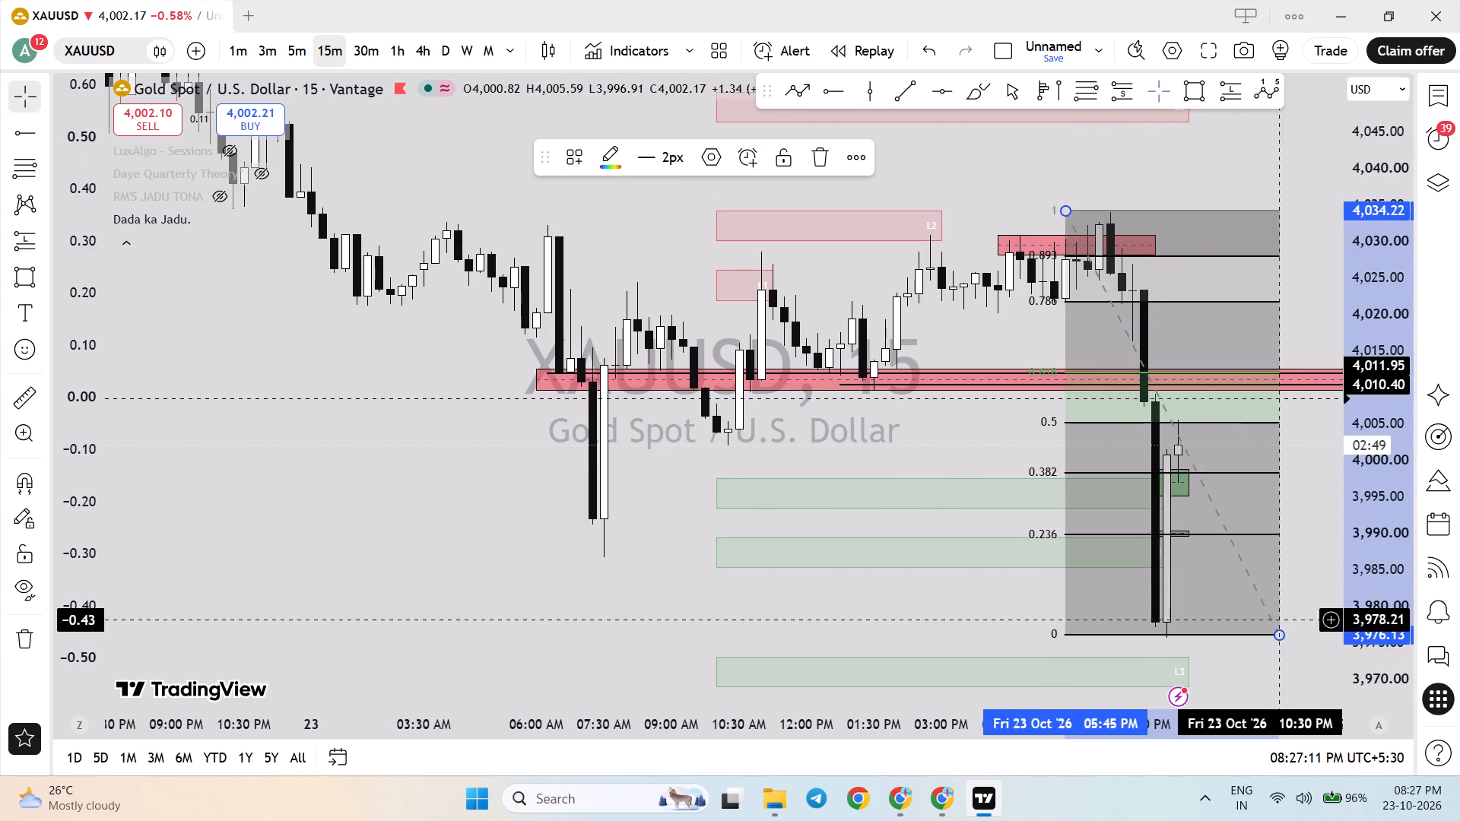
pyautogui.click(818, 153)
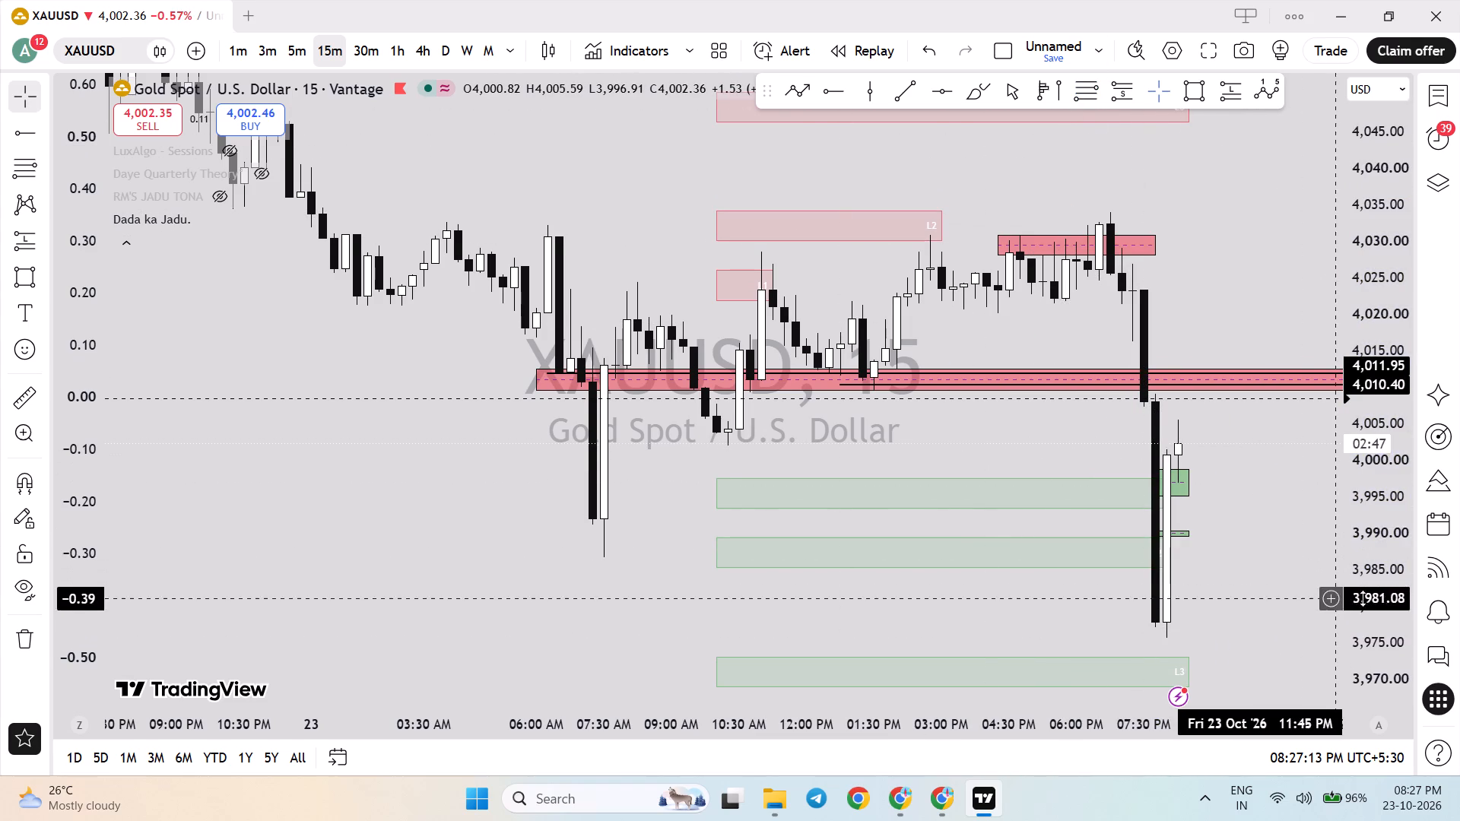
# Return to the 1-minute chart and examine the rebound and pullback between the red zone and the upper green zone.
pyautogui.moveTo(1366, 598); pyautogui.dragTo(1402, 469)
pyautogui.scroll(3, 1339, 537)
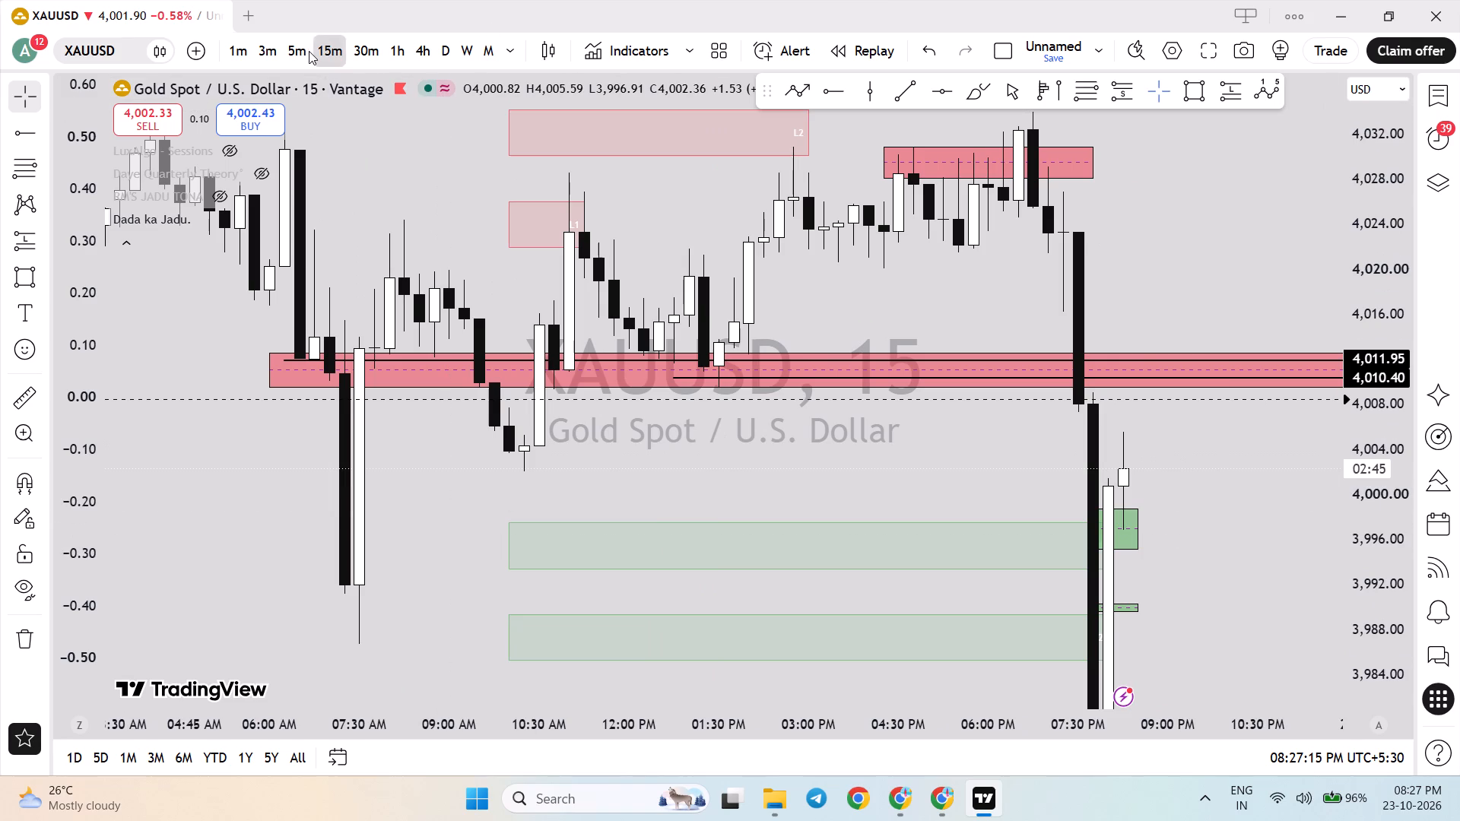
pyautogui.click(309, 49)
pyautogui.click(245, 52)
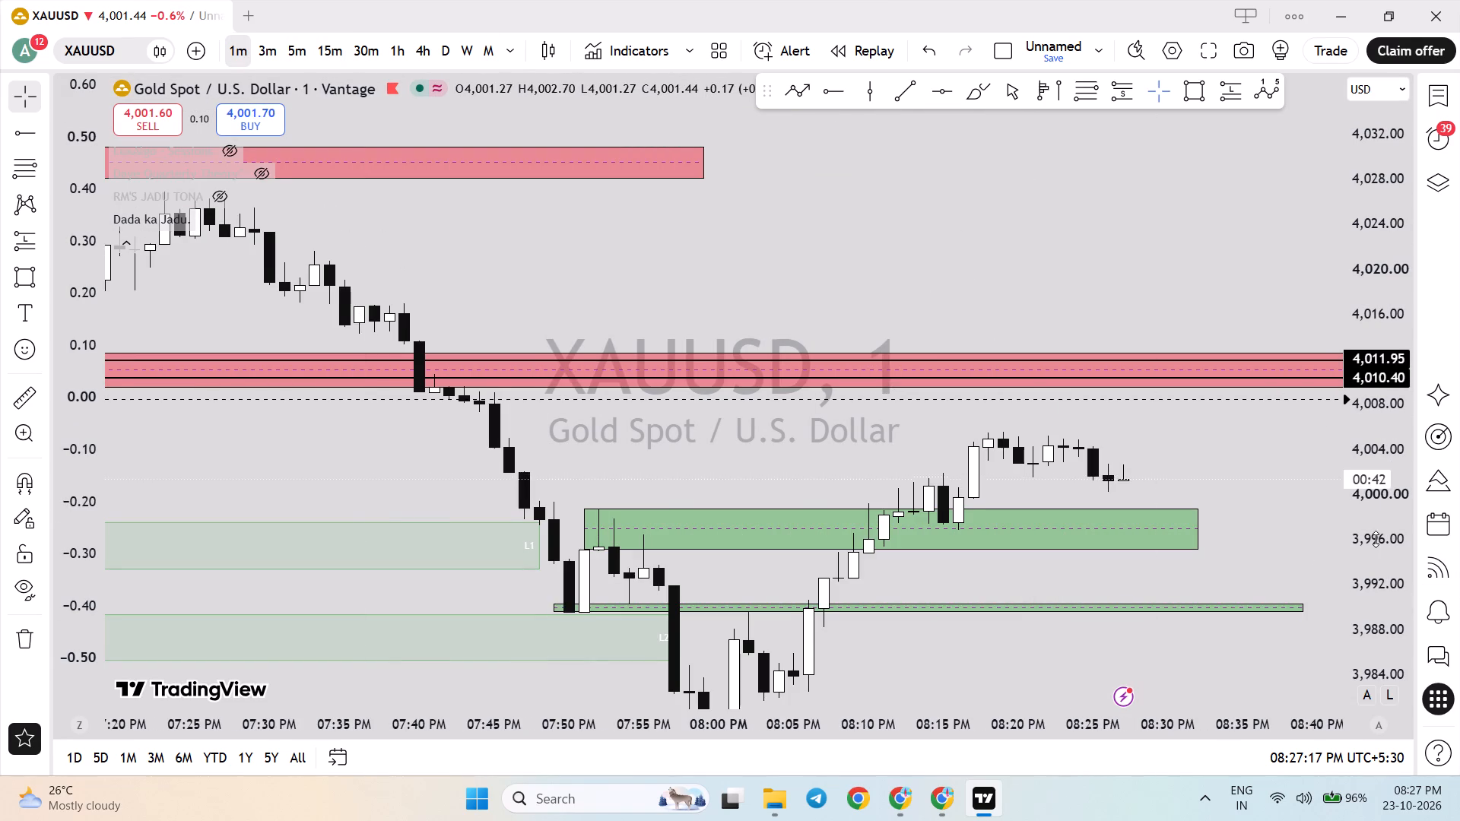
pyautogui.moveTo(1370, 550); pyautogui.dragTo(1310, 351)
pyautogui.scroll(-4, 1124, 586)
pyautogui.moveTo(1351, 449); pyautogui.dragTo(1351, 538)
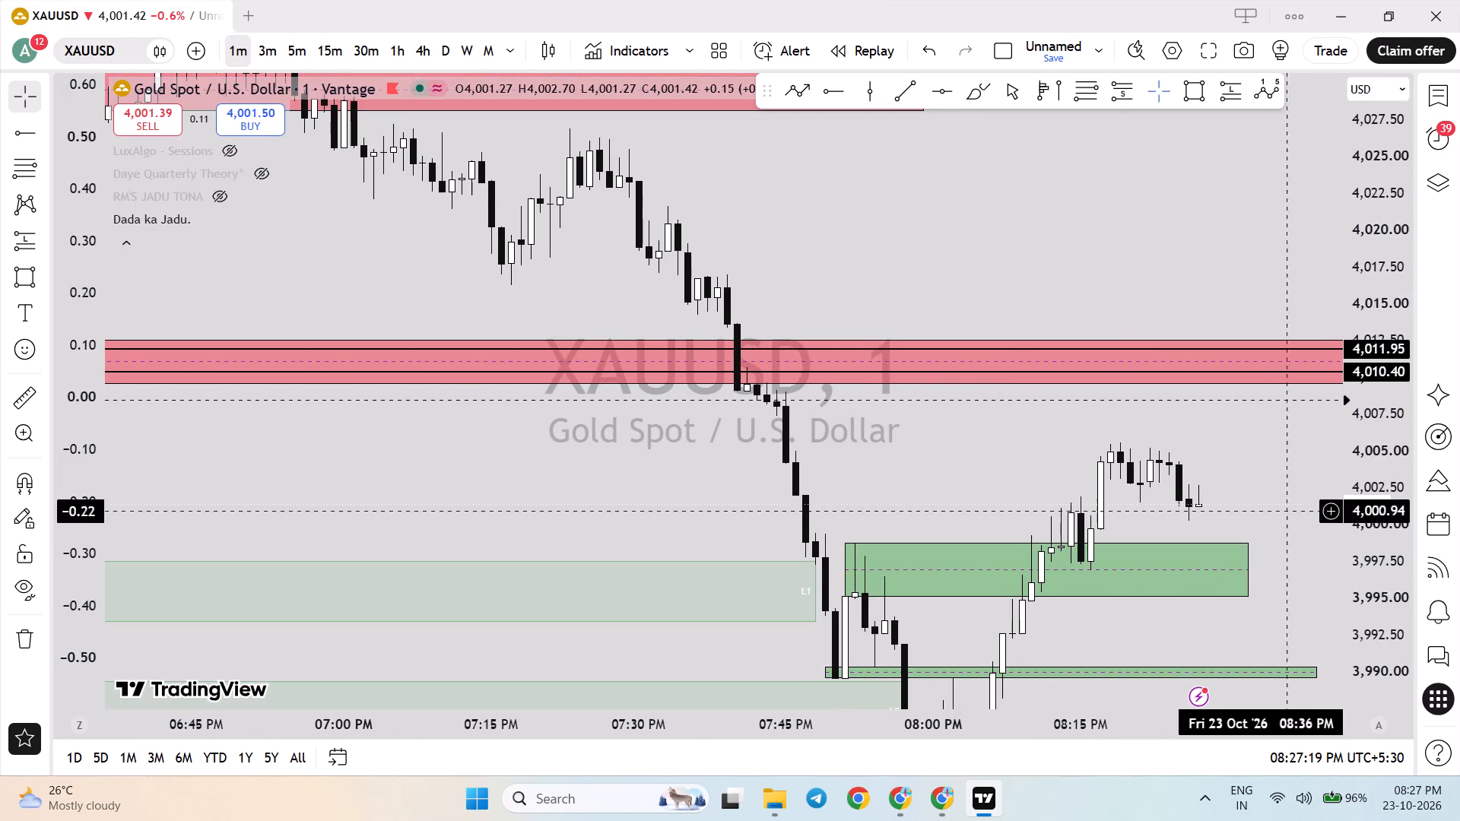
pyautogui.moveTo(1272, 508); pyautogui.dragTo(1256, 575)
pyautogui.moveTo(1354, 580); pyautogui.dragTo(1338, 446)
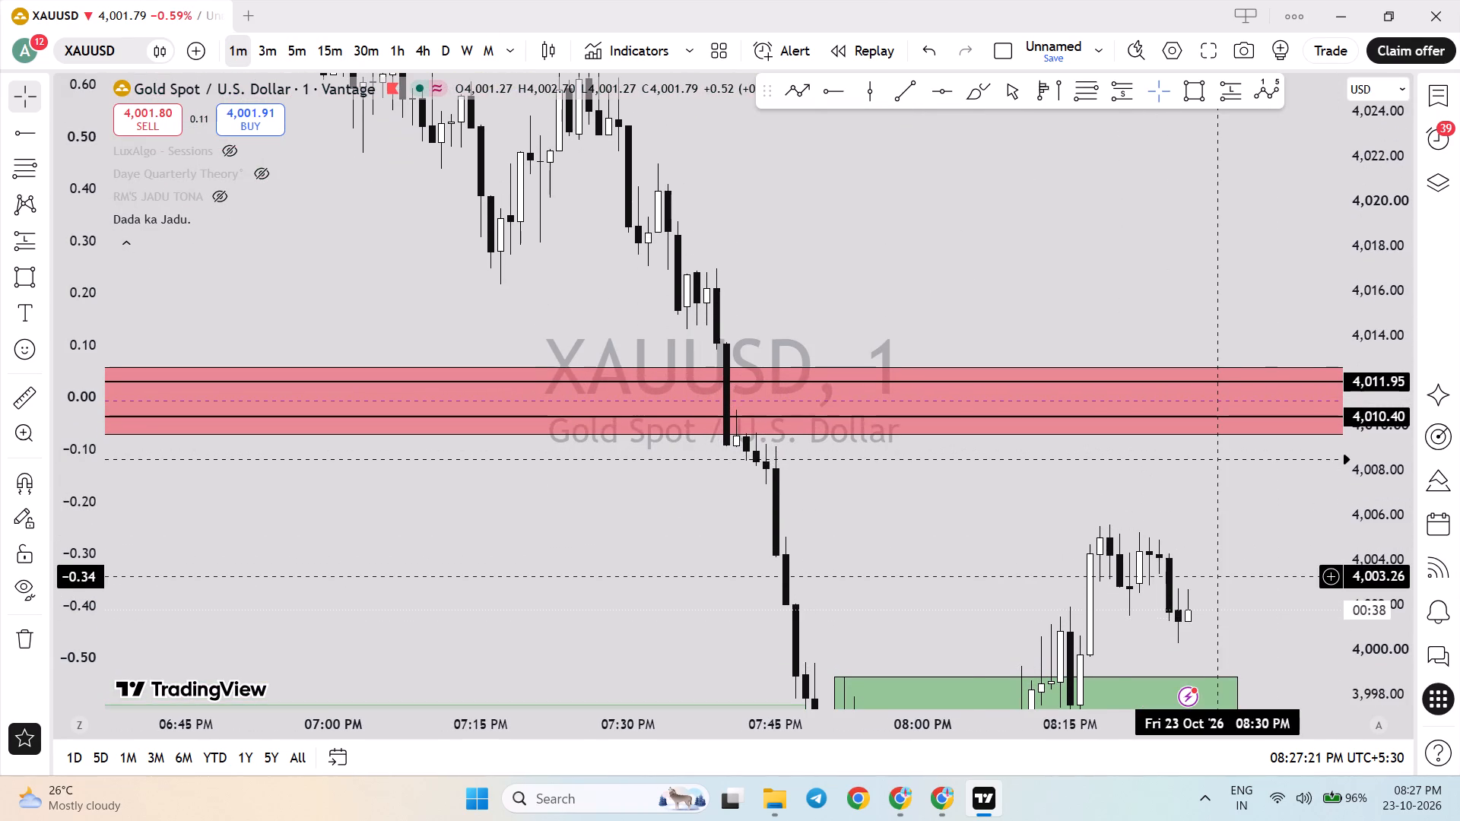
pyautogui.scroll(-3, 1222, 578)
pyautogui.moveTo(1258, 570); pyautogui.dragTo(1266, 473)
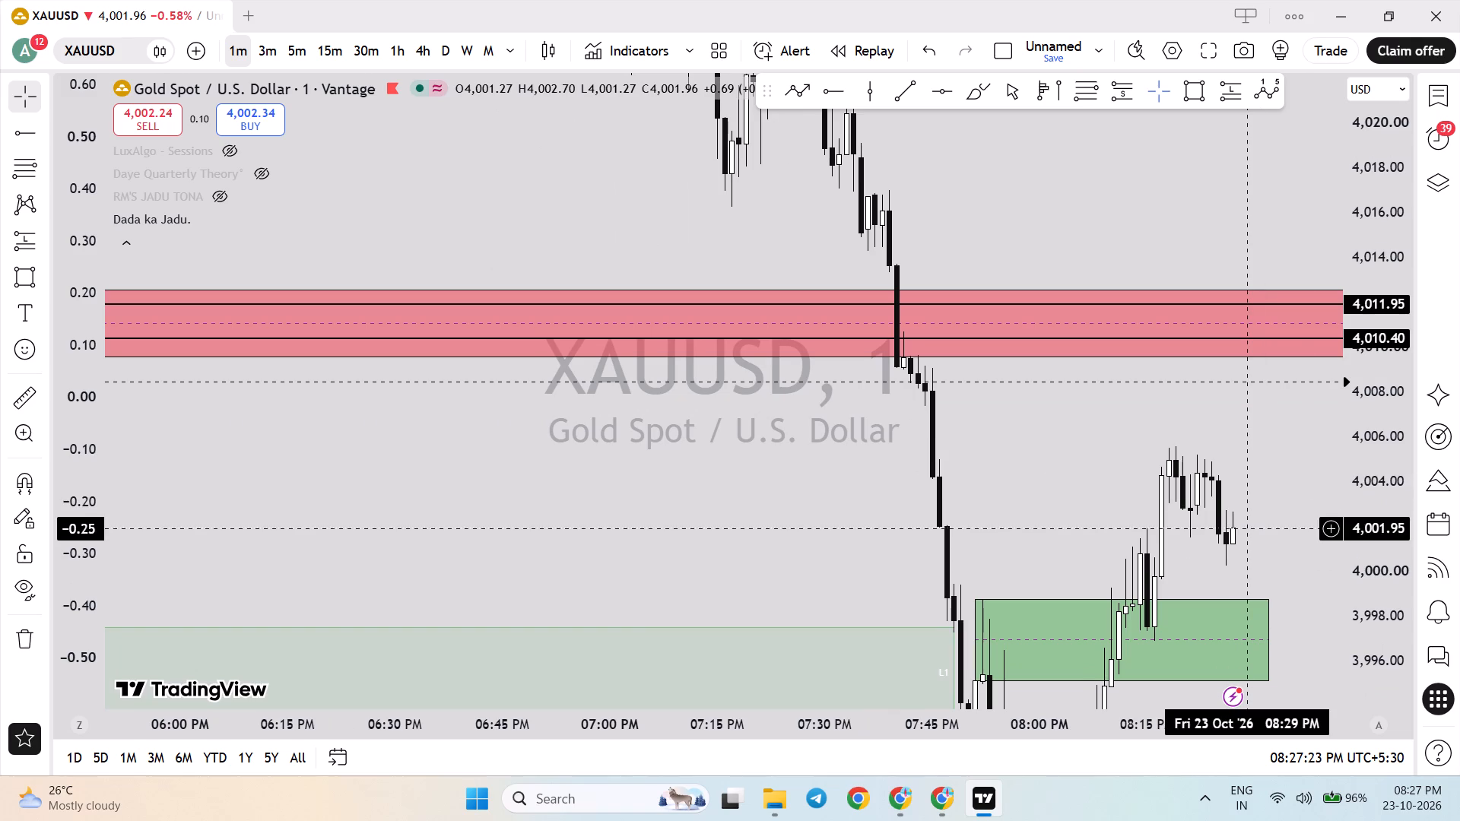
pyautogui.moveTo(1388, 496); pyautogui.dragTo(1344, 370)
pyautogui.moveTo(1293, 435); pyautogui.dragTo(1243, 427)
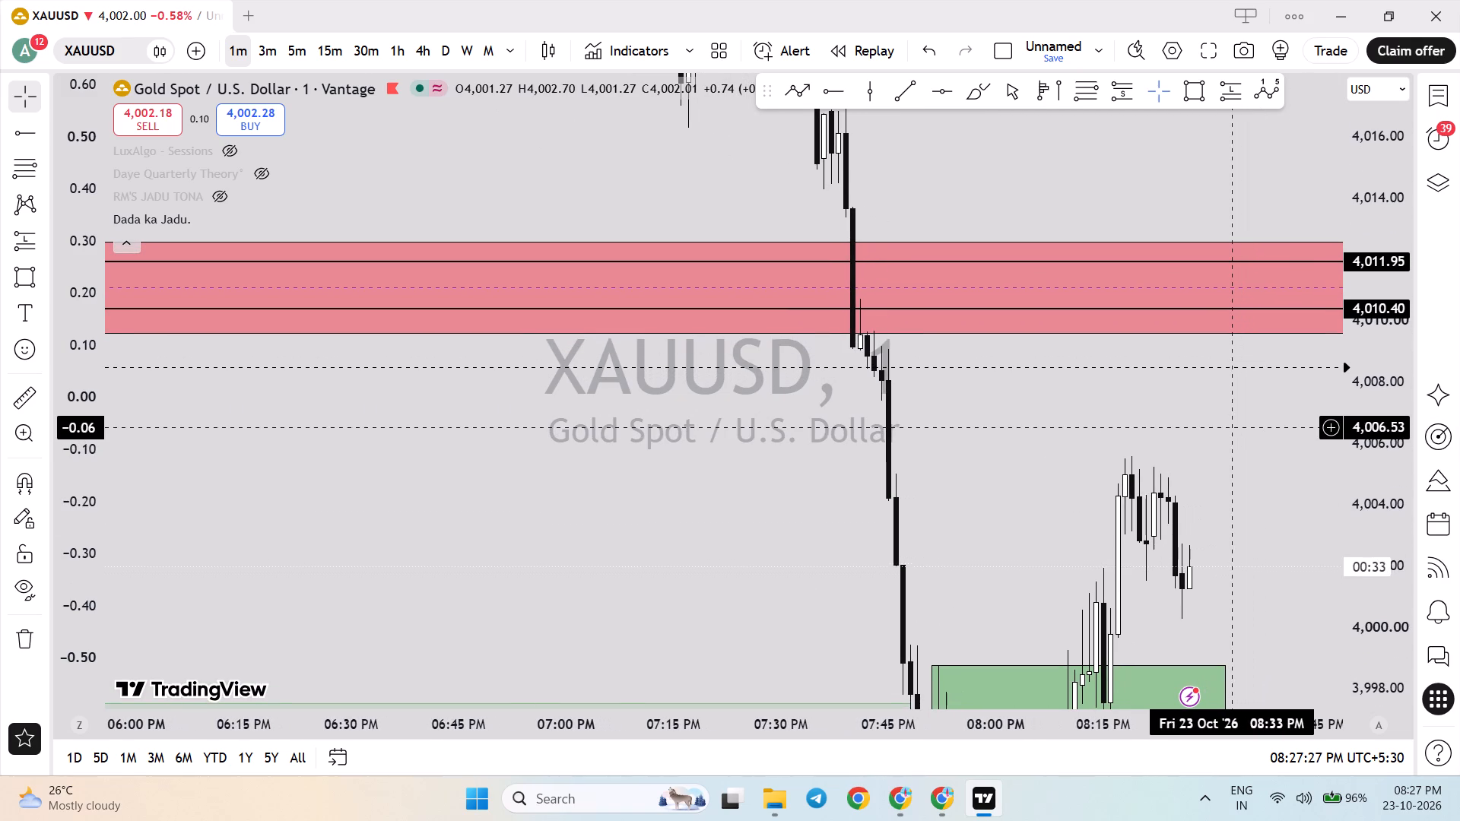
pyautogui.scroll(2, 1232, 429)
pyautogui.moveTo(1244, 480); pyautogui.dragTo(1216, 474)
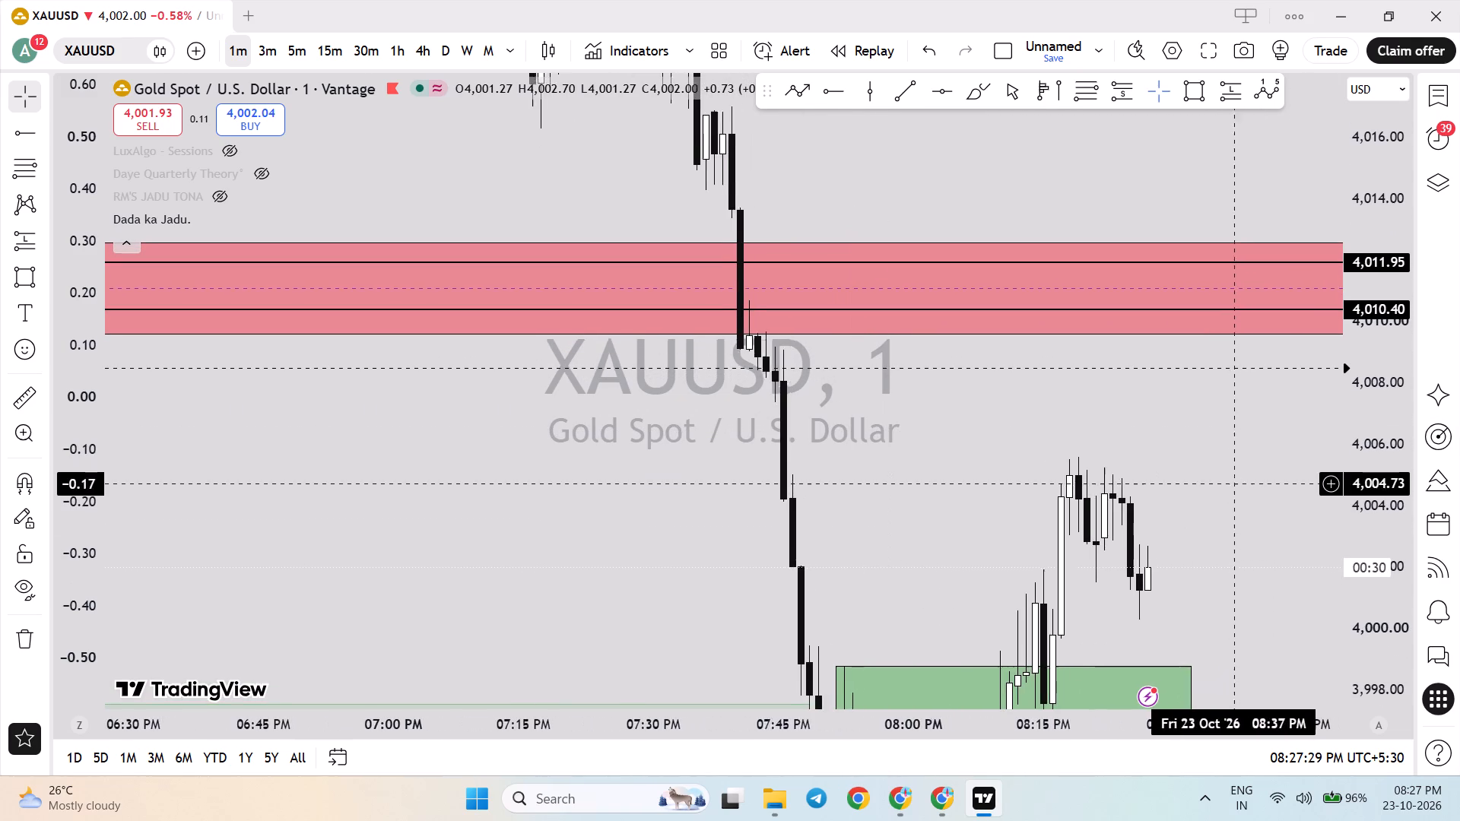
pyautogui.moveTo(1216, 474); pyautogui.dragTo(1166, 439)
# Place a short position with its entry at 4,010.37 inside the red zone, ahead of the latest candle.
pyautogui.click(1122, 98)
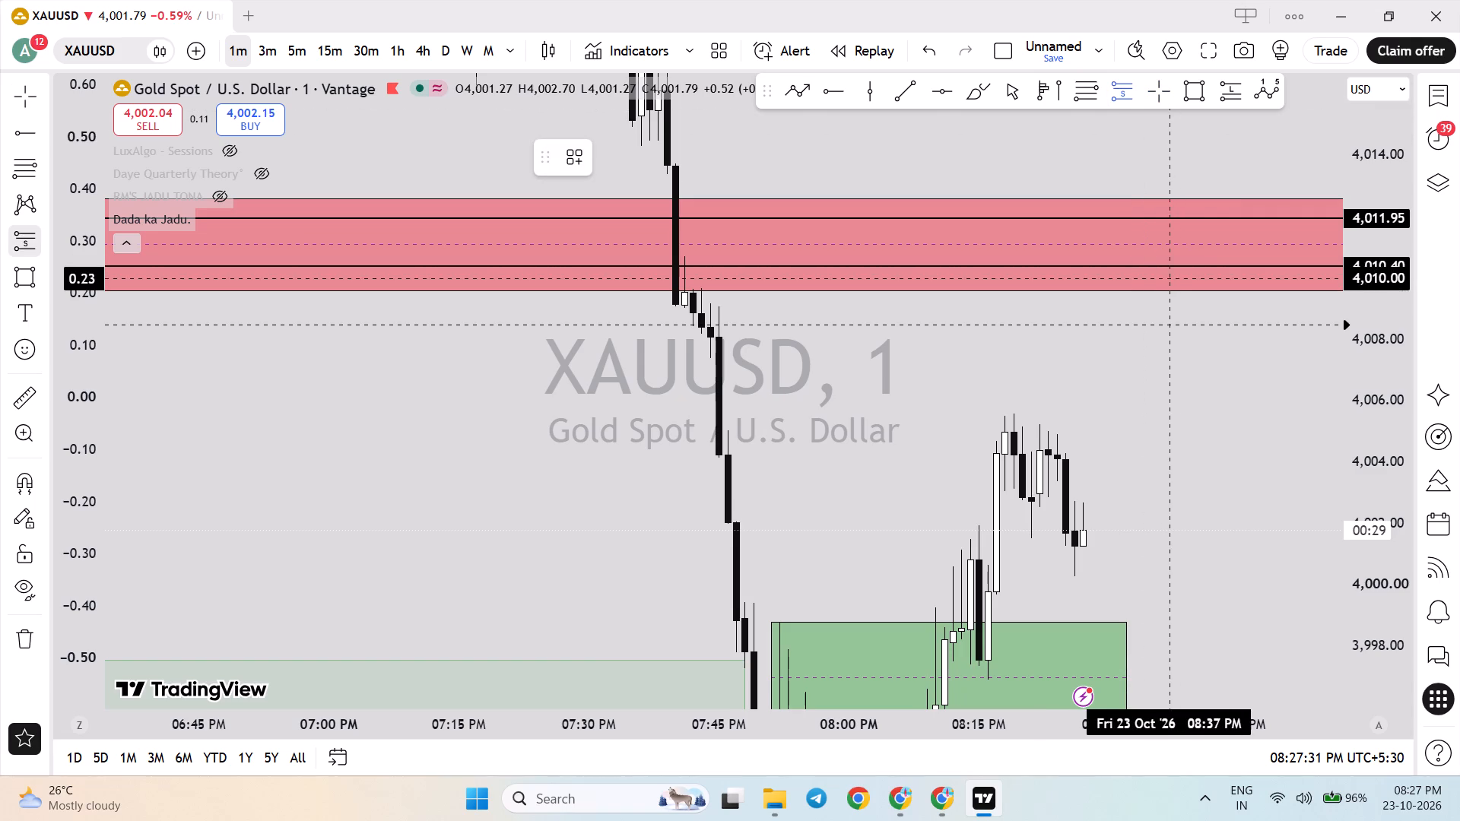
pyautogui.click(1172, 266)
# Tighten the short position's stop to 4,013.67, just above the red zone.
pyautogui.moveTo(1138, 178); pyautogui.dragTo(1141, 308)
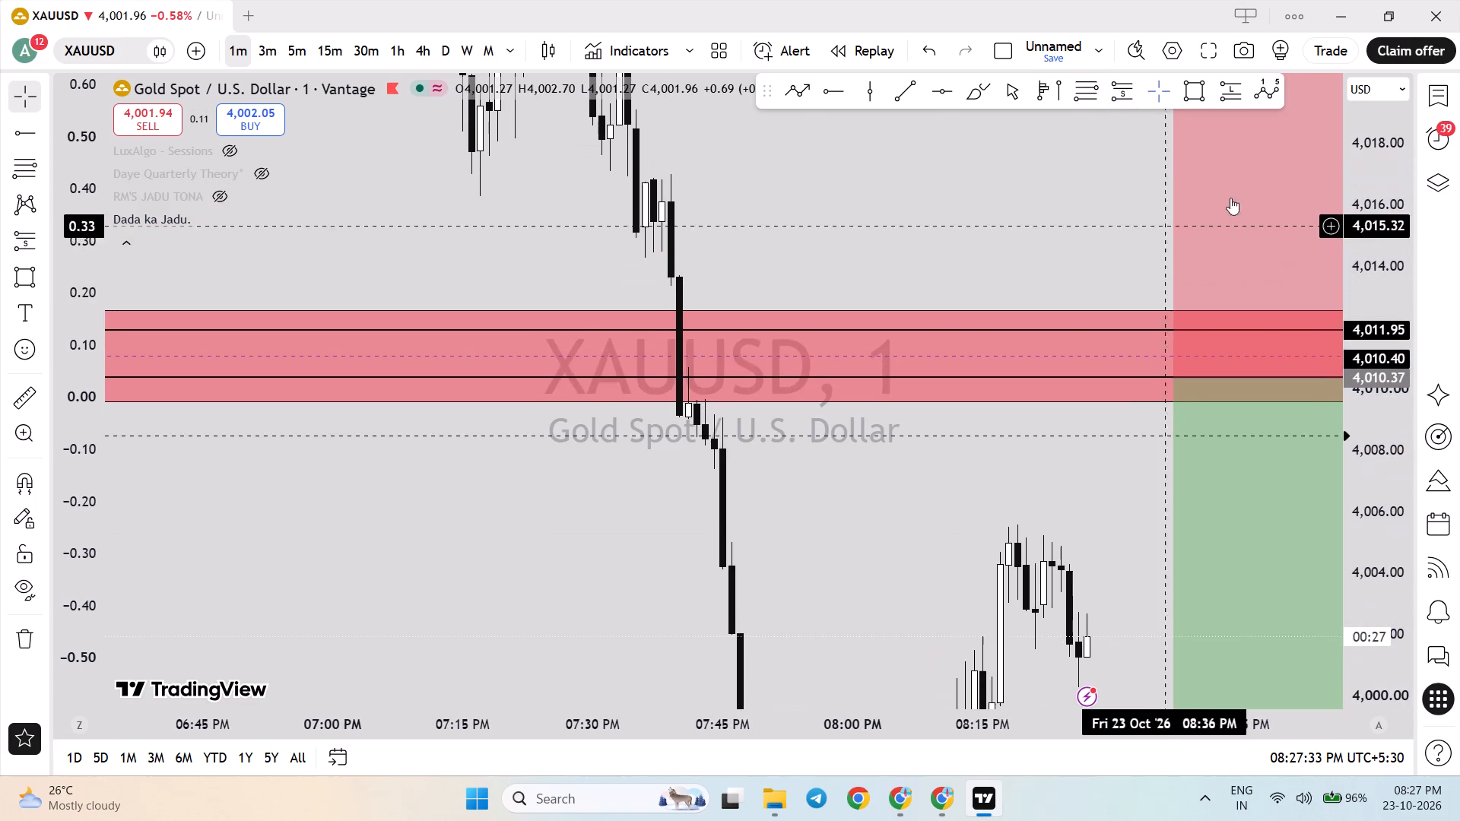
pyautogui.moveTo(1377, 194); pyautogui.dragTo(1350, 507)
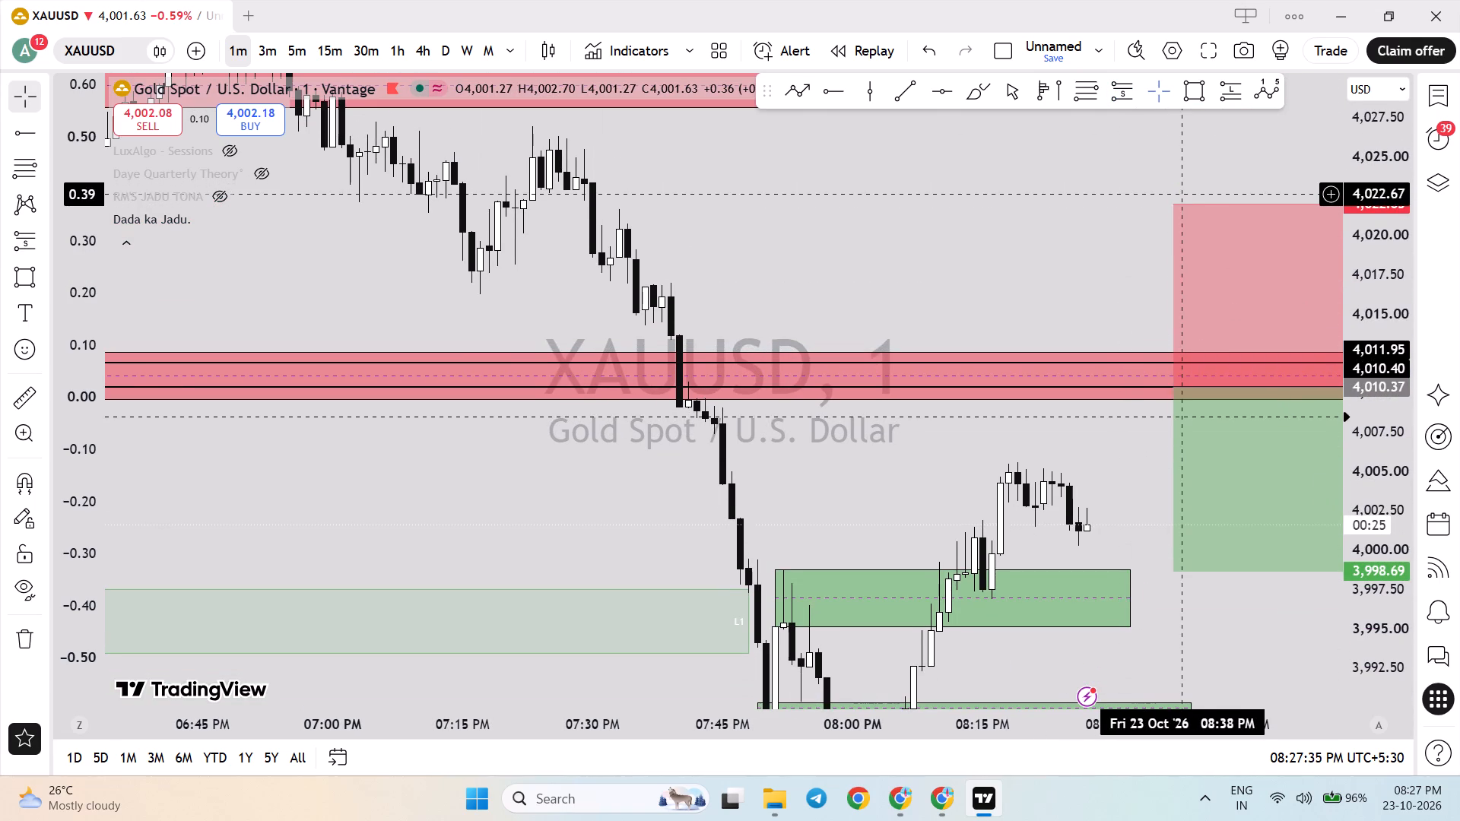
pyautogui.click(1170, 195)
pyautogui.moveTo(1172, 208); pyautogui.dragTo(1172, 324)
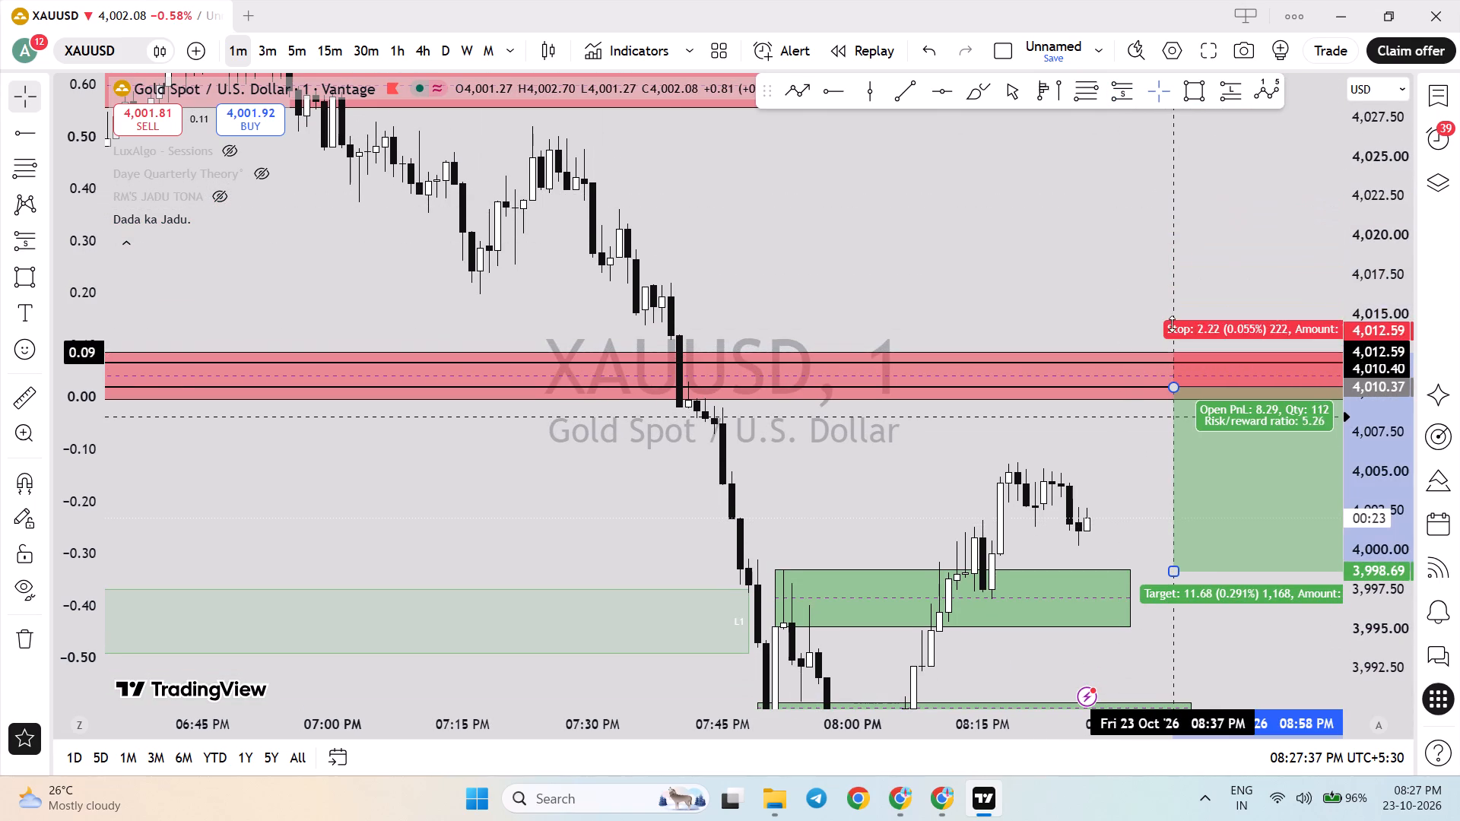
pyautogui.moveTo(1172, 324); pyautogui.dragTo(1172, 334)
pyautogui.moveTo(1348, 550); pyautogui.dragTo(1350, 550)
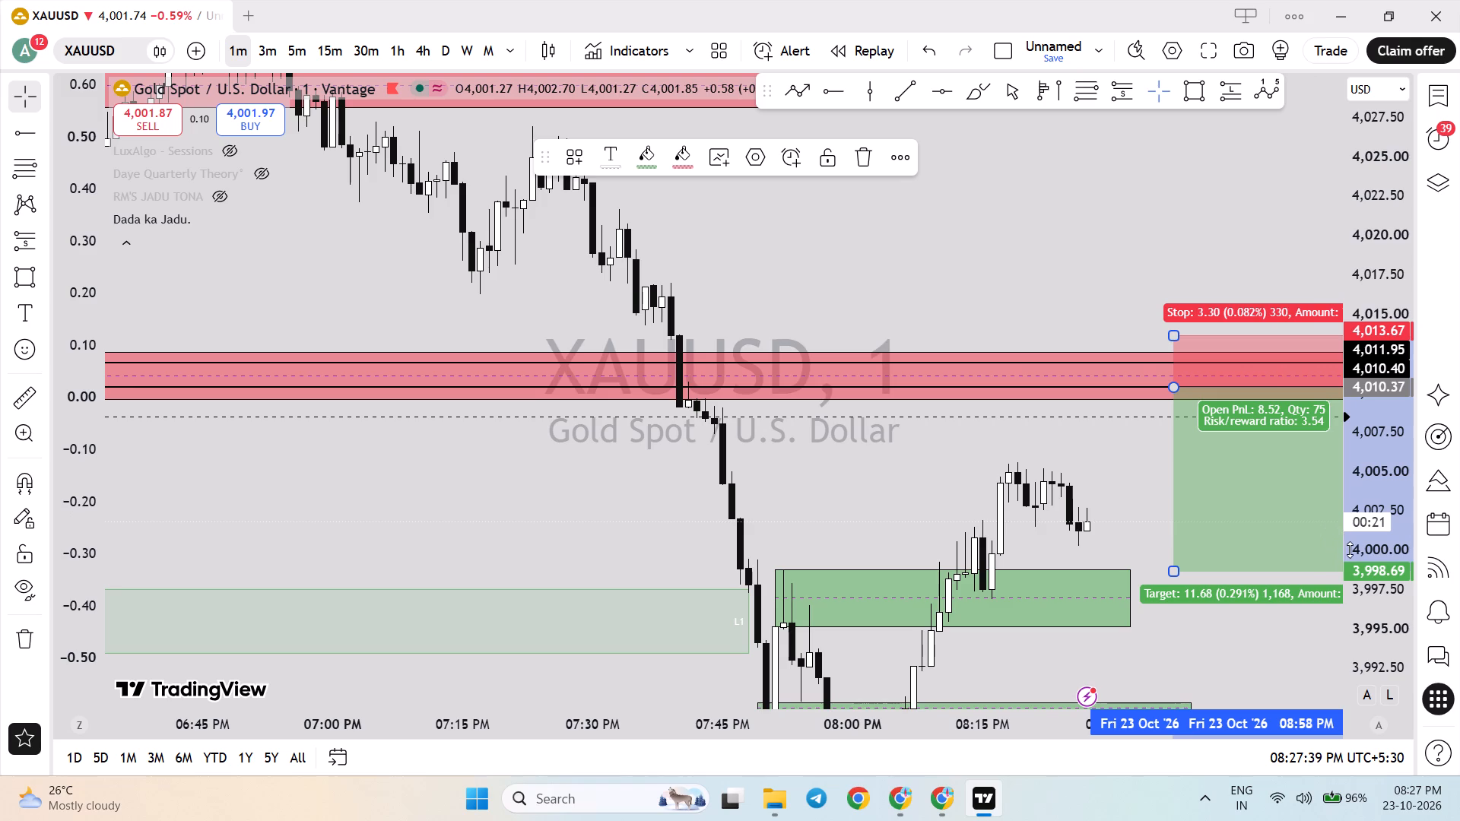
pyautogui.moveTo(1350, 550); pyautogui.dragTo(1378, 199)
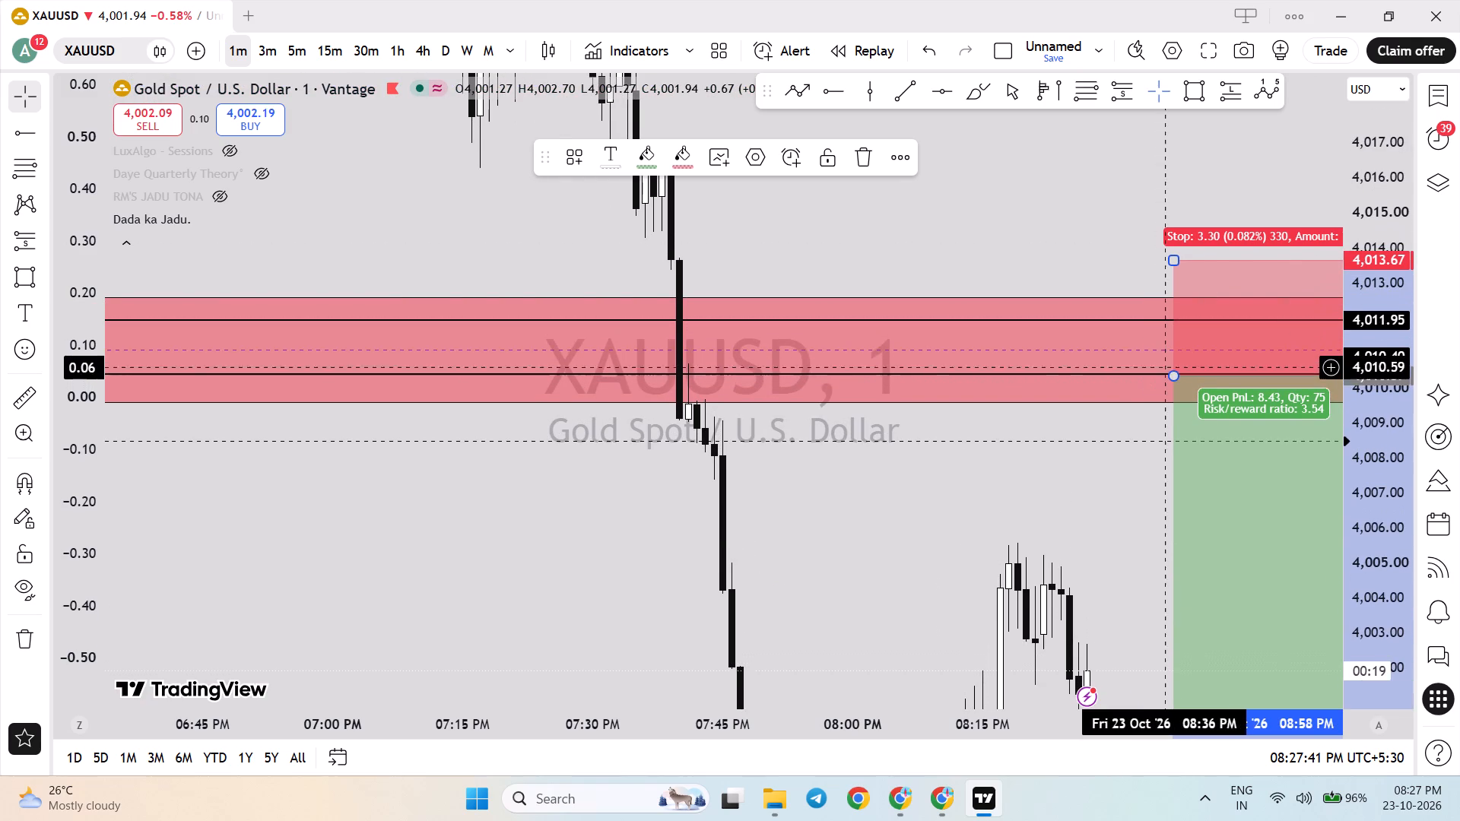
pyautogui.click(1100, 489)
# Lower the short position's target to 3,990.34, at the upper edge of the thin green zone.
pyautogui.moveTo(1097, 505); pyautogui.dragTo(1115, 272)
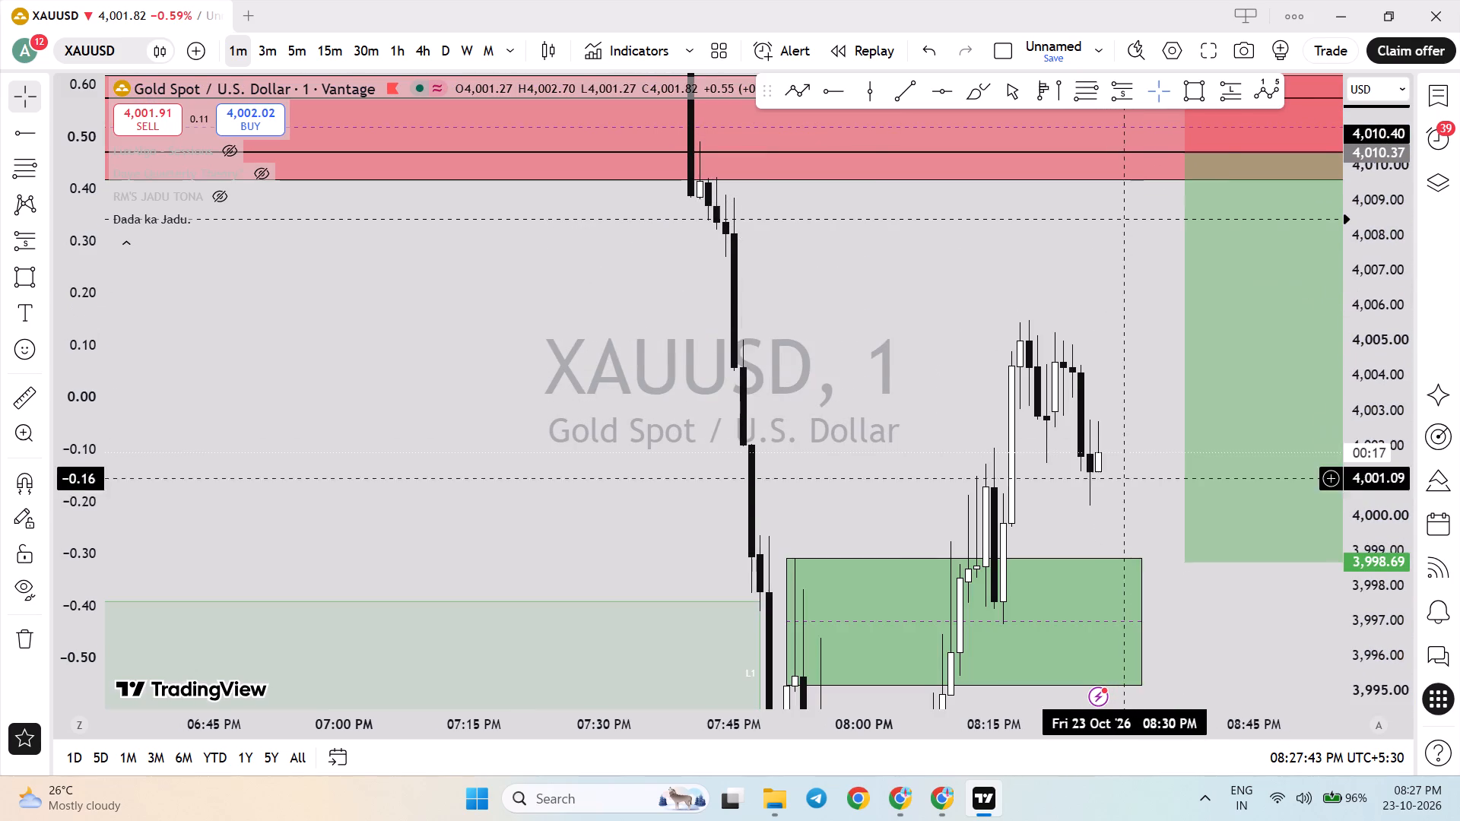
pyautogui.scroll(-3, 1126, 493)
pyautogui.moveTo(1357, 375); pyautogui.dragTo(1354, 556)
pyautogui.scroll(4, 1205, 613)
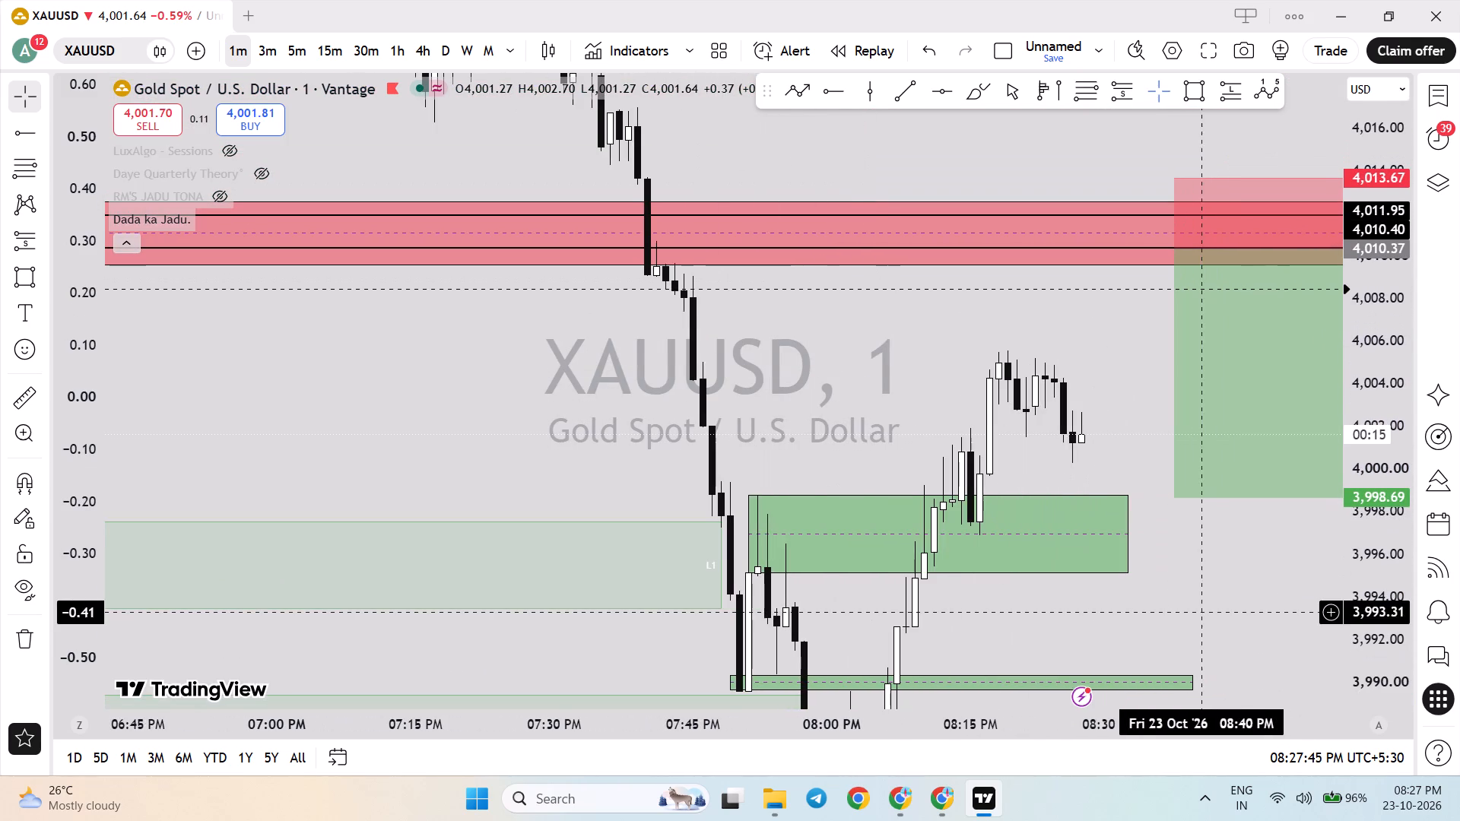
pyautogui.moveTo(1234, 590); pyautogui.dragTo(1206, 377)
pyautogui.scroll(3, 1259, 485)
pyautogui.moveTo(1245, 412); pyautogui.dragTo(1236, 503)
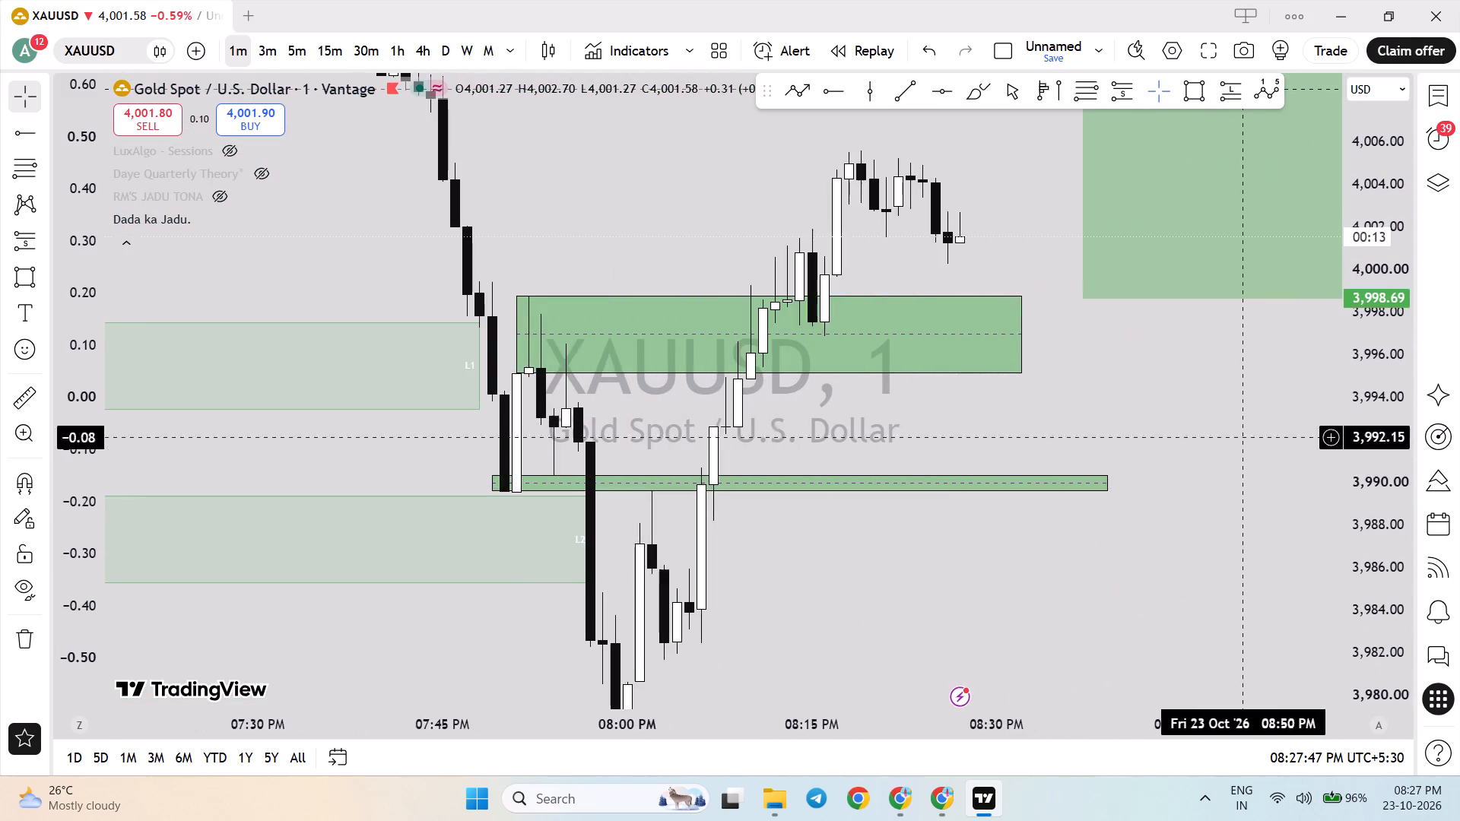
pyautogui.moveTo(1236, 503); pyautogui.dragTo(1218, 695)
pyautogui.scroll(-3, 1147, 496)
pyautogui.moveTo(1391, 398); pyautogui.dragTo(1376, 445)
pyautogui.moveTo(1208, 607); pyautogui.dragTo(1234, 423)
pyautogui.moveTo(1163, 378); pyautogui.dragTo(1196, 512)
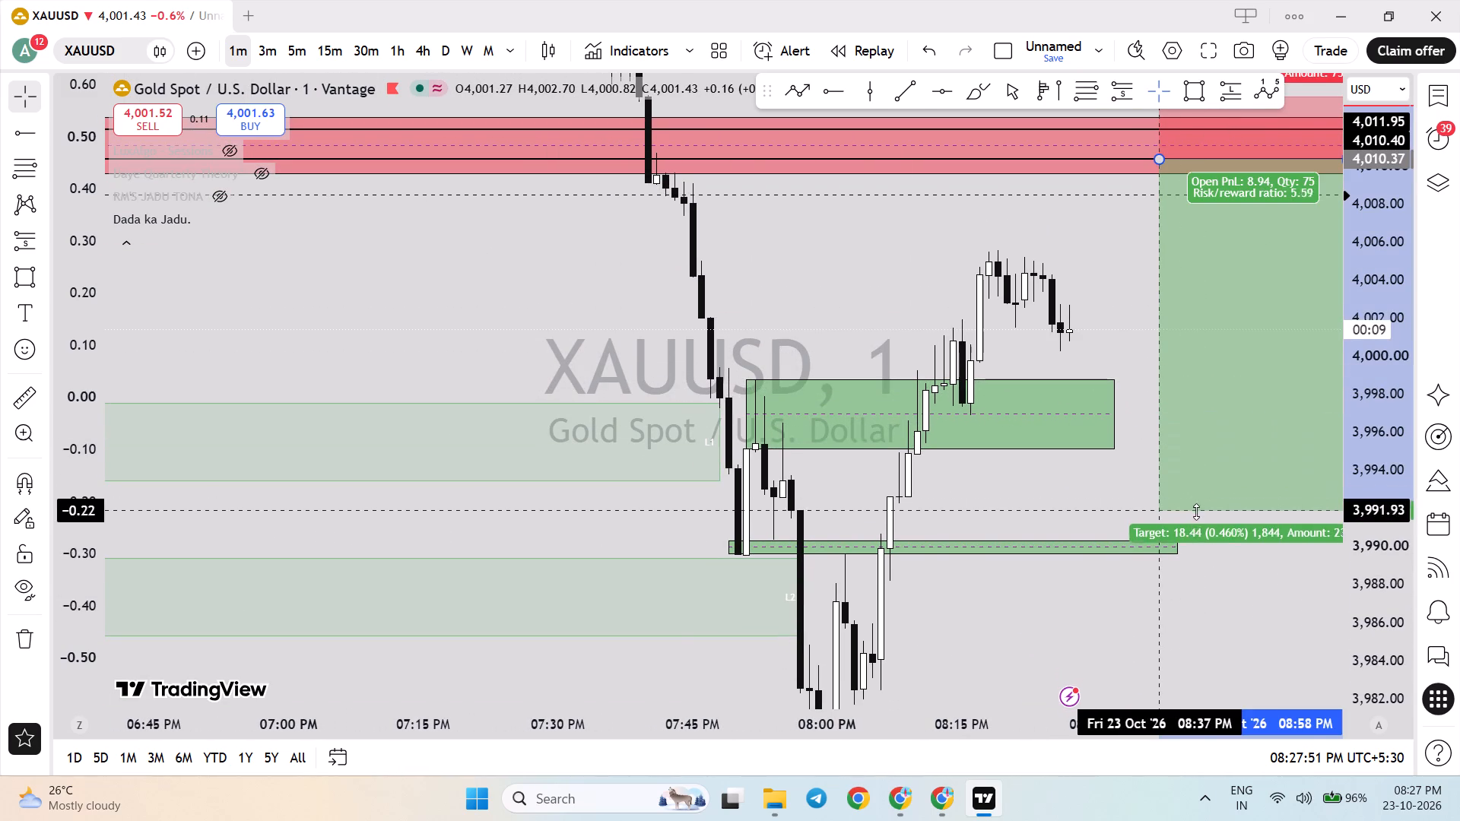
pyautogui.moveTo(1196, 512); pyautogui.dragTo(1193, 540)
# Examine the short position against current price and the red and green zones on the 1-minute chart.
pyautogui.moveTo(1124, 497); pyautogui.dragTo(1097, 550)
pyautogui.scroll(-4, 1100, 534)
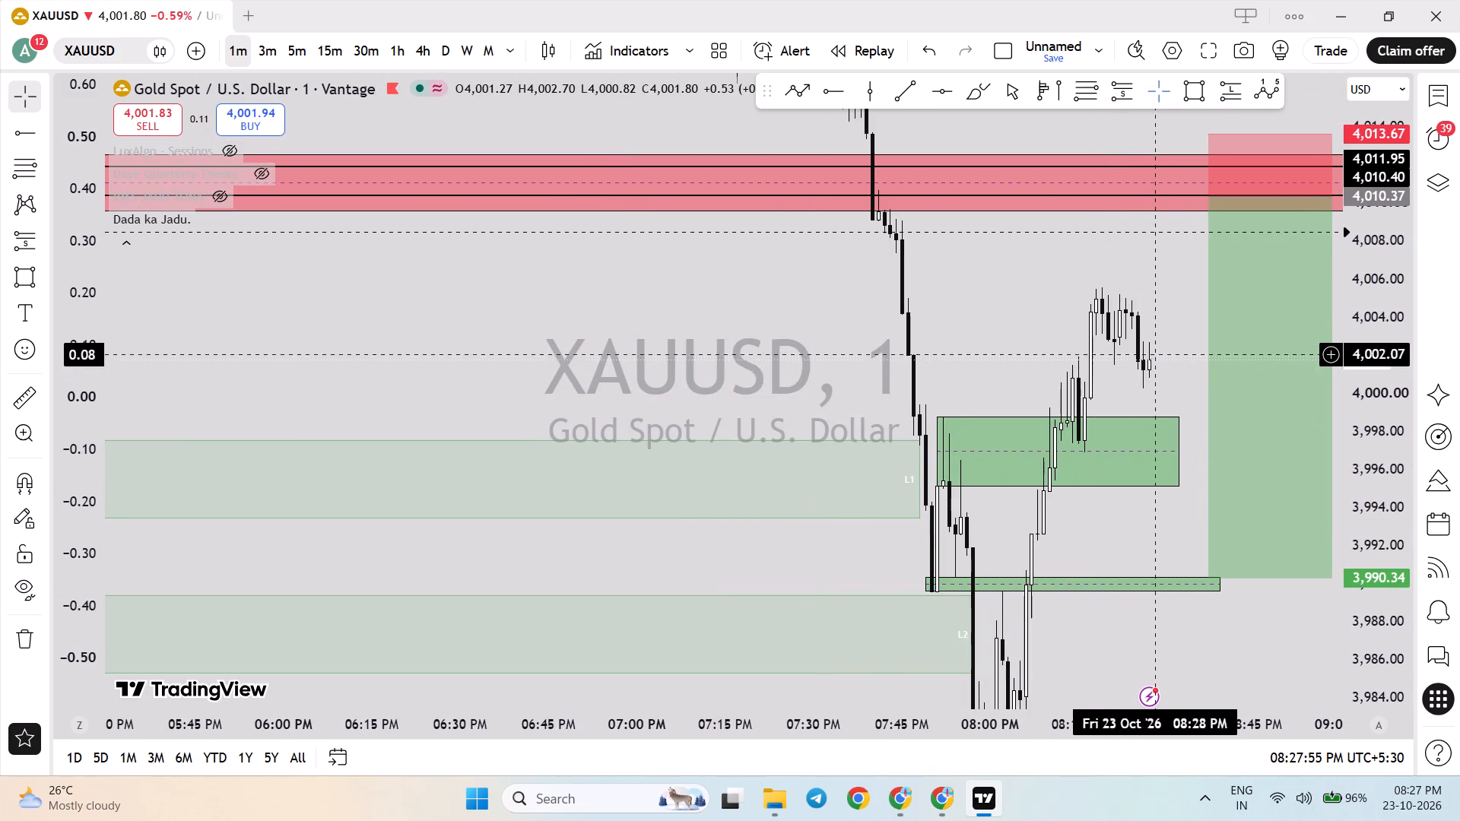
pyautogui.moveTo(1158, 354); pyautogui.dragTo(1078, 385)
pyautogui.moveTo(1383, 284); pyautogui.dragTo(1367, 369)
pyautogui.moveTo(1285, 415); pyautogui.dragTo(1249, 450)
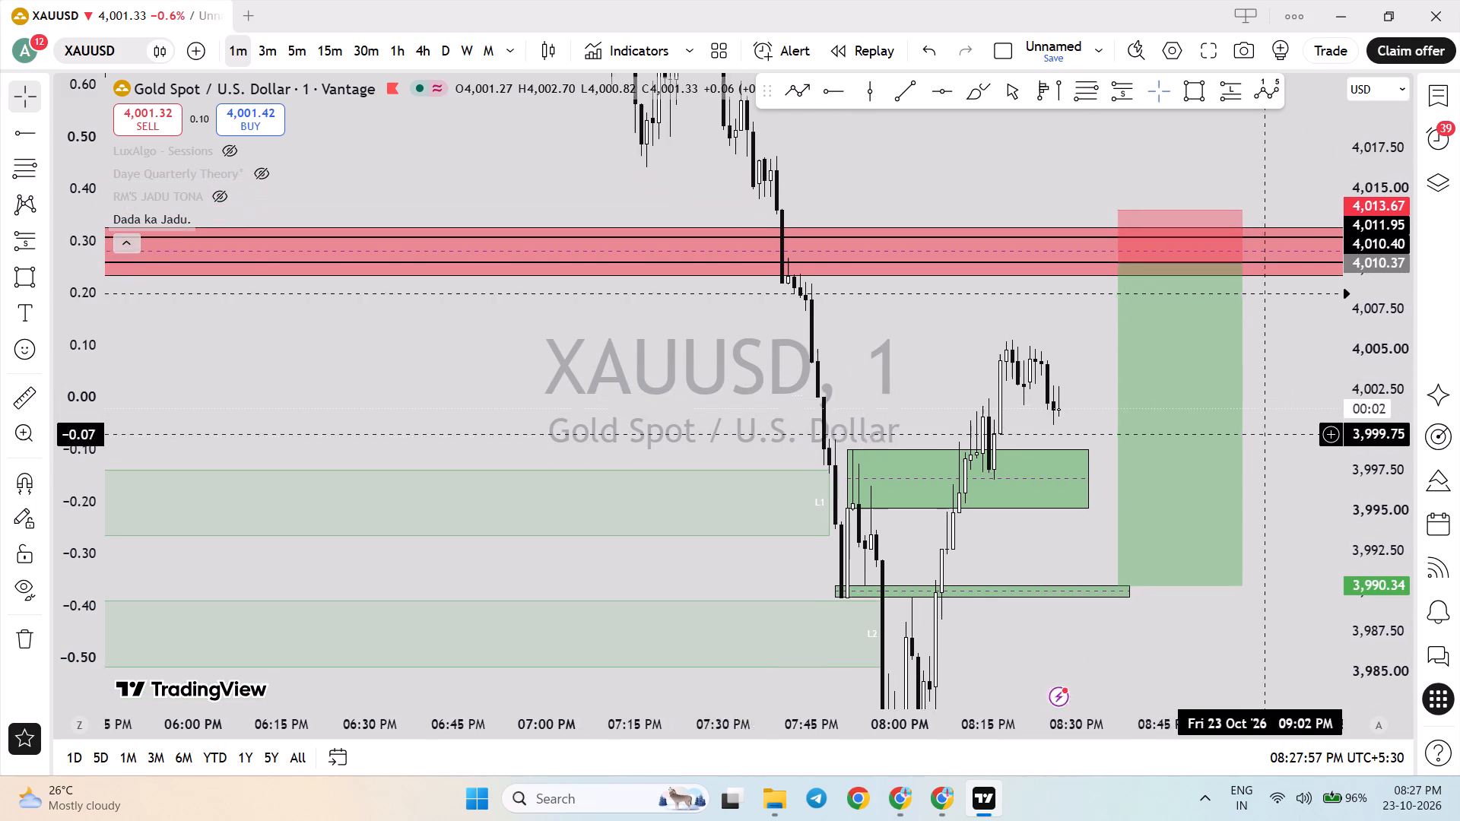
pyautogui.moveTo(1249, 450); pyautogui.dragTo(1233, 461)
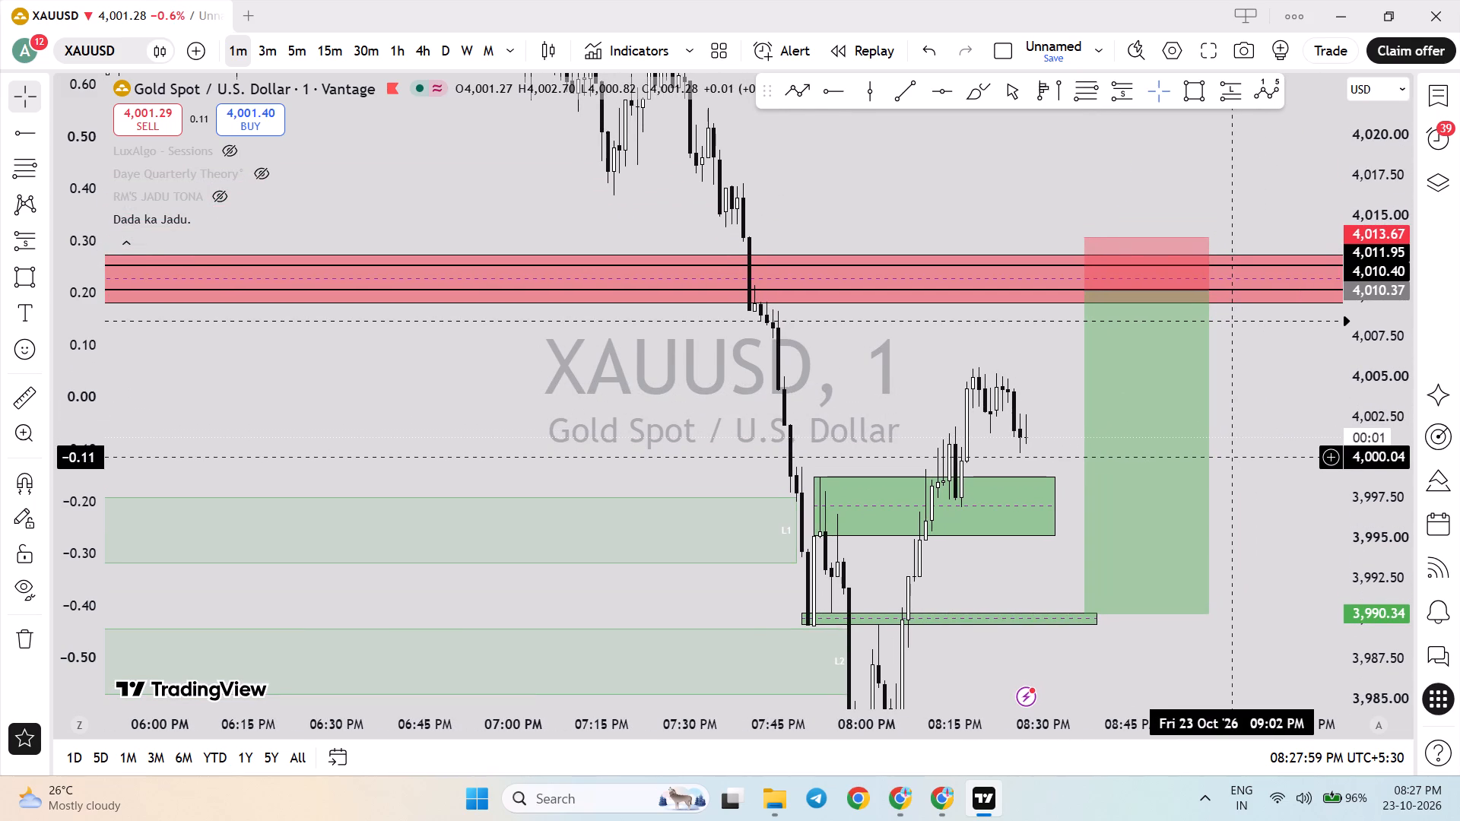